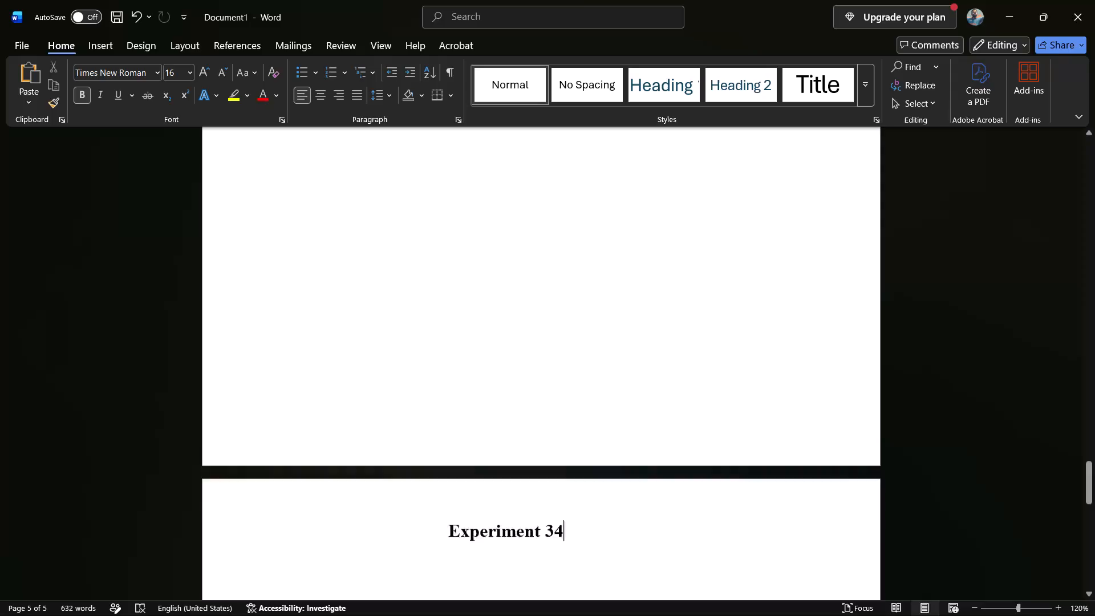
# Examine the finished experiment report's sections and the page holding the Experiment 34 heading.
pyautogui.scroll(-2, 615, 365)
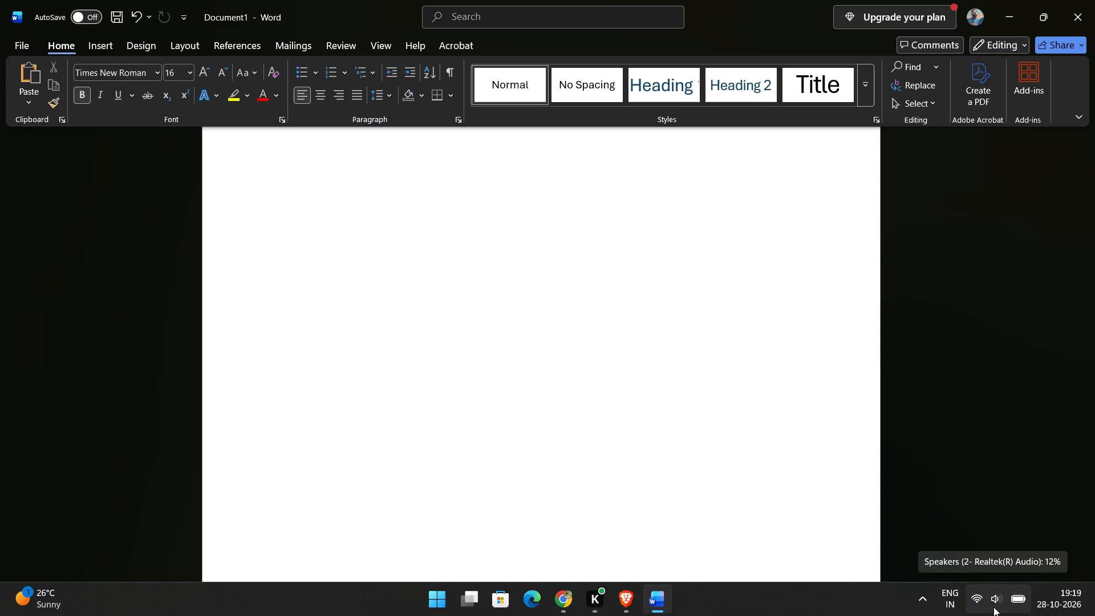
pyautogui.press('space')
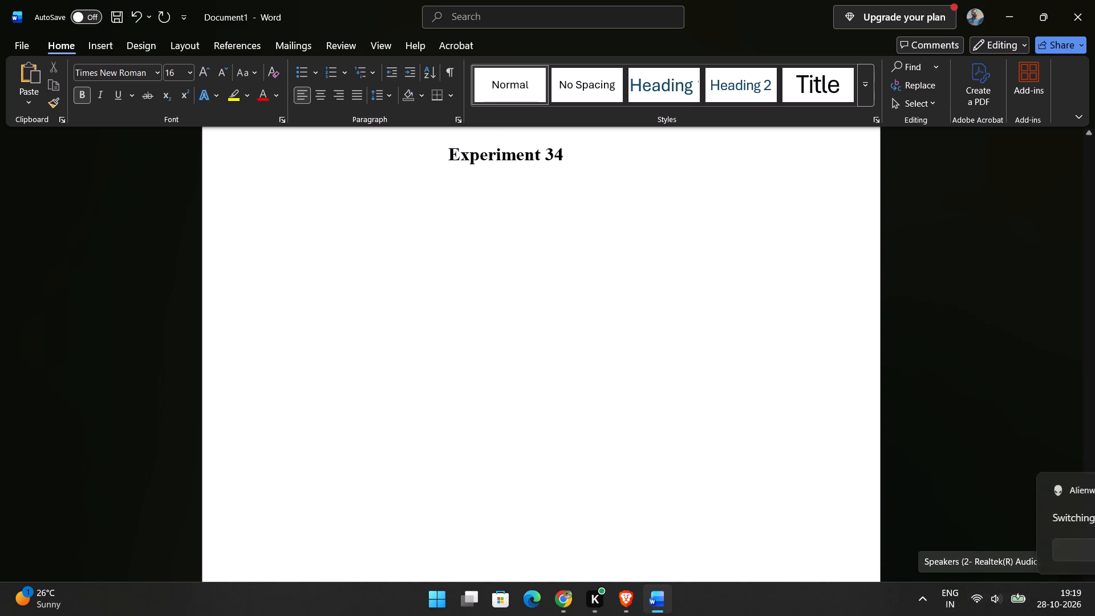
pyautogui.scroll(5, 582, 285)
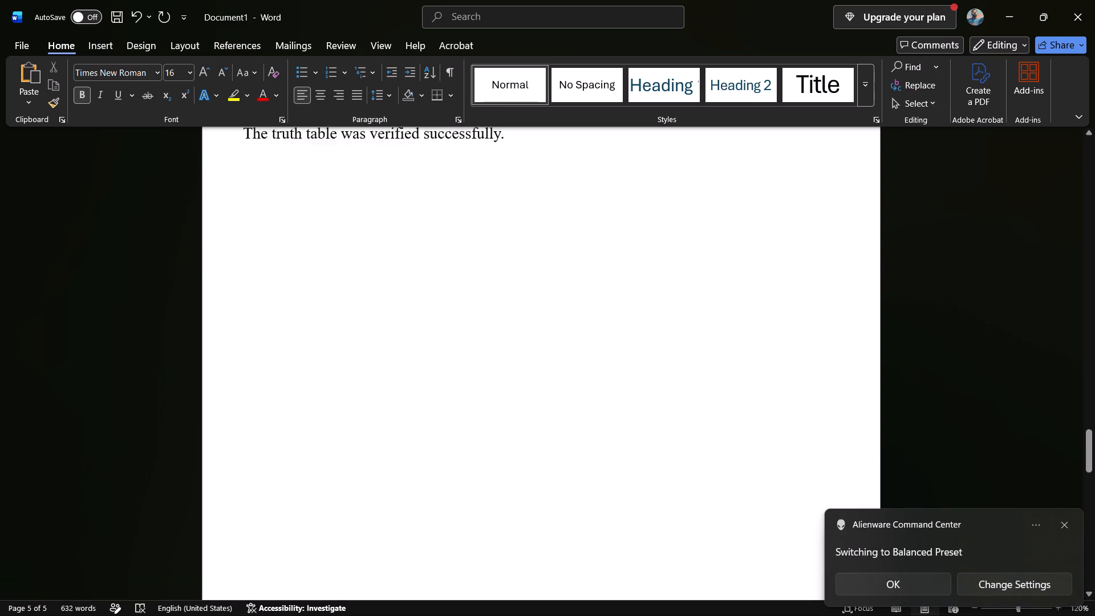
pyautogui.scroll(2, 582, 285)
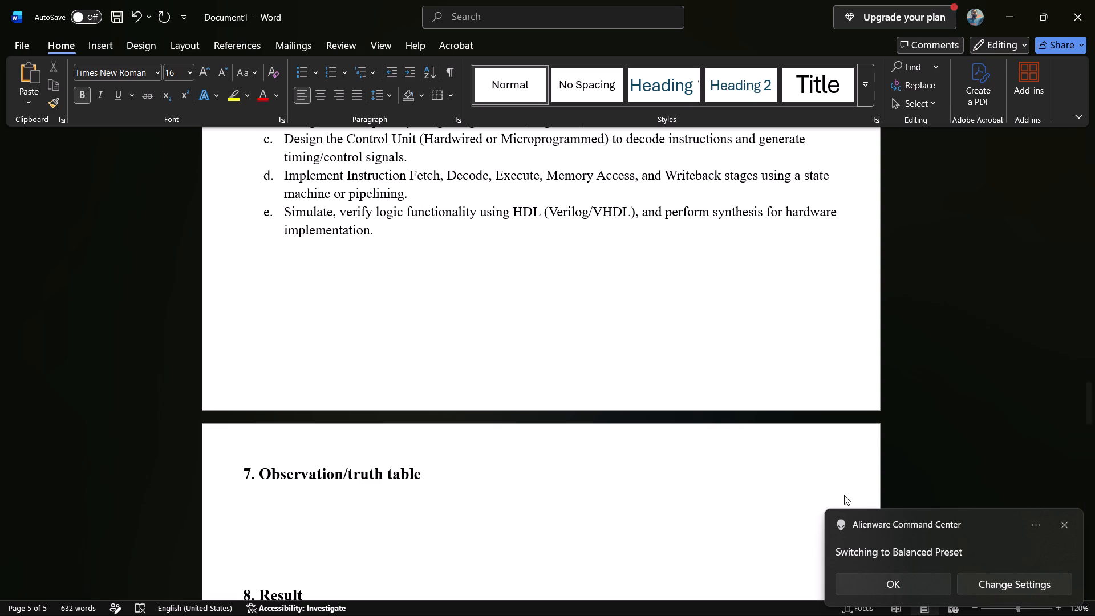
pyautogui.click(1065, 527)
pyautogui.hscroll(1, 683, 485)
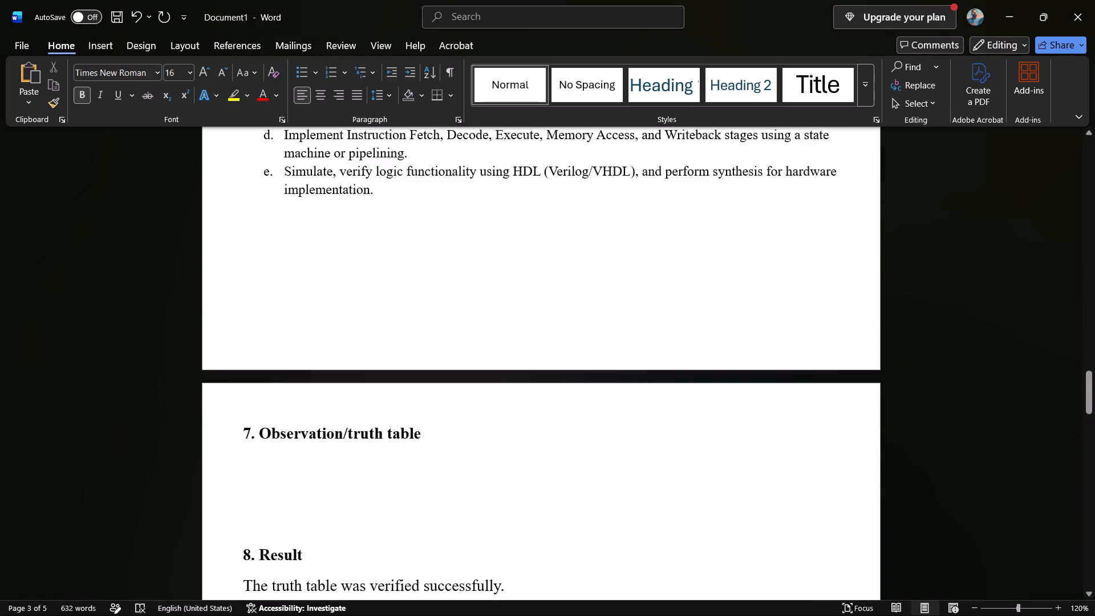
pyautogui.hscroll(1, 683, 485)
pyautogui.scroll(2, 683, 485)
pyautogui.scroll(-1, 683, 485)
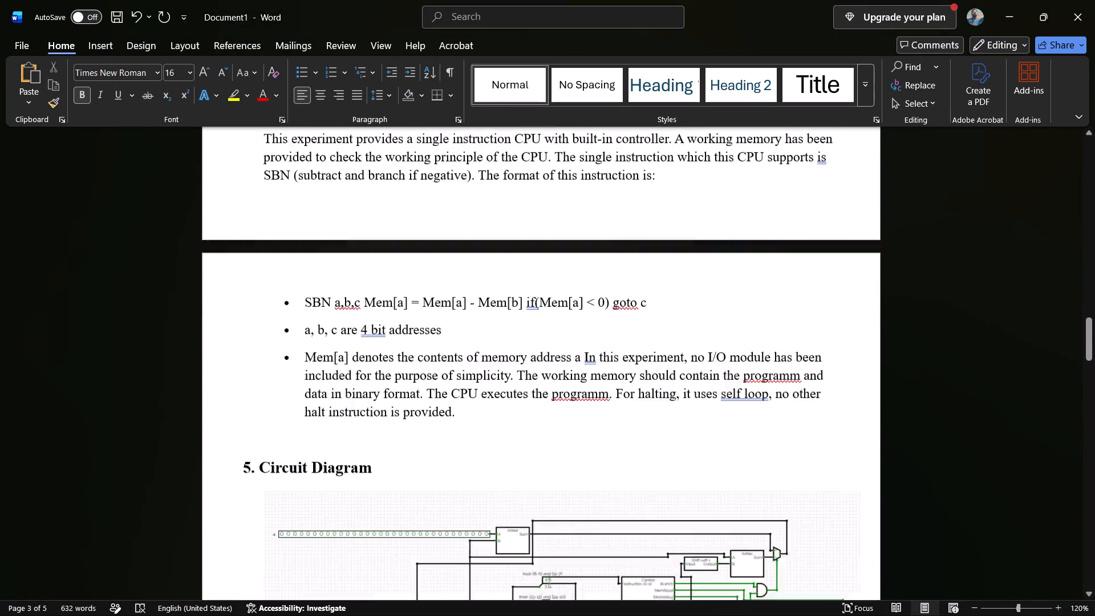
pyautogui.scroll(-5, 683, 485)
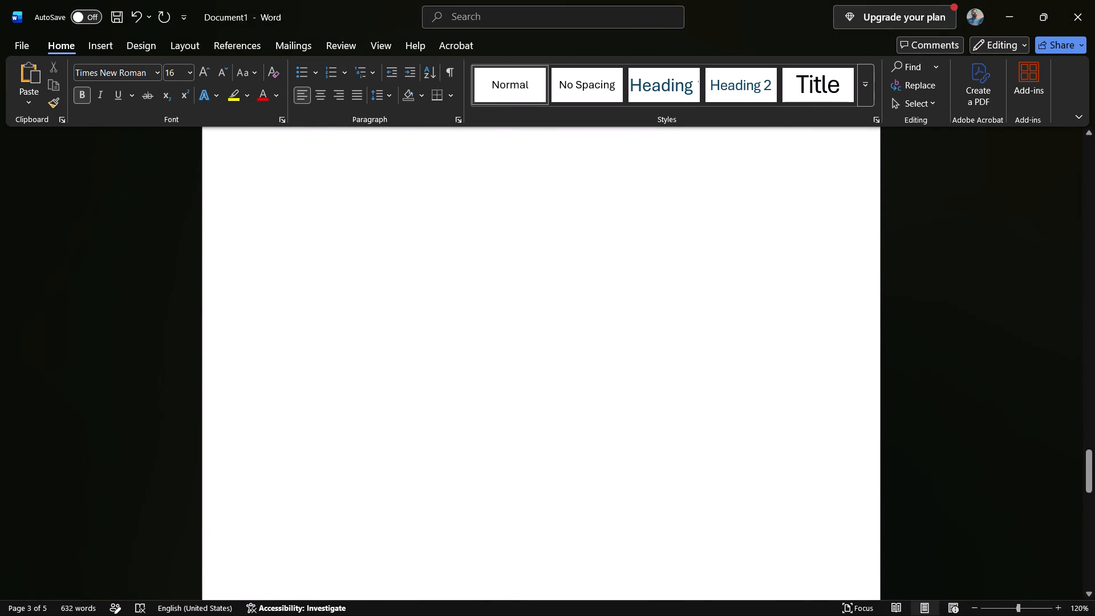
pyautogui.scroll(-3, 683, 485)
pyautogui.scroll(2, 651, 565)
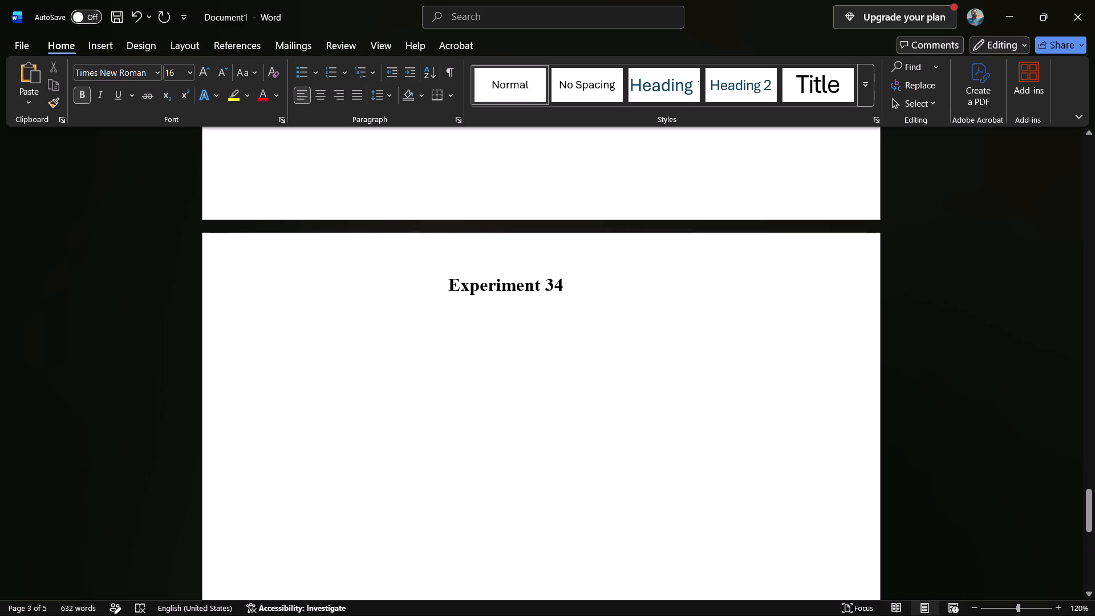
# Add two new lines below the Experiment 34 heading.
pyautogui.press('Return')
pyautogui.press('Return')
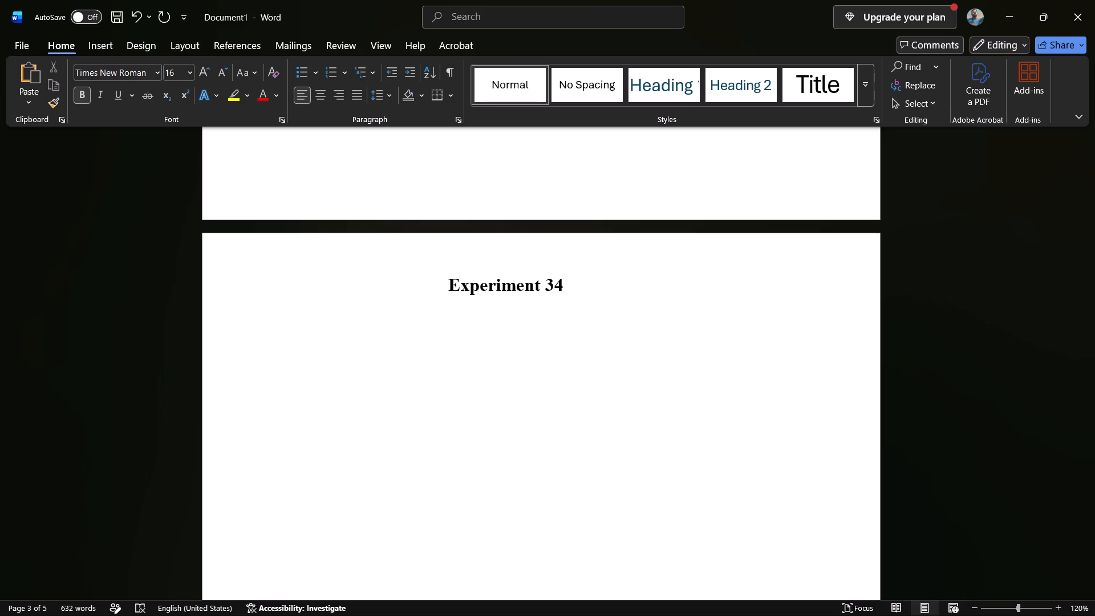
pyautogui.press('BackSpace')
pyautogui.press('Return')
# Copy sections 1 to 8 of Experiment 33, from Experiment title through the Result text, and paste them below the Experiment 34 heading.
pyautogui.scroll(3, 673, 383)
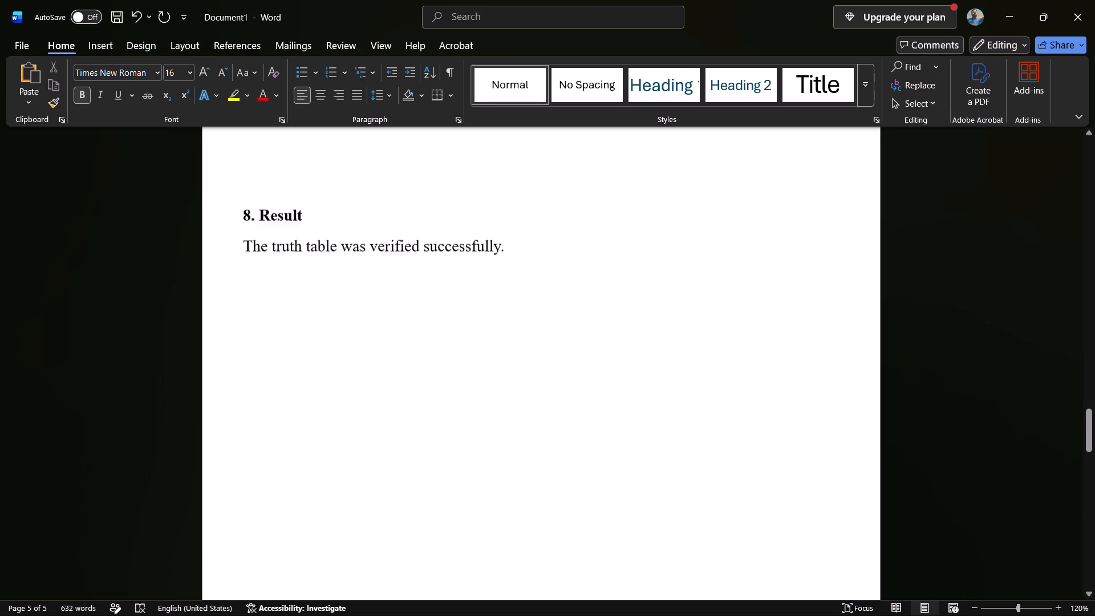
pyautogui.scroll(12, 673, 383)
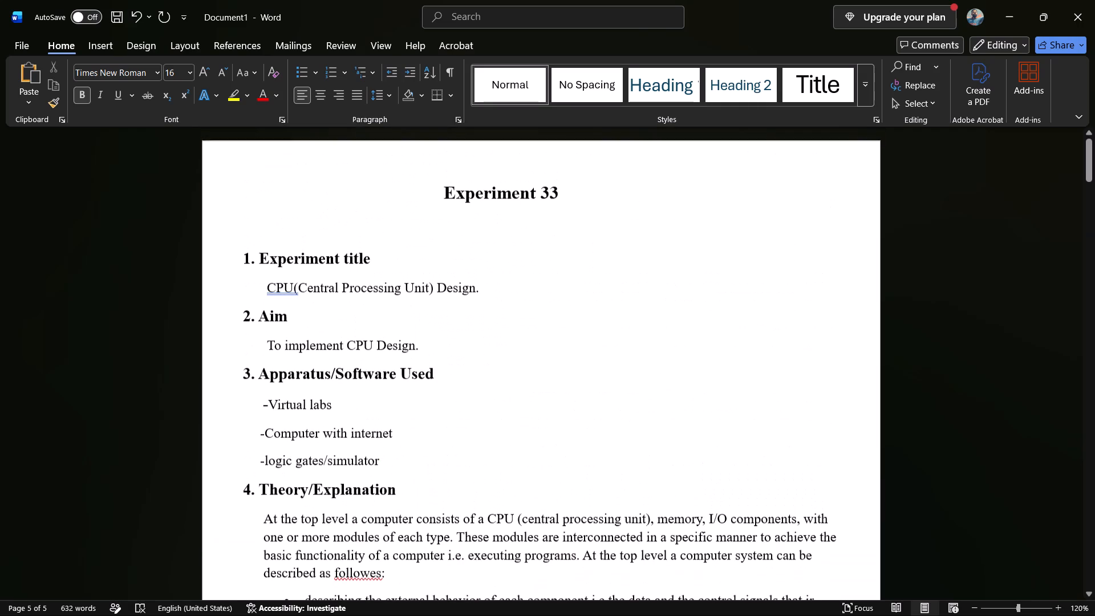
pyautogui.moveTo(245, 265); pyautogui.dragTo(475, 615)
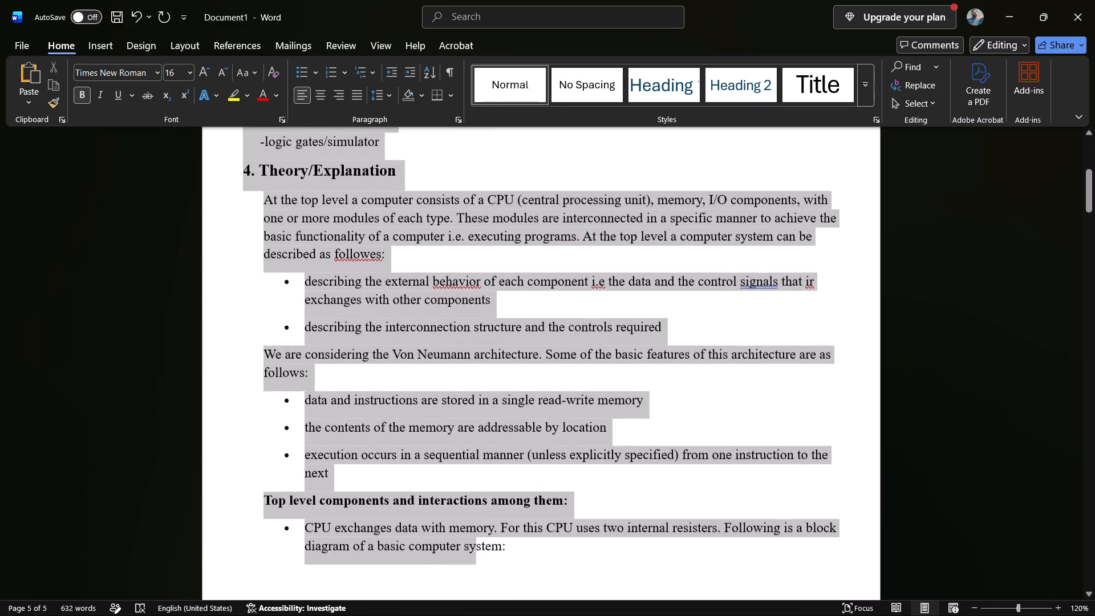
pyautogui.moveTo(475, 615); pyautogui.dragTo(486, 615)
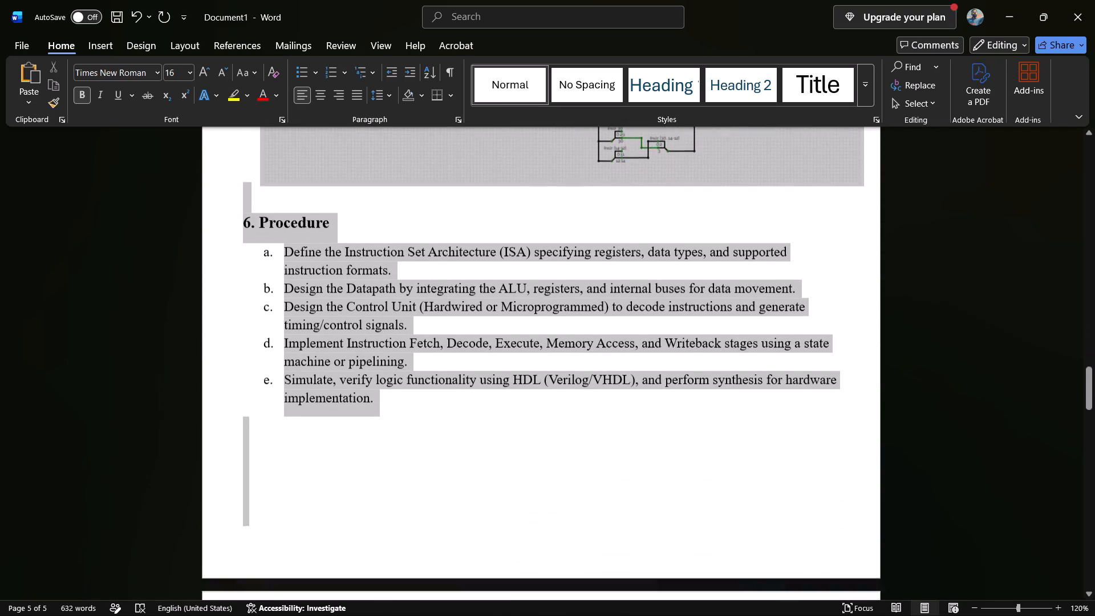
pyautogui.moveTo(486, 615); pyautogui.dragTo(507, 501)
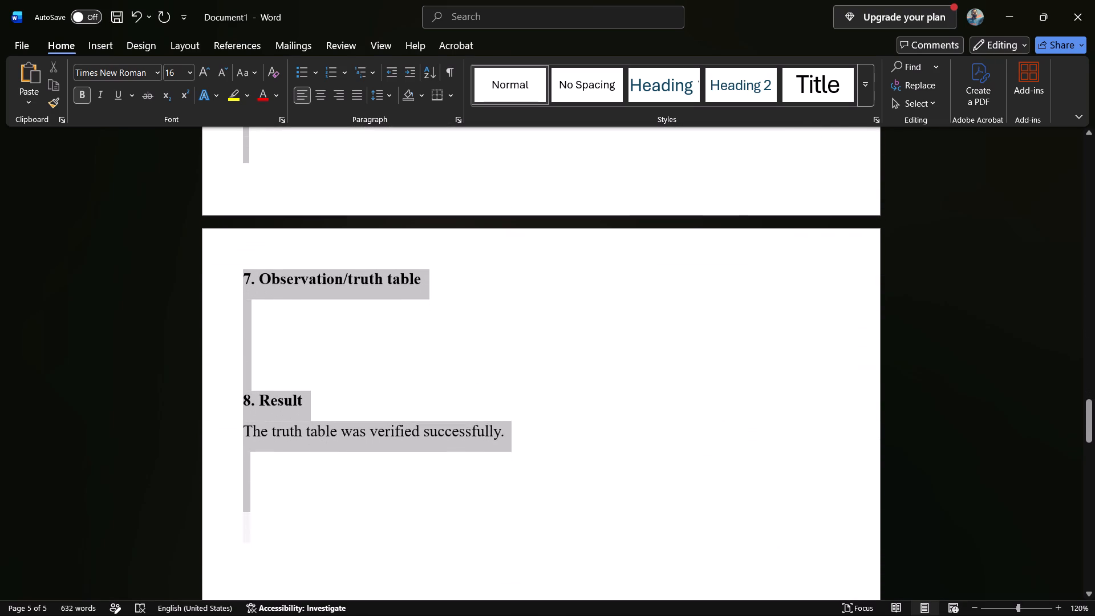
pyautogui.moveTo(507, 501); pyautogui.dragTo(525, 445)
pyautogui.hotkey('ctrl', 'c')
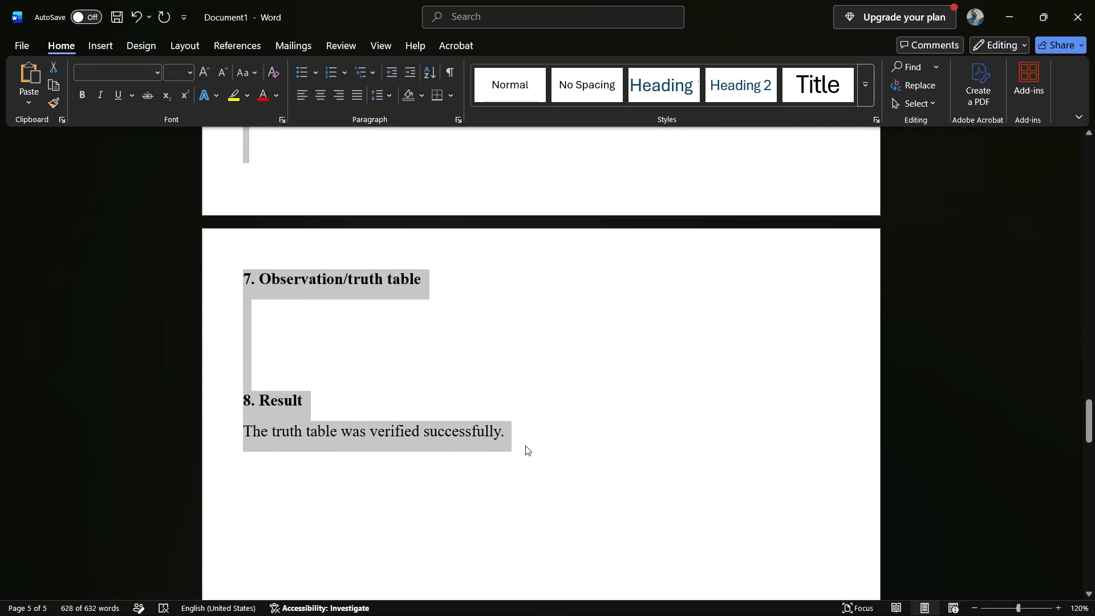
pyautogui.scroll(-3, 582, 615)
pyautogui.scroll(-7, 608, 441)
pyautogui.scroll(2, 608, 441)
pyautogui.scroll(-2, 608, 441)
pyautogui.click(608, 441)
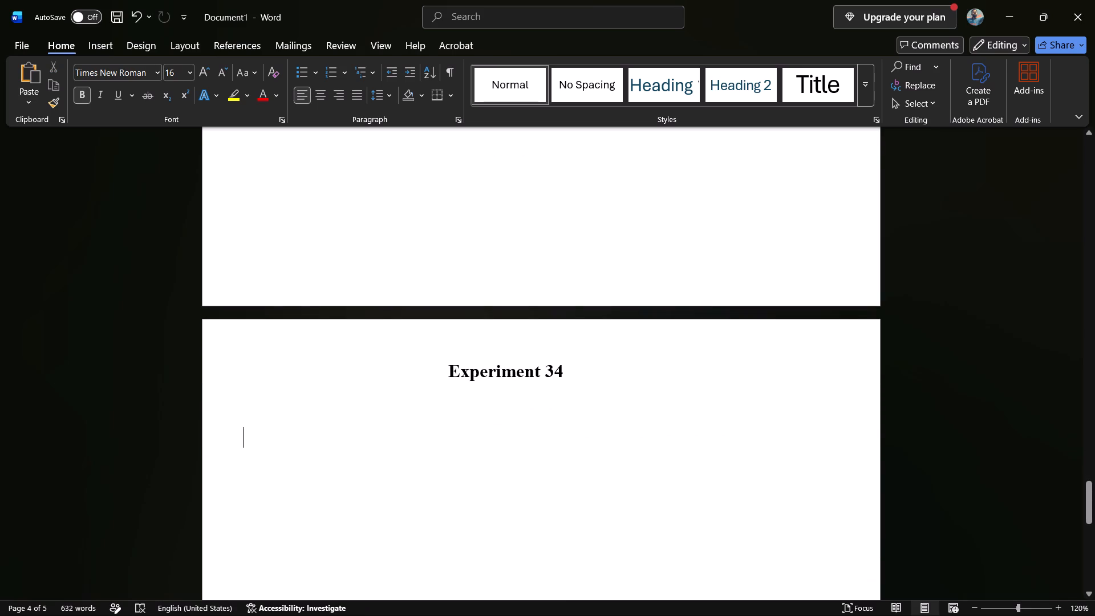
pyautogui.hotkey('ctrl', 'v')
# Delete the lettered procedure steps under 6. Procedure in the Experiment 34 copy.
pyautogui.scroll(5, 608, 441)
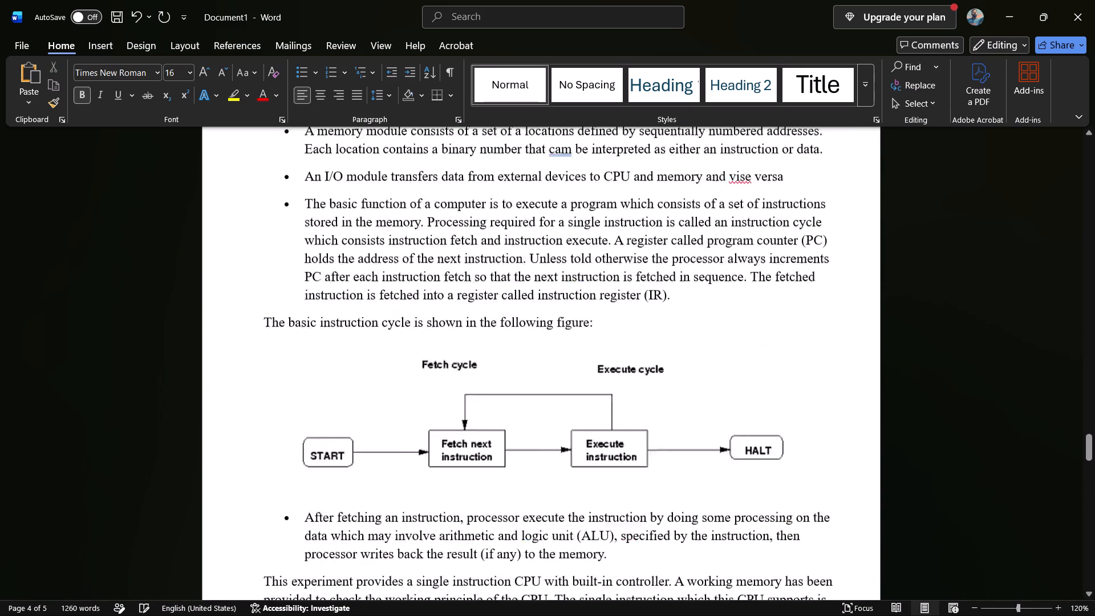
pyautogui.scroll(2, 608, 441)
pyautogui.scroll(-1, 608, 441)
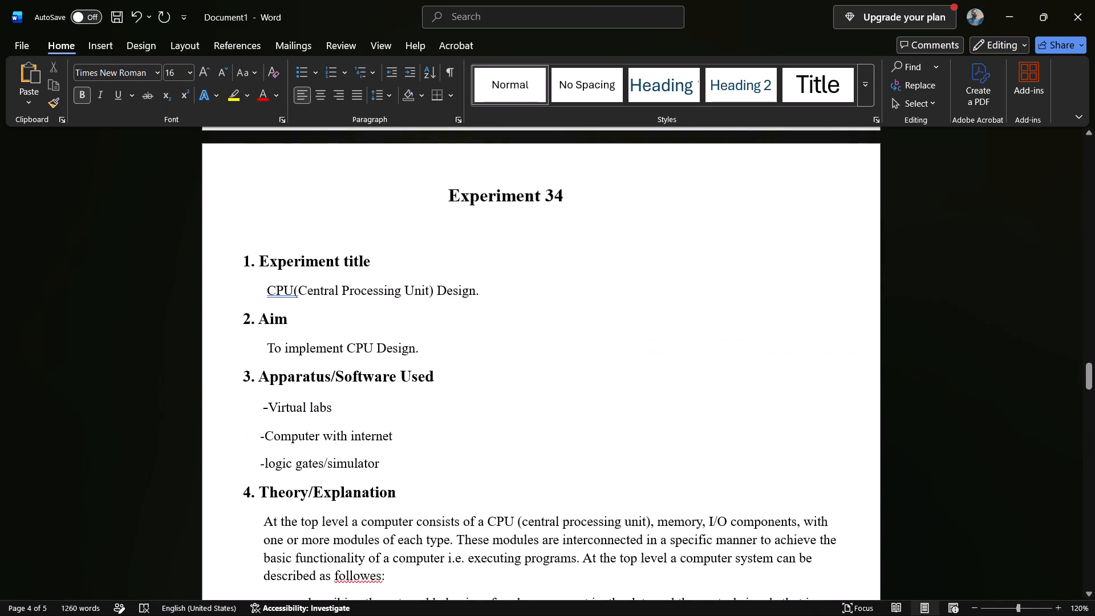
pyautogui.scroll(-8, 477, 304)
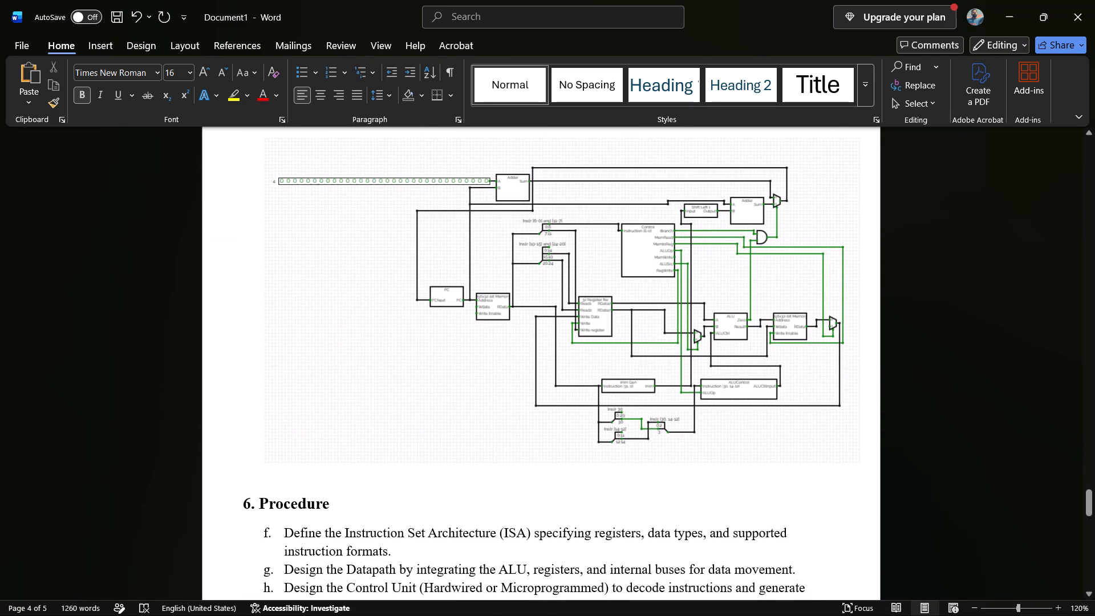
pyautogui.scroll(-5, 683, 526)
pyautogui.scroll(1, 683, 526)
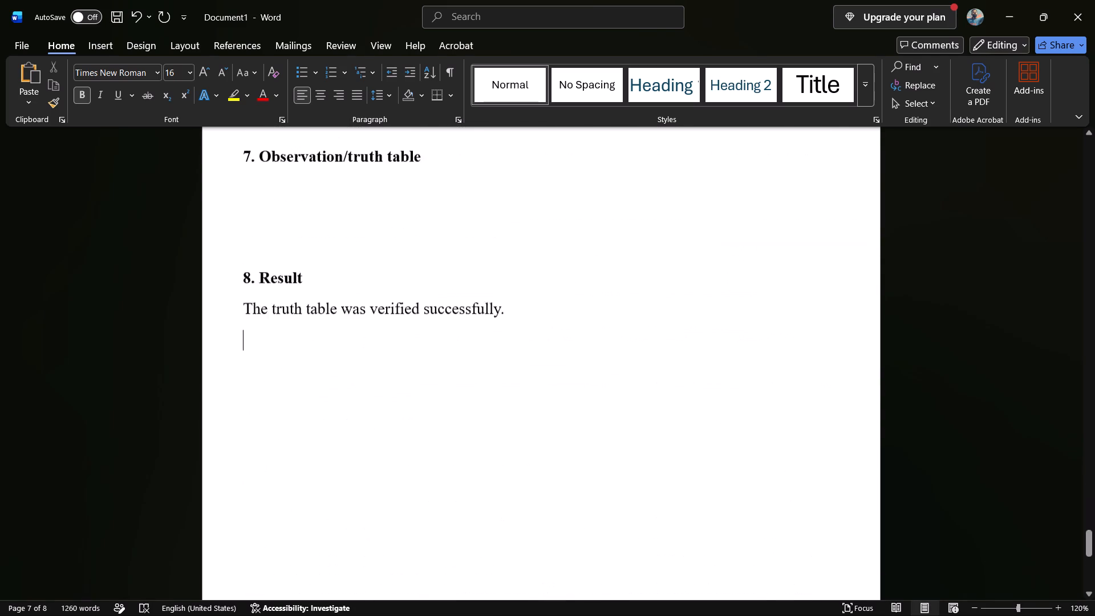
pyautogui.scroll(1, 683, 526)
pyautogui.scroll(1, 468, 355)
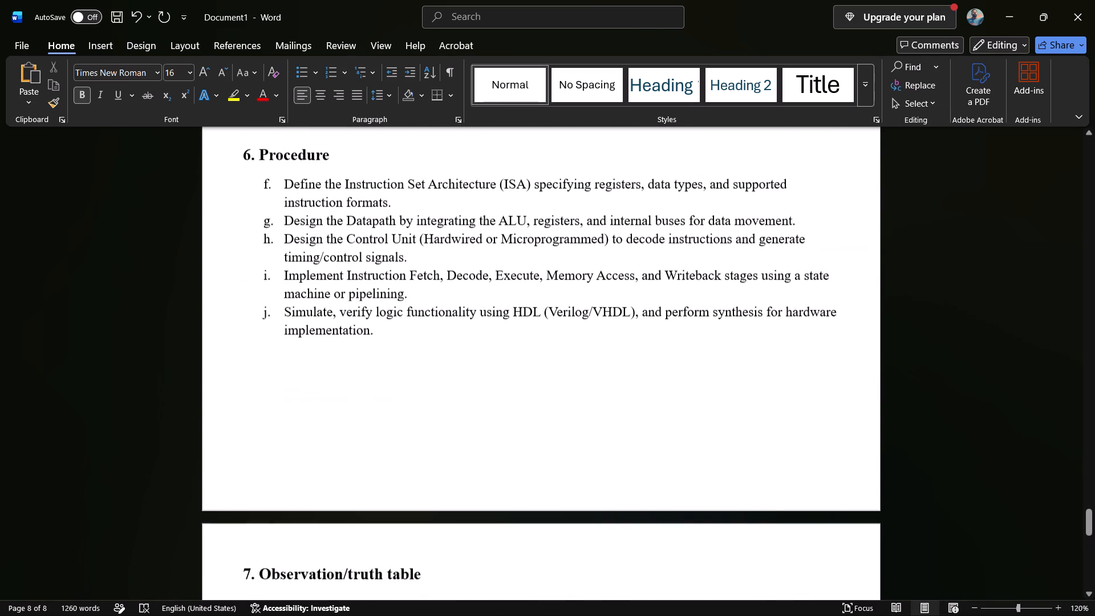
pyautogui.moveTo(397, 367); pyautogui.dragTo(247, 201)
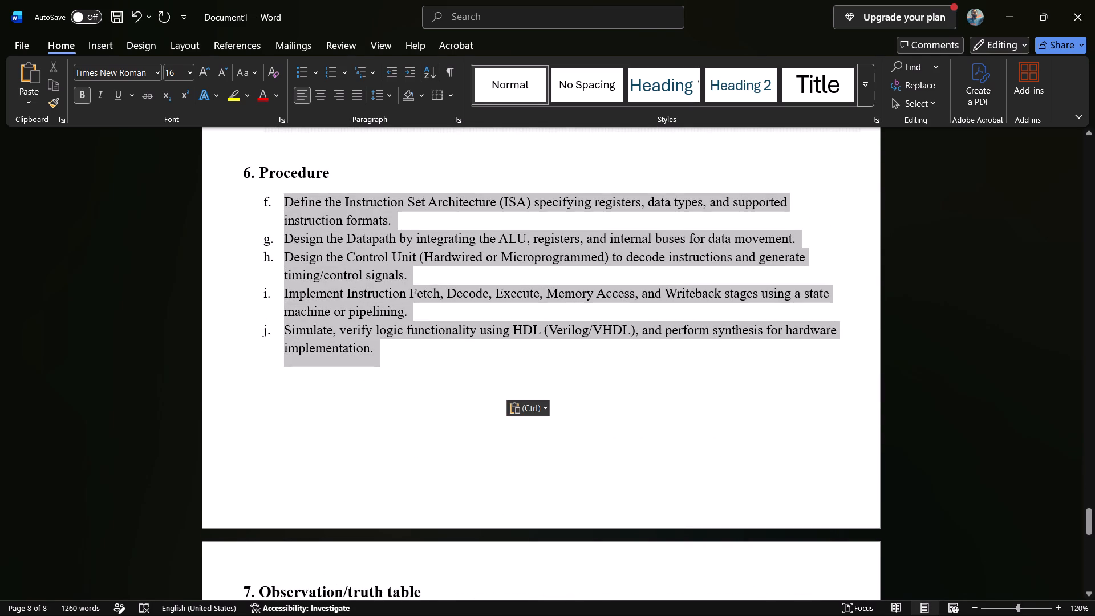
pyautogui.moveTo(247, 201); pyautogui.dragTo(248, 200)
pyautogui.press('BackSpace')
# Remove the circuit image under 5. Circuit Diagram in Experiment 34.
pyautogui.scroll(2, 248, 200)
pyautogui.hscroll(1, 248, 200)
pyautogui.scroll(1, 248, 200)
pyautogui.hscroll(1, 248, 200)
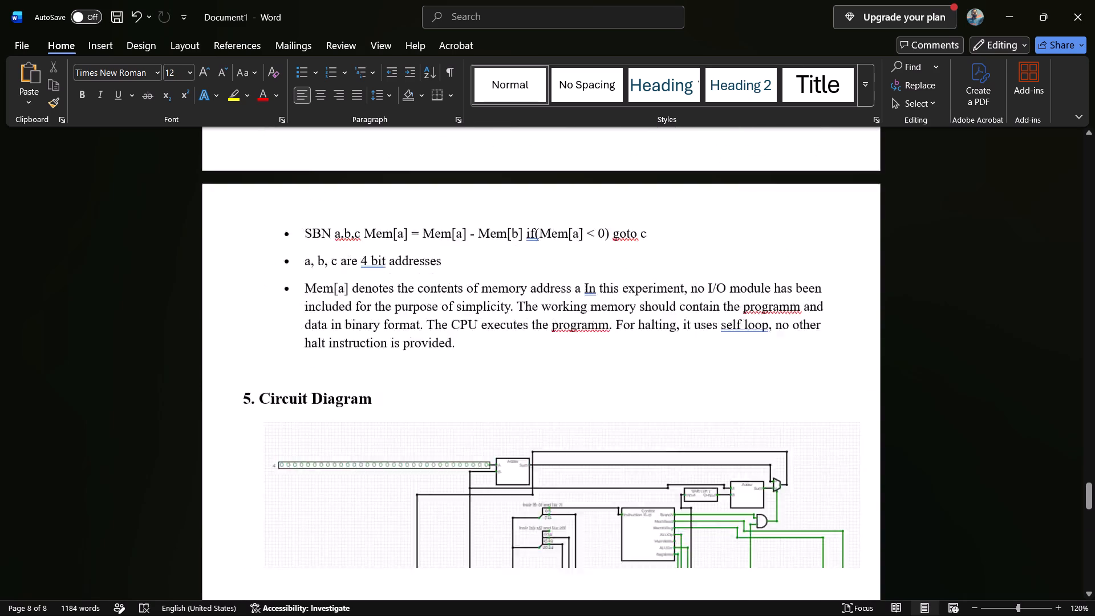
pyautogui.hscroll(1, 248, 200)
pyautogui.moveTo(644, 496); pyautogui.dragTo(584, 483)
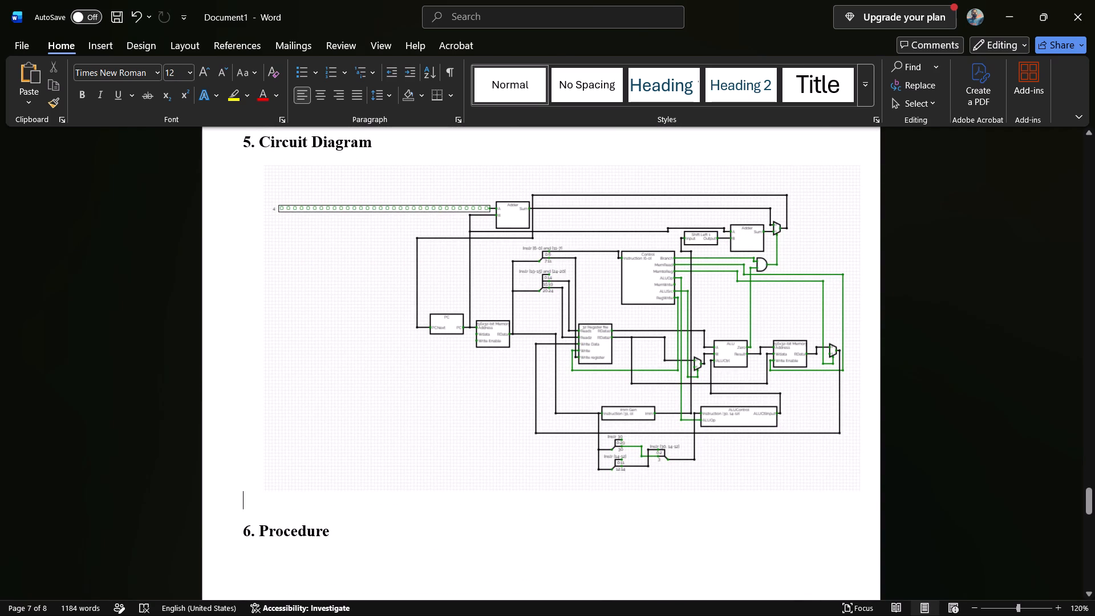
pyautogui.moveTo(584, 483); pyautogui.dragTo(319, 297)
pyautogui.click(251, 192)
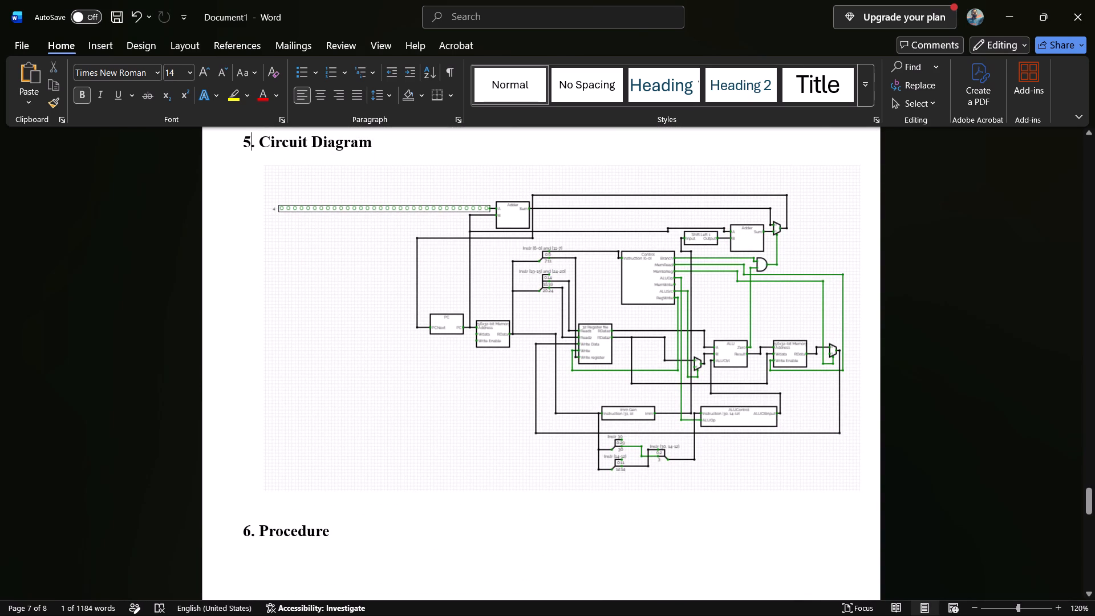
pyautogui.moveTo(261, 164); pyautogui.dragTo(382, 244)
pyautogui.click(382, 244)
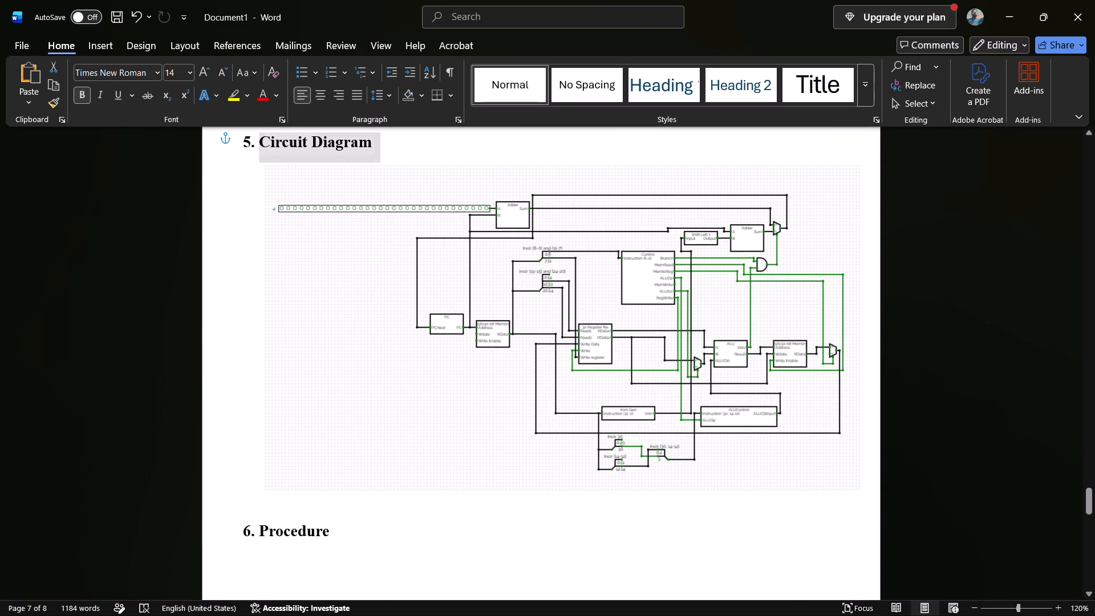
pyautogui.rightClick(382, 244)
pyautogui.click(409, 241)
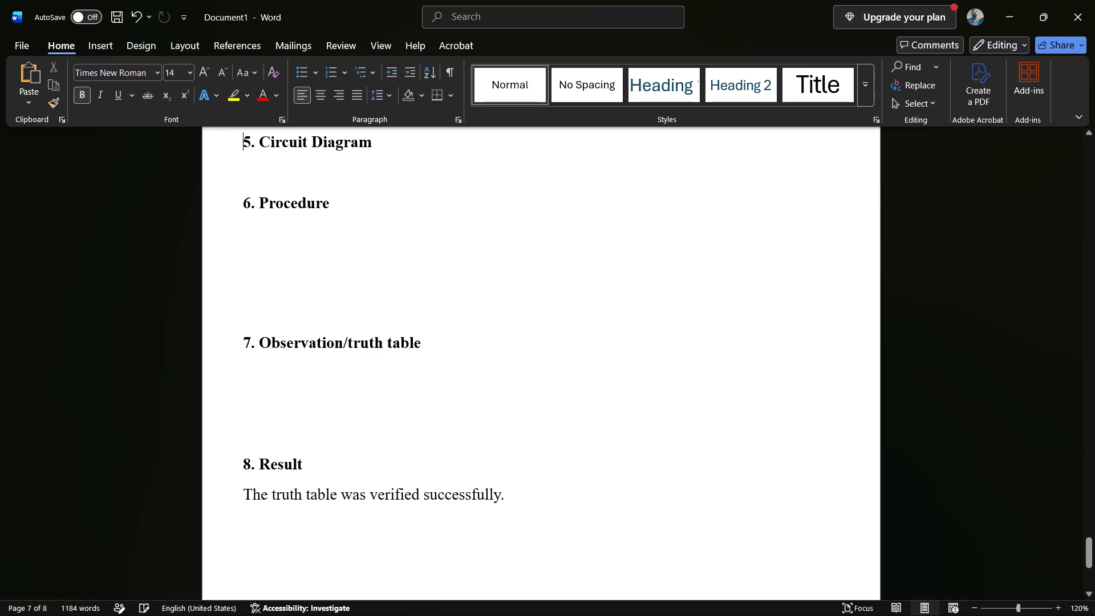
# Delete all text and figures under 4. Theory/Explanation in Experiment 34, keeping the section heading.
pyautogui.scroll(2, 367, 241)
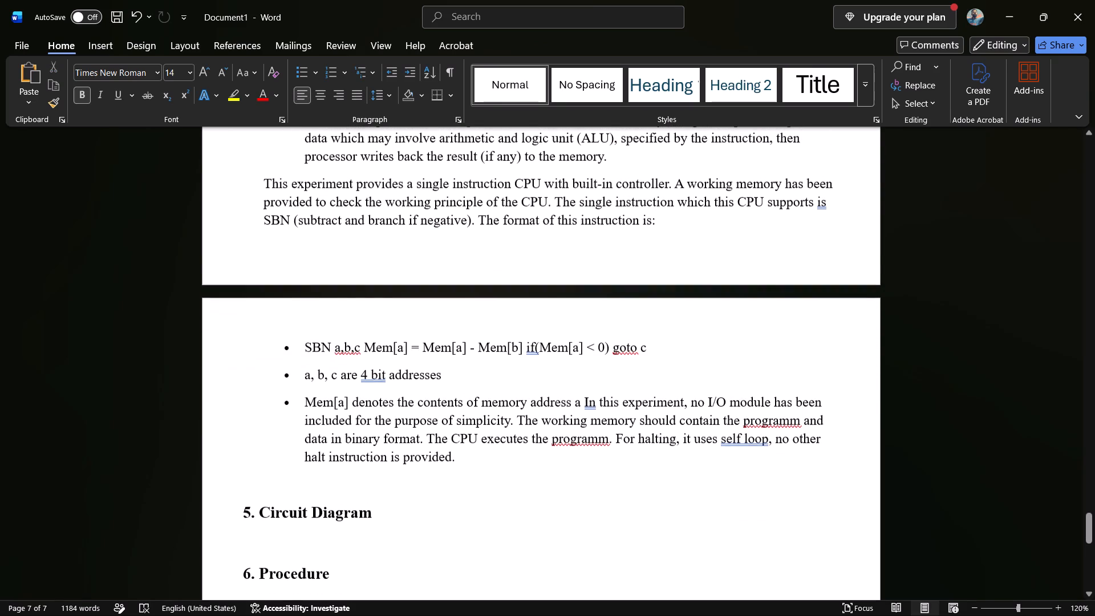
pyautogui.moveTo(477, 459); pyautogui.dragTo(314, 93)
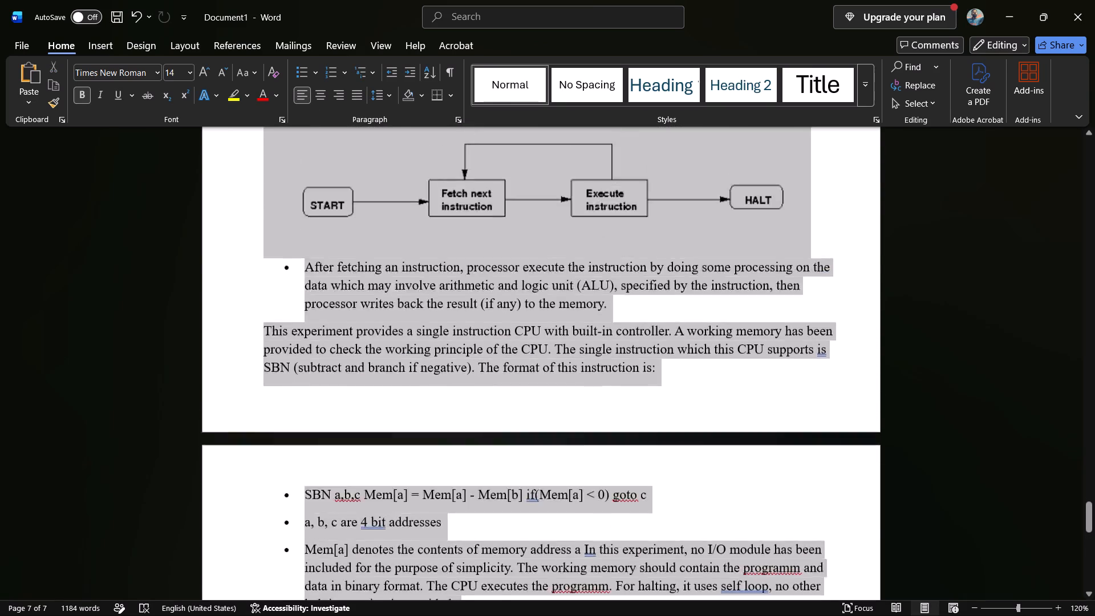
pyautogui.moveTo(314, 93); pyautogui.dragTo(309, 187)
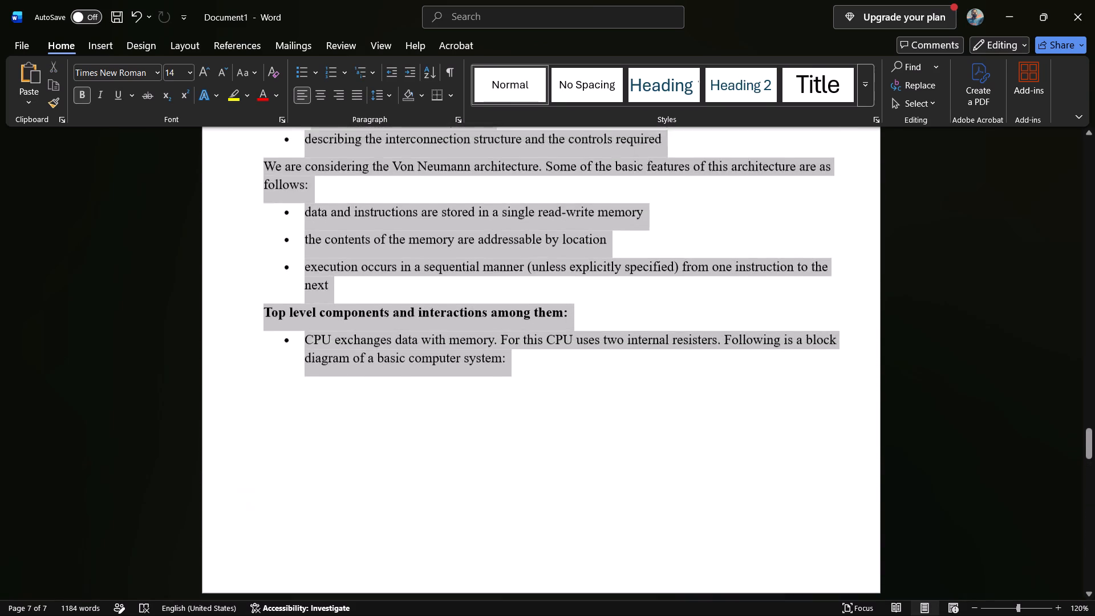
pyautogui.moveTo(309, 187); pyautogui.dragTo(259, 435)
pyautogui.press('BackSpace')
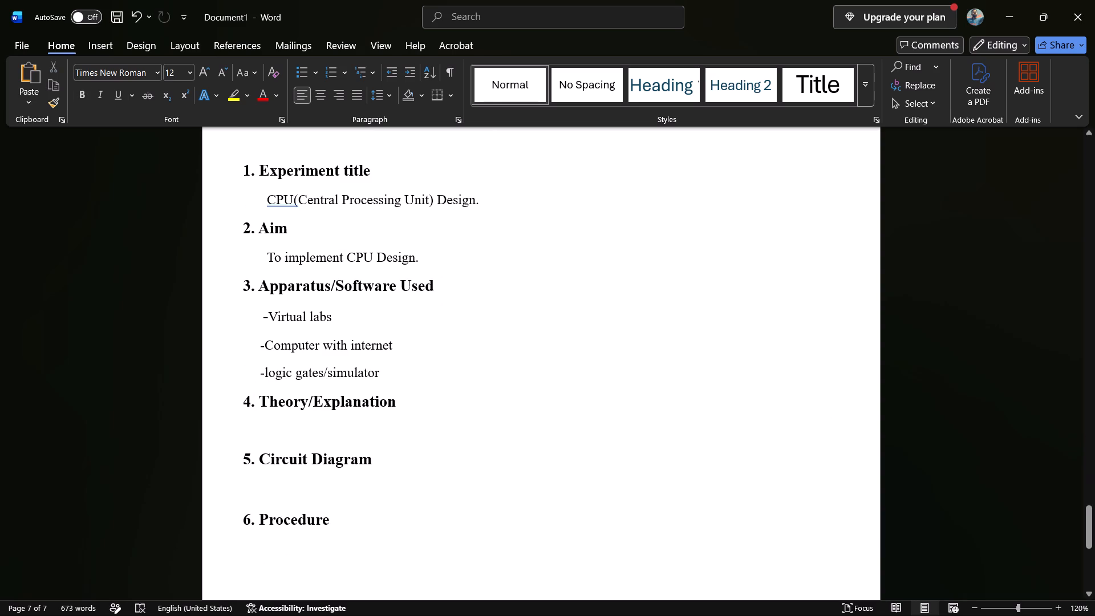
# Delete the CPU Design text under the Aim and Experiment title headings of Experiment 34.
pyautogui.moveTo(423, 262); pyautogui.dragTo(271, 262)
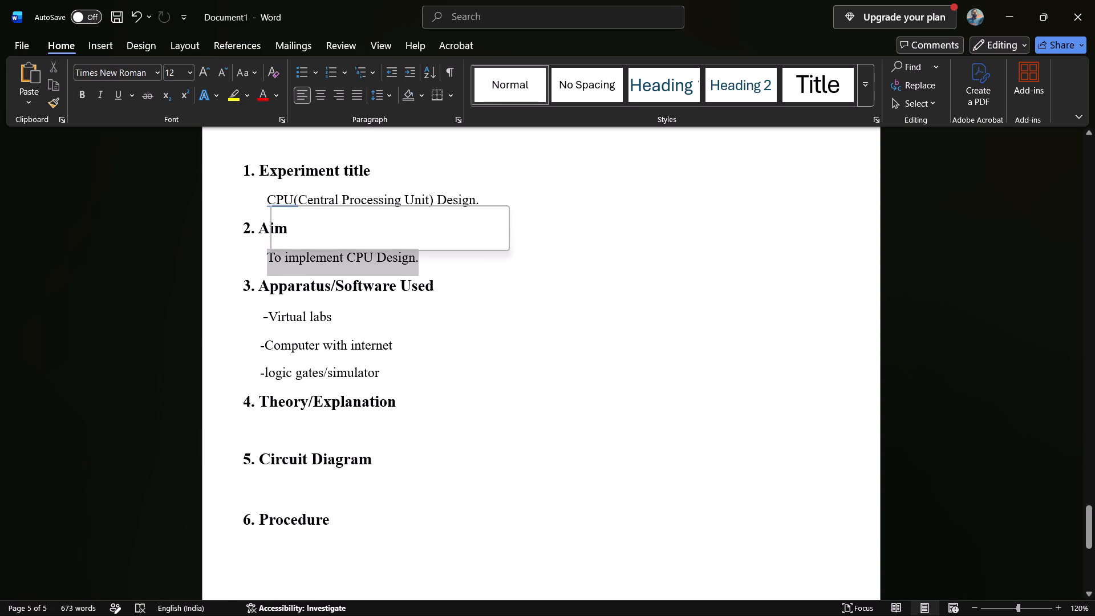
pyautogui.press('BackSpace')
pyautogui.moveTo(477, 194); pyautogui.dragTo(263, 196)
pyautogui.press('BackSpace')
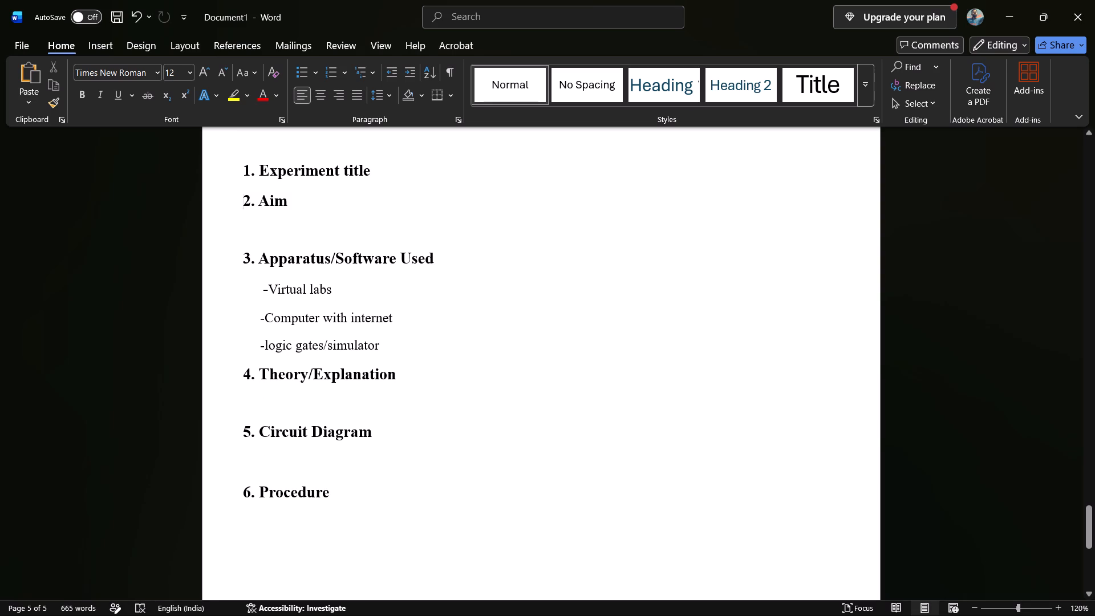
pyautogui.hotkey('ctrl', 'z')
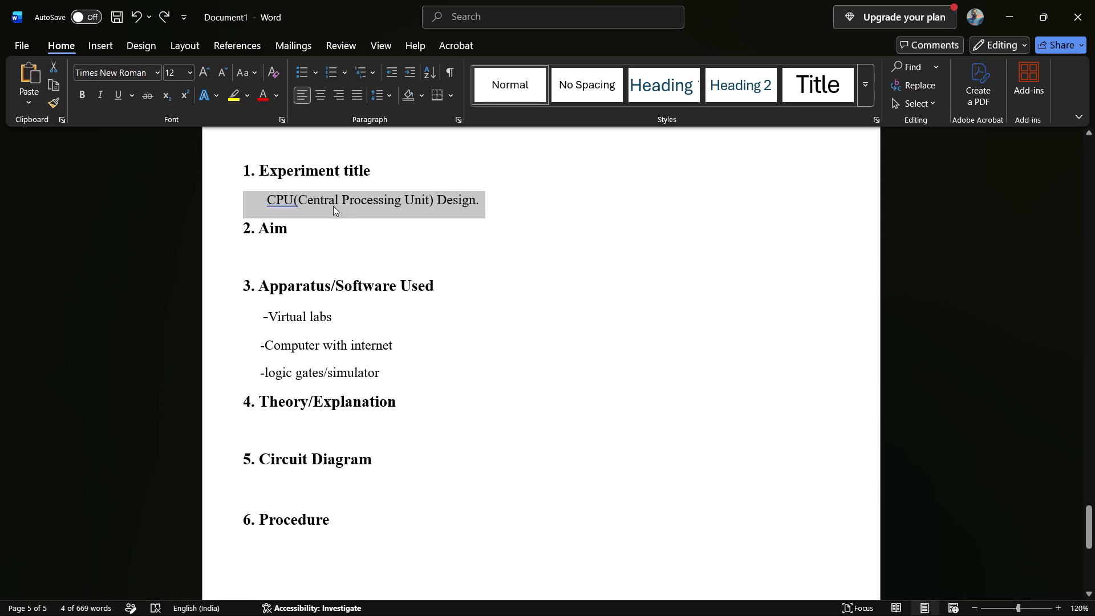
pyautogui.press('BackSpace')
pyautogui.click(306, 235)
pyautogui.click(306, 235)
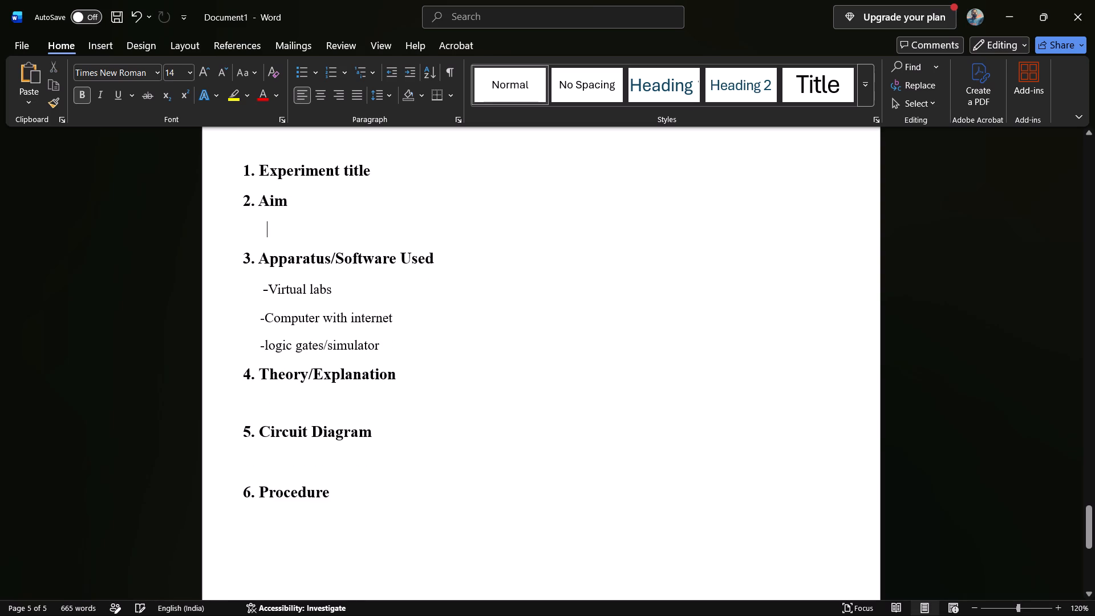
# Remove the empty line between the 2. Aim and 3. Apparatus/Software Used headings in Experiment 34.
pyautogui.press('BackSpace')
pyautogui.press('BackSpace')
pyautogui.press('BackSpace')
pyautogui.press('BackSpace')
pyautogui.press('BackSpace')
pyautogui.press('BackSpace')
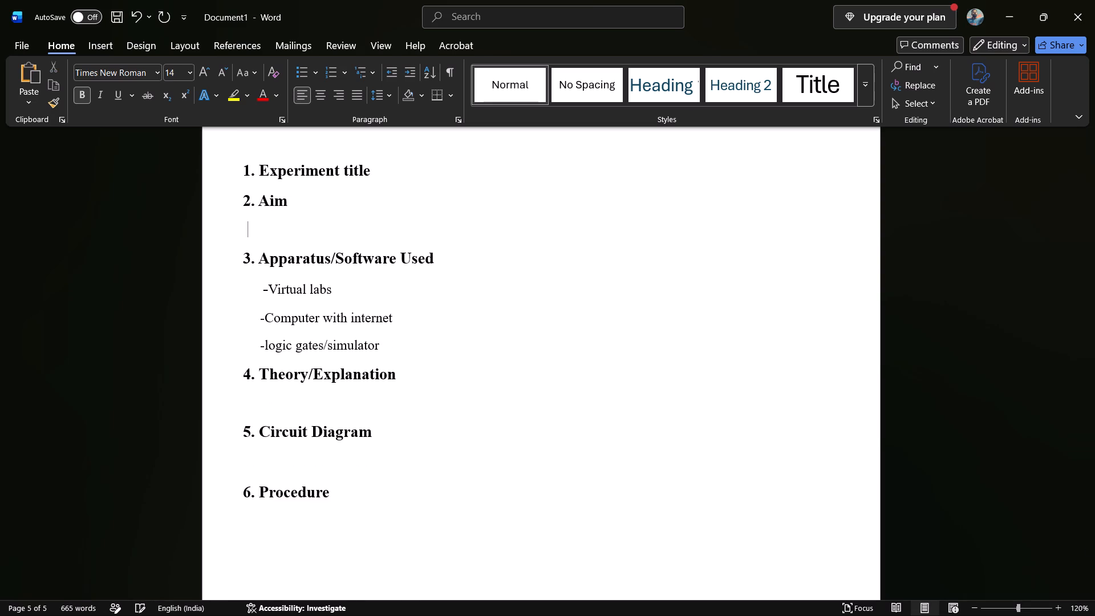
pyautogui.press('BackSpace')
pyautogui.press('BackSpace')
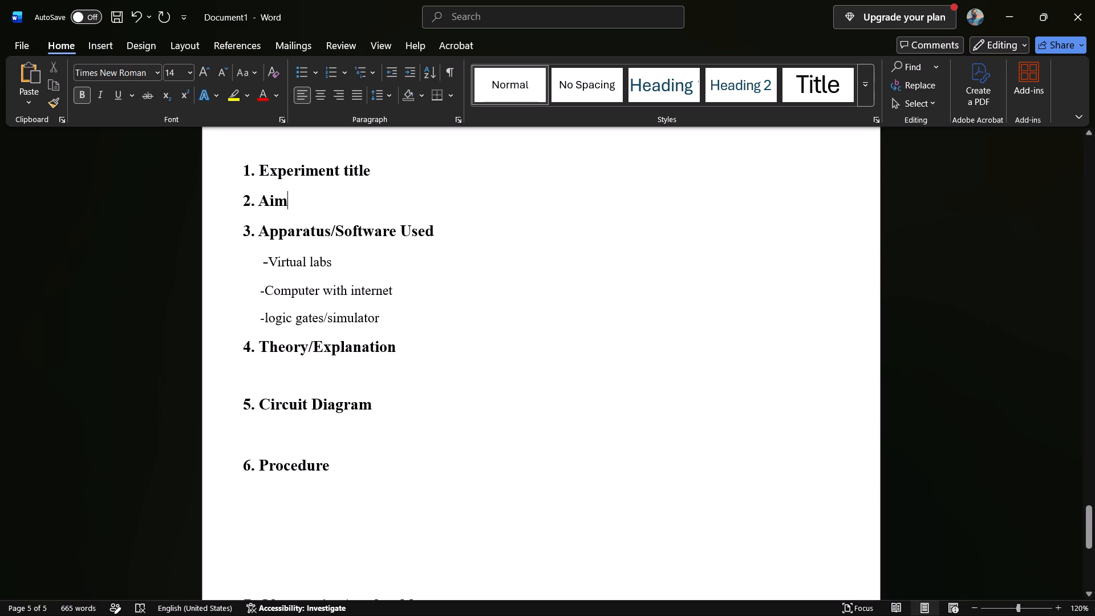
# Remove the empty lines under the 4. Theory/Explanation and 5. Circuit Diagram headings of Experiment 34.
pyautogui.click(297, 371)
pyautogui.press('BackSpace')
pyautogui.click(290, 394)
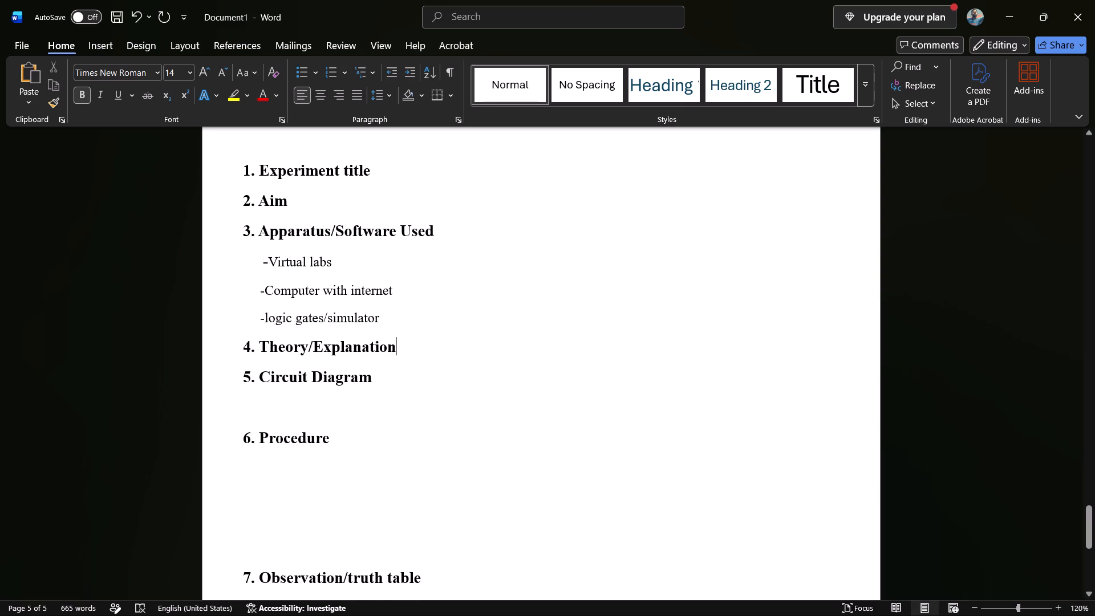
pyautogui.click(275, 415)
pyautogui.click(275, 415)
pyautogui.press('BackSpace')
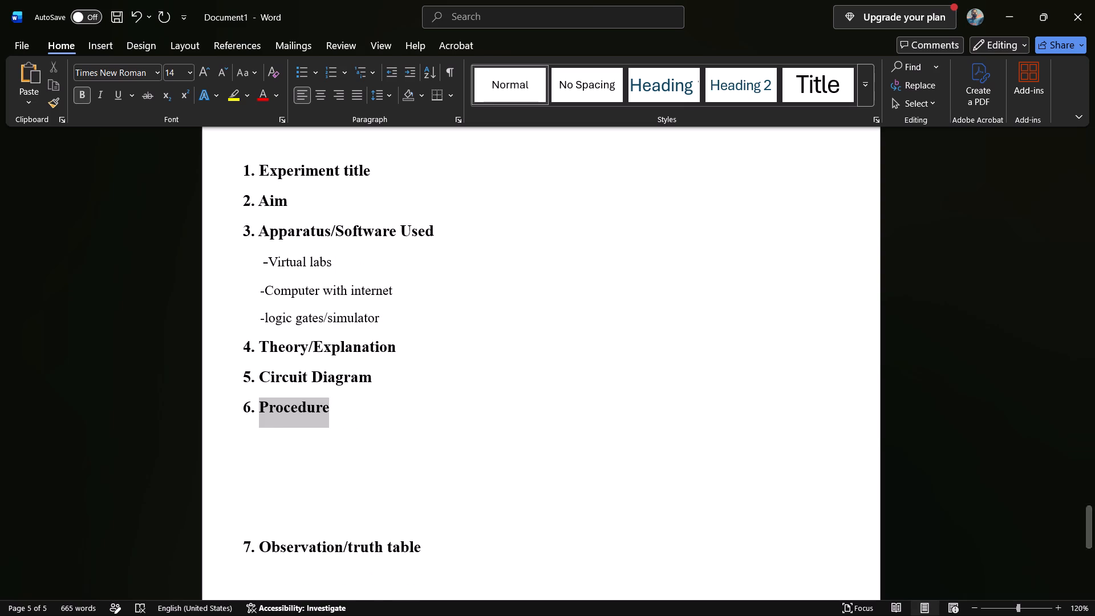
# Remove the empty lines under the 6. Procedure and 7. Observation/truth table headings of Experiment 34.
pyautogui.click(288, 514)
pyautogui.press('BackSpace')
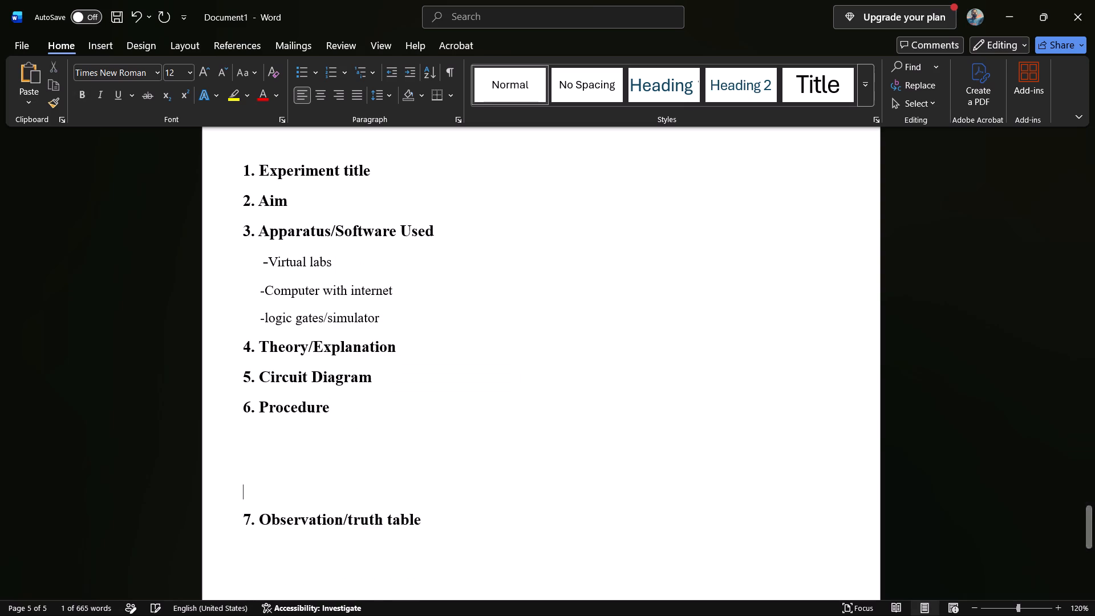
pyautogui.press('BackSpace')
pyautogui.press('BackSpace')
pyautogui.press('BackSpace')
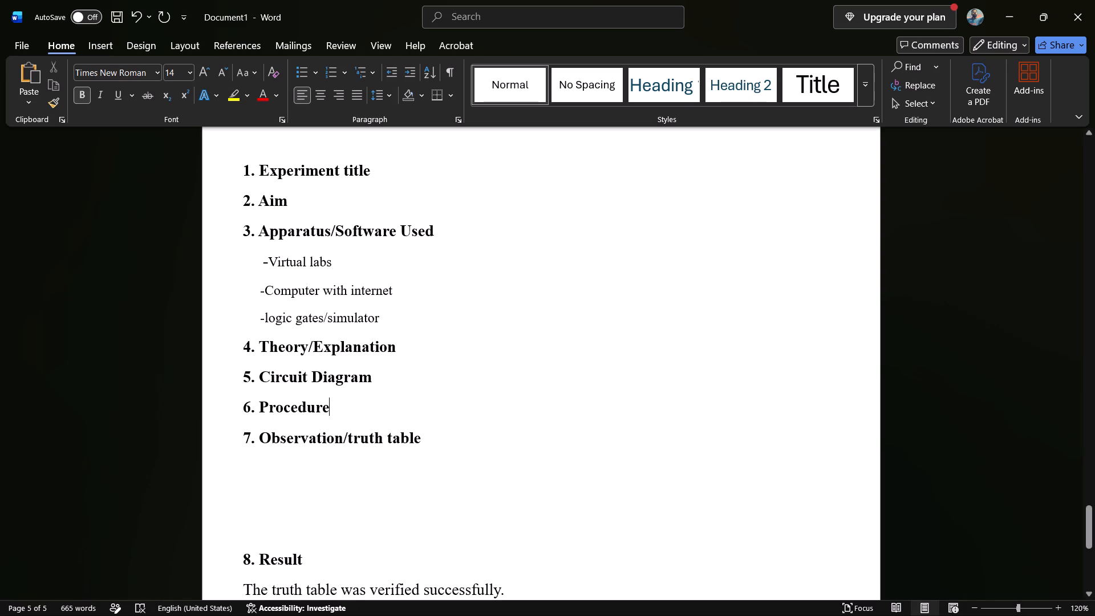
pyautogui.click(249, 532)
pyautogui.press('BackSpace')
pyautogui.press('BackSpace')
pyautogui.press('BackSpace')
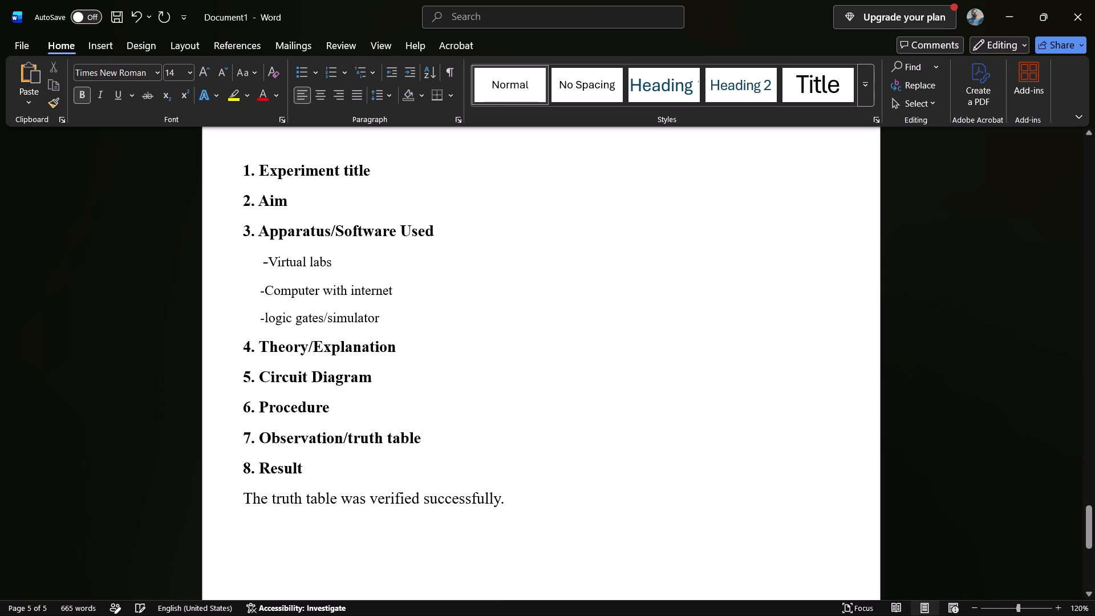
# Copy the Experiment 34 outline from 1. Experiment title through the sentence under 8. Result.
pyautogui.scroll(2, 312, 488)
pyautogui.scroll(-1, 312, 488)
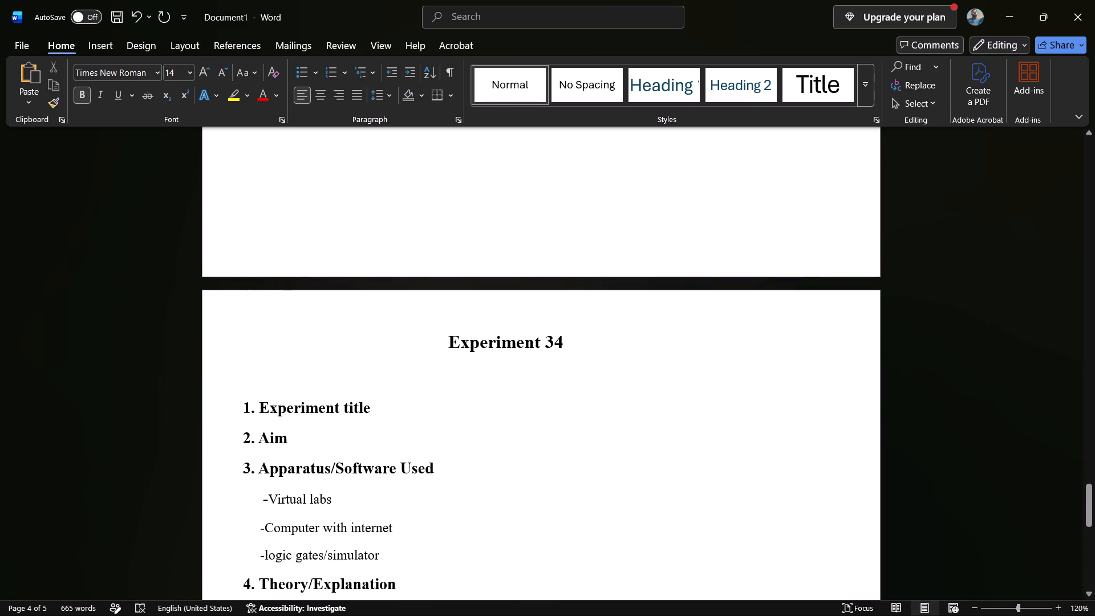
pyautogui.moveTo(245, 407); pyautogui.dragTo(348, 613)
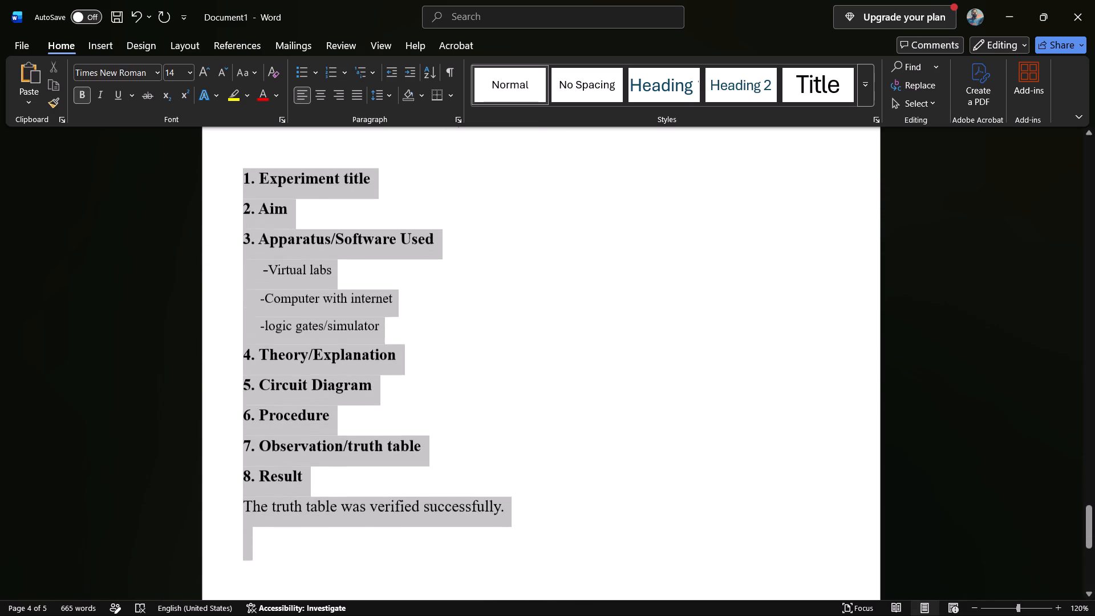
pyautogui.moveTo(348, 613); pyautogui.dragTo(504, 476)
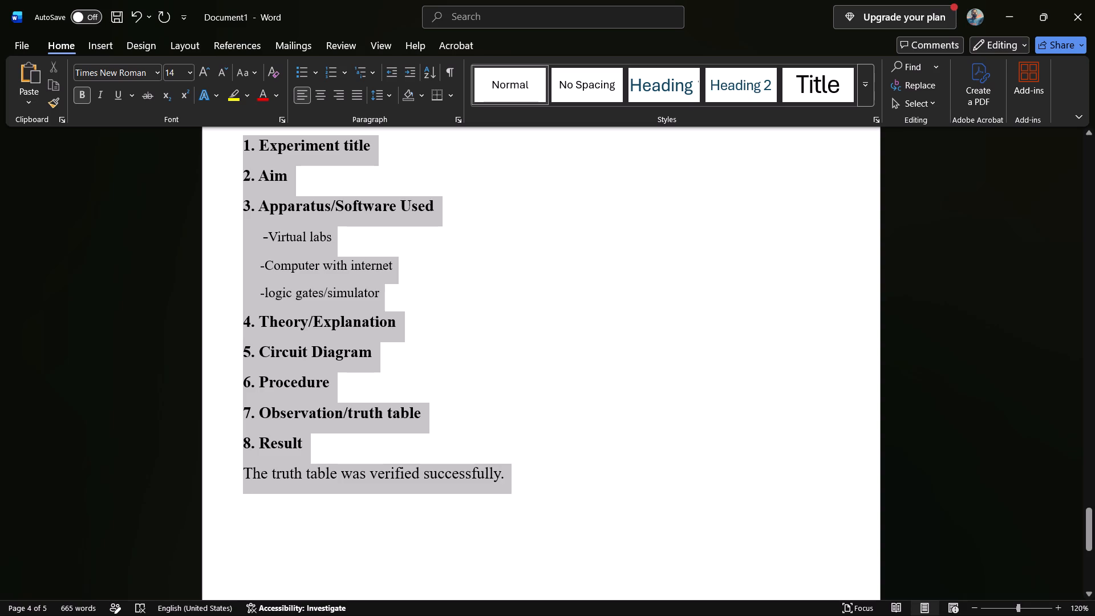
pyautogui.moveTo(504, 476); pyautogui.dragTo(505, 476)
pyautogui.hotkey('ctrl', 'c')
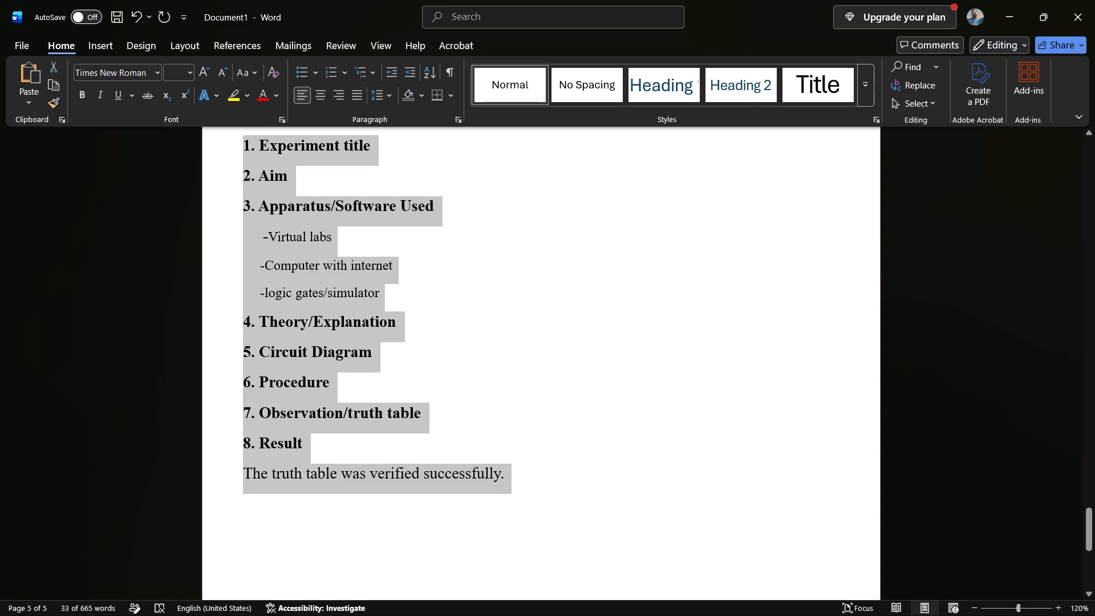
# Add blank lines after Experiment 34's Result text down to the last line of the page.
pyautogui.scroll(-6, 513, 529)
pyautogui.click(513, 529)
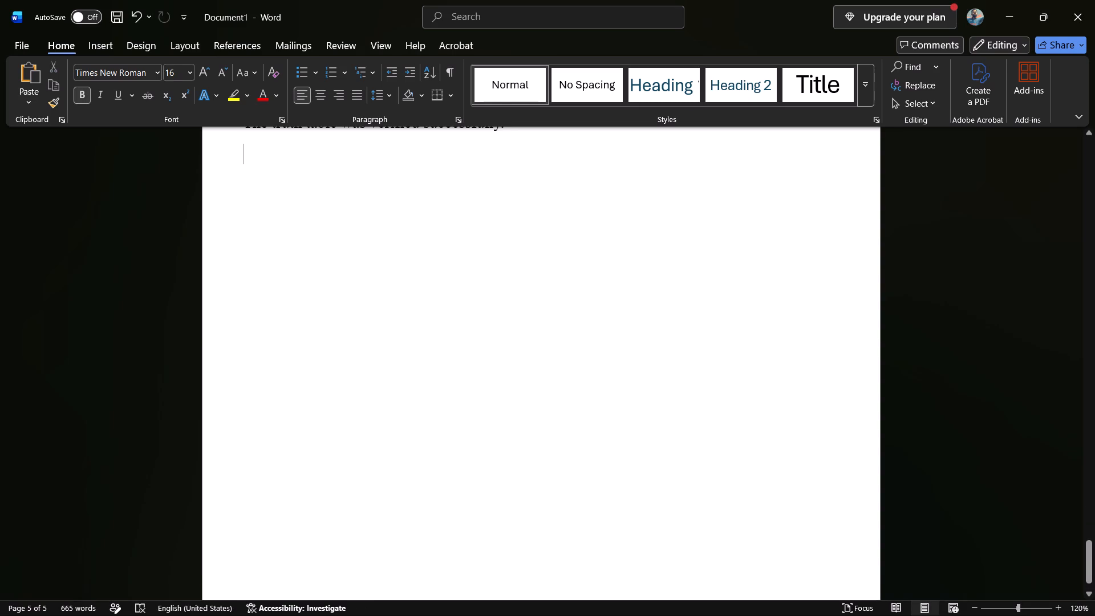
pyautogui.press('Return')
pyautogui.press('Return')
pyautogui.press('Return')
pyautogui.press('Return')
pyautogui.press('Return')
pyautogui.press('Return')
pyautogui.press('Return')
pyautogui.press('Return')
pyautogui.press('Return')
pyautogui.press('Return')
pyautogui.press('Return')
pyautogui.press('Return')
pyautogui.press('Return')
pyautogui.press('Return')
pyautogui.press('Return')
pyautogui.press('Return')
pyautogui.press('Return')
pyautogui.press('Return')
pyautogui.press('Return')
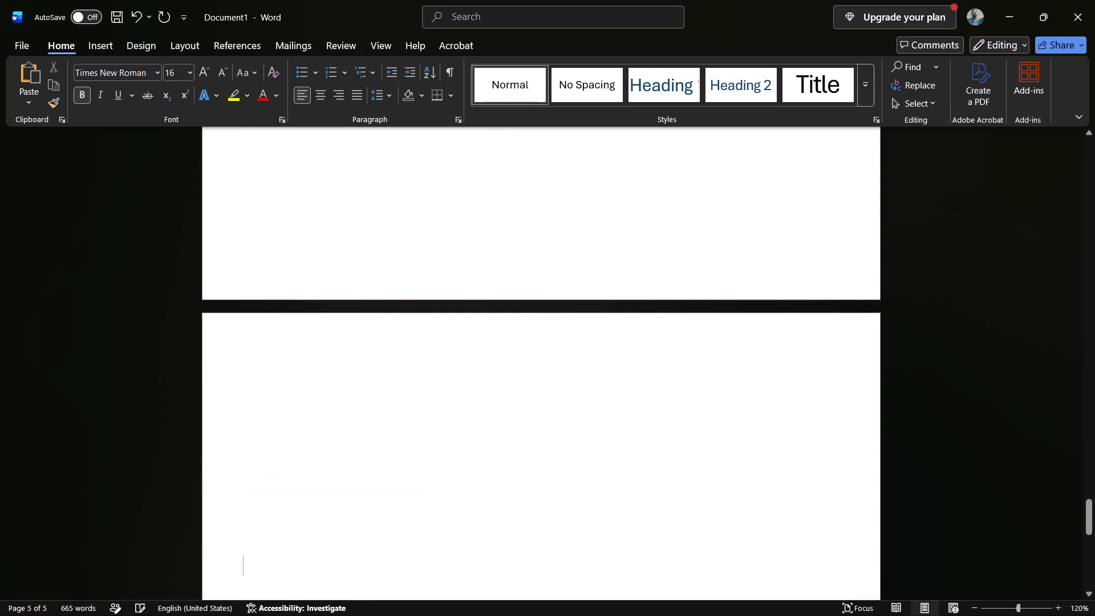
pyautogui.press('BackSpace')
pyautogui.press('BackSpace')
pyautogui.press('BackSpace')
pyautogui.press('BackSpace')
pyautogui.press('BackSpace')
pyautogui.press('BackSpace')
pyautogui.press('BackSpace')
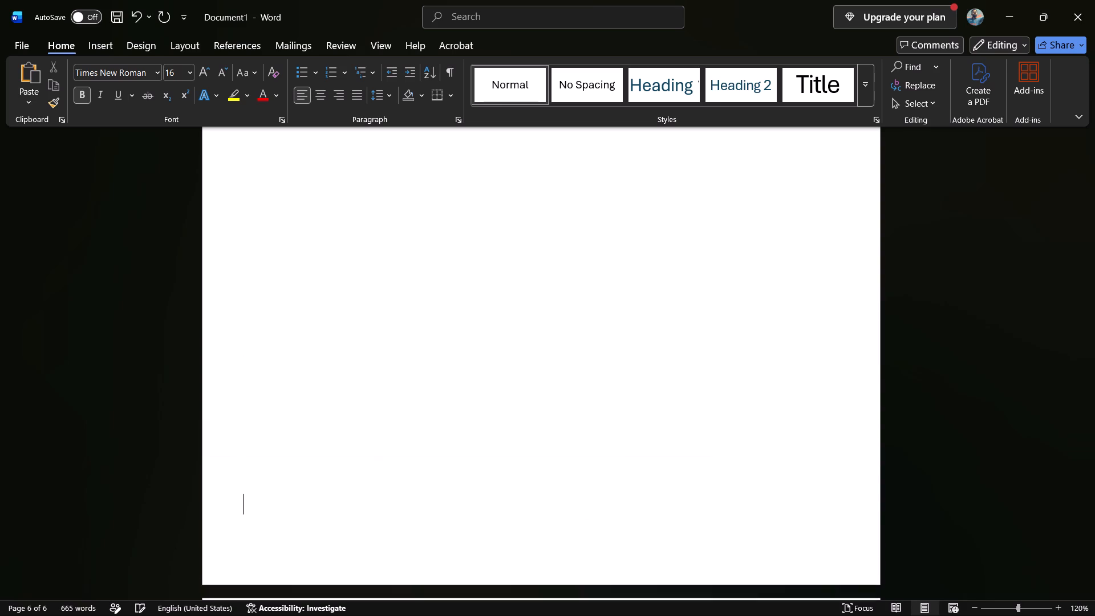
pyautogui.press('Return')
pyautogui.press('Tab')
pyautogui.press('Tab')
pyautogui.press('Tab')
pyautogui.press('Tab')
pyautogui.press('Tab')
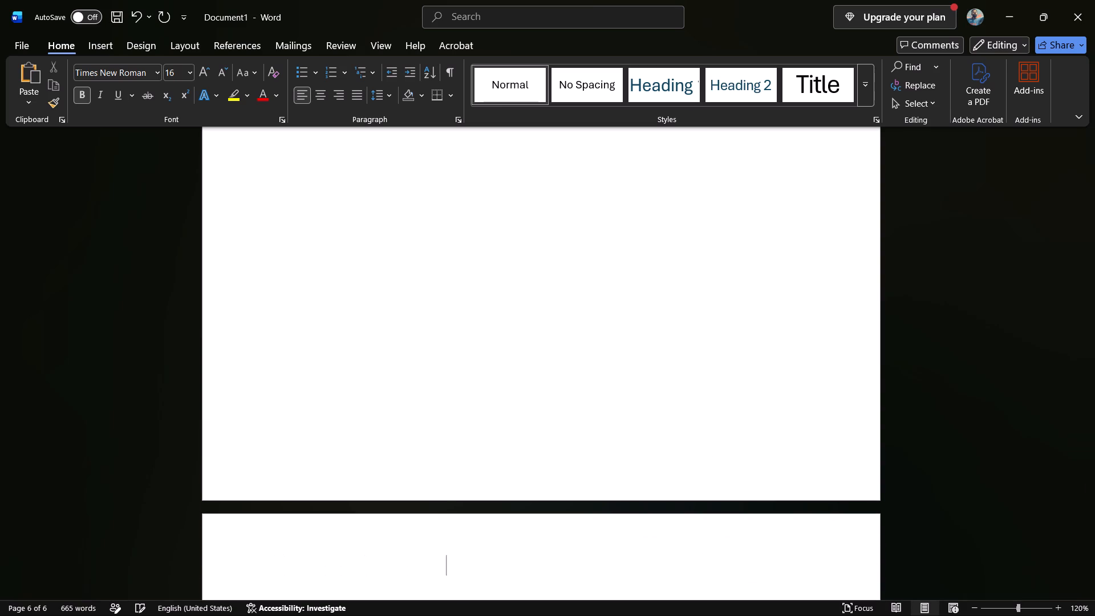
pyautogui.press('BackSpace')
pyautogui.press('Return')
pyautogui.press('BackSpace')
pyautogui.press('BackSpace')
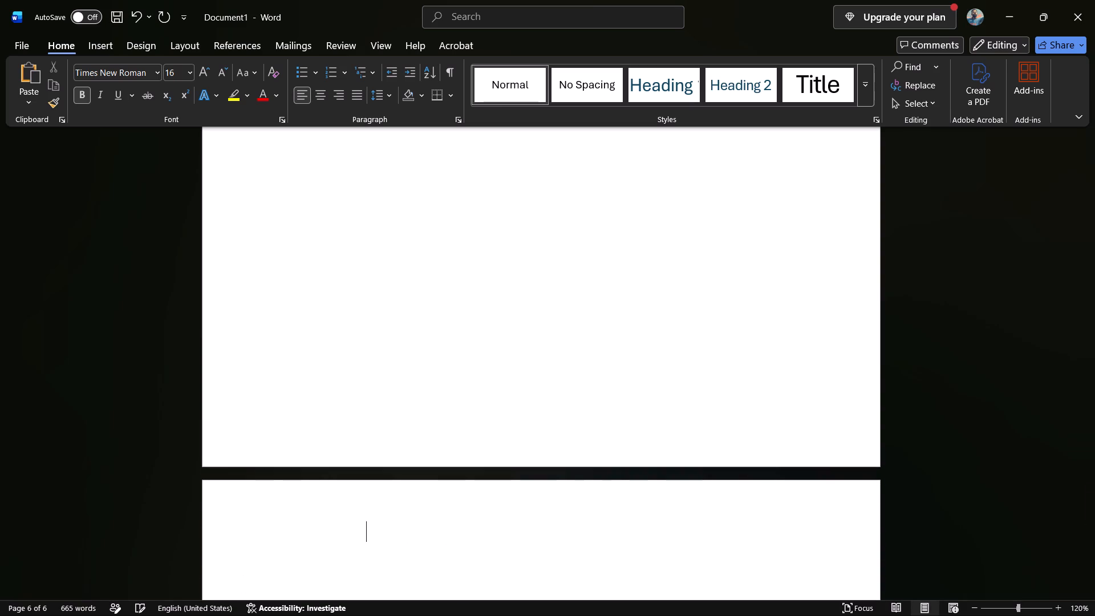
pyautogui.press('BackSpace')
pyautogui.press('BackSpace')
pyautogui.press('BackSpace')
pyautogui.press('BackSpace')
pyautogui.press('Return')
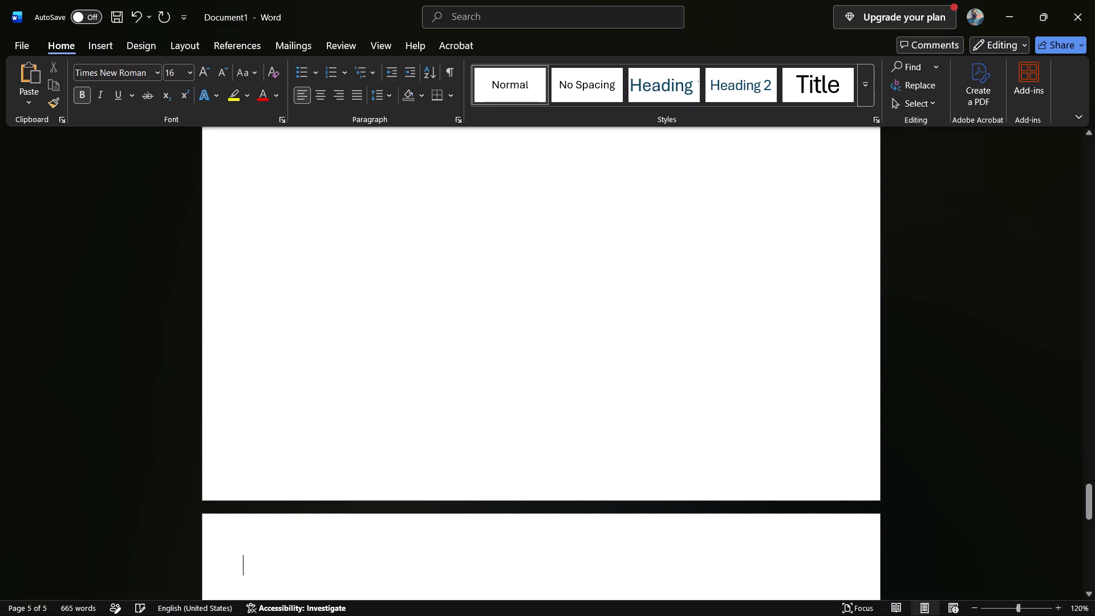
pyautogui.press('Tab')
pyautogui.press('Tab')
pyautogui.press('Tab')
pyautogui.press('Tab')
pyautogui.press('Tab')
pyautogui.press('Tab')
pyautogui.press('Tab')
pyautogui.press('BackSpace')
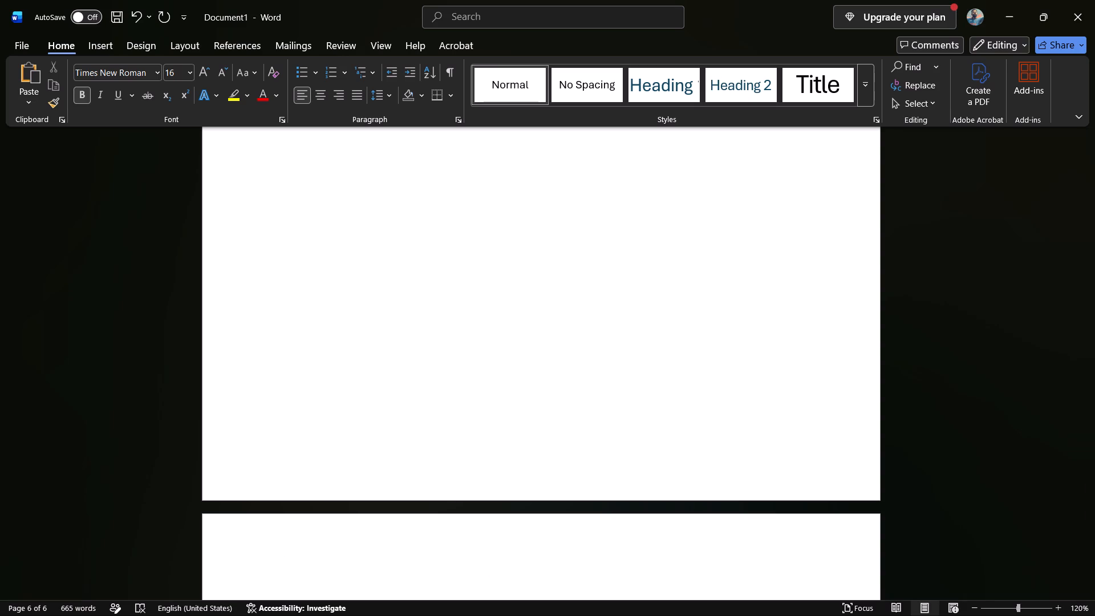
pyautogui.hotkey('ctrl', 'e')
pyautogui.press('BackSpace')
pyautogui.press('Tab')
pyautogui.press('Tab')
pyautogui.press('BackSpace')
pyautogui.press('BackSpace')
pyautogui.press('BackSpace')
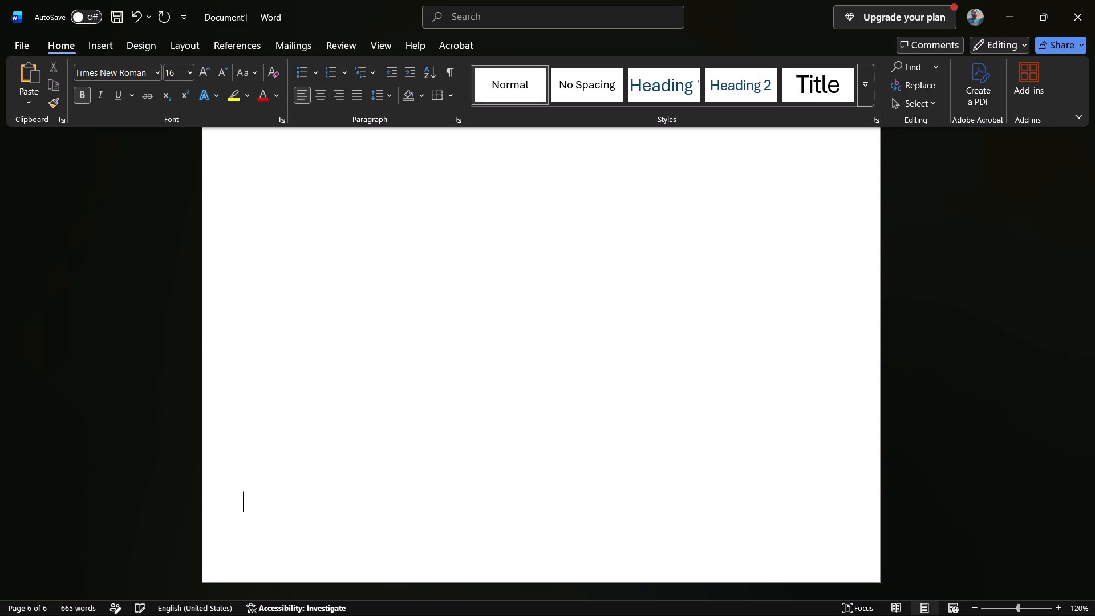
# Start a new page after Experiment 34 and enter the heading "Experiment 35", indented towards the middle of its first line.
pyautogui.scroll(3, 513, 529)
pyautogui.scroll(-3, 513, 529)
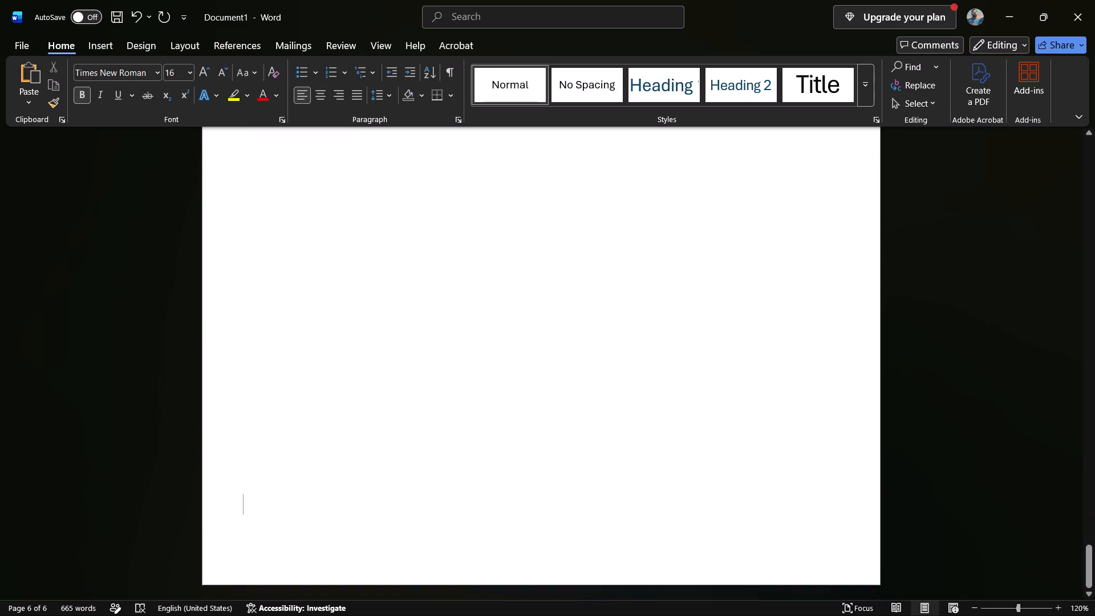
pyautogui.scroll(-2, 513, 529)
pyautogui.press('Return')
pyautogui.press('Tab')
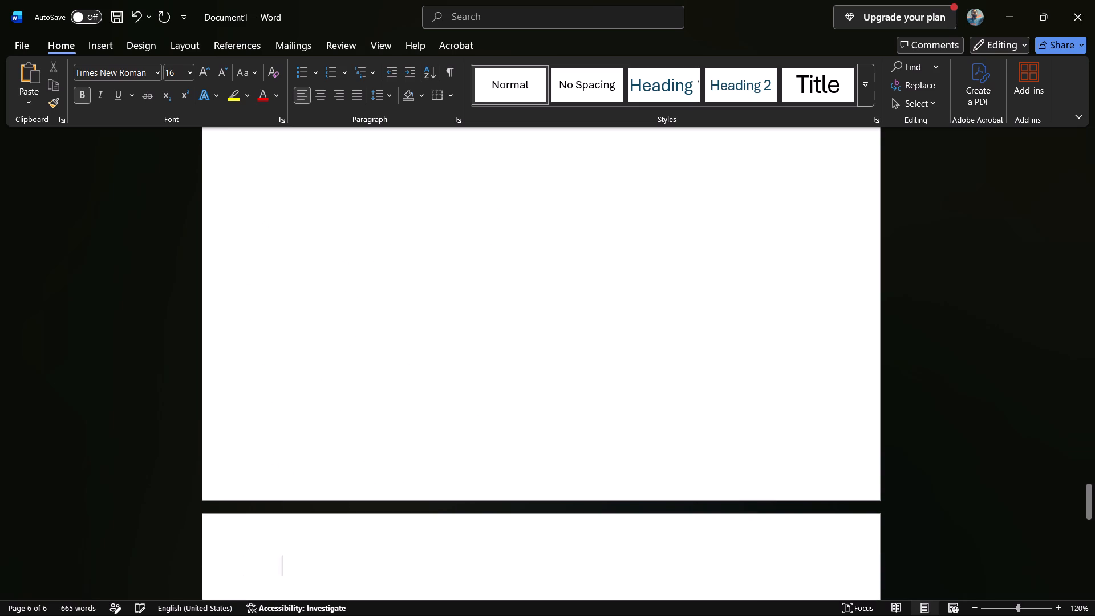
pyautogui.press('Tab')
pyautogui.press('Tab')
pyautogui.press('Tab')
pyautogui.press('Tab')
pyautogui.press('Tab')
pyautogui.write('Experimtent')
pyautogui.press('BackSpace')
pyautogui.press('BackSpace')
pyautogui.press('BackSpace')
pyautogui.press('BackSpace')
pyautogui.write('ent')
pyautogui.press('space')
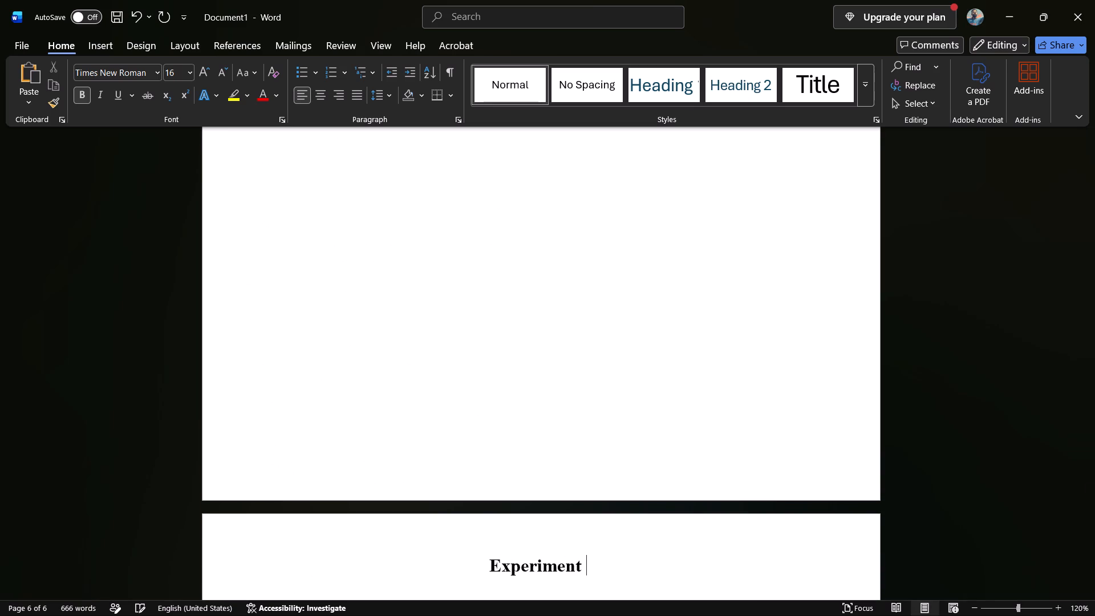
pyautogui.press('BackSpace')
pyautogui.press('space')
pyautogui.write('35')
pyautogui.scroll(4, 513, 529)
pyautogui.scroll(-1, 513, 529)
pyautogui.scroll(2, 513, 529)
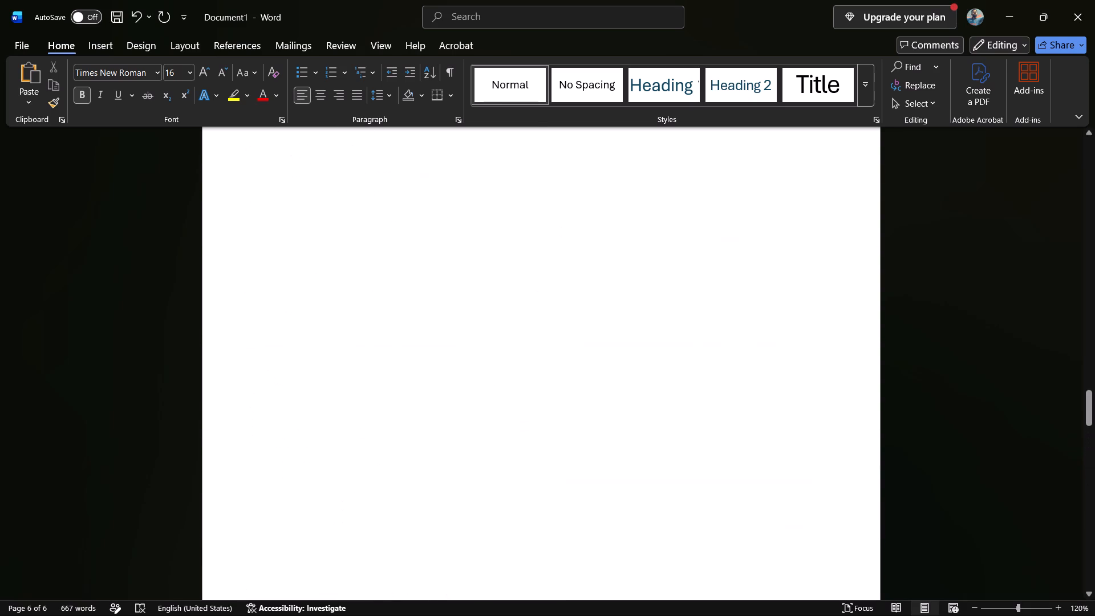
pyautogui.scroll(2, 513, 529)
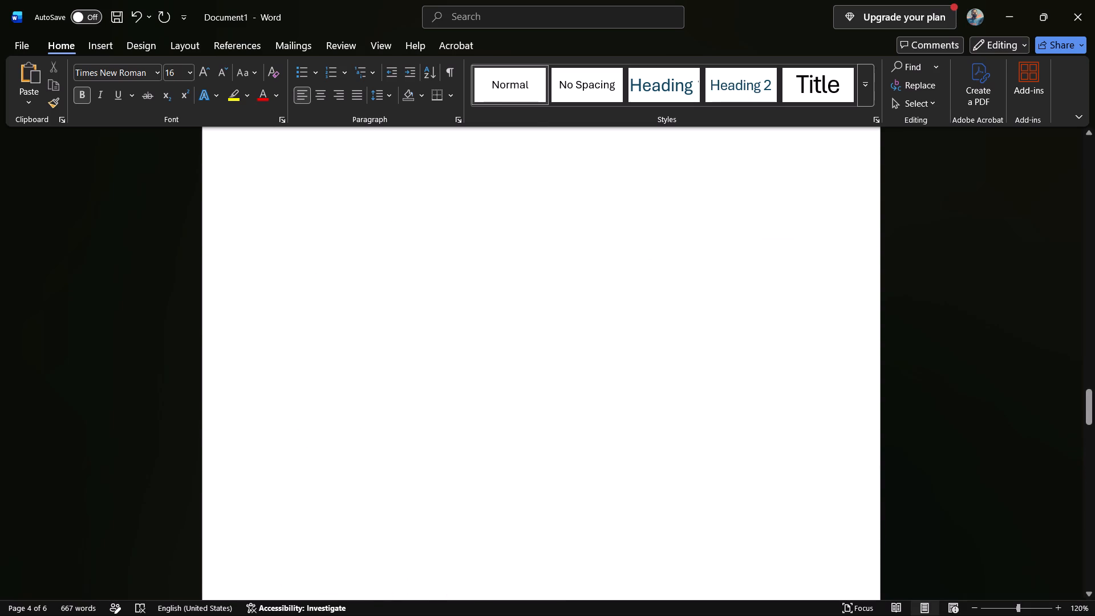
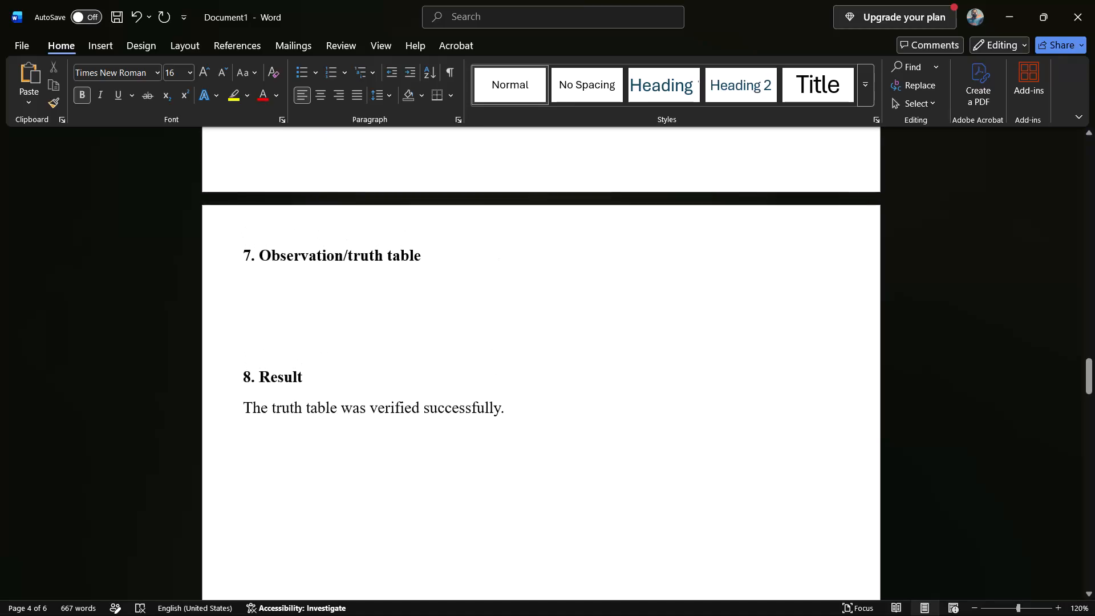
# Add two new lines below the "Experiment 35" heading.
pyautogui.scroll(-3, 513, 529)
pyautogui.scroll(1, 513, 529)
pyautogui.scroll(-1, 513, 529)
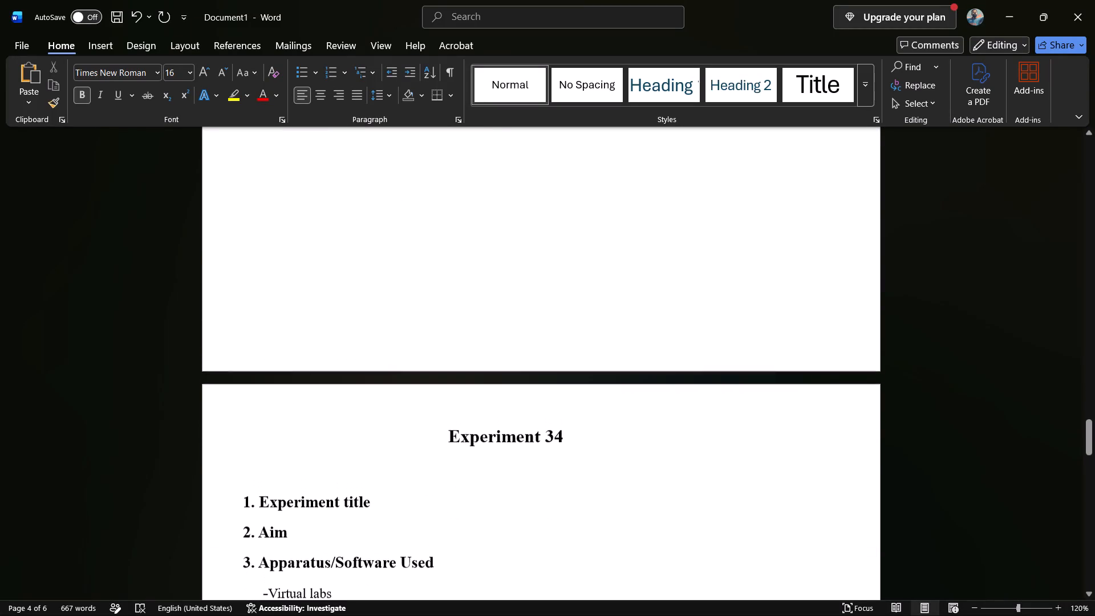
pyautogui.scroll(-5, 513, 529)
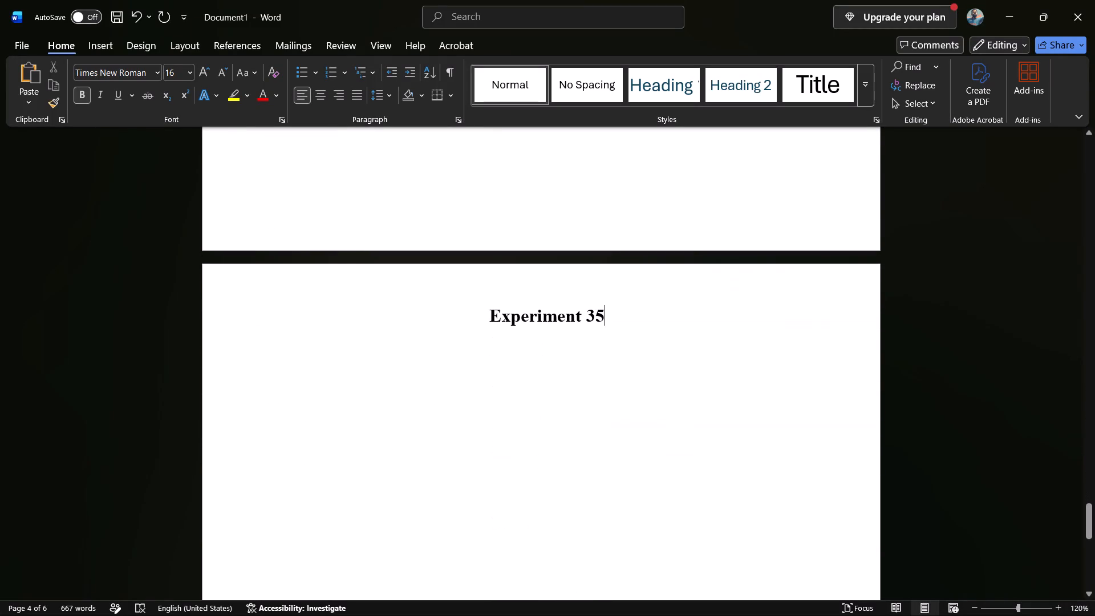
pyautogui.press('Return')
pyautogui.press('Return')
# Copy Experiment 34's outline from 1. Experiment title through the sentence under 8. Result and paste it below the Experiment 35 heading, leaving one blank line.
pyautogui.scroll(1, 513, 529)
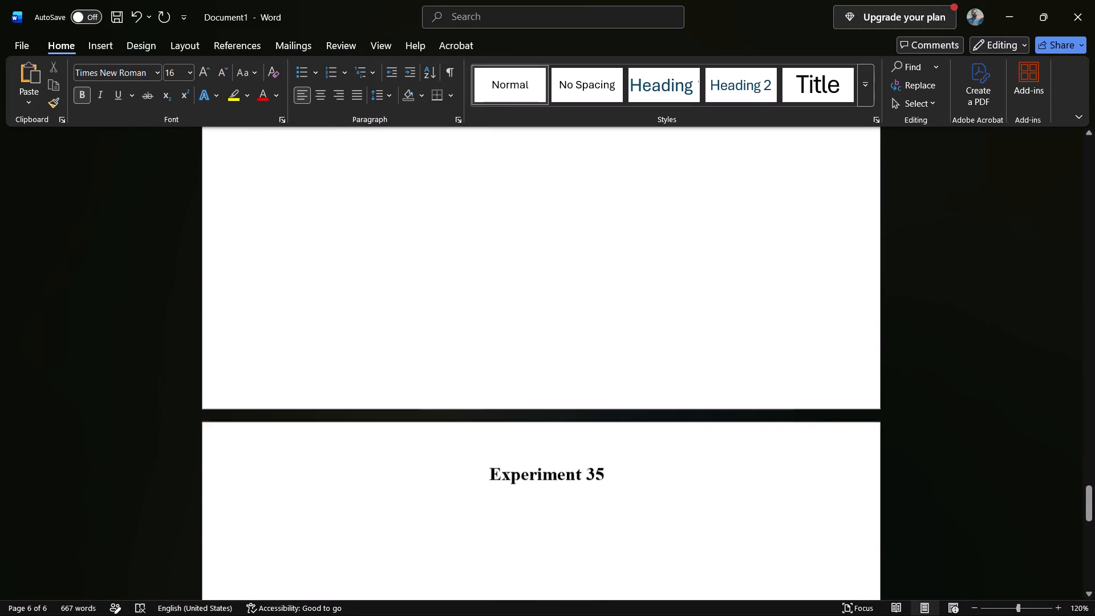
pyautogui.scroll(2, 513, 529)
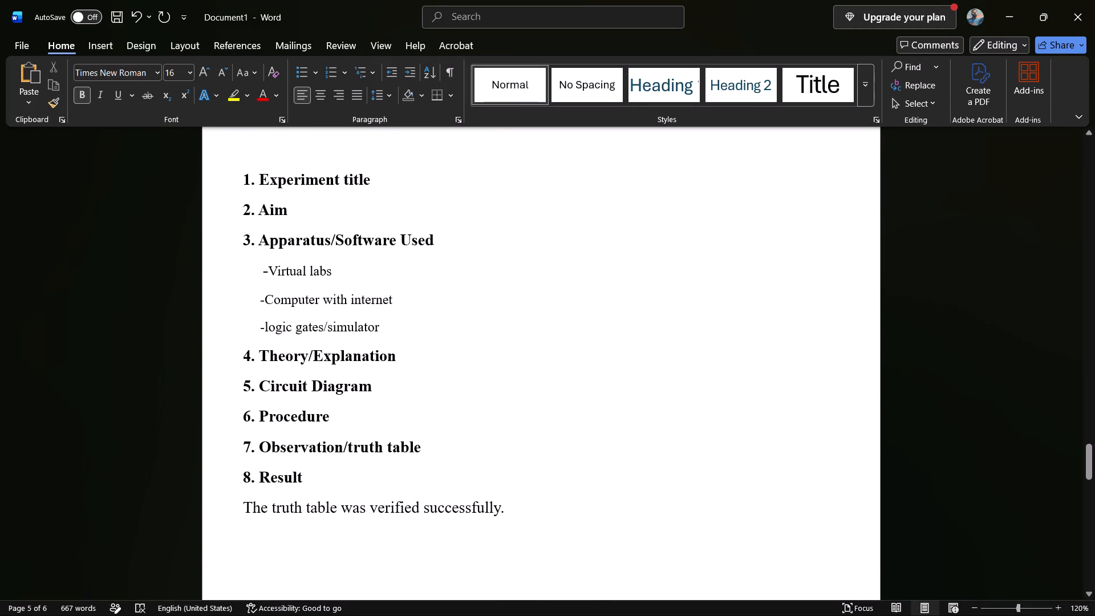
pyautogui.moveTo(242, 185); pyautogui.dragTo(514, 524)
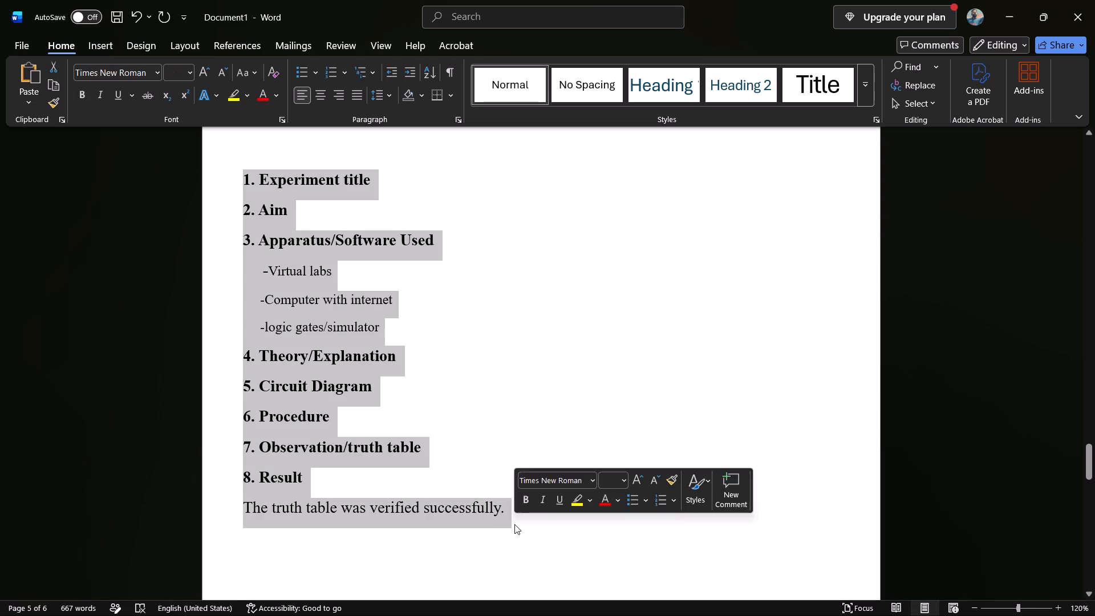
pyautogui.hotkey('ctrl', 'c')
pyautogui.scroll(-5, 514, 524)
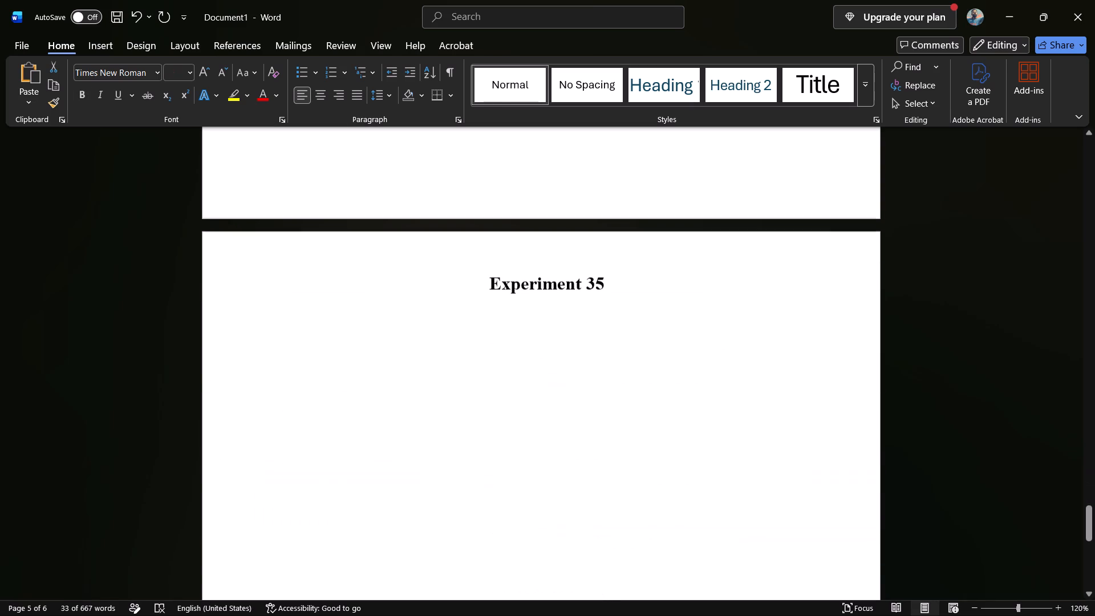
pyautogui.click(285, 327)
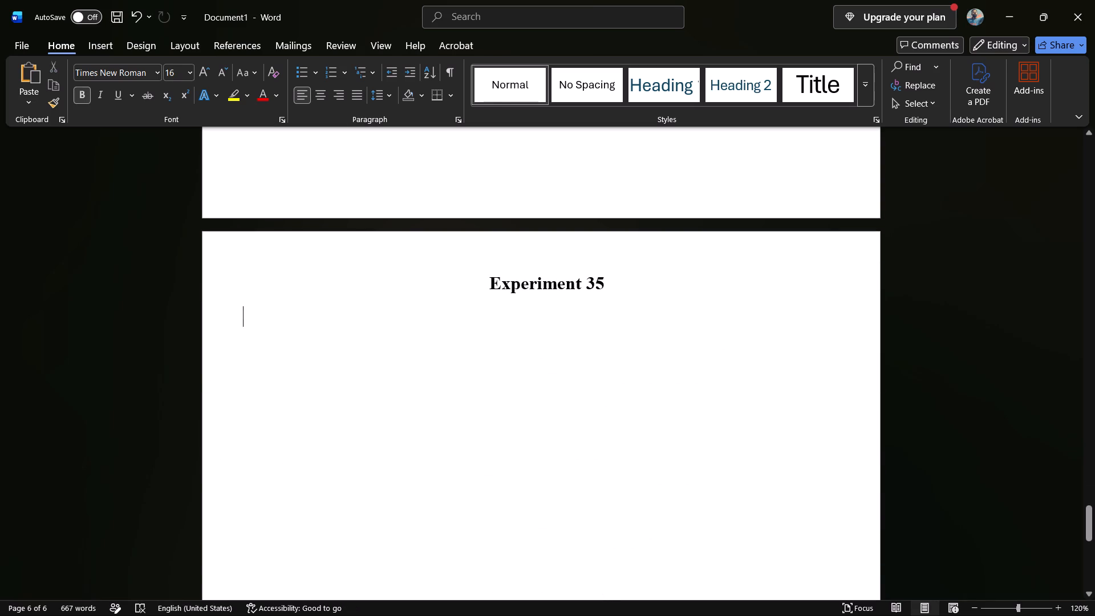
pyautogui.press('Return')
pyautogui.hotkey('ctrl', 'v')
# Review the document from the Experiment 35 outline back to the filled-in Experiment 33 and its section layout.
pyautogui.scroll(1, 285, 327)
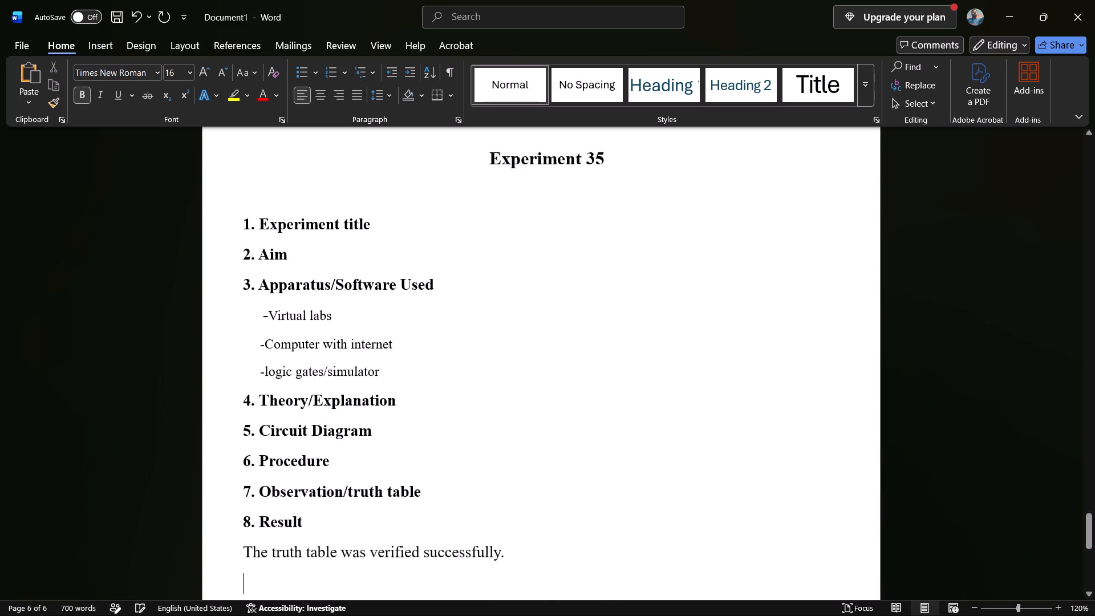
pyautogui.scroll(6, 285, 327)
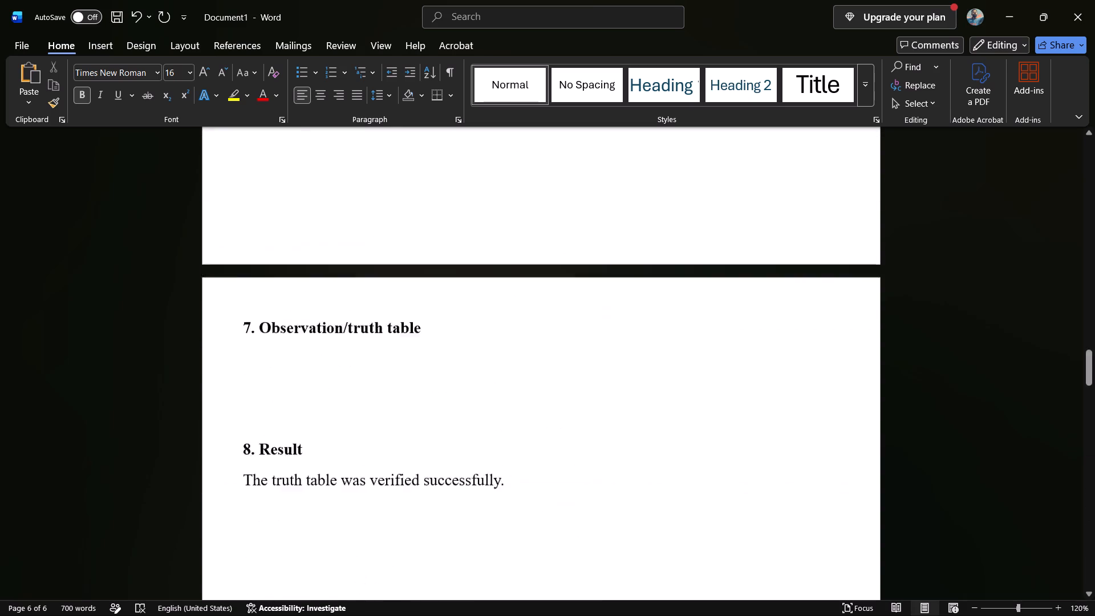
pyautogui.scroll(-5, 285, 327)
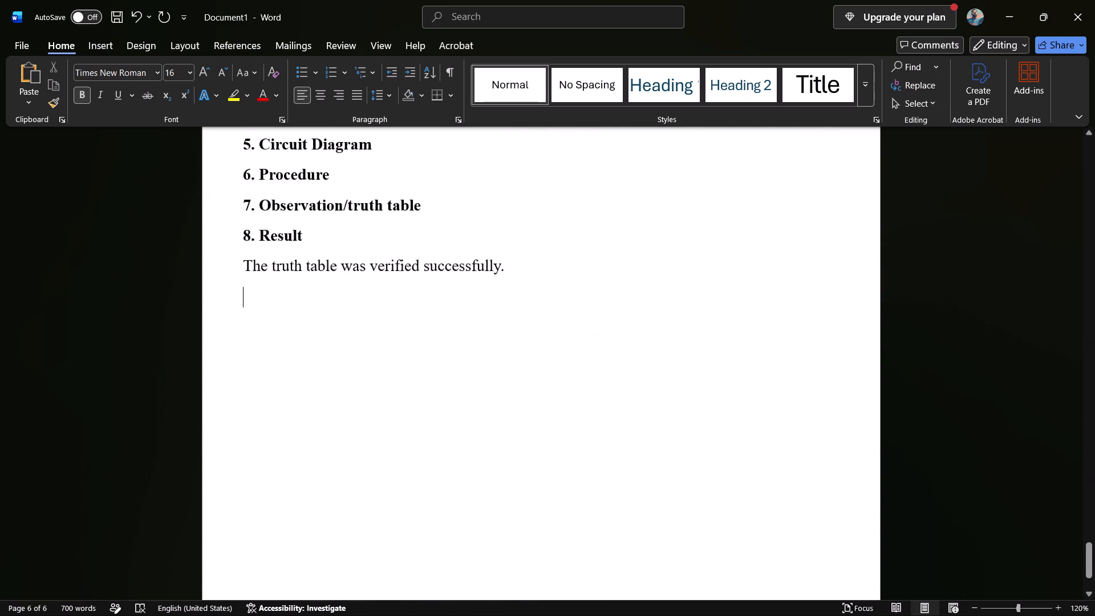
pyautogui.scroll(-1, 285, 327)
pyautogui.scroll(3, 285, 327)
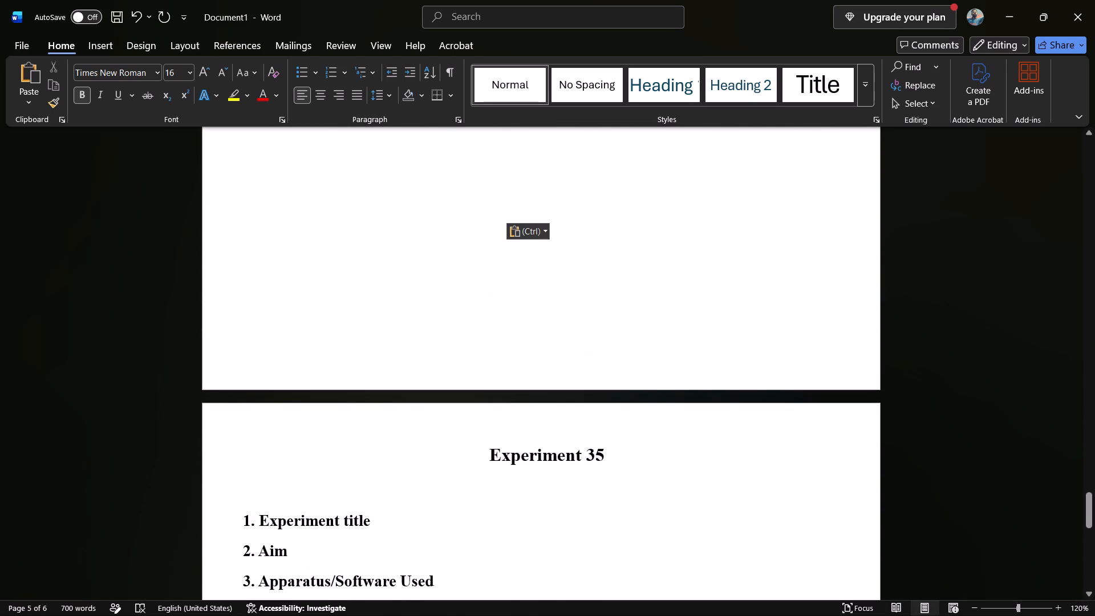
pyautogui.scroll(4, 285, 327)
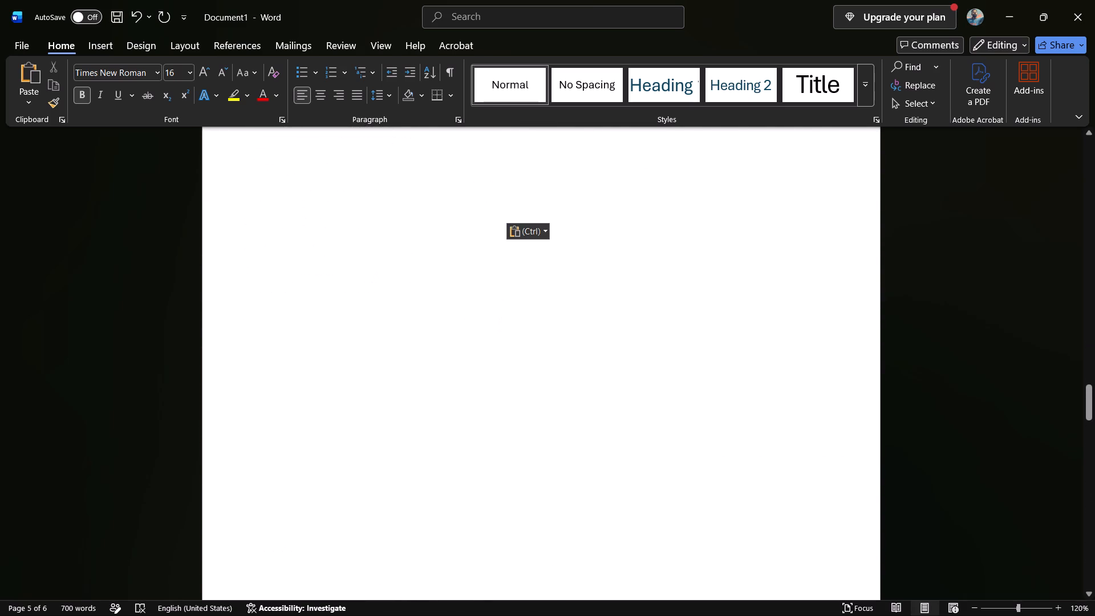
pyautogui.scroll(-2, 285, 327)
pyautogui.scroll(6, 285, 327)
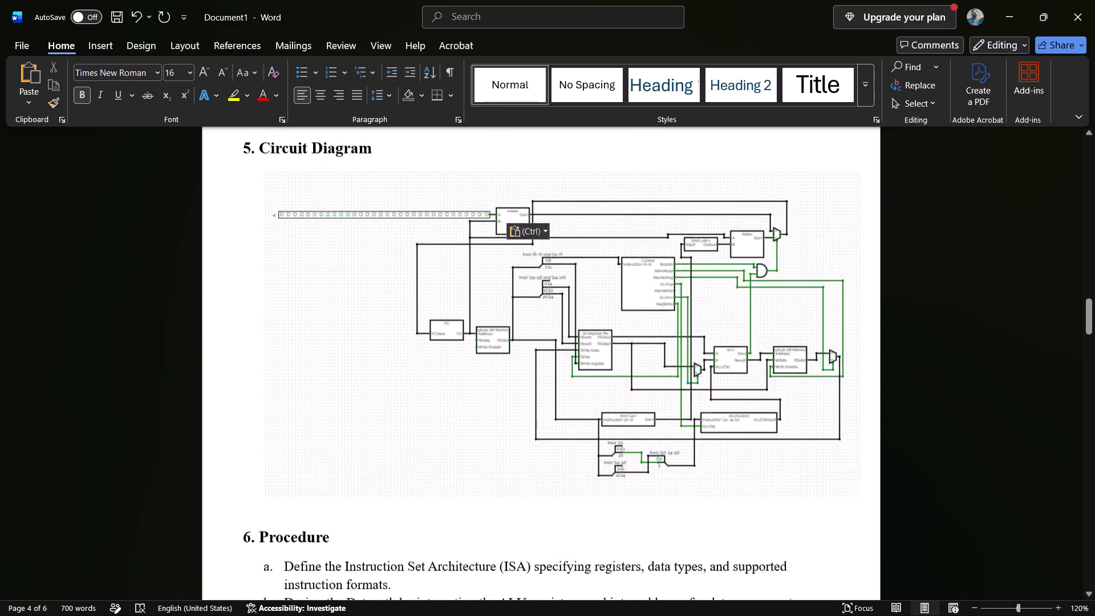
pyautogui.scroll(7, 285, 327)
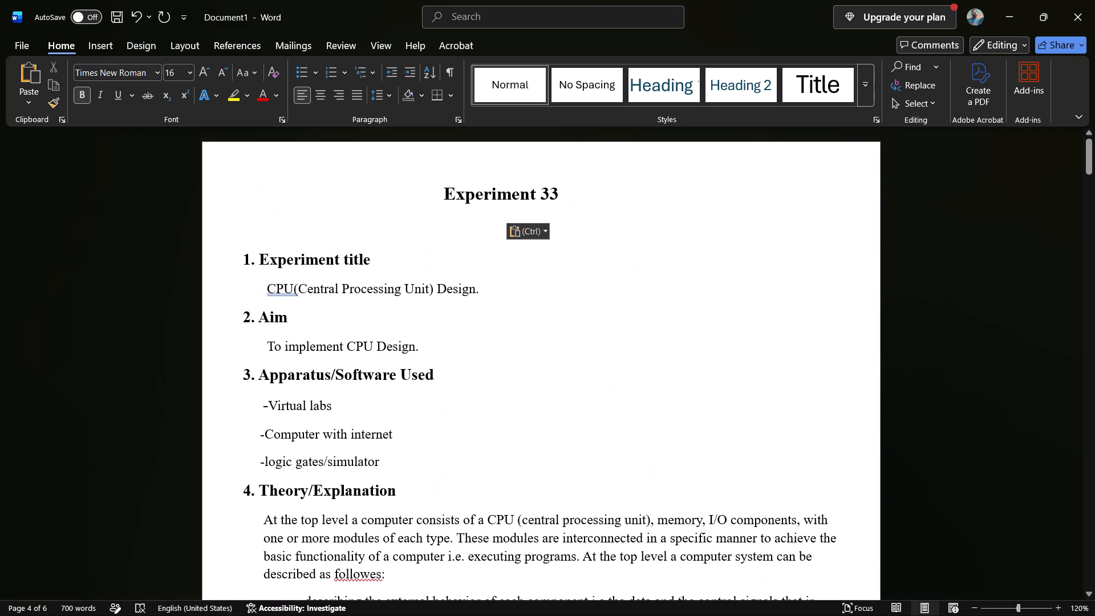
pyautogui.scroll(1, 285, 327)
pyautogui.scroll(-9, 285, 327)
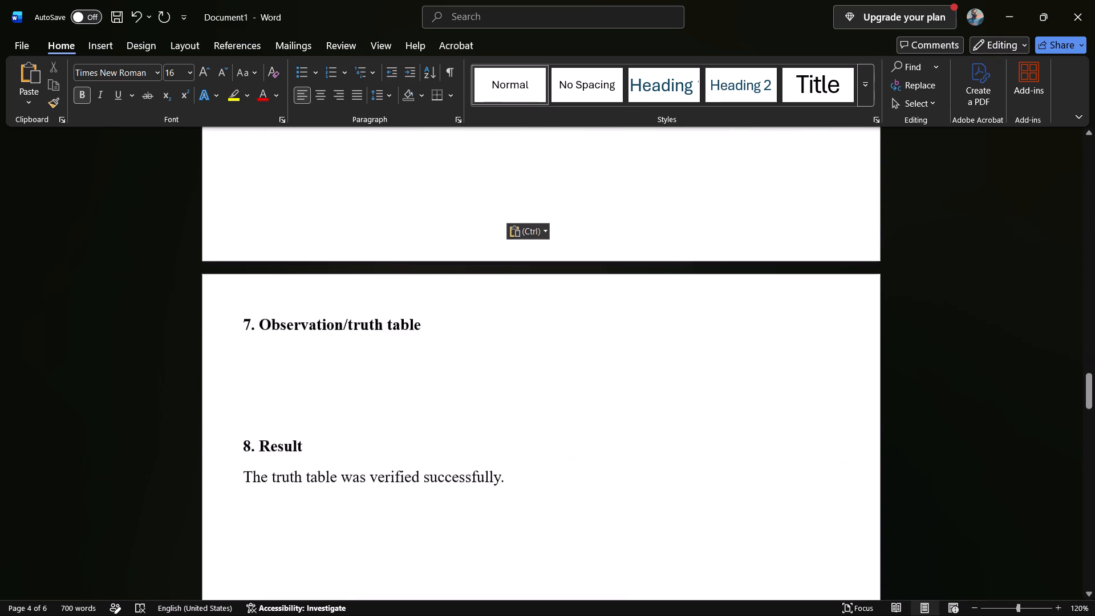
# Insert an empty line under 1. Experiment title in Experiment 34, without automatic list numbering.
pyautogui.scroll(-2, 285, 327)
pyautogui.scroll(6, 285, 327)
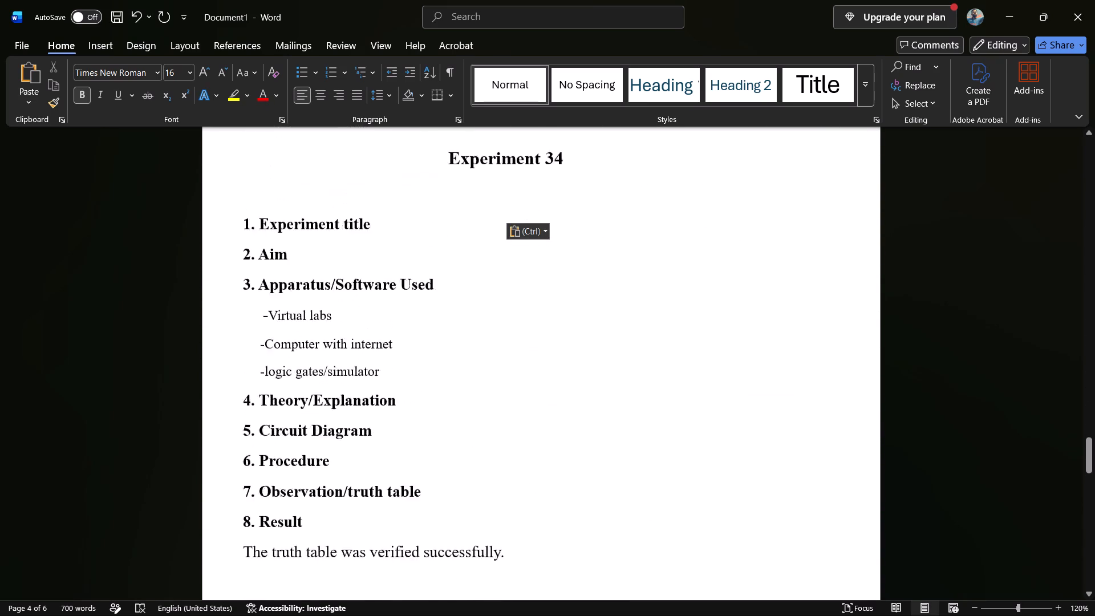
pyautogui.click(367, 277)
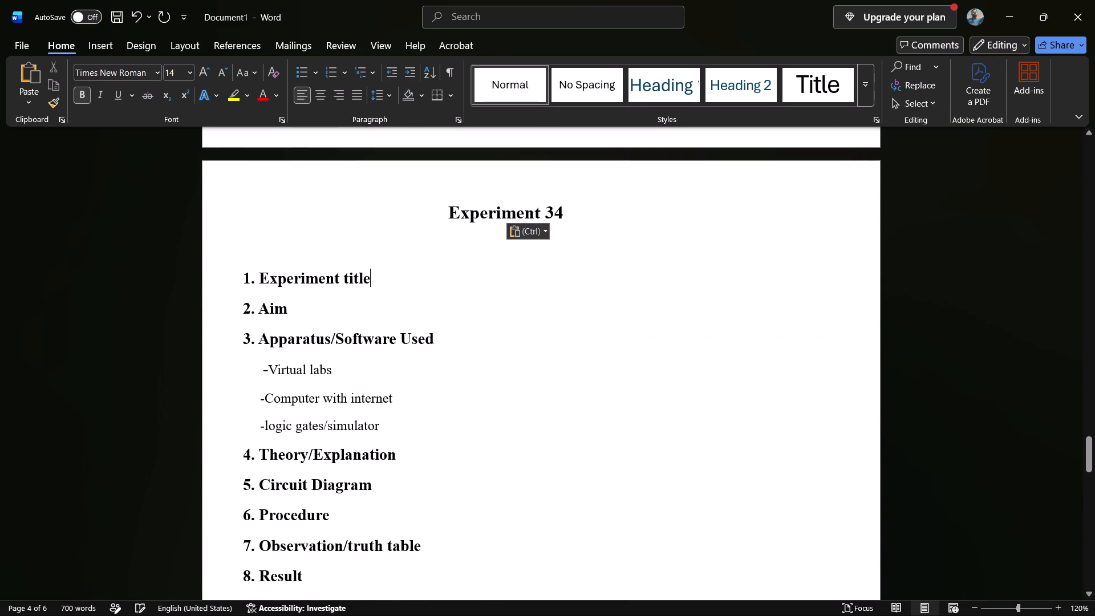
pyautogui.press('Return')
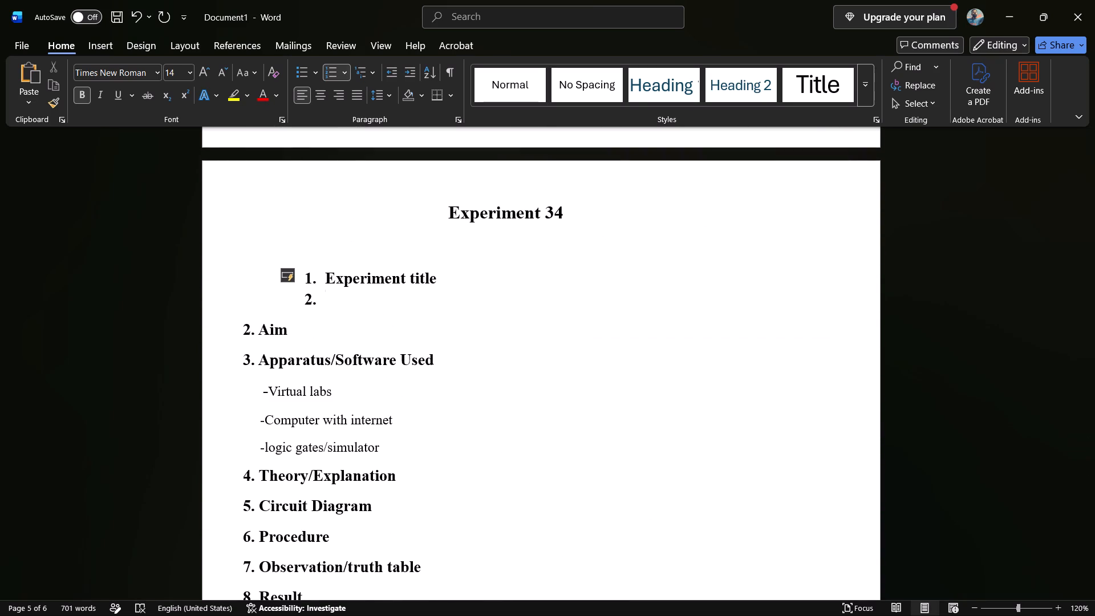
pyautogui.press('BackSpace')
pyautogui.press('BackSpace')
pyautogui.hotkey('ctrl', 'z')
pyautogui.hotkey('ctrl', 'z')
pyautogui.hotkey('ctrl', 'z')
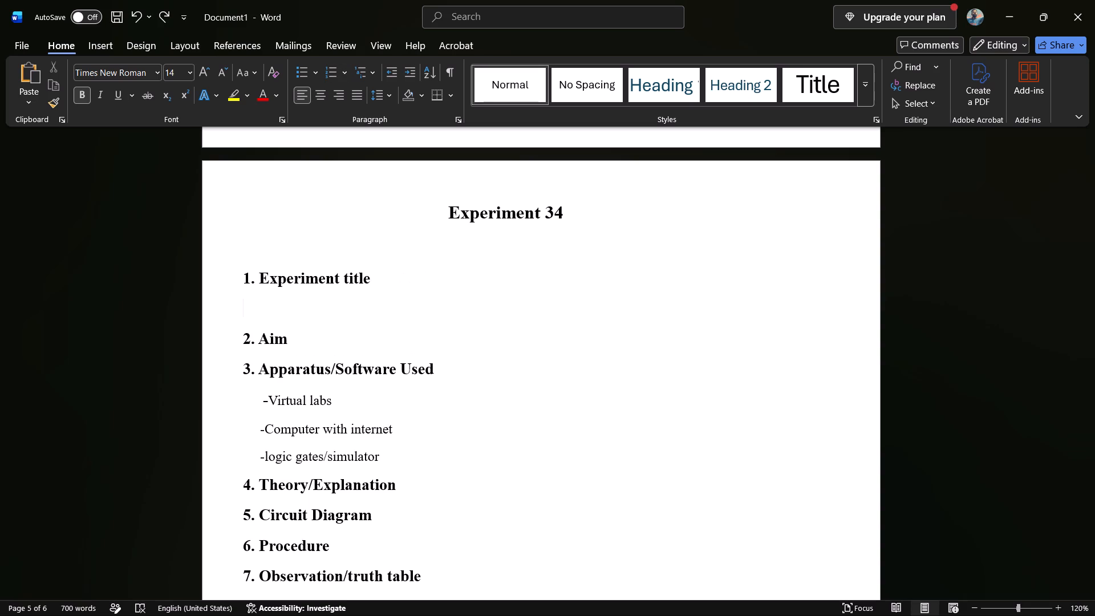
pyautogui.press('Tab')
pyautogui.press('BackSpace')
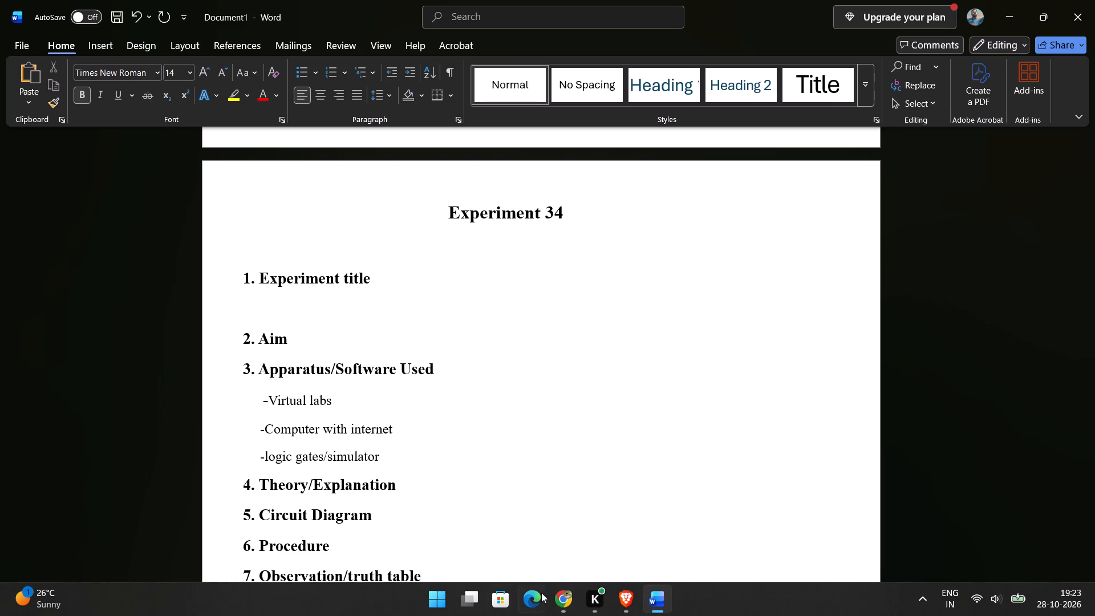
# Switch to the Brave browser, open the Exp33-36, COA Lab, VL assignment in Classroom and copy the topic "Karnaugh Map".
pyautogui.click(623, 610)
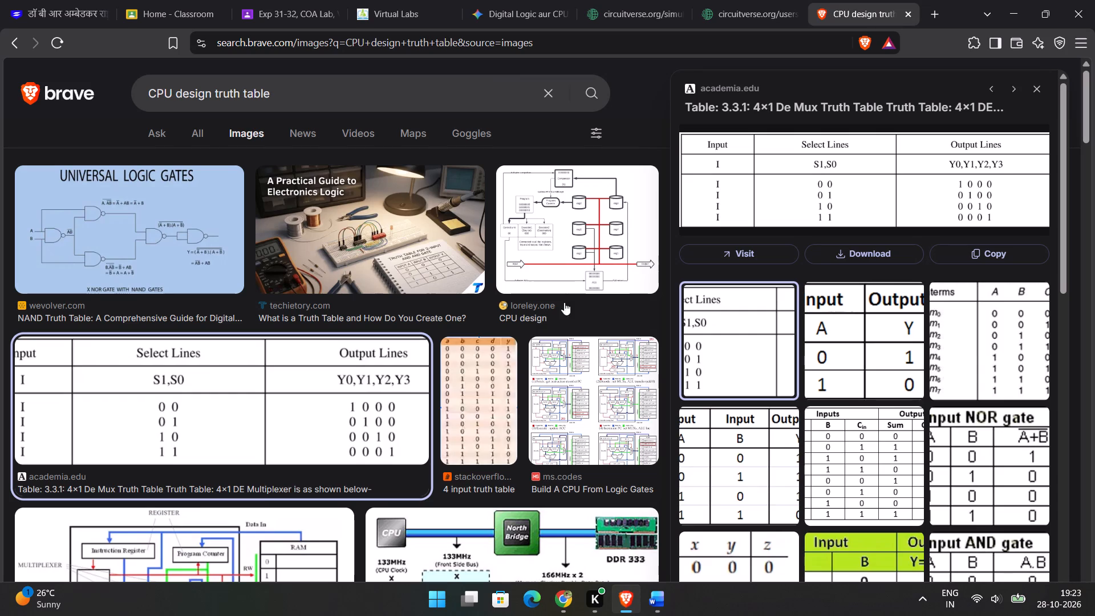
pyautogui.click(281, 0)
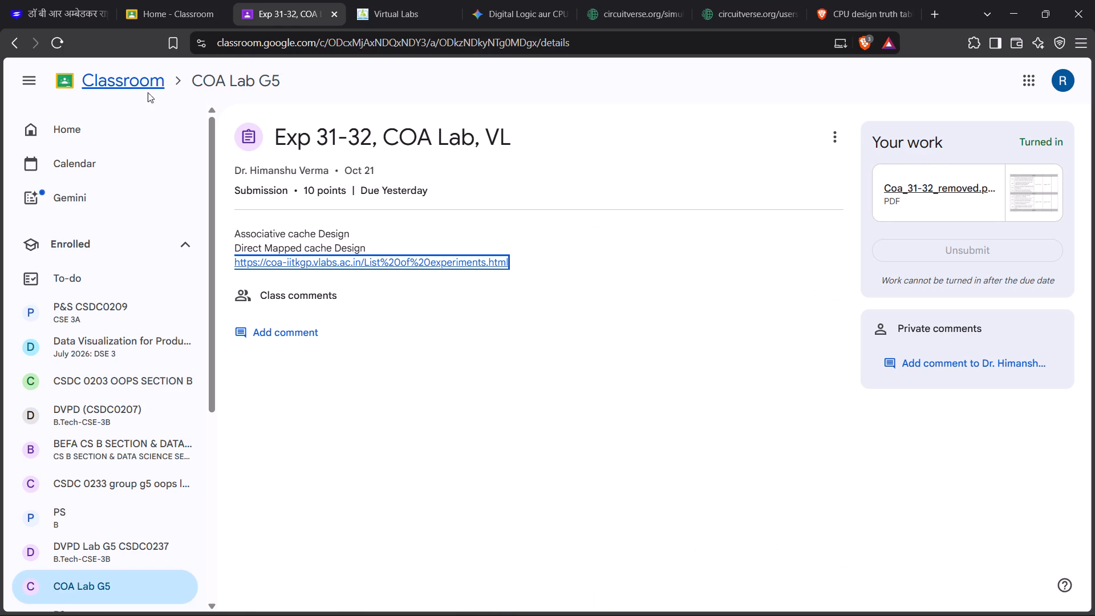
pyautogui.click(19, 48)
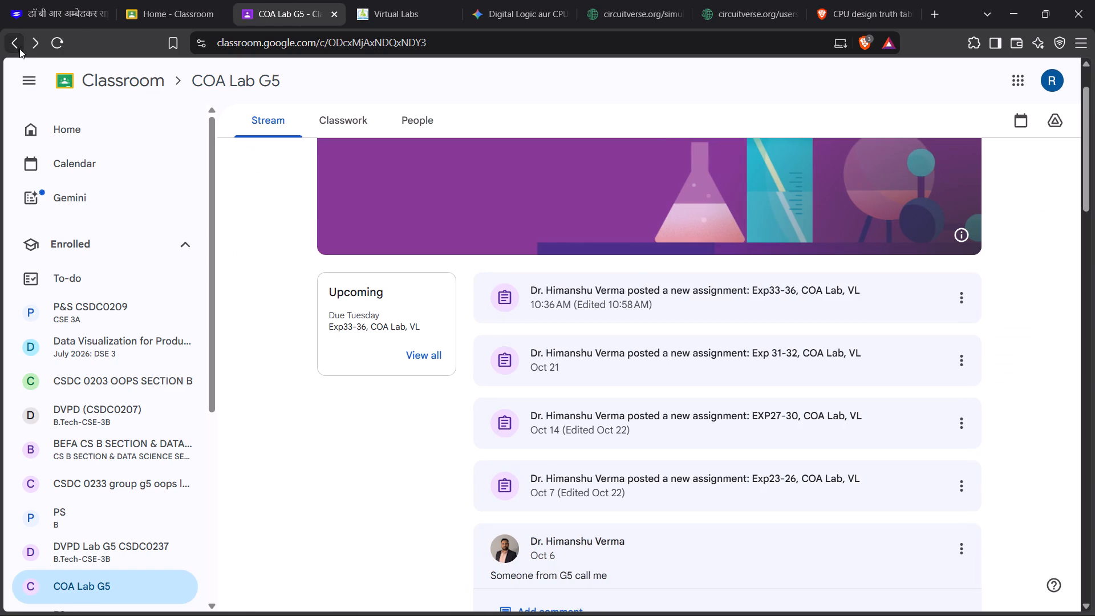
pyautogui.click(607, 309)
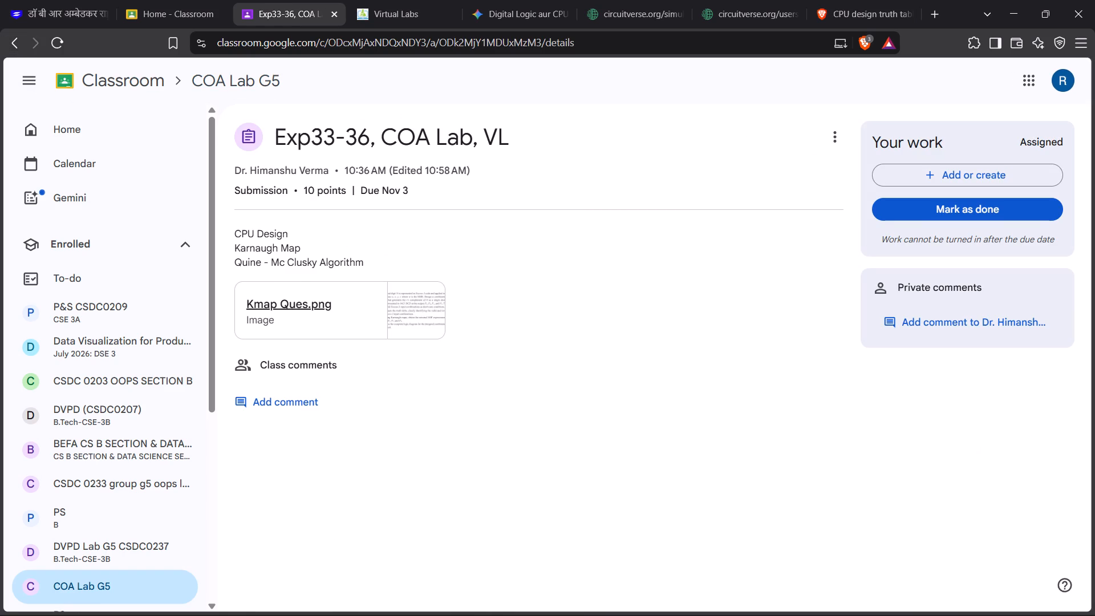
pyautogui.moveTo(298, 248); pyautogui.dragTo(234, 248)
pyautogui.hotkey('ctrl', 'c')
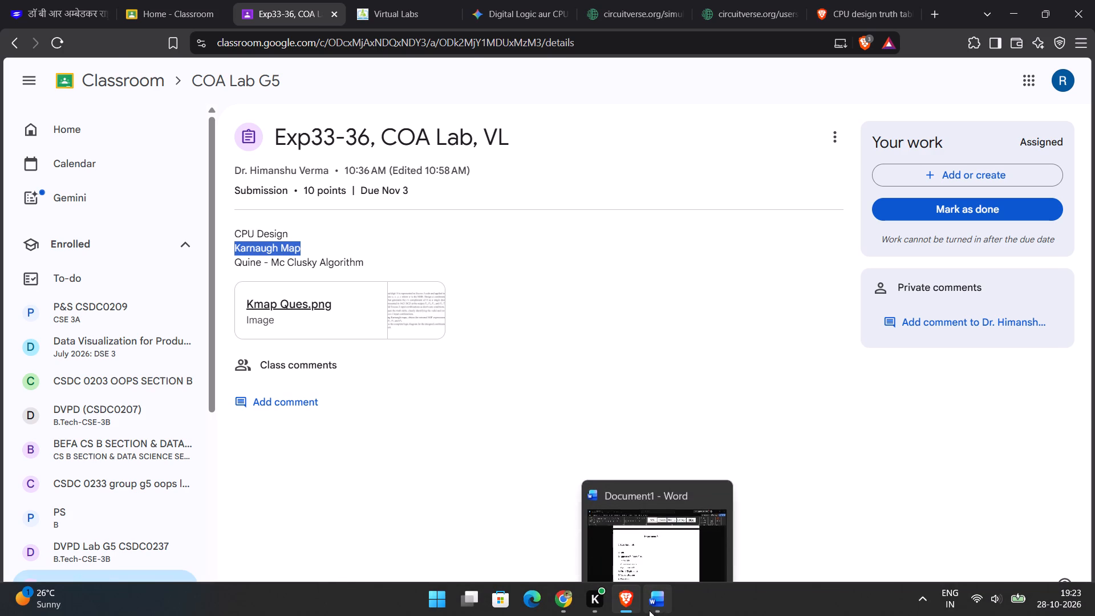
# Return to Word and paste "Karnaugh Map" under Experiment 34's 1. Experiment title as non-bold 12 pt text.
pyautogui.click(649, 611)
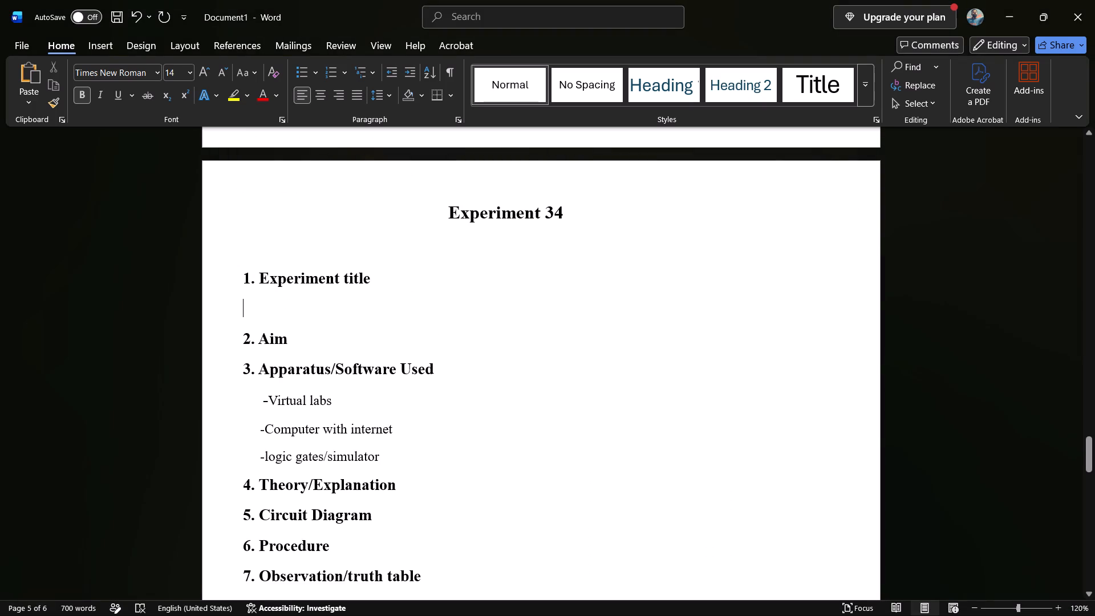
pyautogui.click(87, 96)
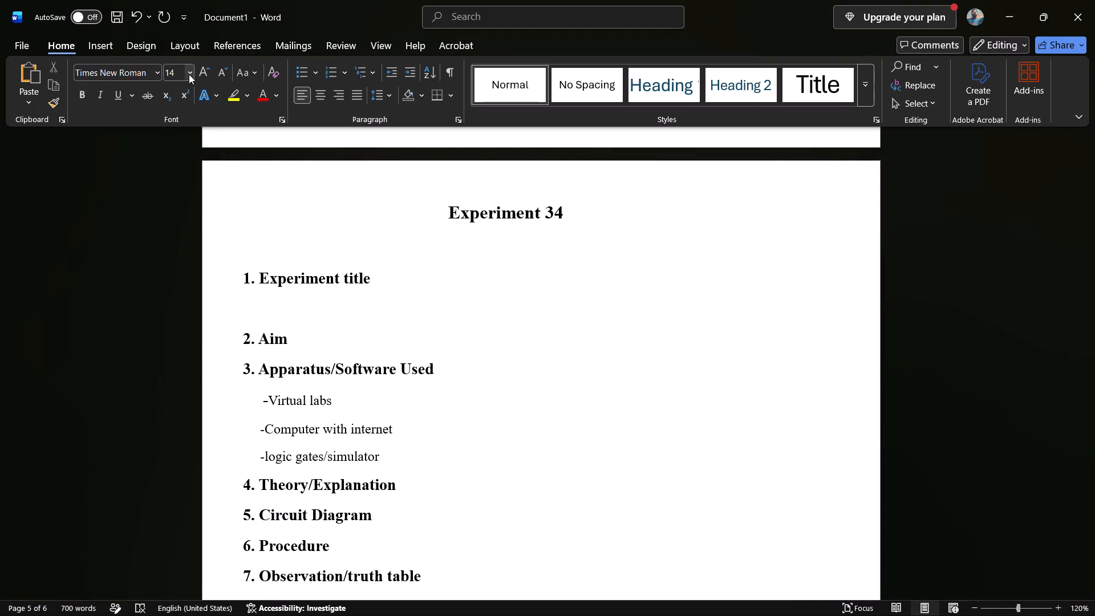
pyautogui.click(189, 74)
pyautogui.press('BackSpace')
pyautogui.write('12')
pyautogui.press('Return')
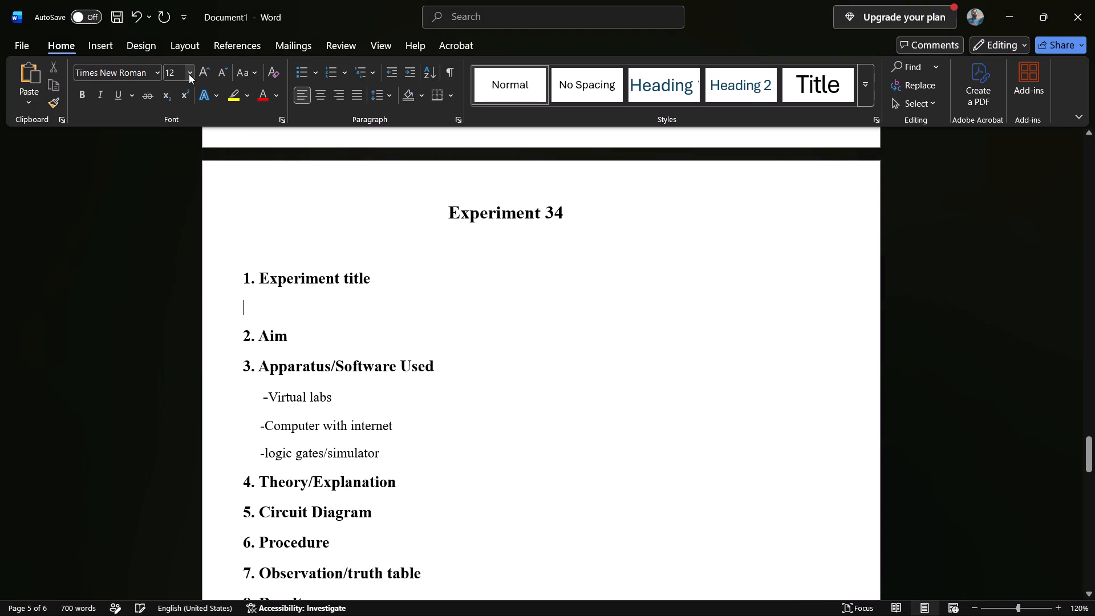
pyautogui.hotkey('ctrl', 'v')
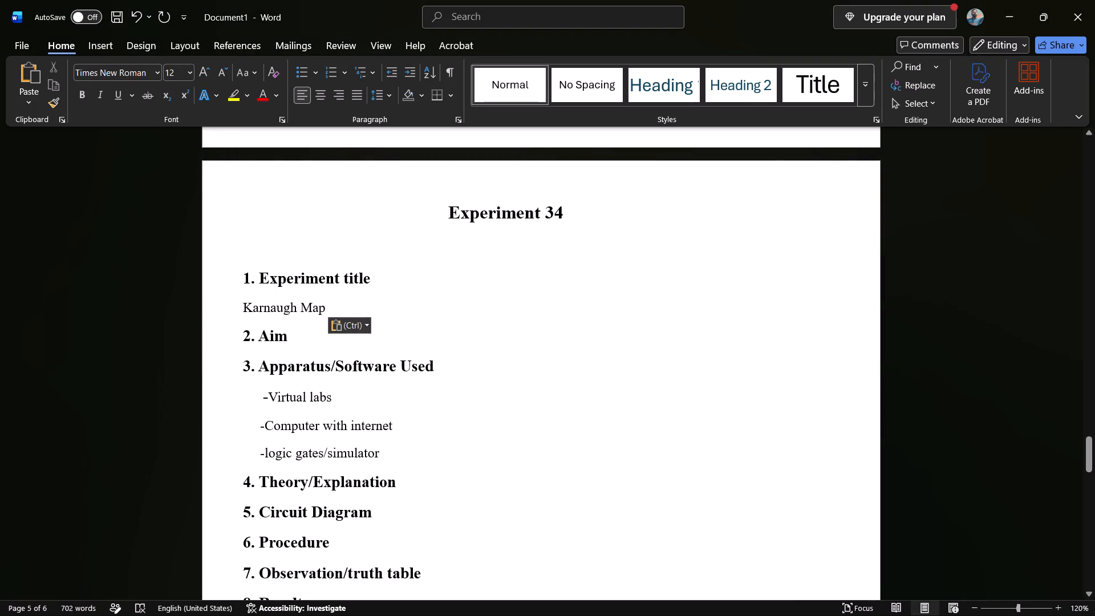
# Indent the "Karnaugh Map" line under 1. Experiment title with seven spaces.
pyautogui.click(243, 310)
pyautogui.press('Tab')
pyautogui.press('BackSpace')
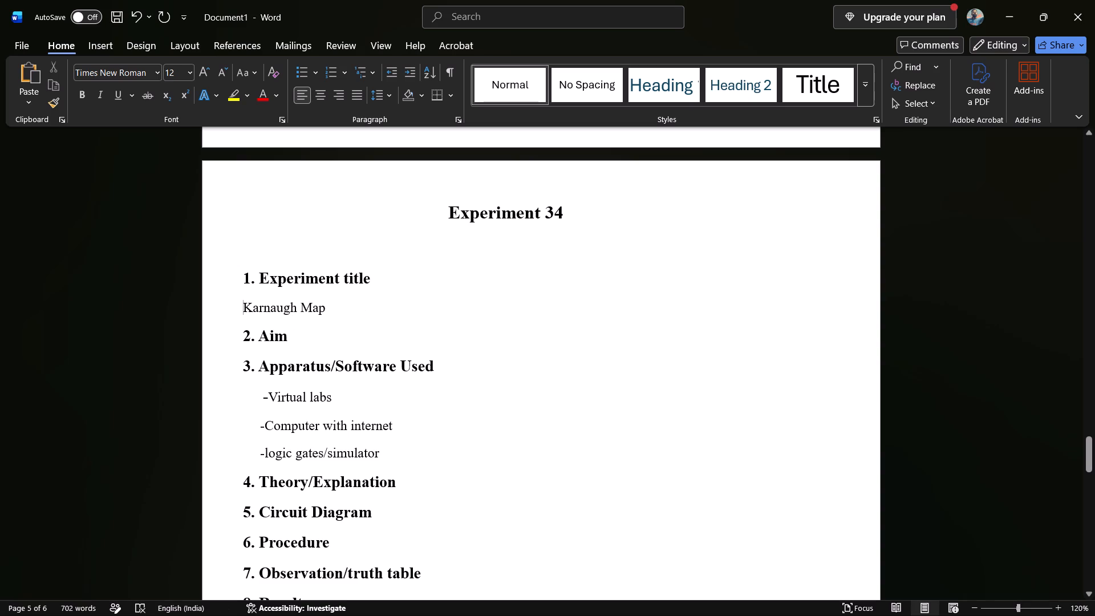
pyautogui.press('space')
pyautogui.press('space')
pyautogui.press('space')
pyautogui.press('space')
pyautogui.press('space')
pyautogui.press('space')
pyautogui.press('space')
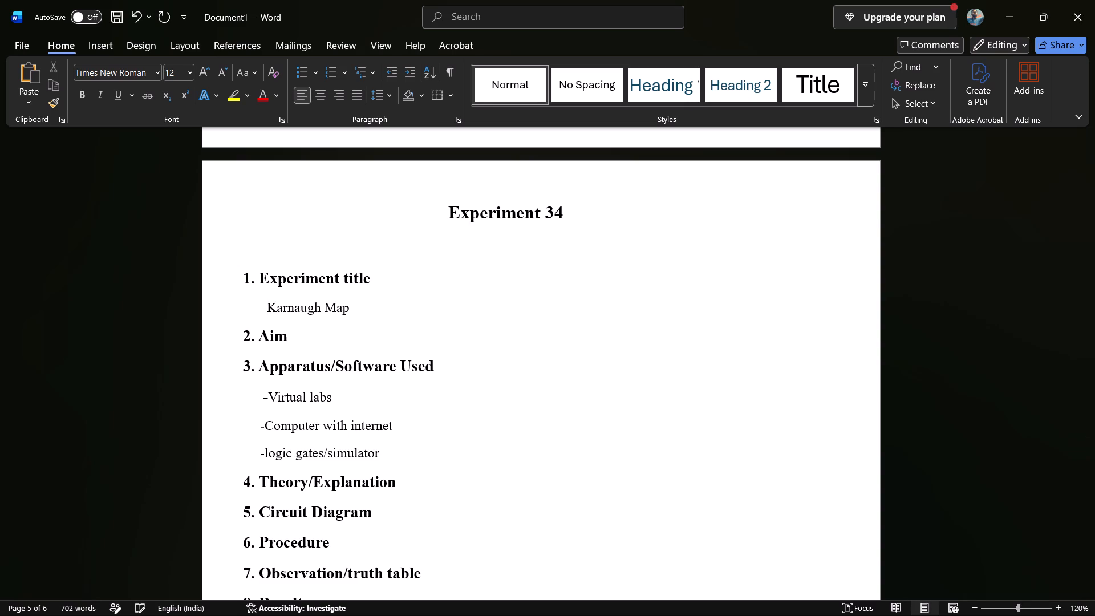
# Indent the "Karnaugh Map" line under 1. Experiment title by one more space.
pyautogui.press('space')
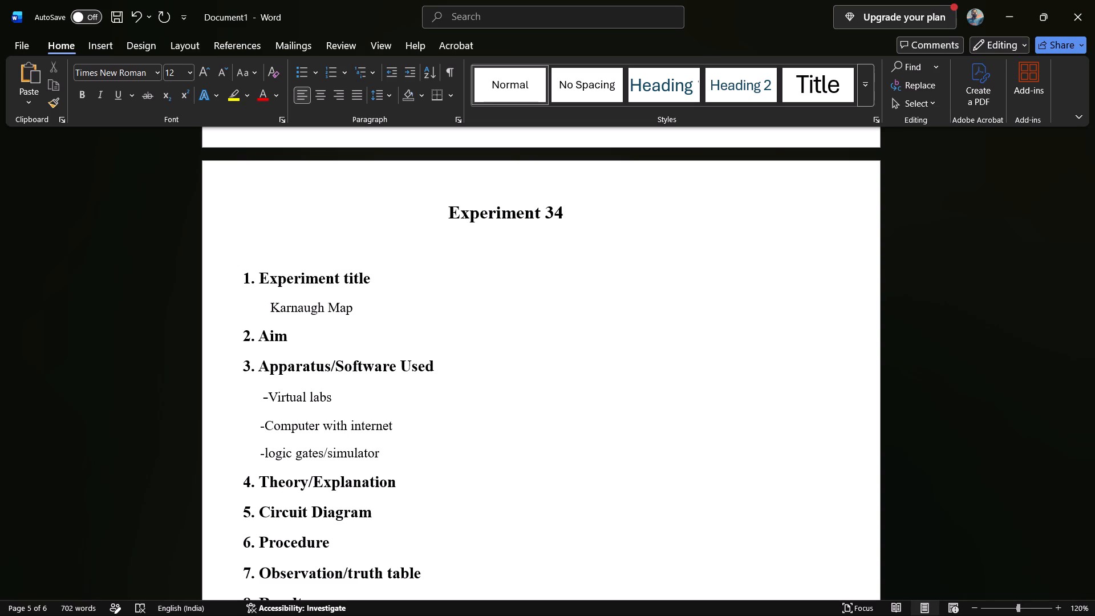
# Add the line "To implement K-map." under Experiment 34's 2. Aim as non-bold 12 pt text.
pyautogui.click(301, 338)
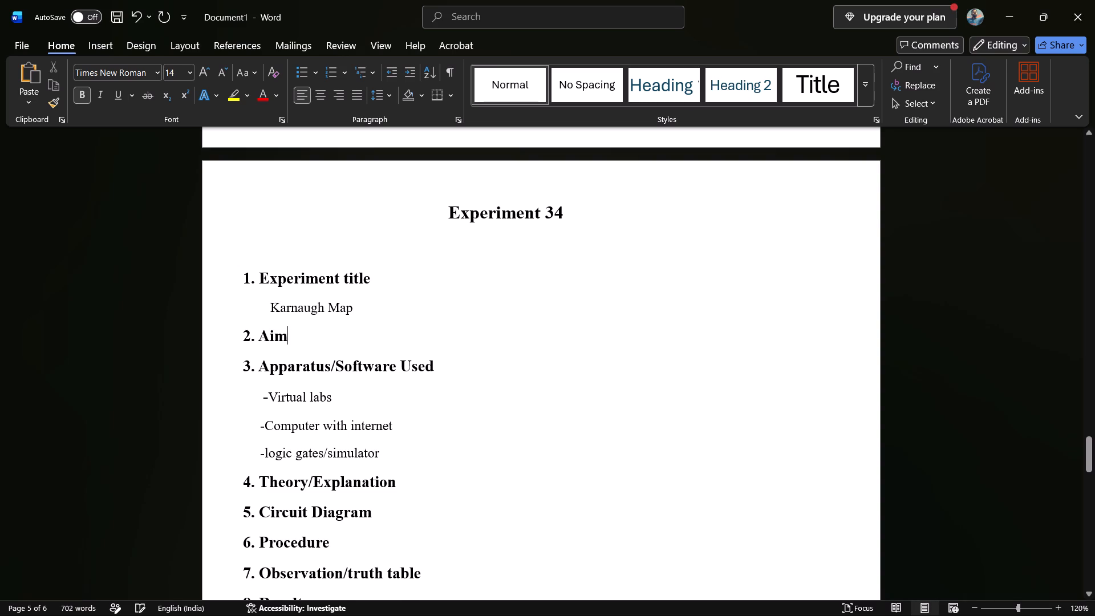
pyautogui.press('Return')
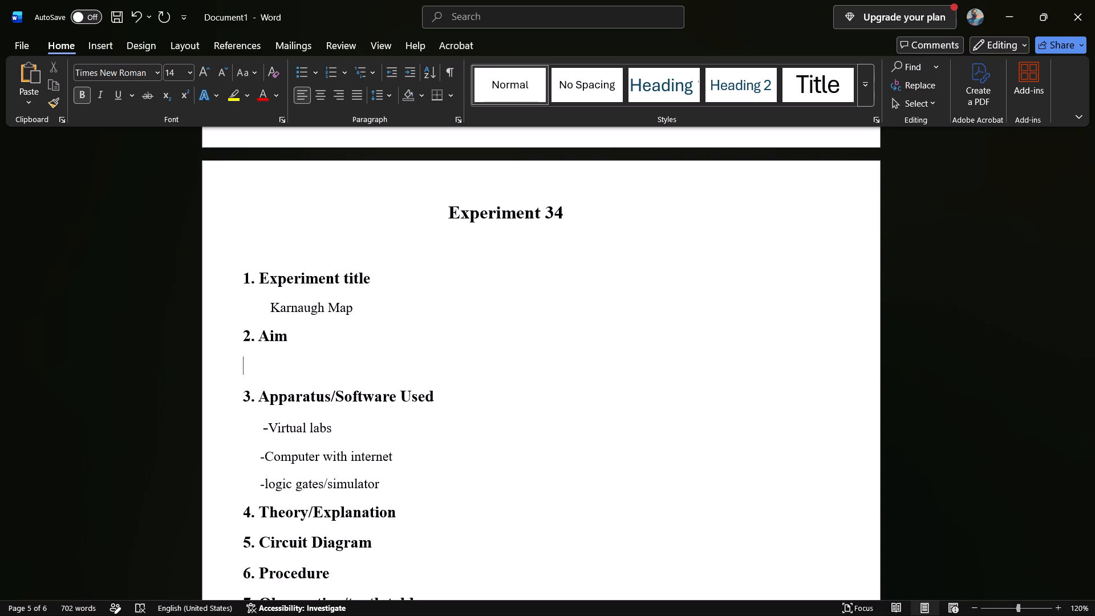
pyautogui.write('To')
pyautogui.press('BackSpace')
pyautogui.press('BackSpace')
pyautogui.click(77, 96)
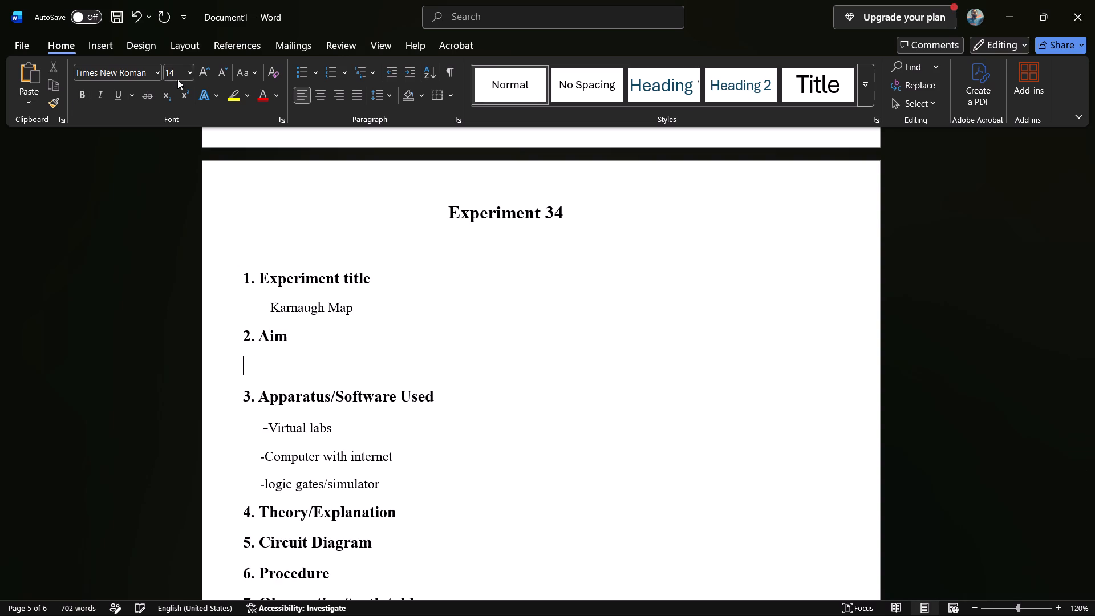
pyautogui.click(181, 74)
pyautogui.press('BackSpace')
pyautogui.press('BackSpace')
pyautogui.write('12')
pyautogui.press('Return')
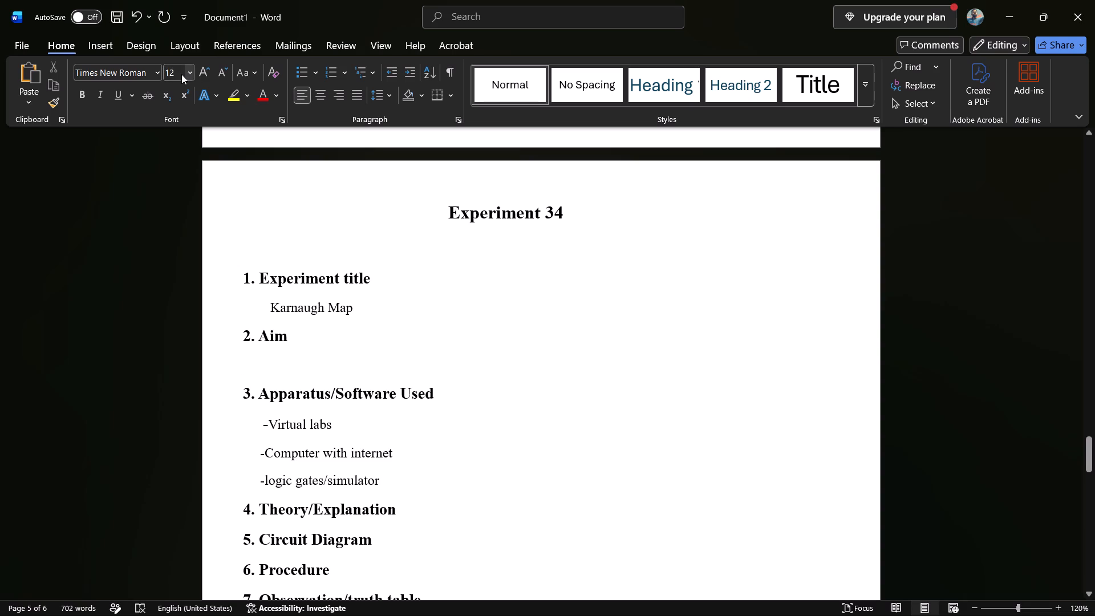
pyautogui.write('To imple')
pyautogui.write('ment')
pyautogui.press('space')
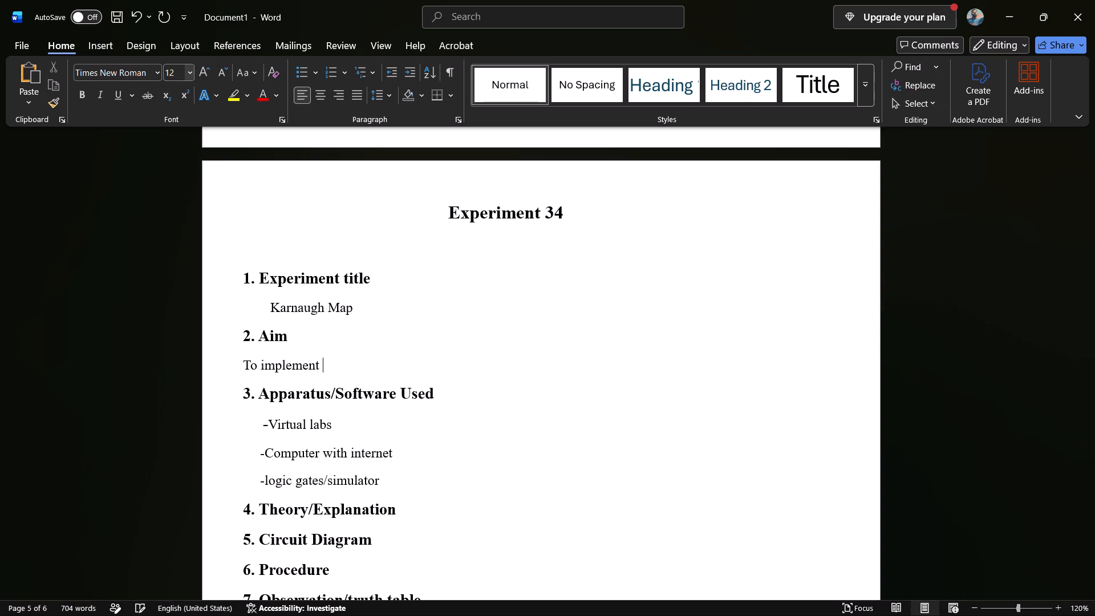
pyautogui.hotkey('shift', 'k')
pyautogui.press('-')
pyautogui.write('Ma')
pyautogui.press('BackSpace')
pyautogui.press('BackSpace')
pyautogui.write('ma')
pyautogui.press('p')
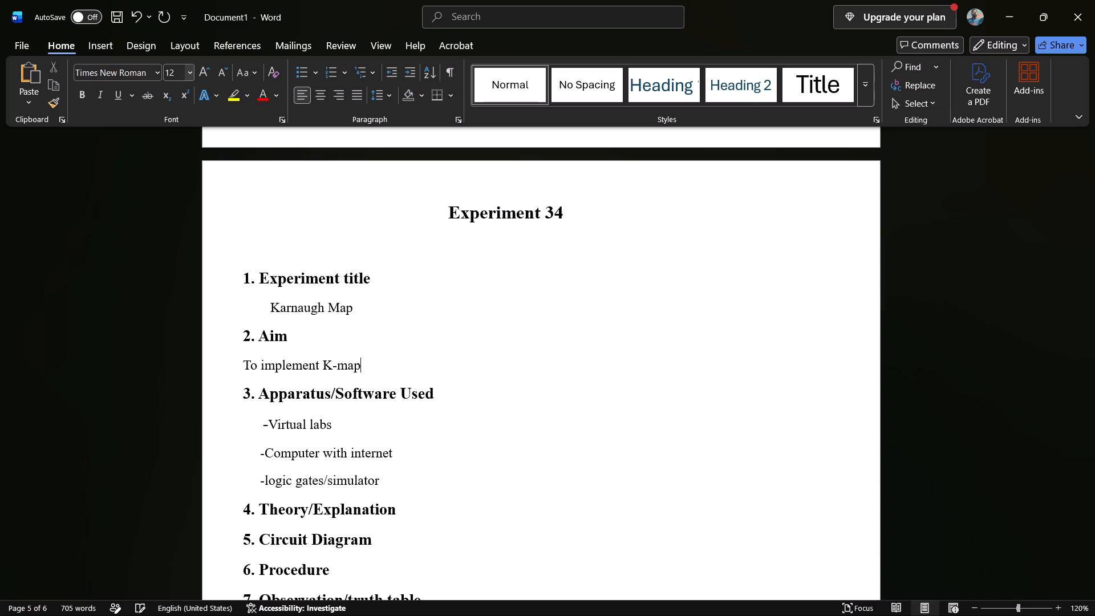
pyautogui.press('.')
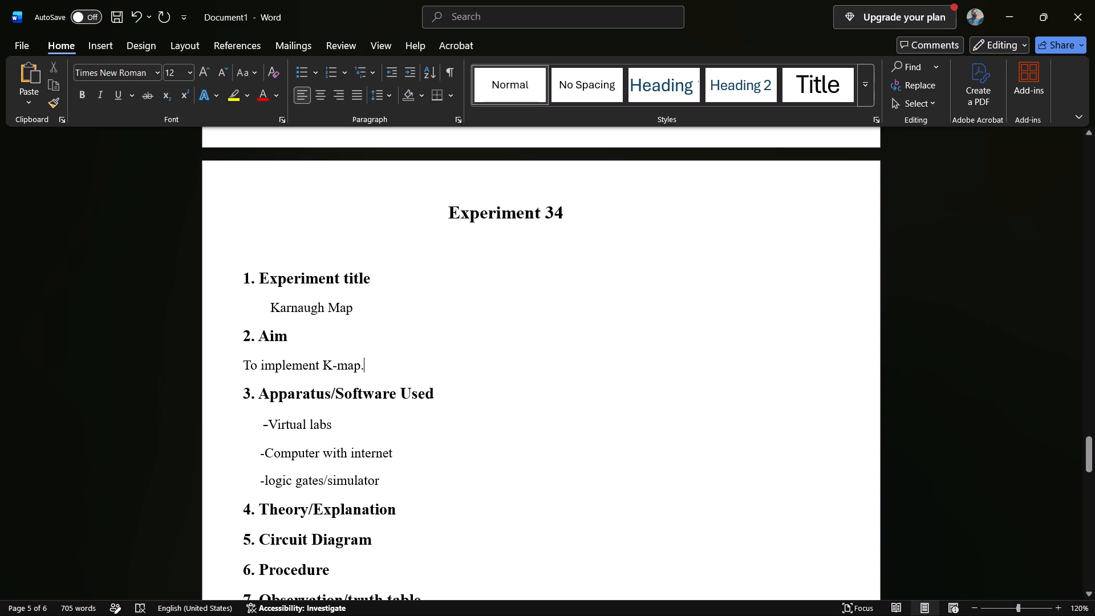
# Add a period at the end of "Karnaugh Map" under 1. Experiment title.
pyautogui.click(364, 301)
pyautogui.press('.')
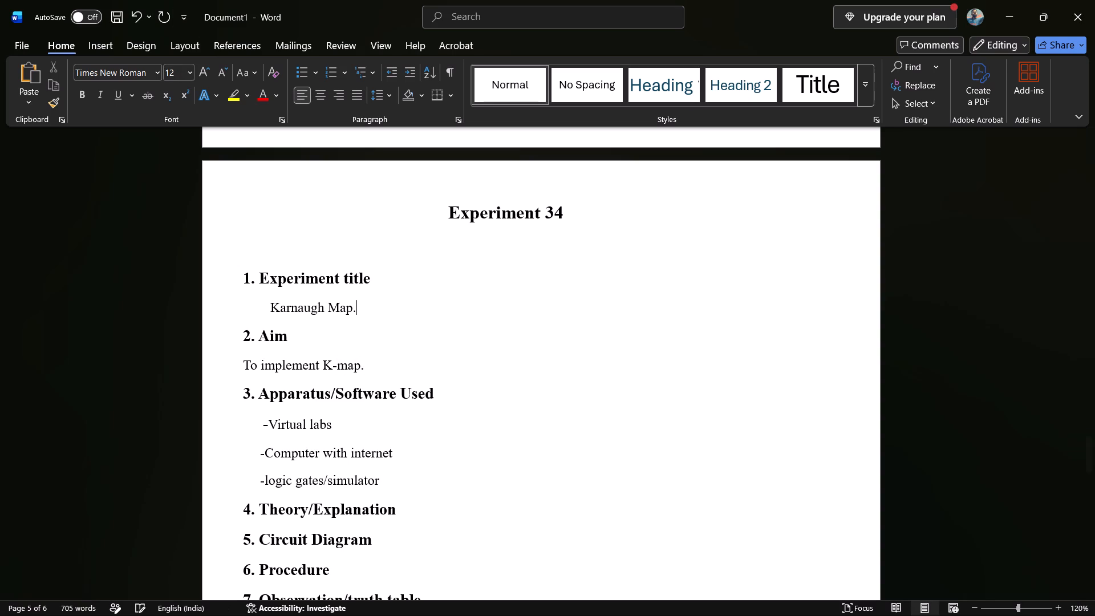
# Indent the "To implement K-map." line under 2. Aim with seven spaces.
pyautogui.scroll(-1, 323, 418)
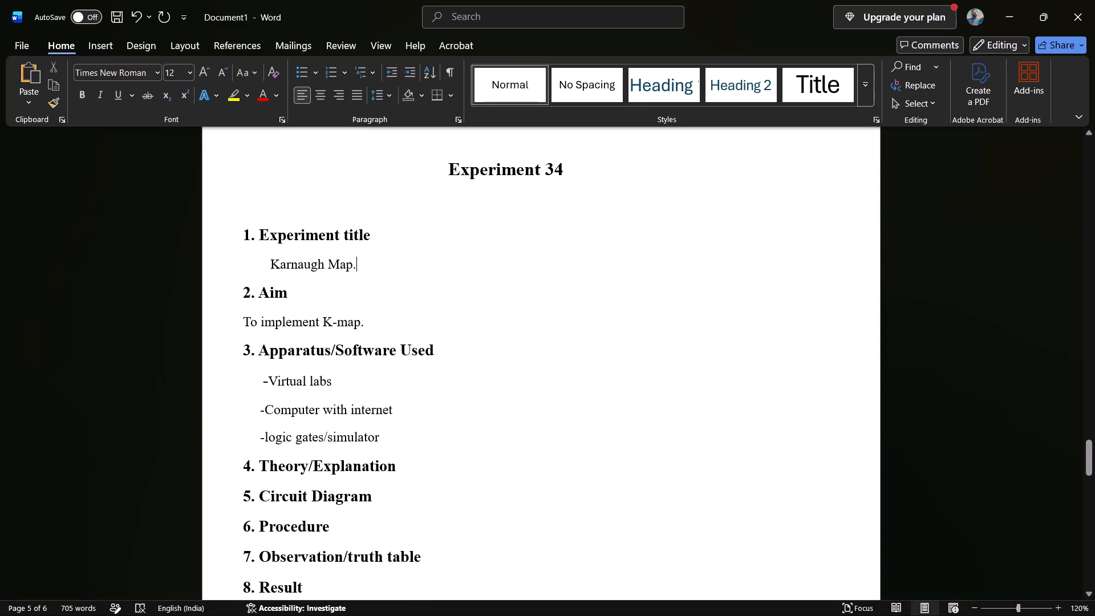
pyautogui.click(244, 319)
pyautogui.press('Tab')
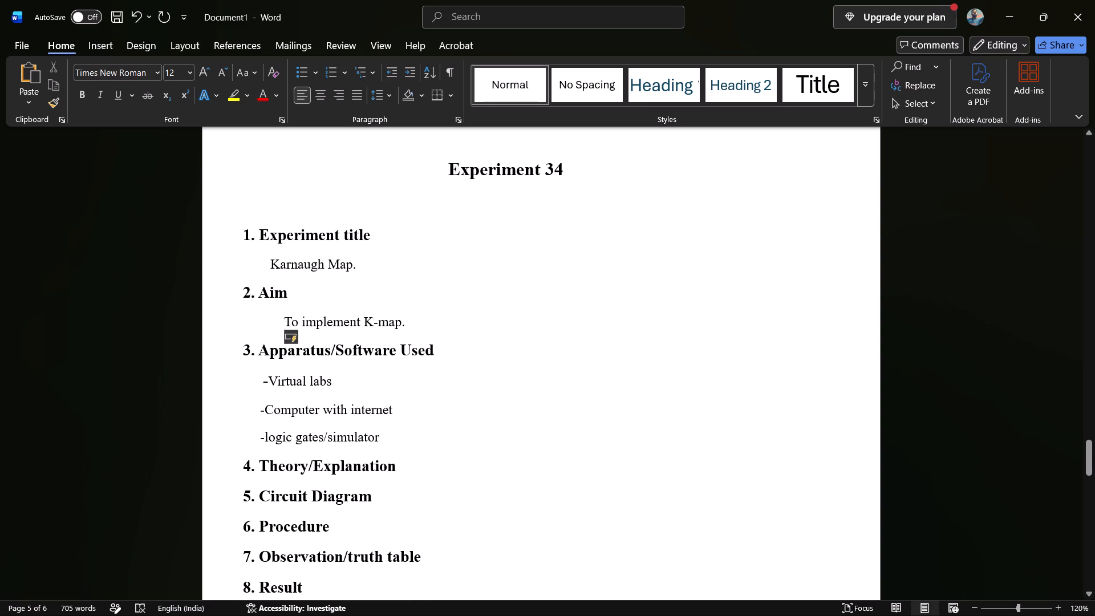
pyautogui.press('BackSpace')
pyautogui.press('space')
pyautogui.press('space')
pyautogui.press('space')
pyautogui.press('space')
pyautogui.press('space')
pyautogui.press('space')
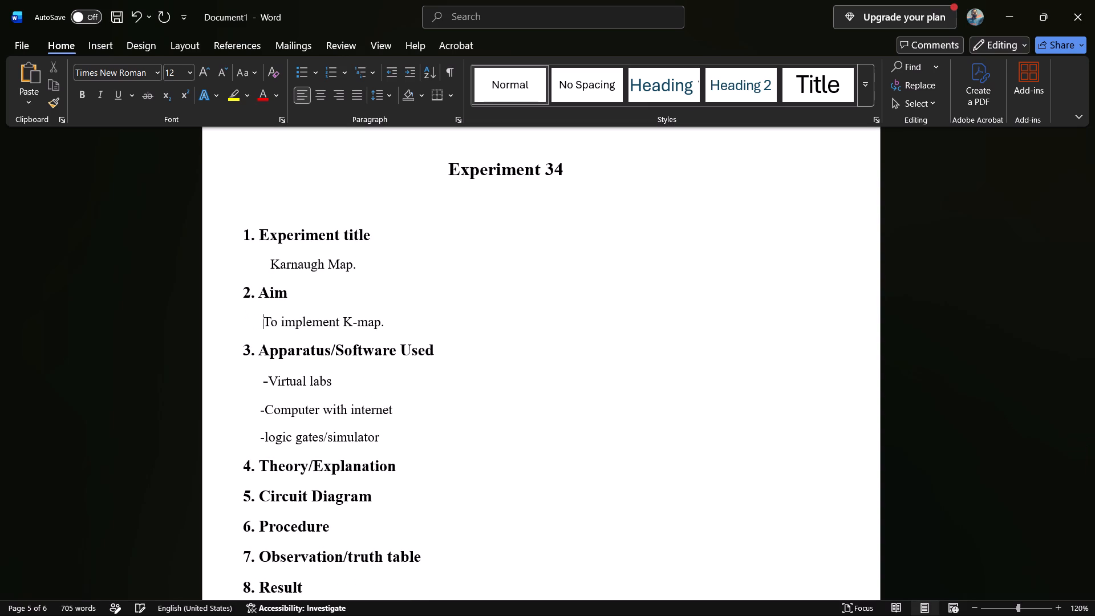
pyautogui.press('space')
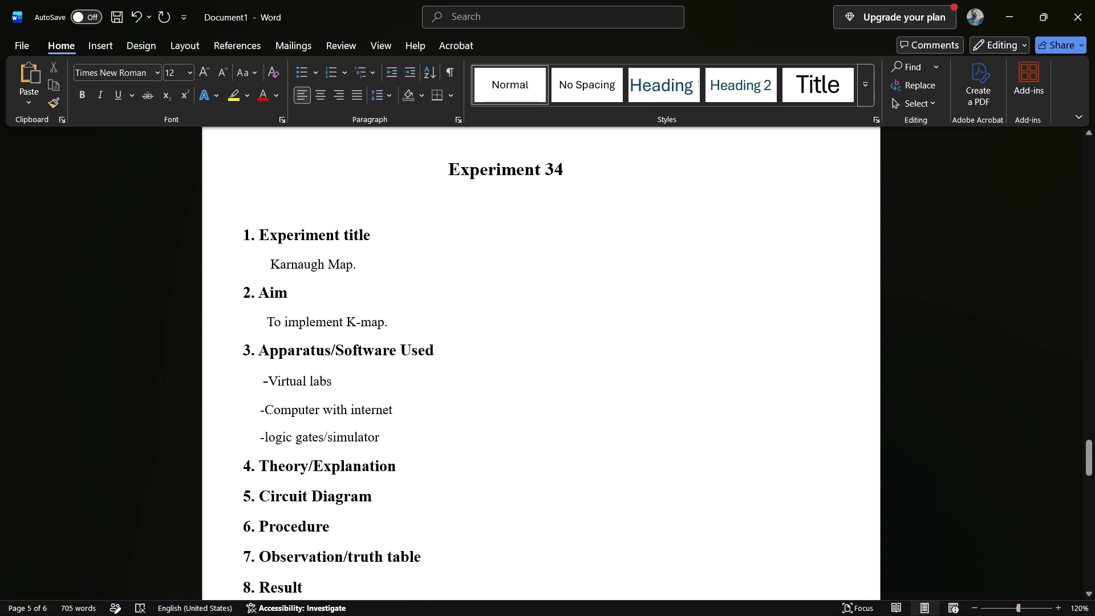
# Indent the Virtual labs, Computer with internet and logic gates/simulator lines under 3. Apparatus/Software Used by one more space each.
pyautogui.click(262, 383)
pyautogui.press('space')
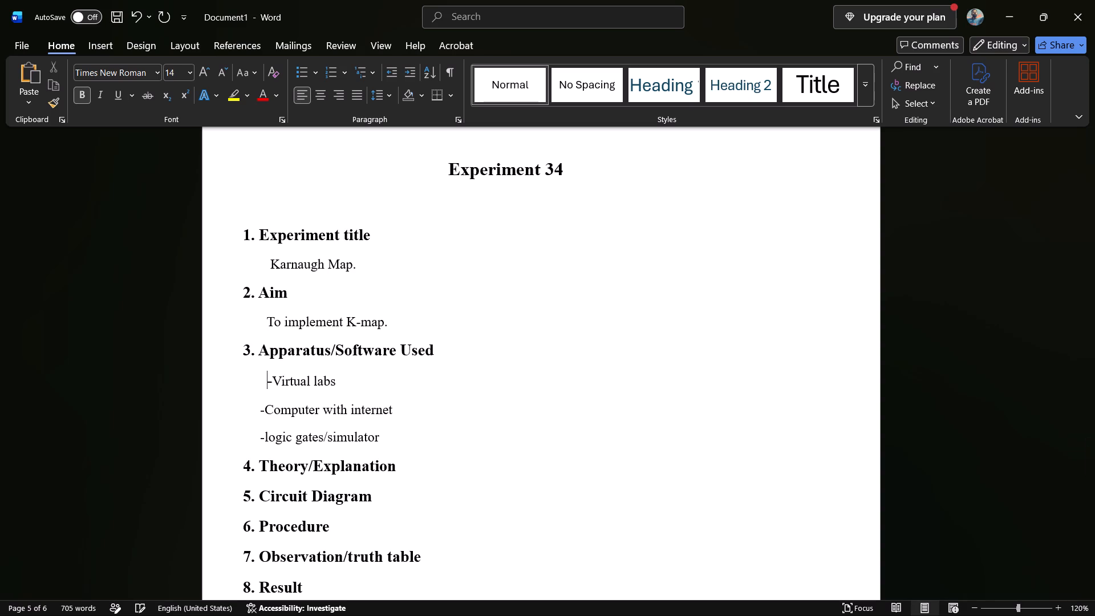
pyautogui.click(259, 411)
pyautogui.press('space')
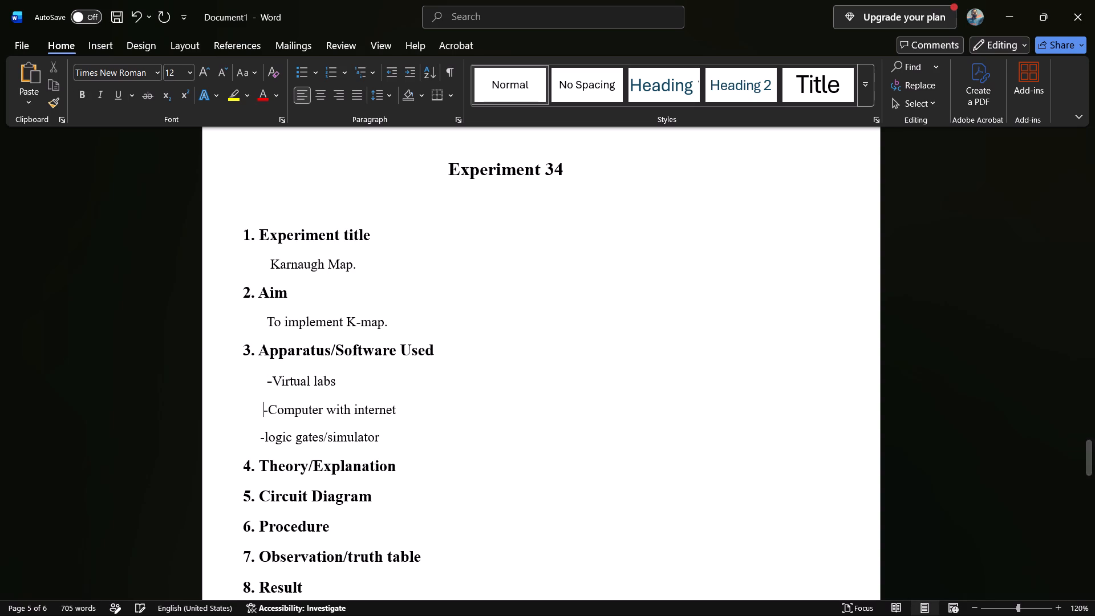
pyautogui.click(261, 440)
pyautogui.press('space')
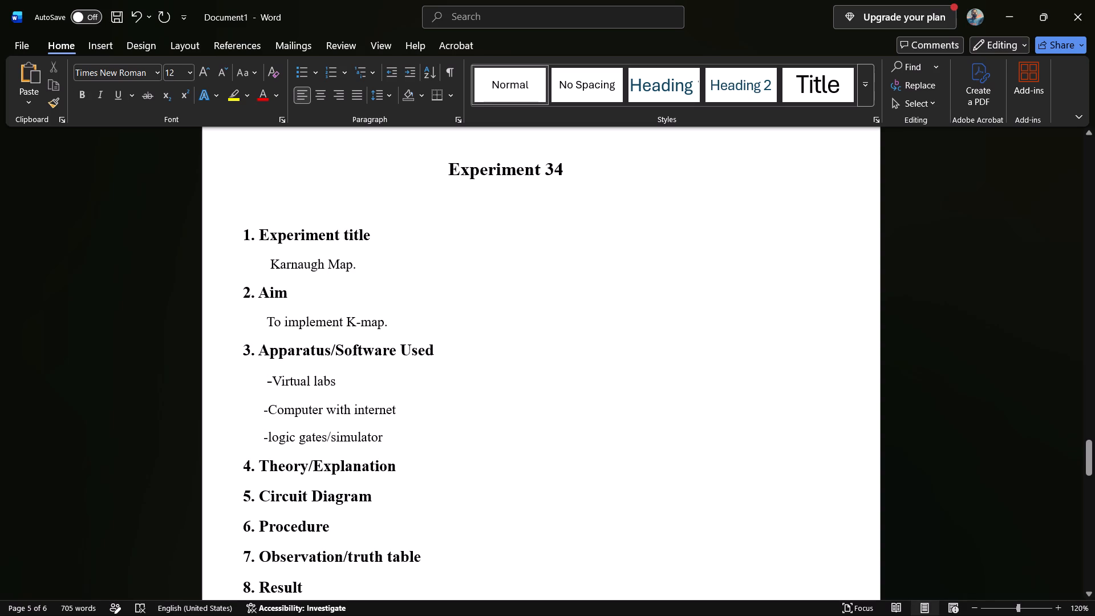
# Switch to the Brave browser and open Virtual Labs' Karnaugh Map theory page through the link in the Exp 31-32, COA Lab, VL assignment.
pyautogui.scroll(-1, 306, 416)
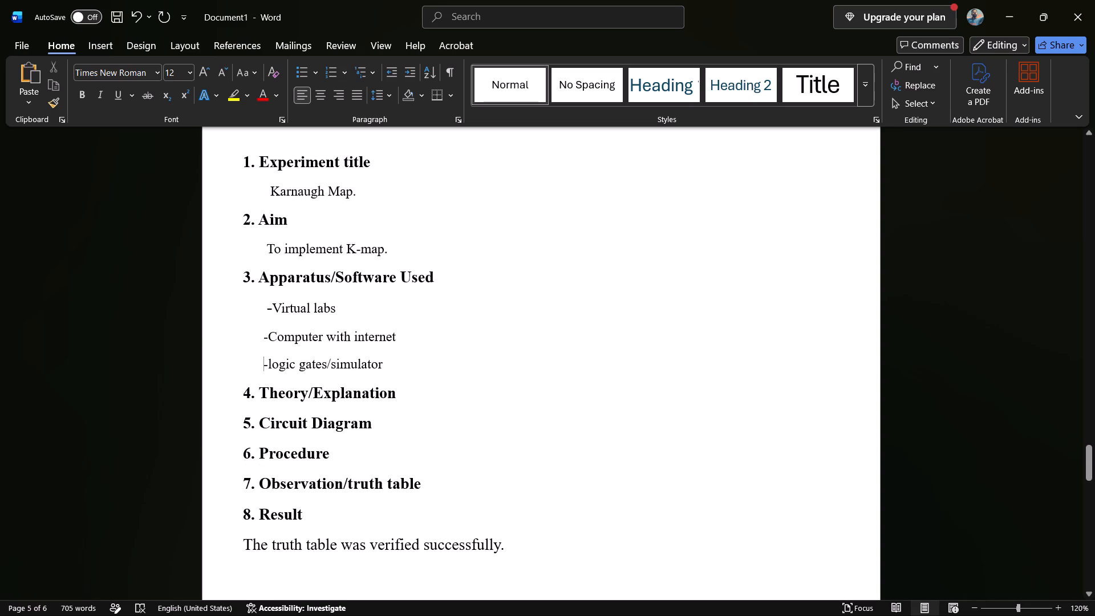
pyautogui.scroll(-2, 306, 416)
pyautogui.click(621, 605)
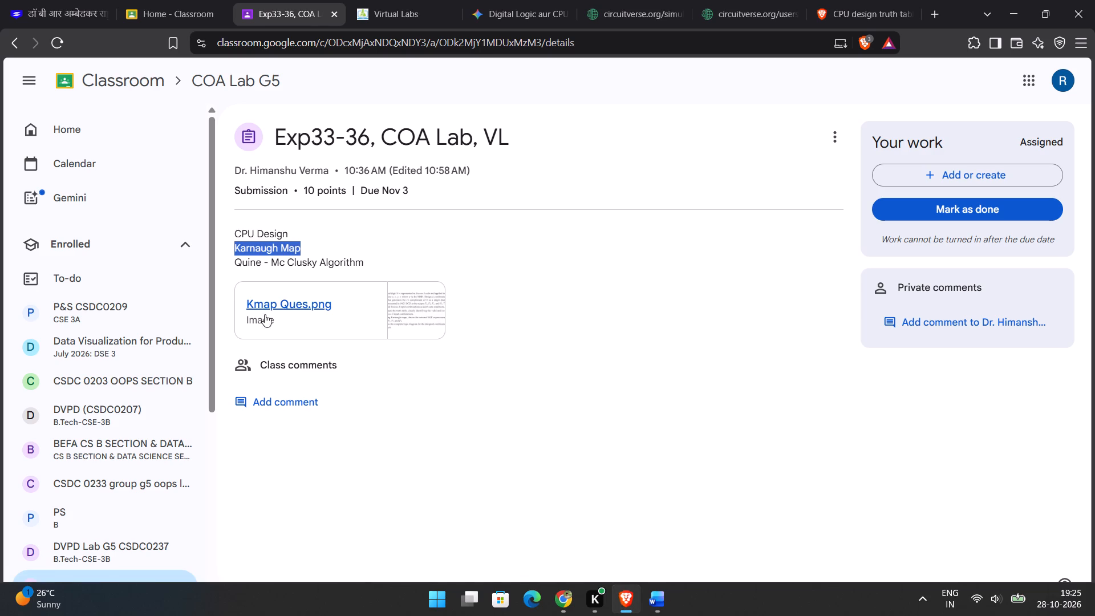
pyautogui.click(10, 37)
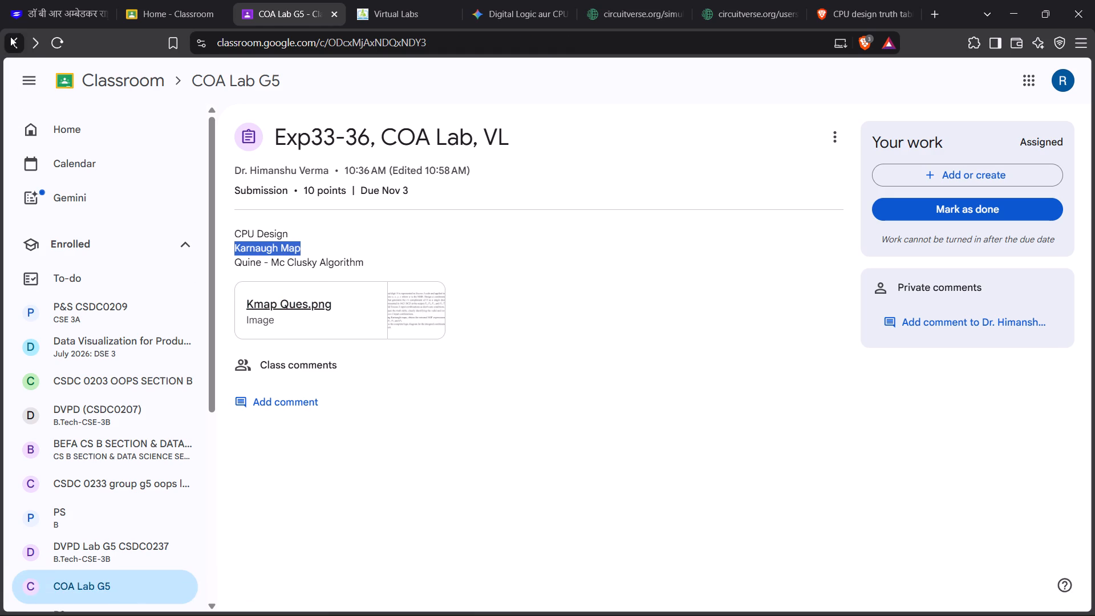
pyautogui.click(761, 360)
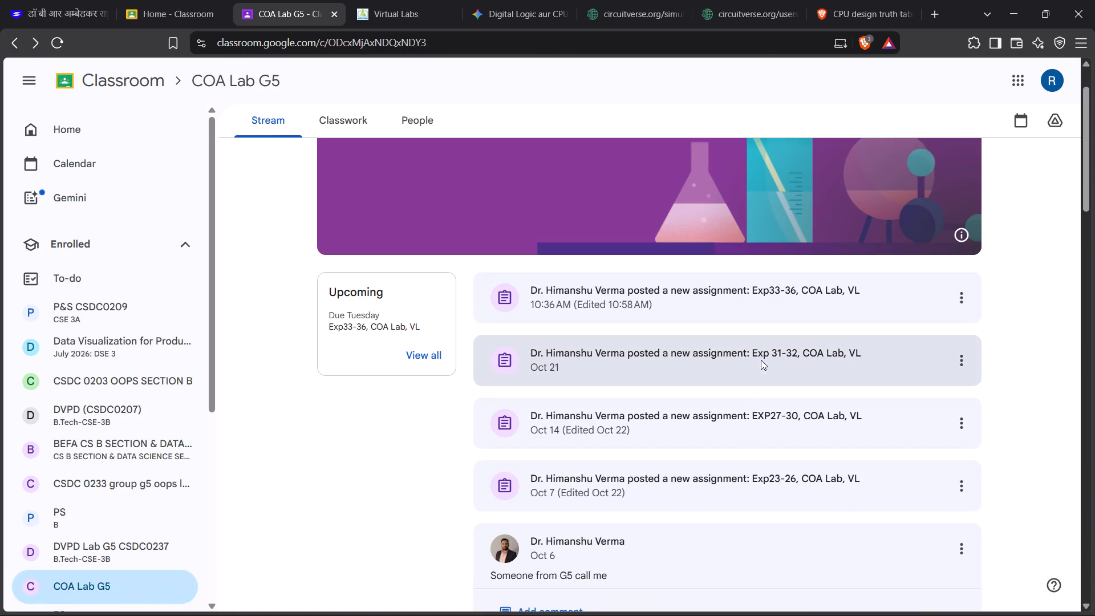
pyautogui.click(392, 258)
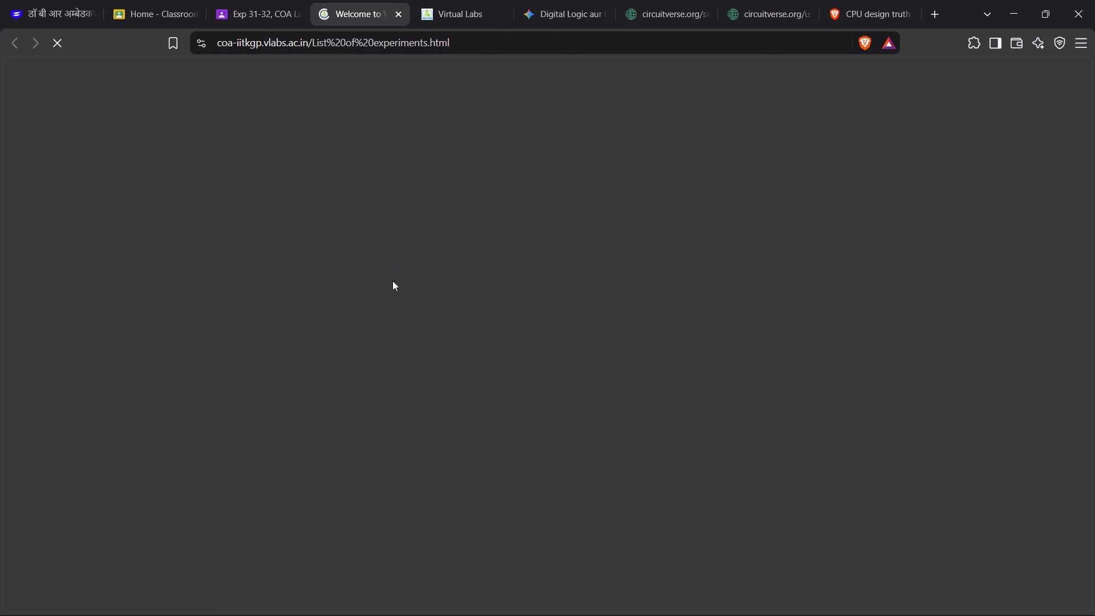
pyautogui.scroll(-6, 432, 395)
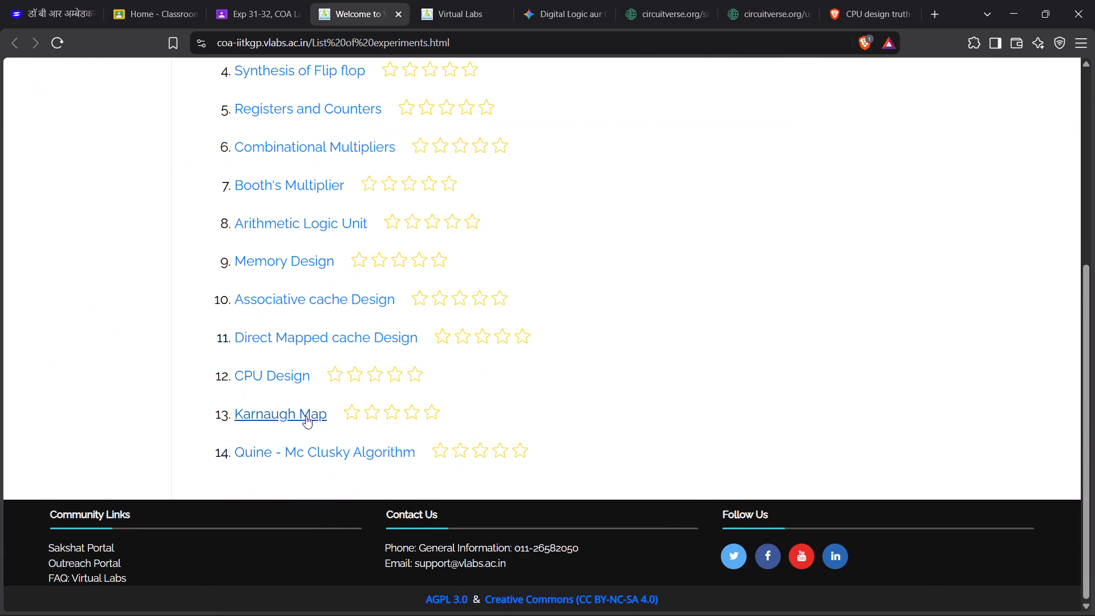
pyautogui.click(306, 416)
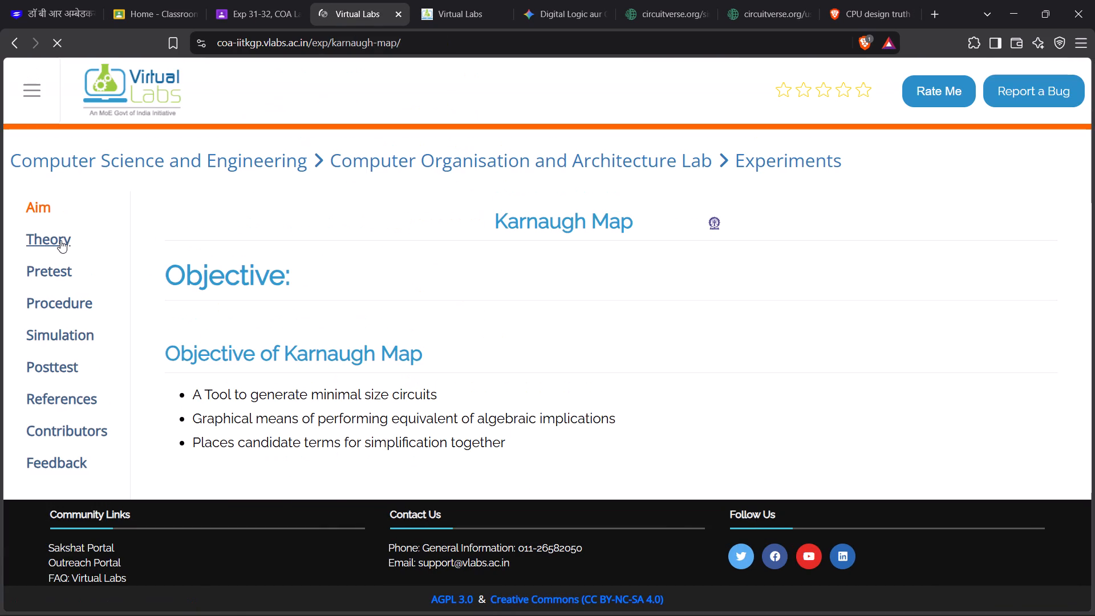
pyautogui.click(61, 240)
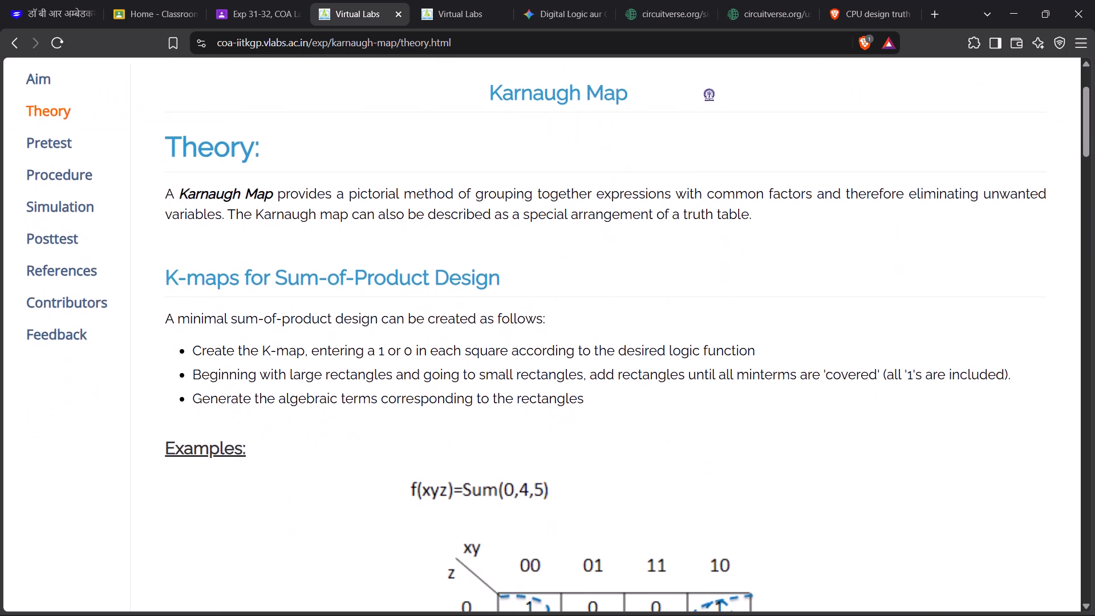
# Look through the Karnaugh Map theory page, covering the sum-of-product and product-of-sum designs, don't-care values and grouping rules.
pyautogui.scroll(-6, 297, 391)
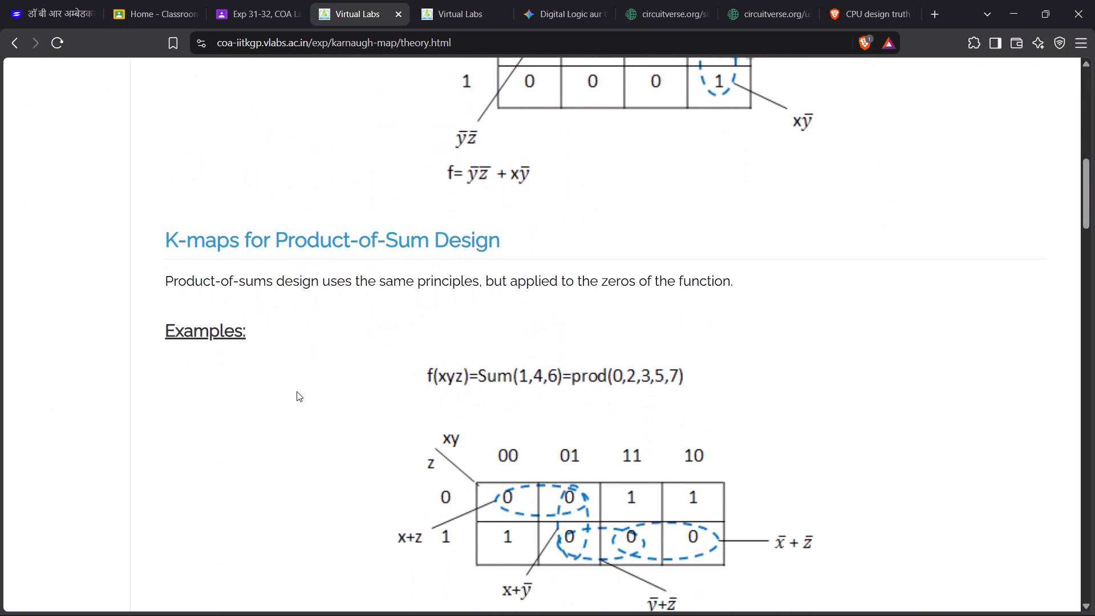
pyautogui.scroll(-5, 297, 391)
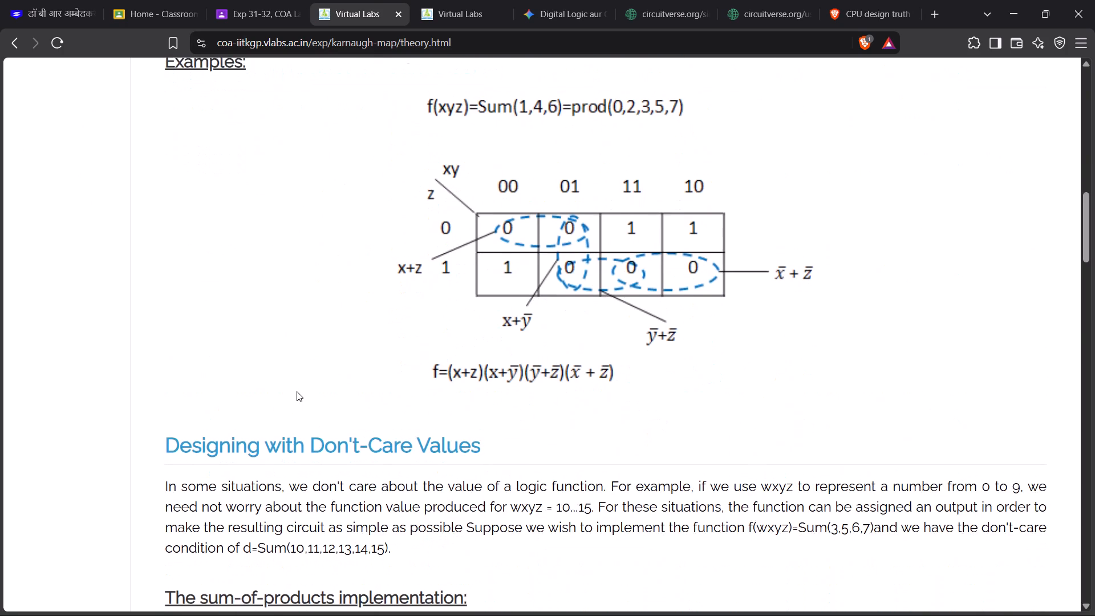
pyautogui.scroll(-3, 297, 391)
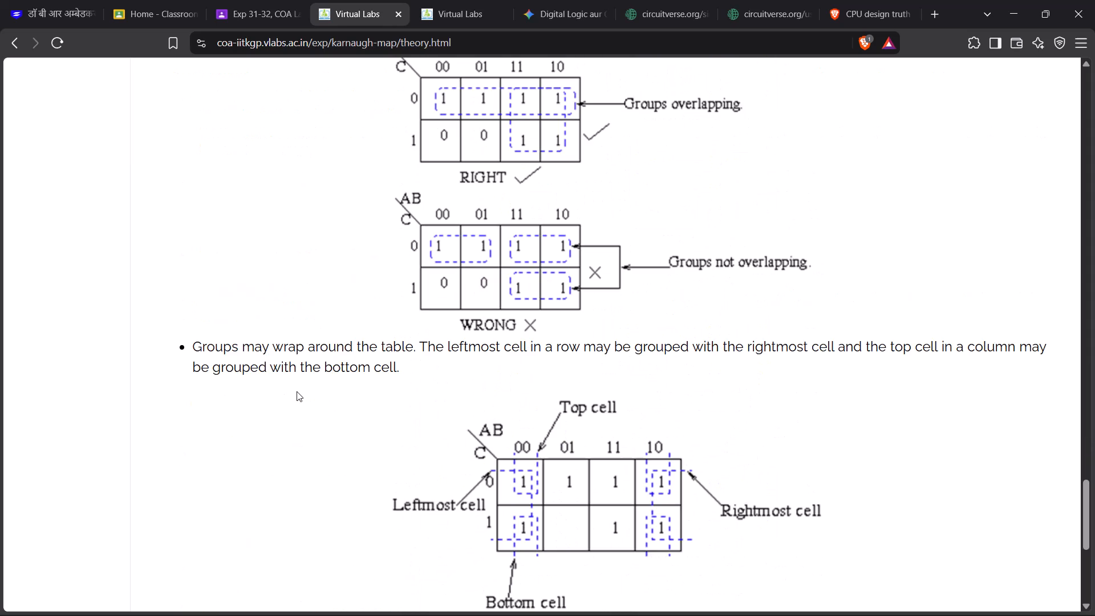
pyautogui.scroll(6, 297, 391)
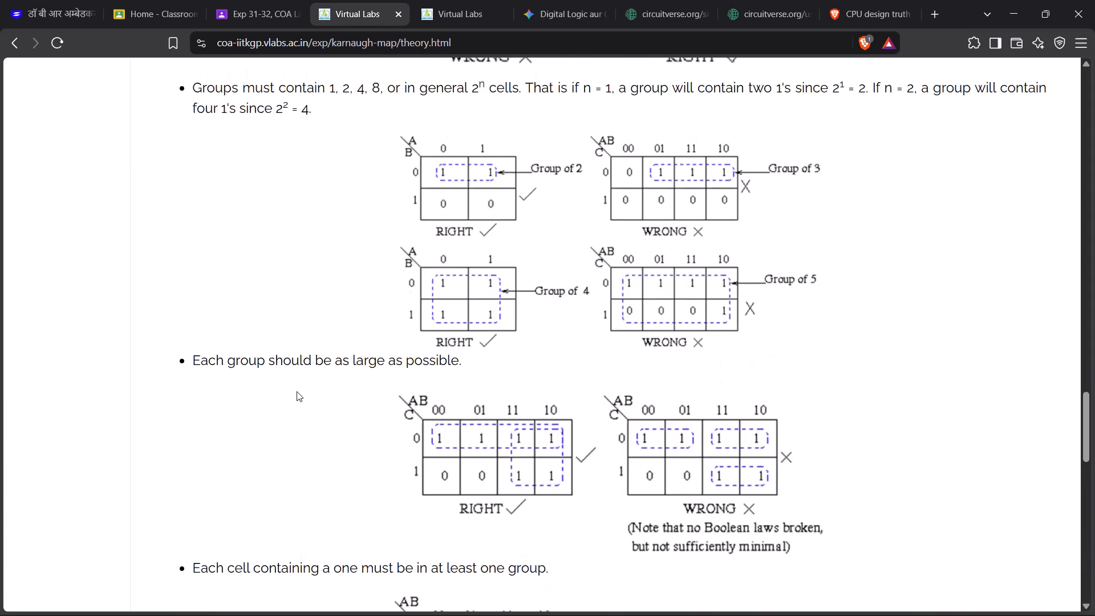
pyautogui.scroll(7, 297, 391)
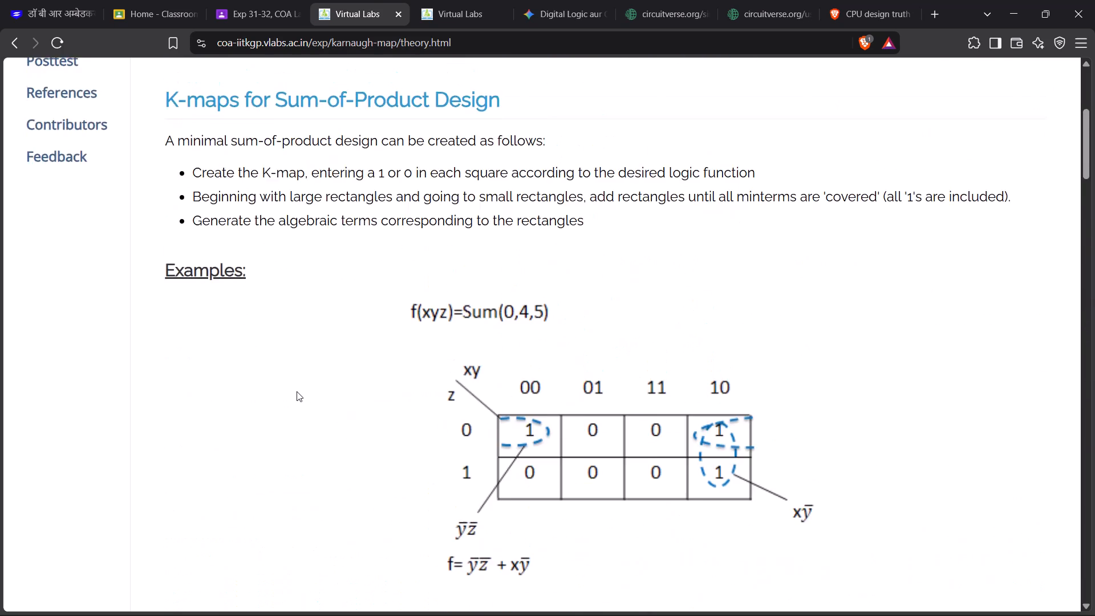
pyautogui.scroll(4, 297, 391)
pyautogui.scroll(-1, 297, 391)
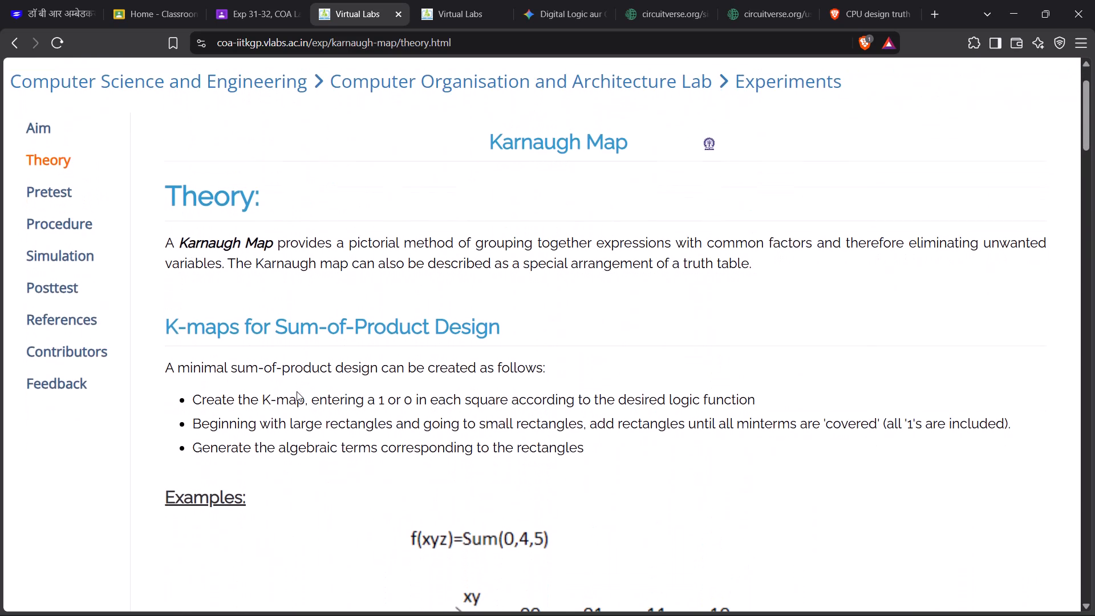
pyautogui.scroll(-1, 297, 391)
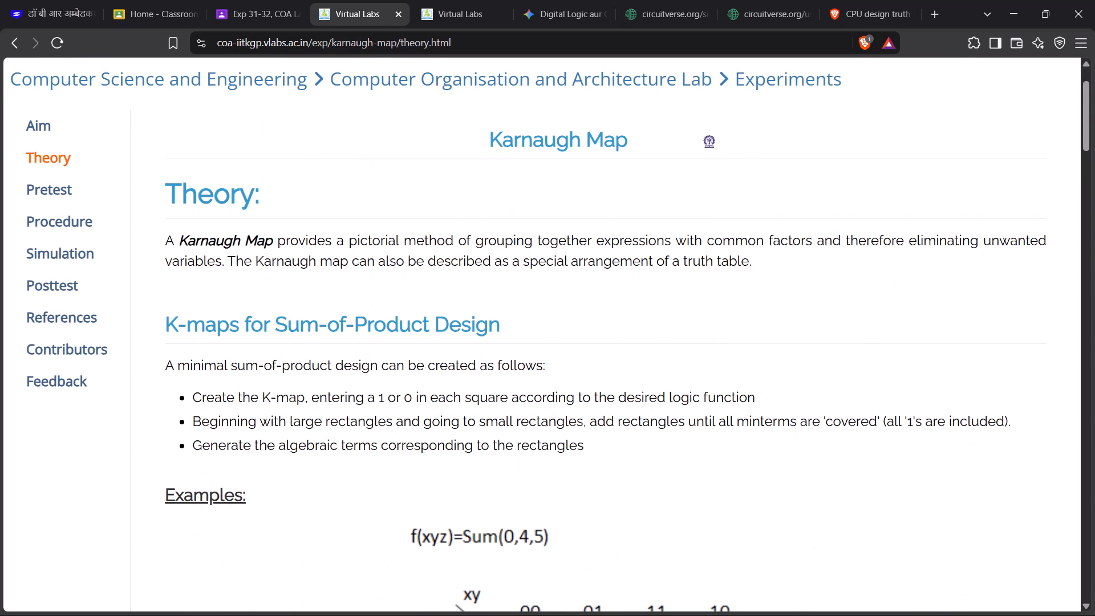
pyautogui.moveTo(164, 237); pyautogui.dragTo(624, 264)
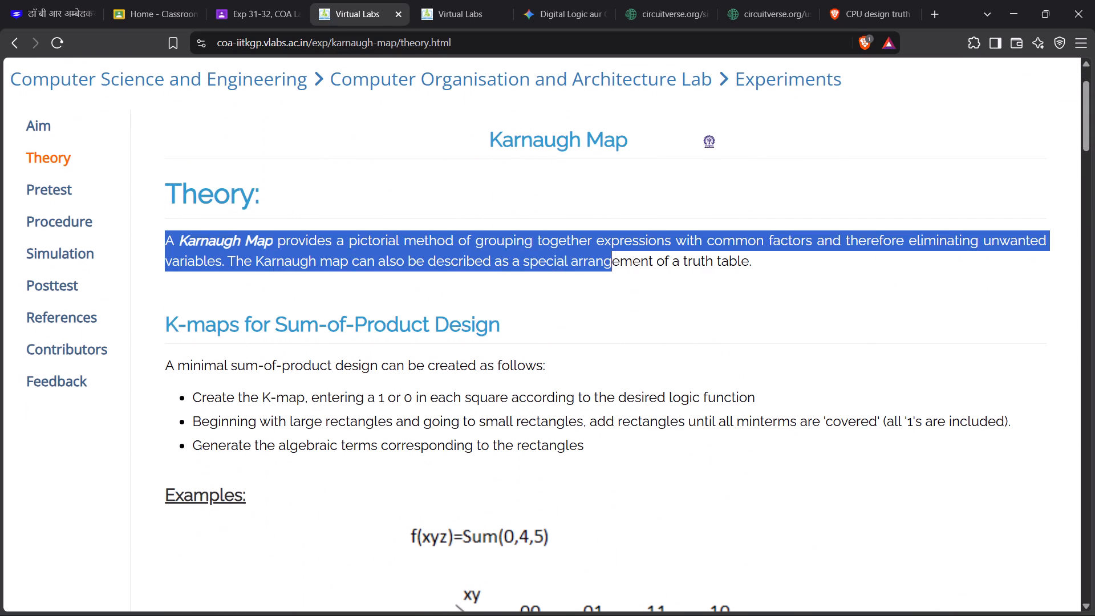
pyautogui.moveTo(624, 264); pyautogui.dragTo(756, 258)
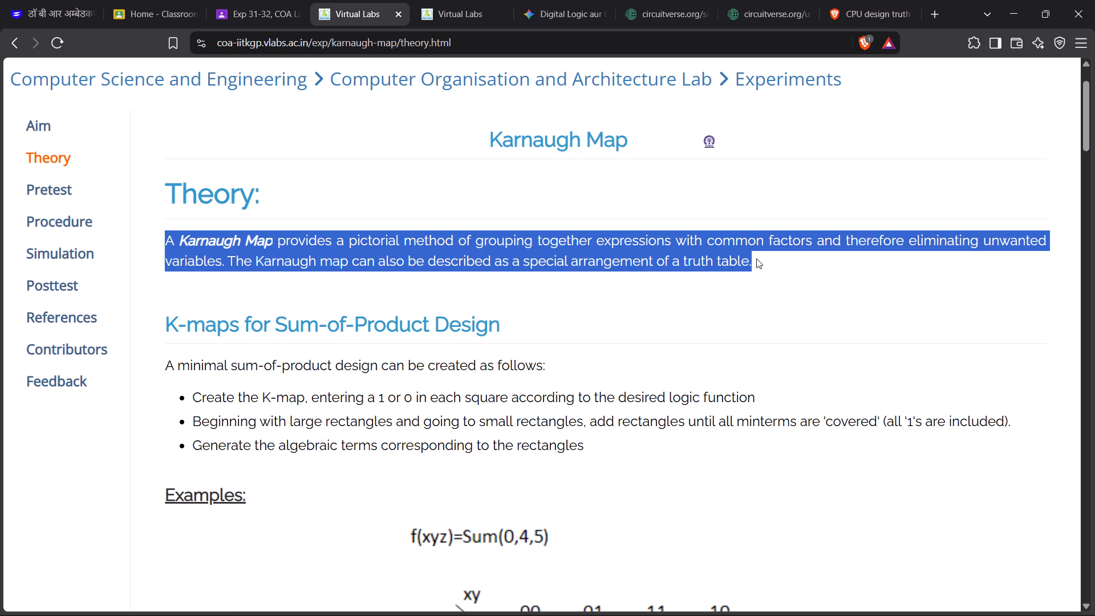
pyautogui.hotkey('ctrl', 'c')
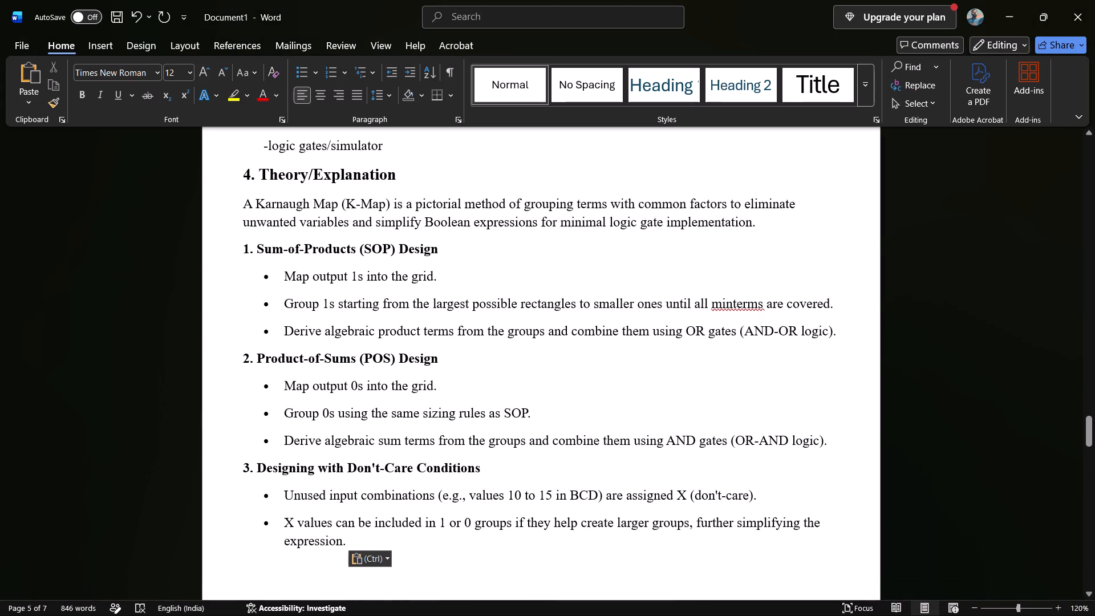
# Remove bold from the Sum-of-Products, Product-of-Sums and Don't-Care Conditions subheadings in the pasted theory.
pyautogui.moveTo(244, 250); pyautogui.dragTo(431, 256)
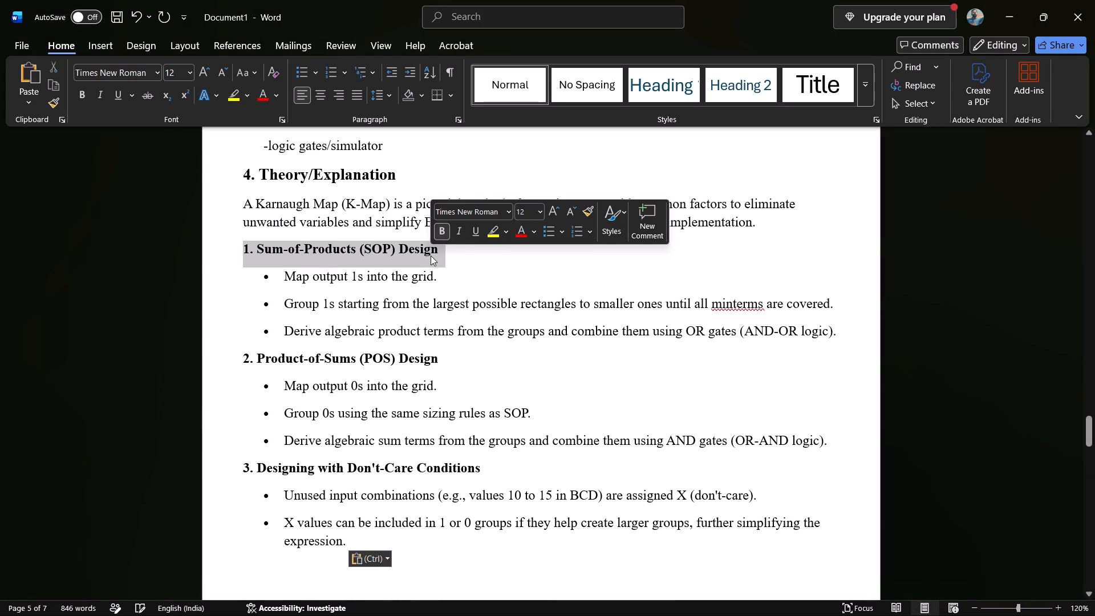
pyautogui.click(443, 232)
pyautogui.moveTo(245, 358); pyautogui.dragTo(430, 356)
pyautogui.click(439, 331)
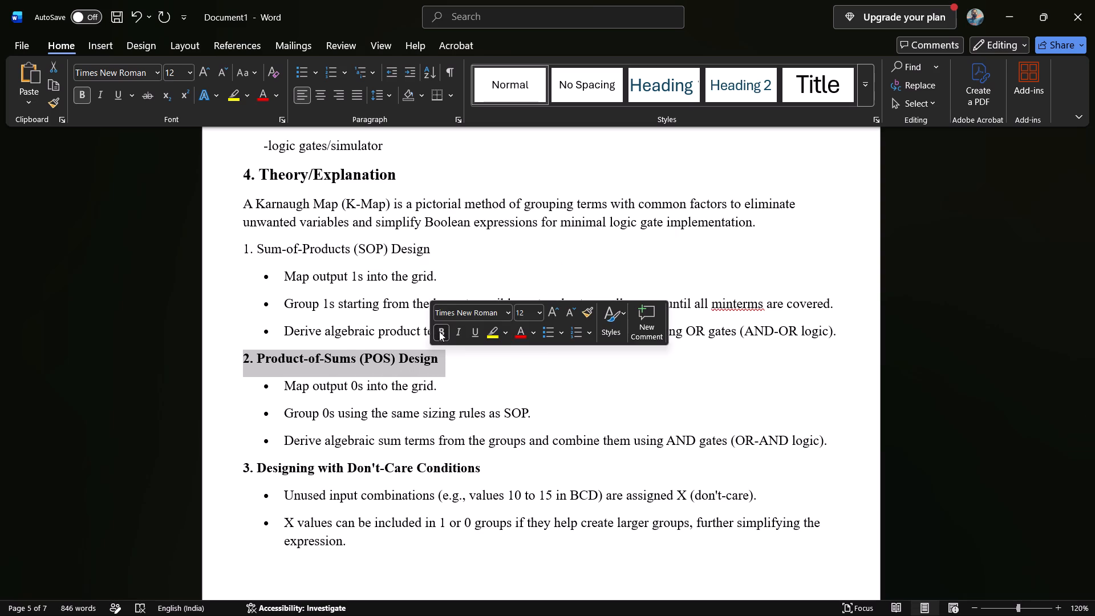
pyautogui.moveTo(238, 467); pyautogui.dragTo(477, 466)
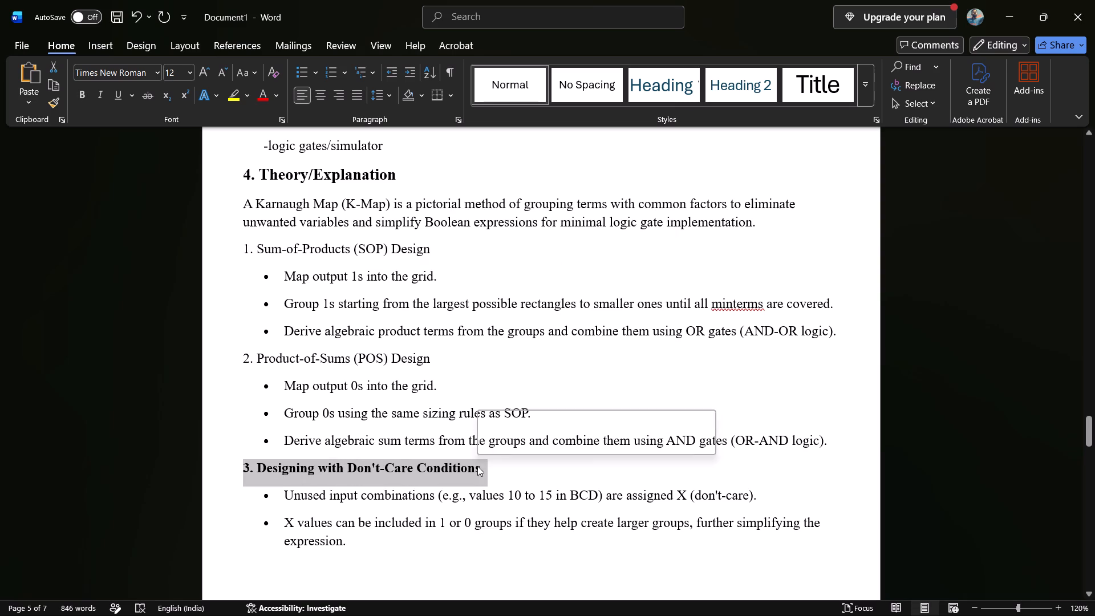
pyautogui.click(482, 437)
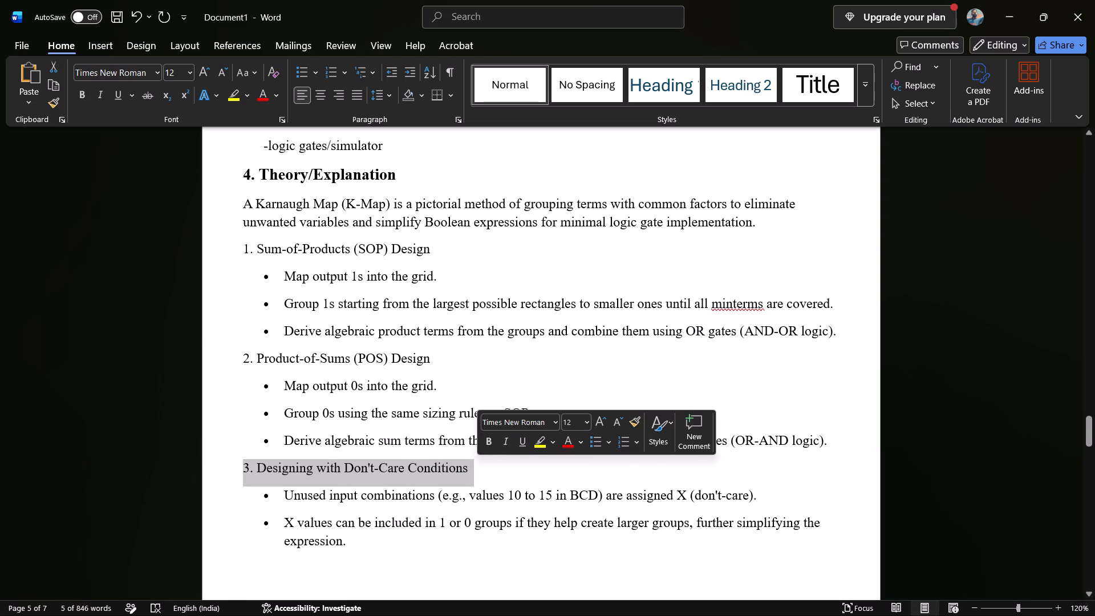
pyautogui.click(476, 363)
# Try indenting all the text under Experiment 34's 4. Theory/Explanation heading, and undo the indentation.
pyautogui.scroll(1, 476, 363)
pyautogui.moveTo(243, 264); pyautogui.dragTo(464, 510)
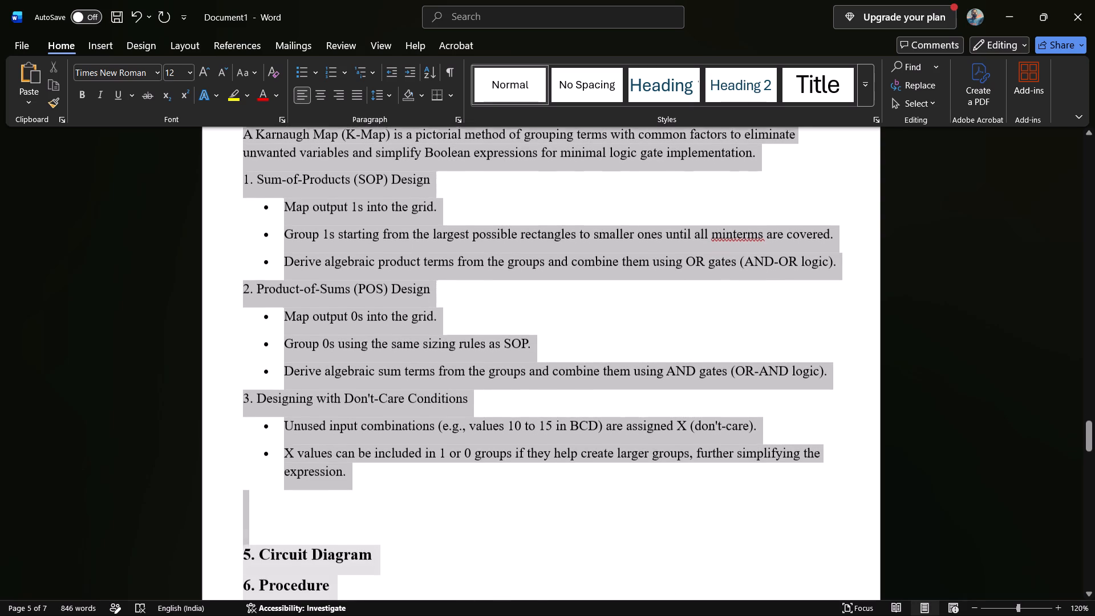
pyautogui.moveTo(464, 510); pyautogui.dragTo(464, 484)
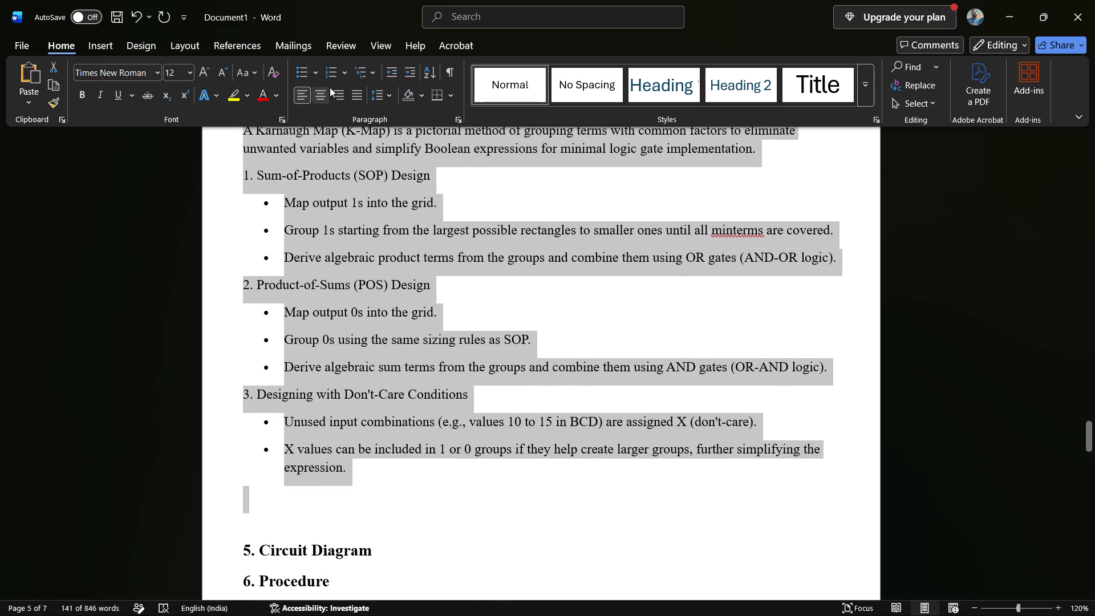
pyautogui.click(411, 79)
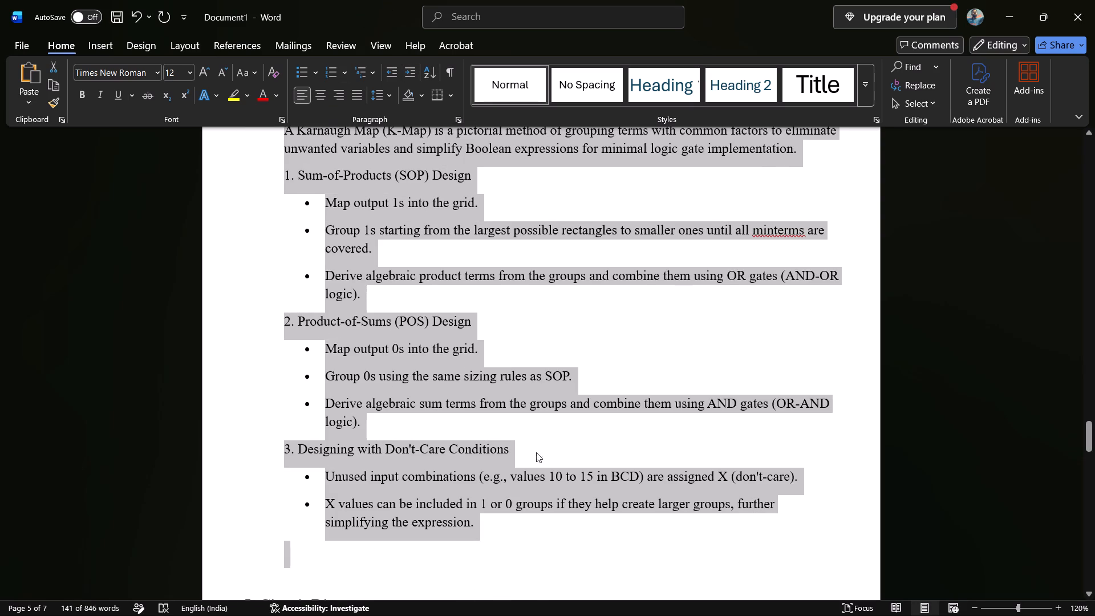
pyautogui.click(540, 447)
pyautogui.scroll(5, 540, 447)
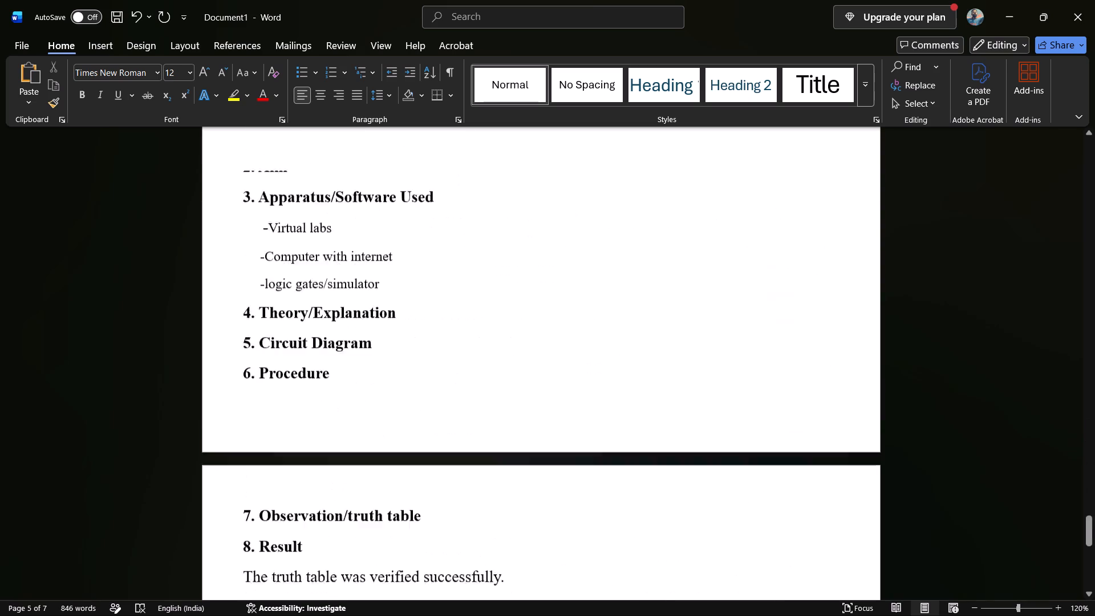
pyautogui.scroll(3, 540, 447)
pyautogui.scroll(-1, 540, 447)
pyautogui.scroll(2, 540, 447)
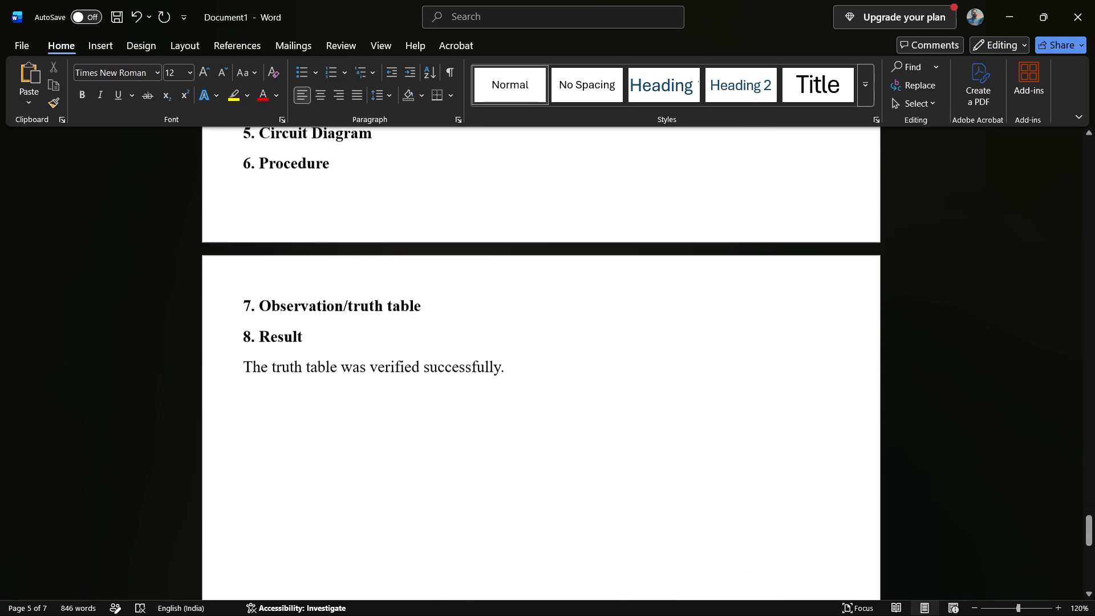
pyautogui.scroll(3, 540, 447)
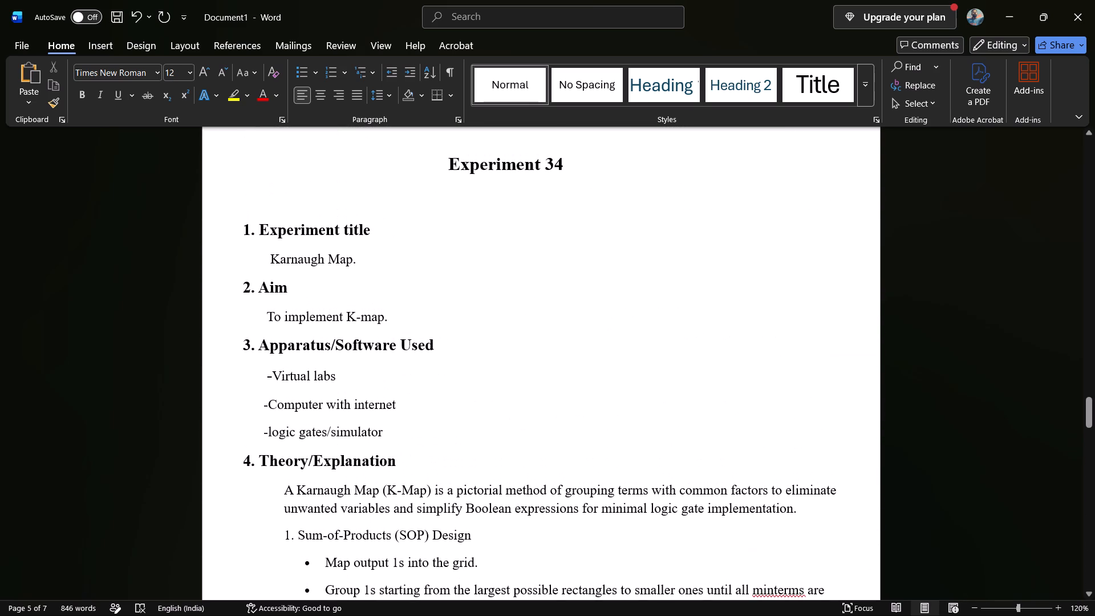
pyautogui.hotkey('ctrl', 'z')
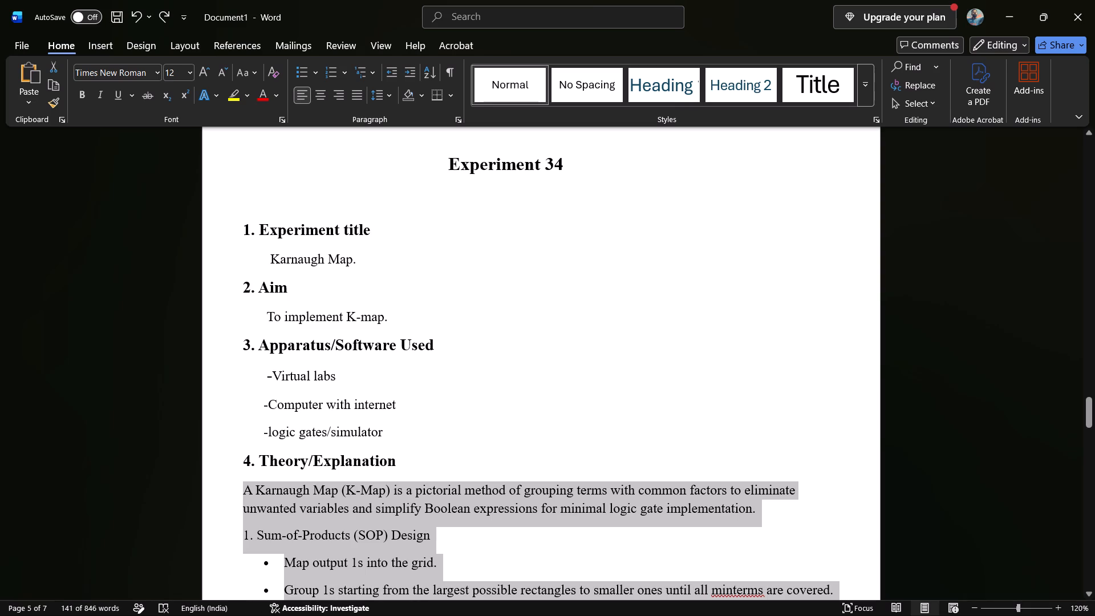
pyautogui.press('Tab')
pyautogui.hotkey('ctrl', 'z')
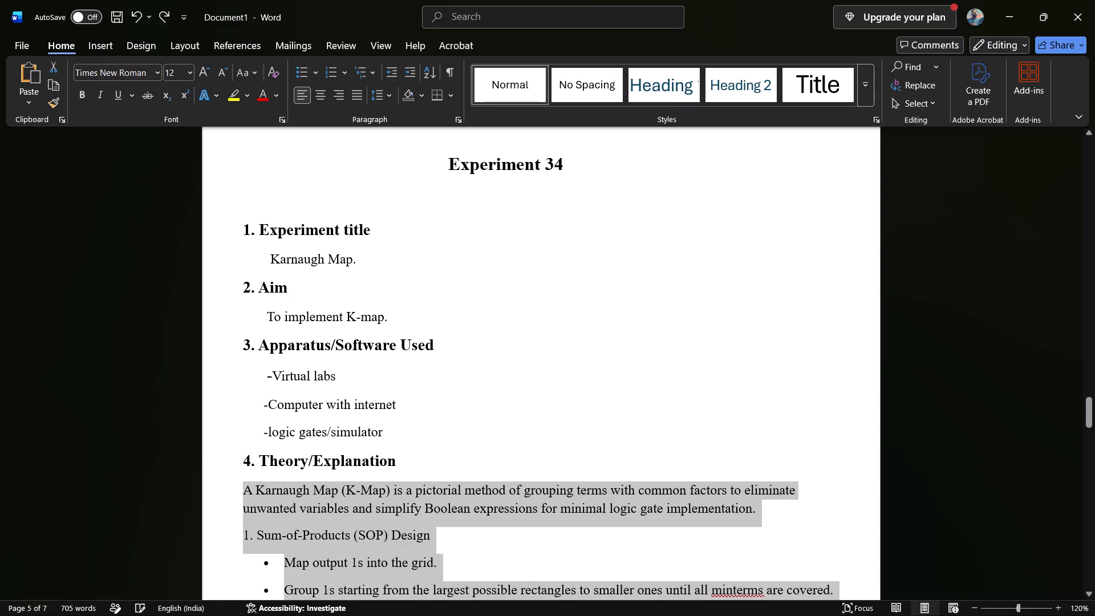
# Increase the left indent of all the selected theory text under 4. Theory/Explanation by one level.
pyautogui.click(409, 78)
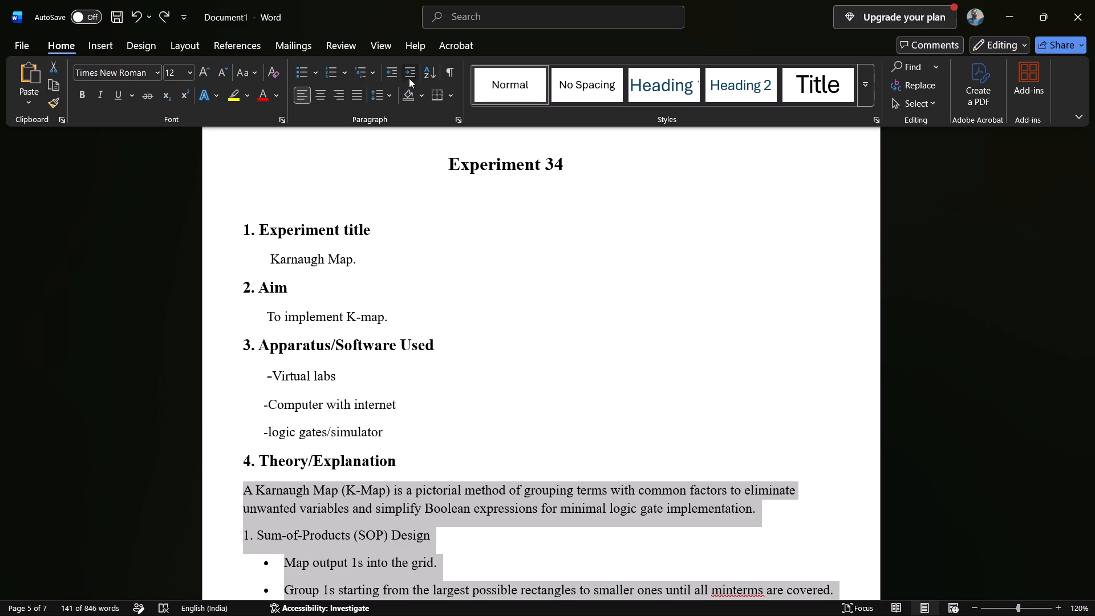
pyautogui.click(386, 69)
pyautogui.click(410, 71)
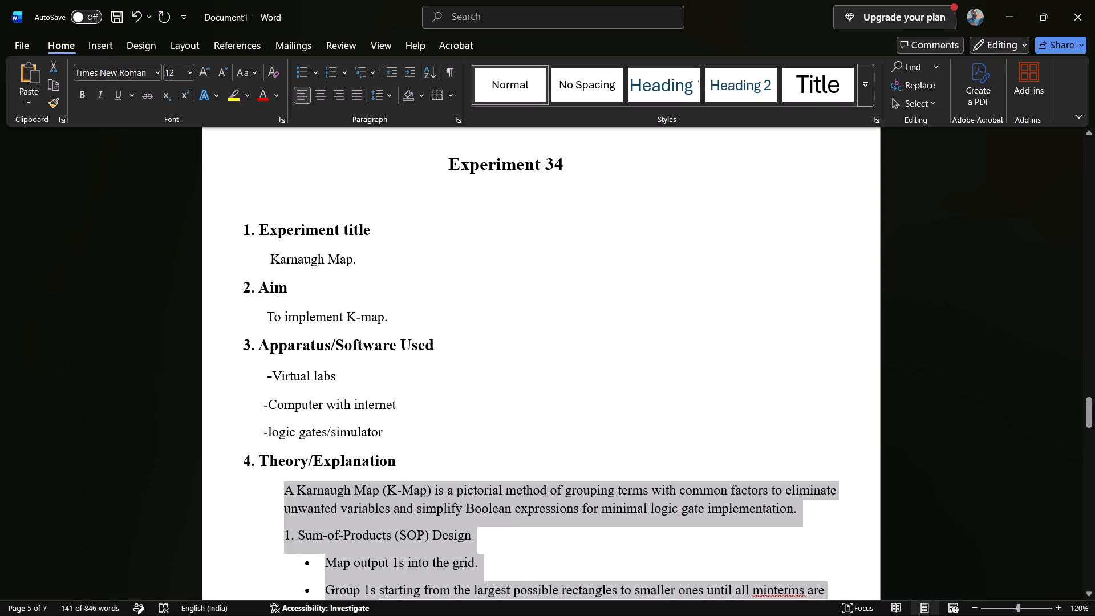
pyautogui.click(468, 371)
# Remove the left indent from the K-Map overview paragraph and start its first line with six spaces.
pyautogui.scroll(-2, 468, 371)
pyautogui.scroll(1, 468, 371)
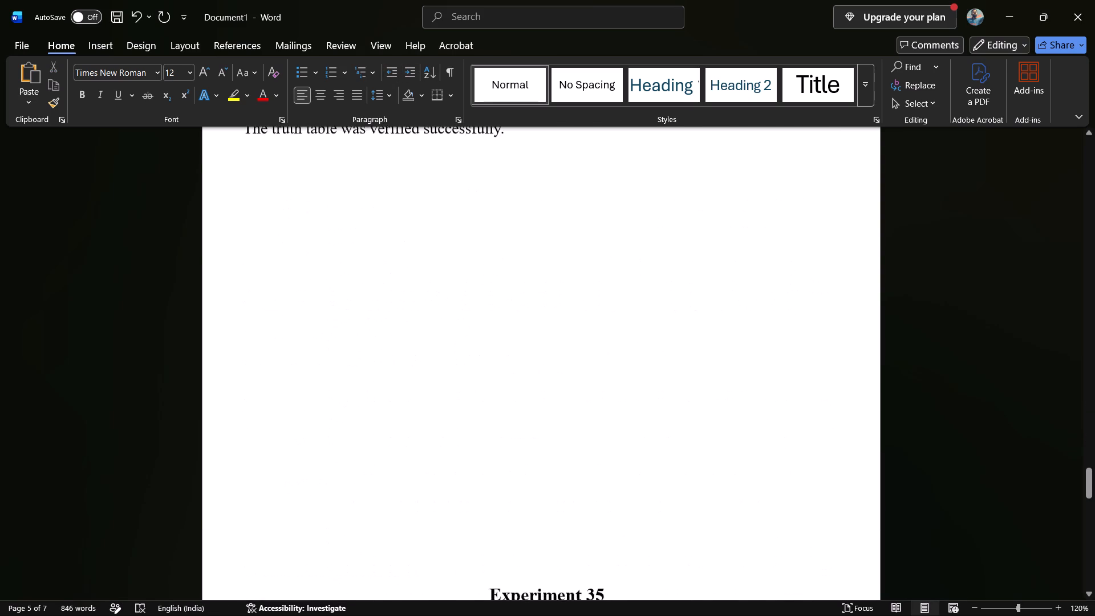
pyautogui.scroll(2, 468, 371)
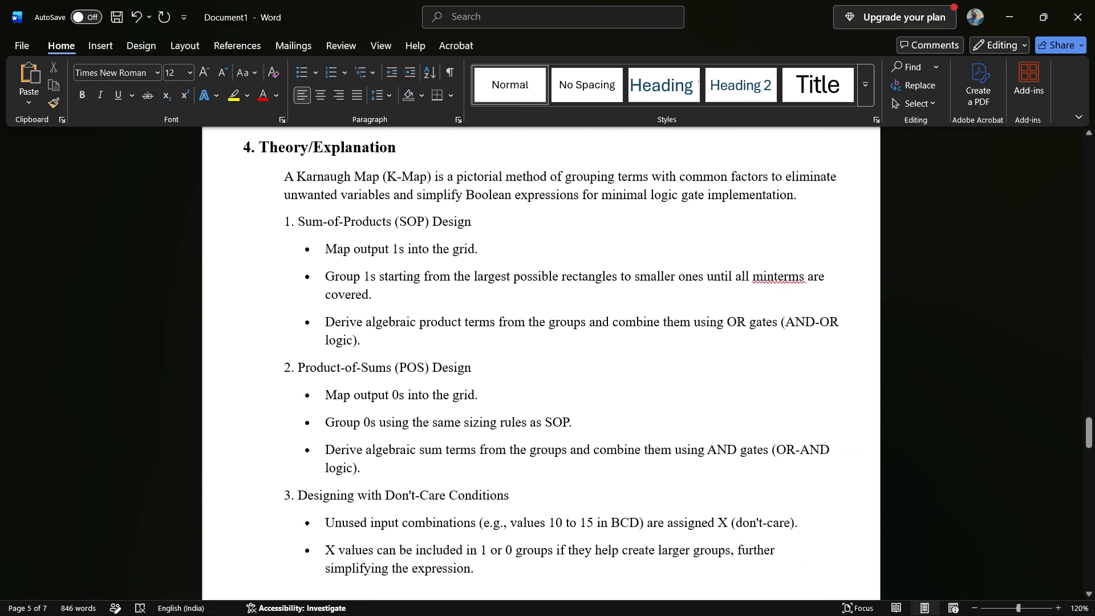
pyautogui.scroll(3, 468, 371)
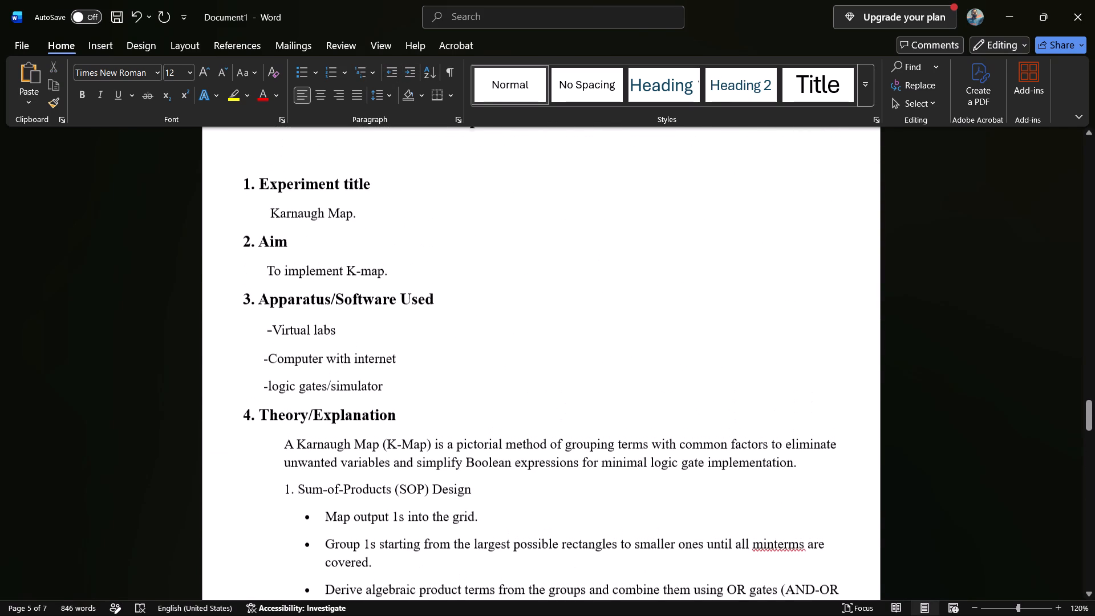
pyautogui.click(285, 449)
pyautogui.press('BackSpace')
pyautogui.press('space')
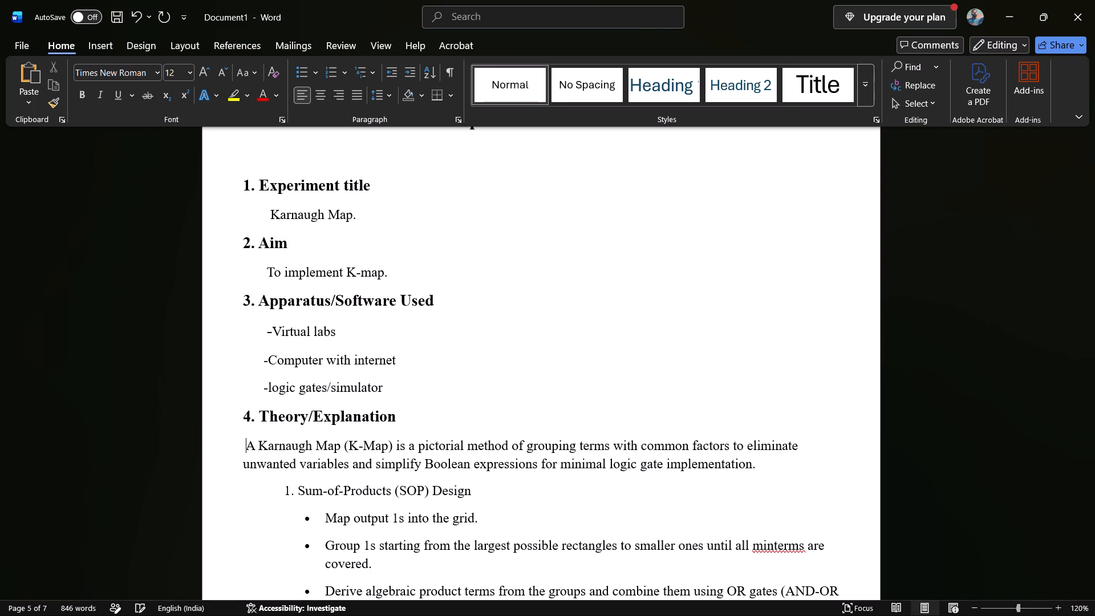
pyautogui.press('space')
pyautogui.press('space')
pyautogui.press('space')
pyautogui.press('space')
pyautogui.press('space')
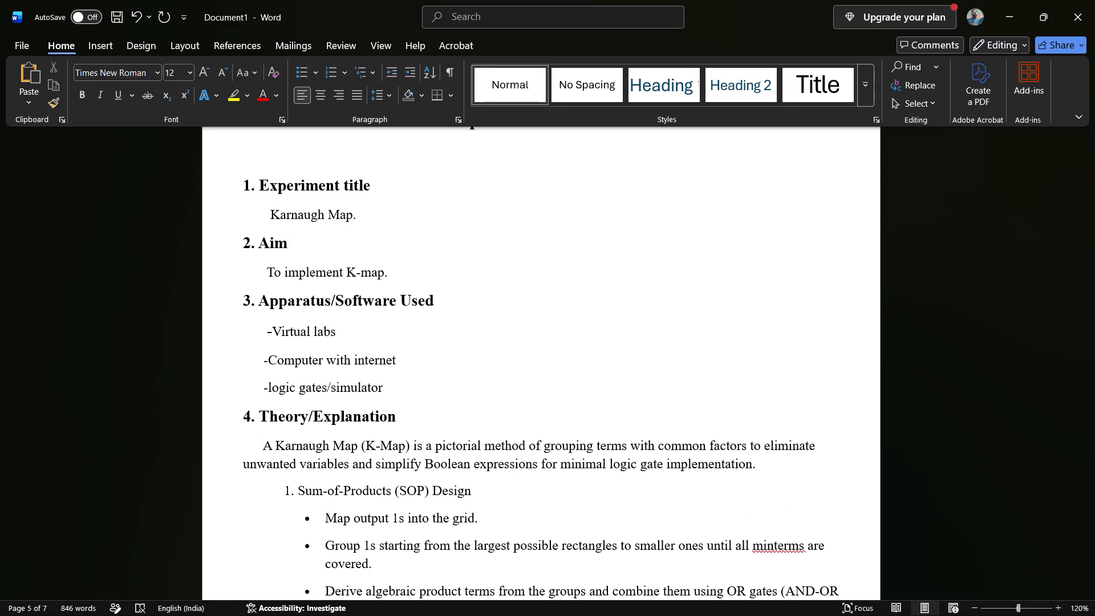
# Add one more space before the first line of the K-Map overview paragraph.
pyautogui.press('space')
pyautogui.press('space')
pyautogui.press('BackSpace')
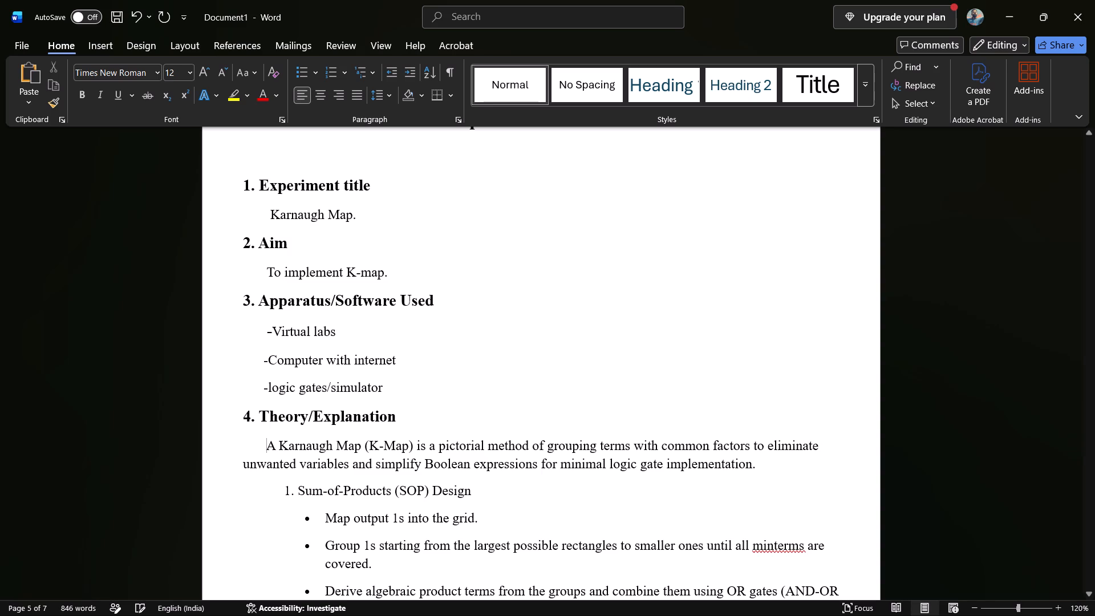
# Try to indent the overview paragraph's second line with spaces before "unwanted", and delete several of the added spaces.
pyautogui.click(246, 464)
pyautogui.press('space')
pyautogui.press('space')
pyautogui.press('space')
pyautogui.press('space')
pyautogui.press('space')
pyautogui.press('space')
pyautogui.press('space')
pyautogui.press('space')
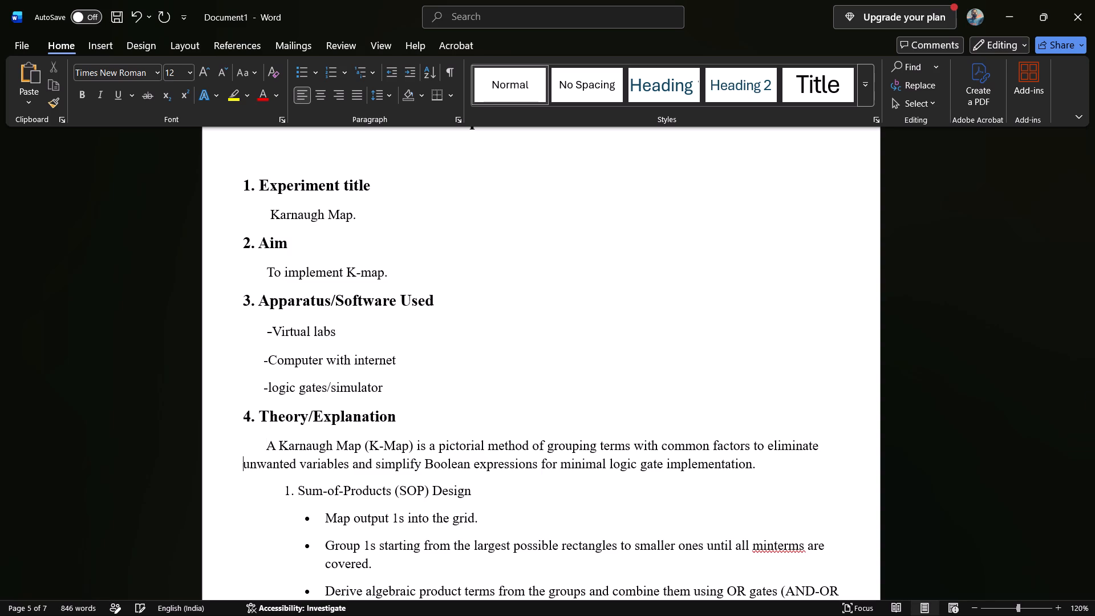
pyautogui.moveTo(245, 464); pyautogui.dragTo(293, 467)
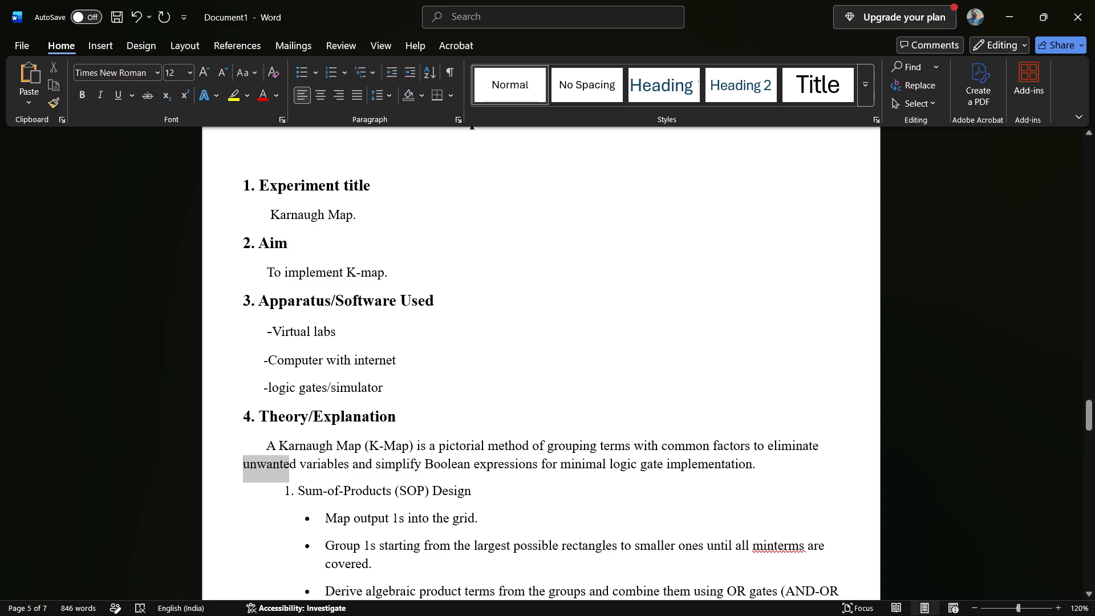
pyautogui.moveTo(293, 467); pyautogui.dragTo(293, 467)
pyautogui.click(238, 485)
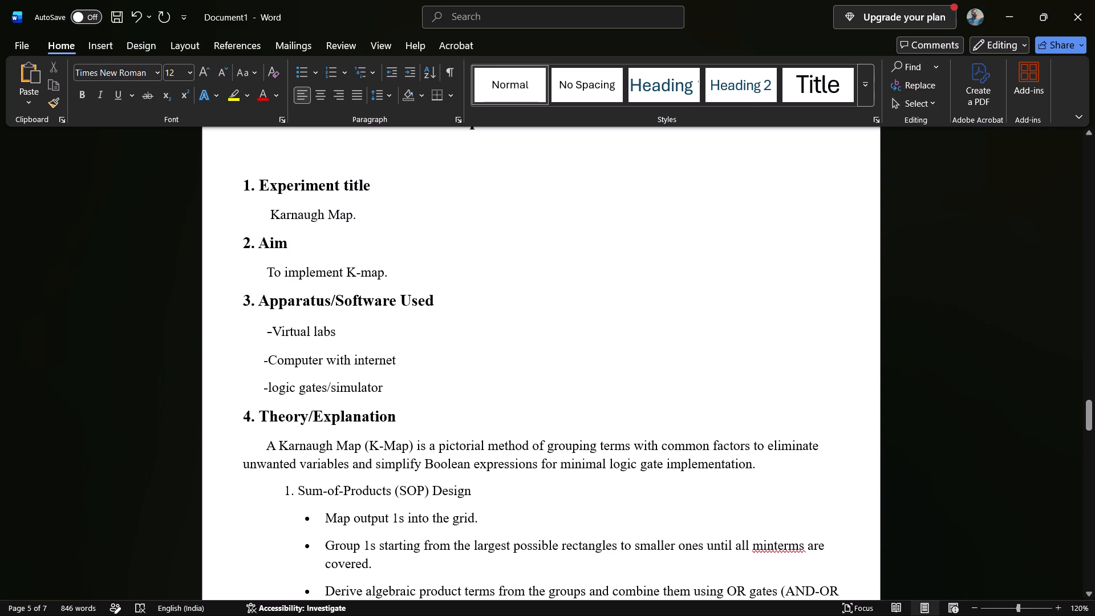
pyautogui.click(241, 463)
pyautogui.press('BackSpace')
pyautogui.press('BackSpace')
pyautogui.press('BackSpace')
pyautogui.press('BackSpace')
# Undo the added spaces and the left-indent removal on the K-Map overview paragraph.
pyautogui.click(265, 449)
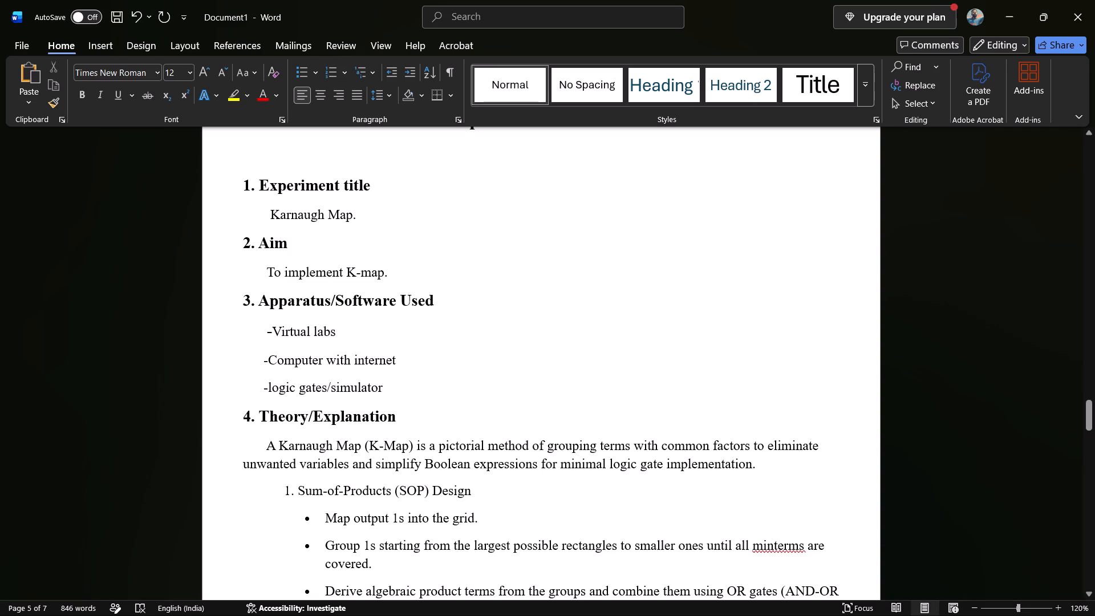
pyautogui.hotkey('ctrl', 'z')
pyautogui.hotkey('ctrl', 'z')
pyautogui.hotkey('ctrl', 'z')
pyautogui.hotkey('ctrl', 'z')
pyautogui.hotkey('ctrl', 'z')
pyautogui.hotkey('ctrl', 'z')
pyautogui.hotkey('ctrl', 'z')
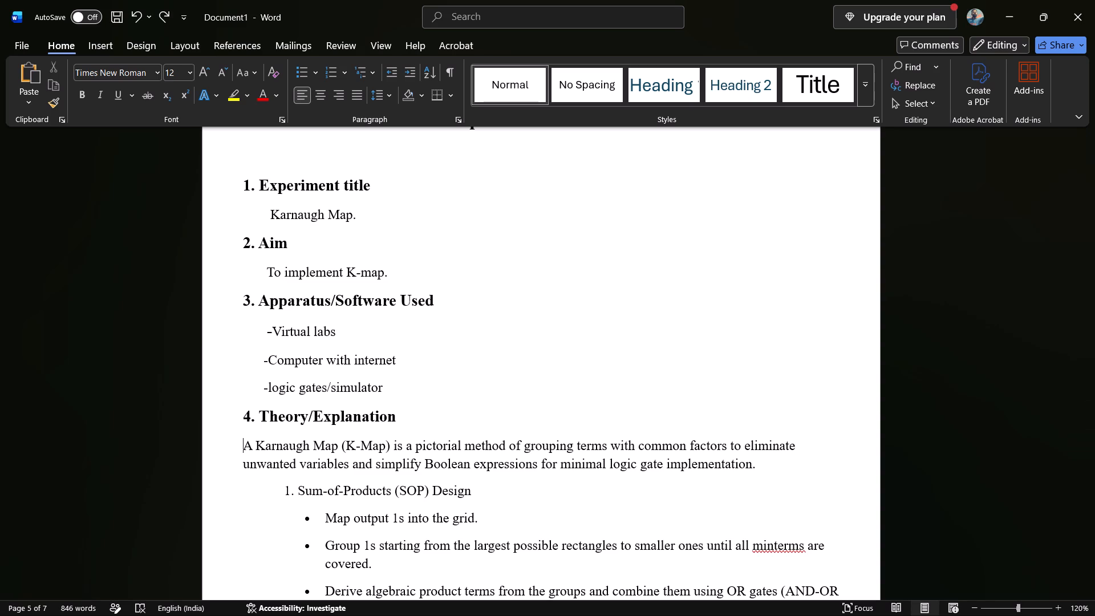
pyautogui.hotkey('ctrl', 'z')
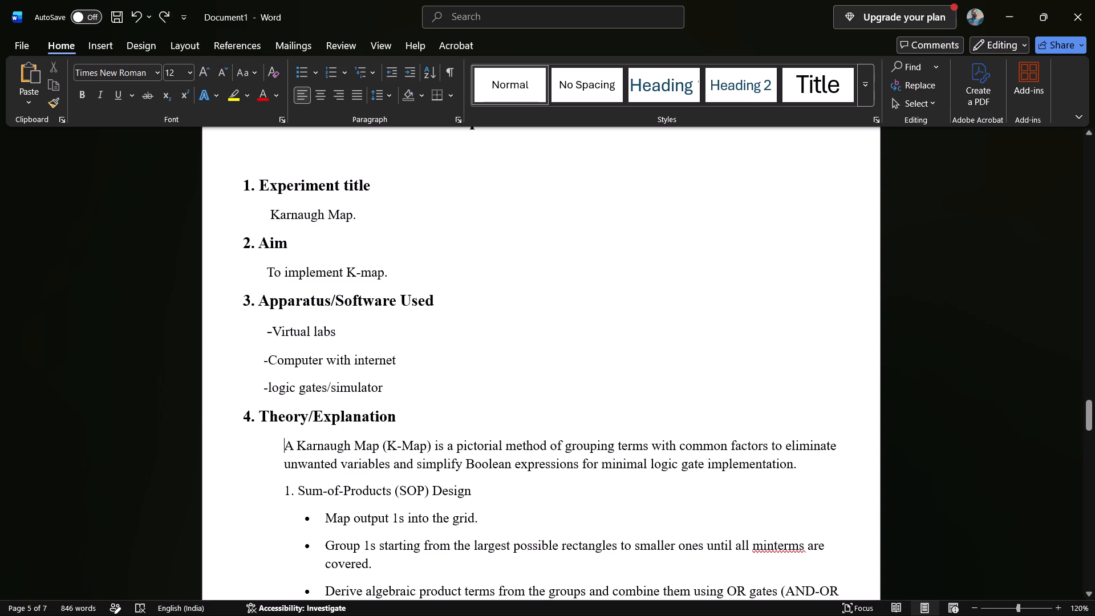
# Review the theory layout and indentation in Experiment 34 against the preceding experiment and the rest of the document.
pyautogui.scroll(-3, 279, 463)
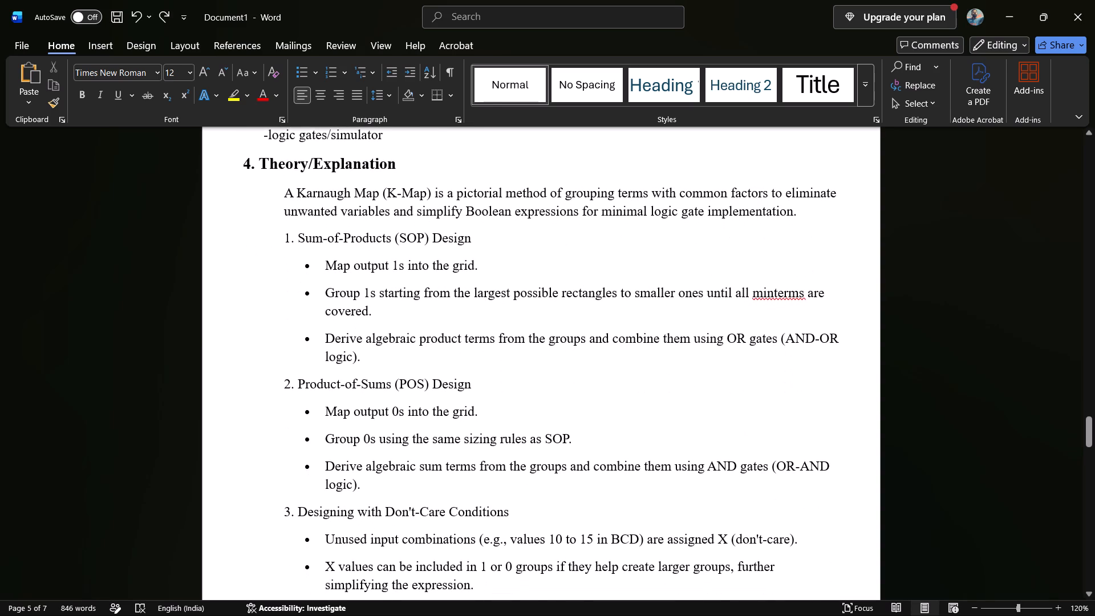
pyautogui.scroll(1, 279, 463)
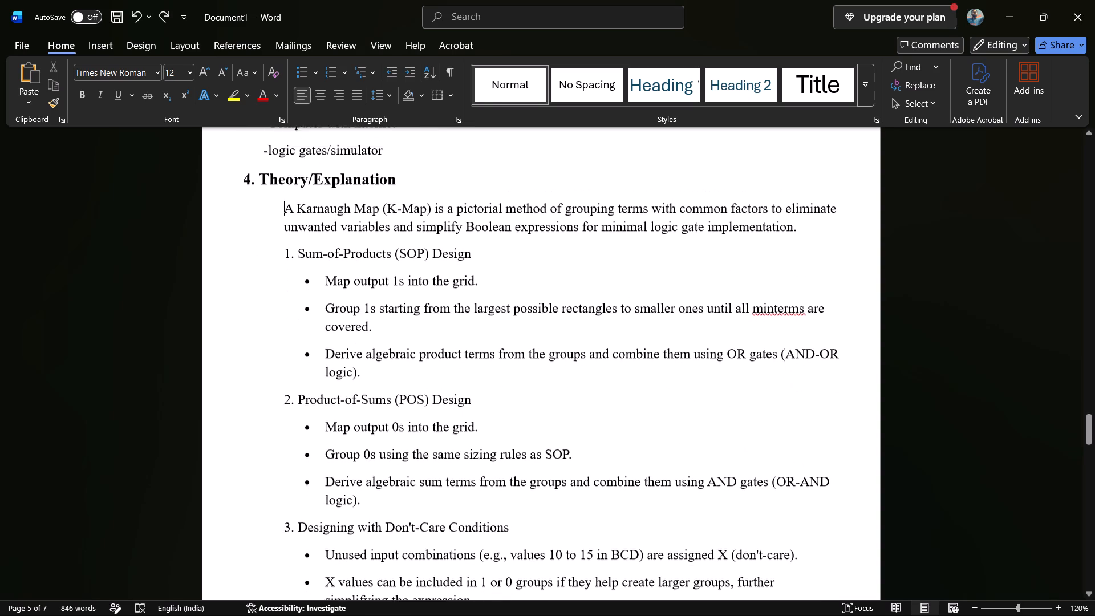
pyautogui.scroll(2, 279, 463)
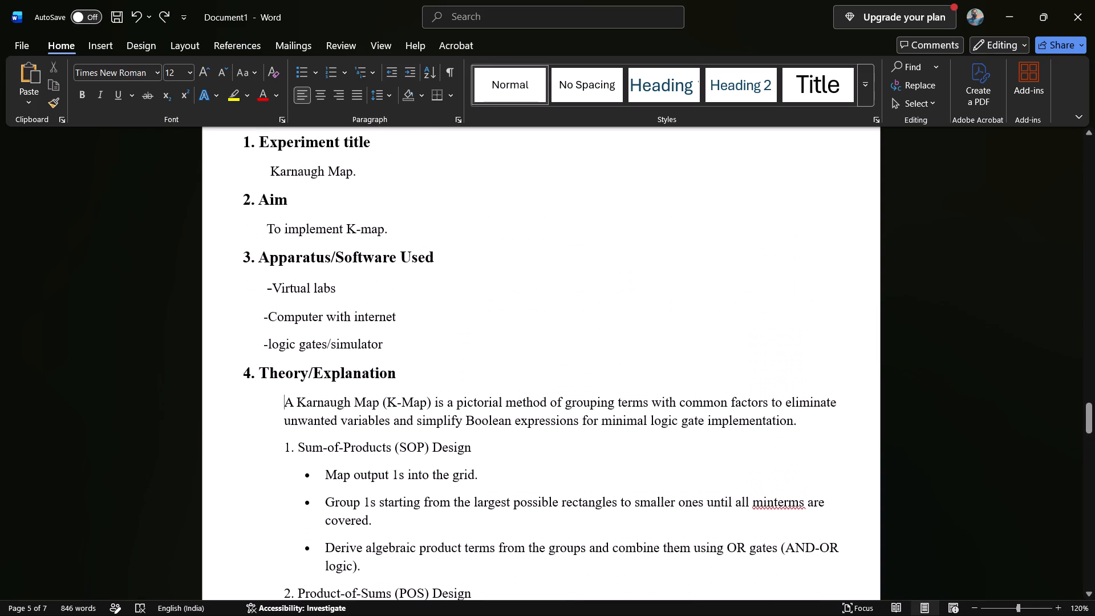
pyautogui.scroll(1, 279, 463)
pyautogui.scroll(-2, 279, 463)
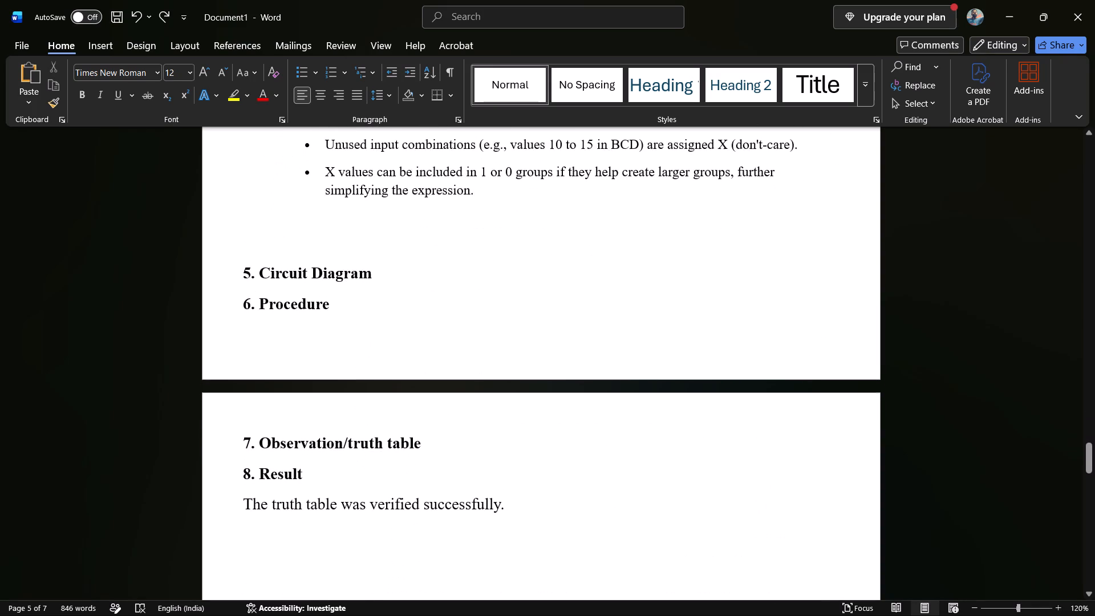
pyautogui.scroll(4, 279, 461)
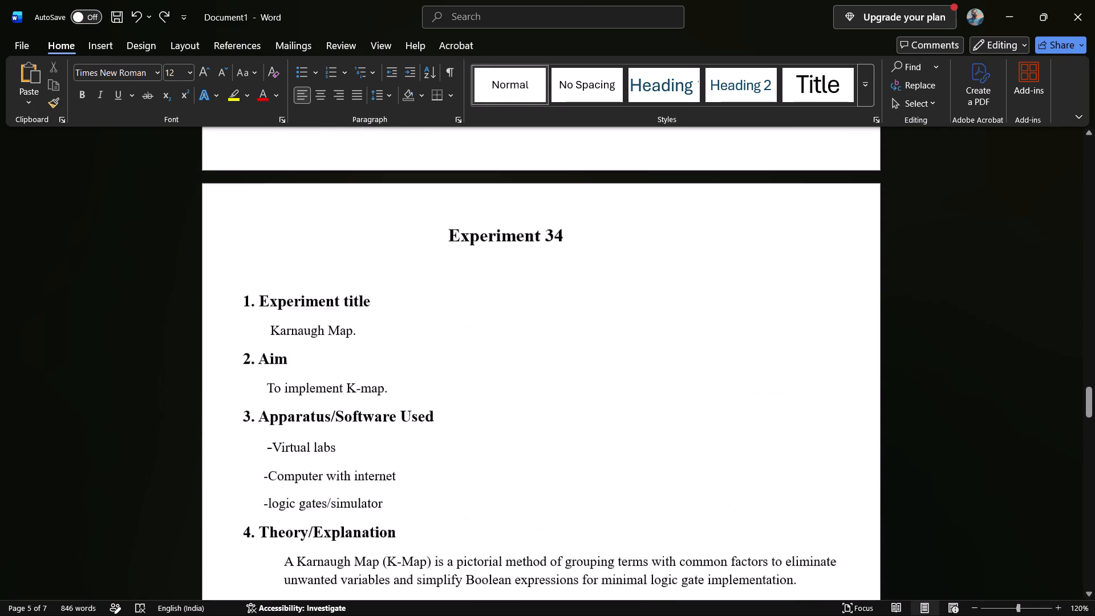
pyautogui.scroll(3, 279, 461)
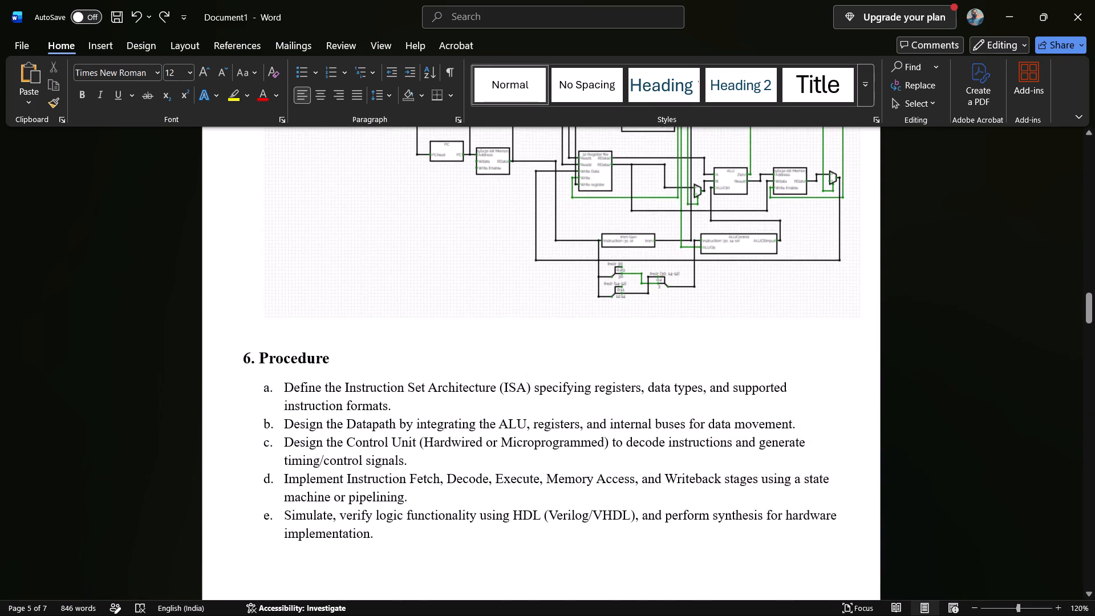
pyautogui.scroll(2, 279, 461)
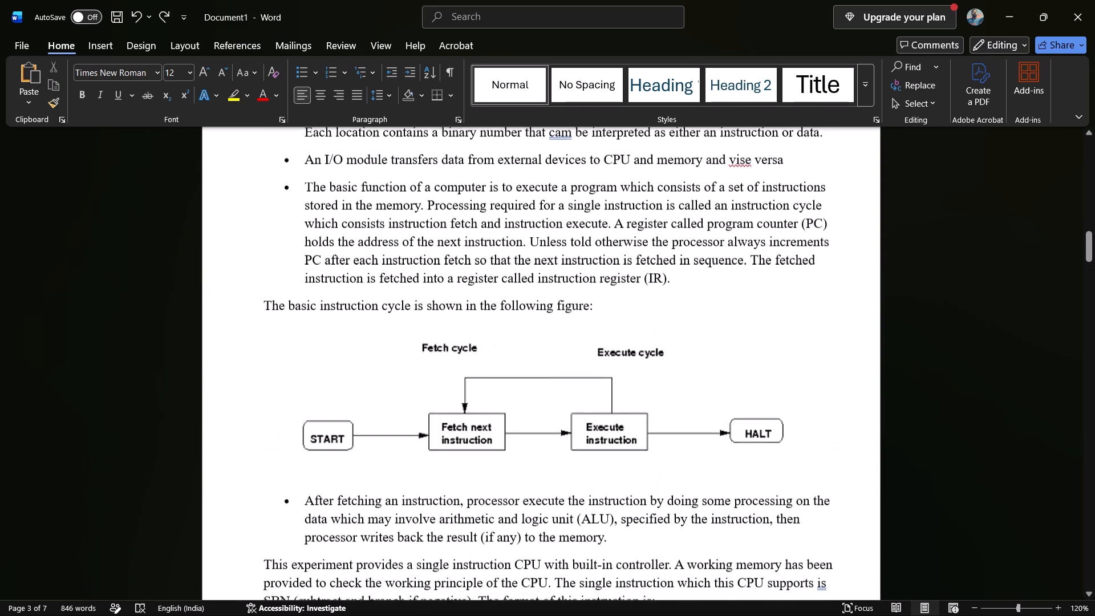
pyautogui.scroll(3, 279, 461)
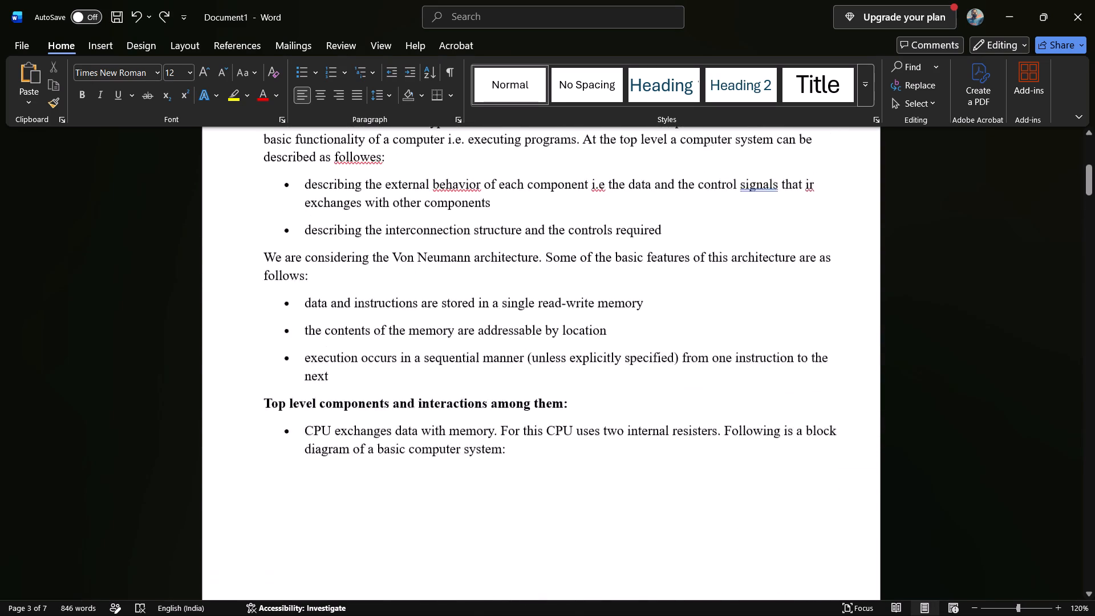
pyautogui.scroll(1, 279, 461)
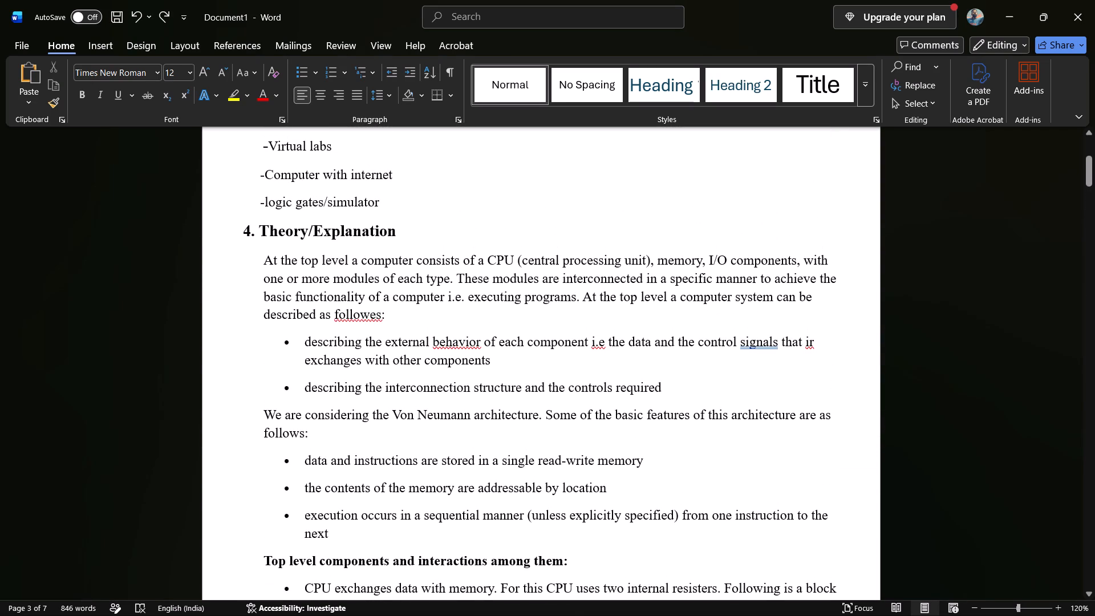
pyautogui.scroll(-7, 279, 461)
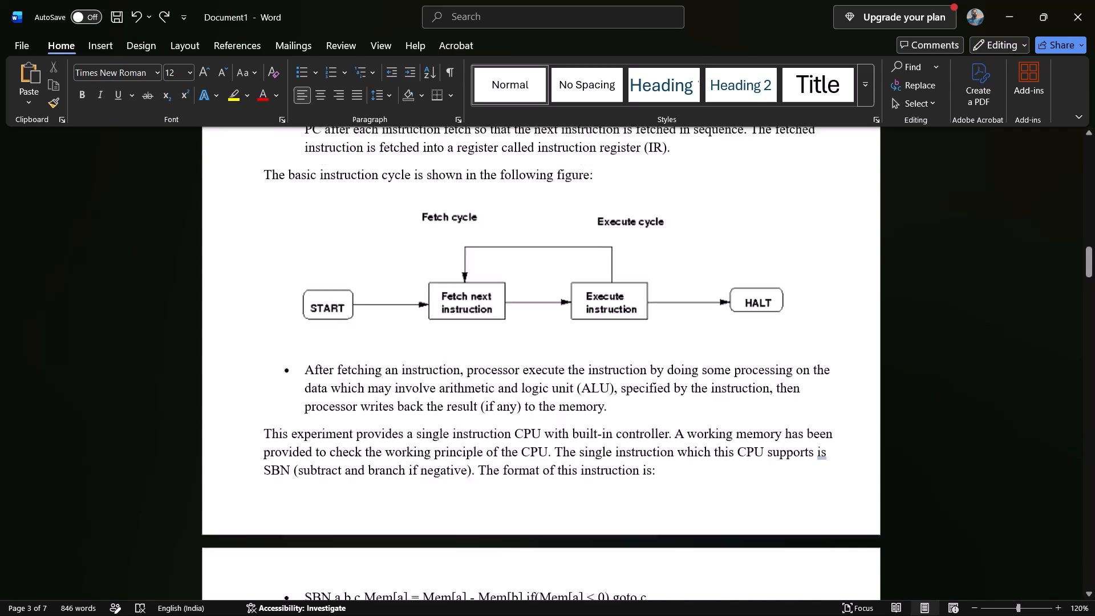
pyautogui.scroll(-4, 279, 461)
pyautogui.scroll(1, 279, 461)
pyautogui.scroll(-2, 279, 461)
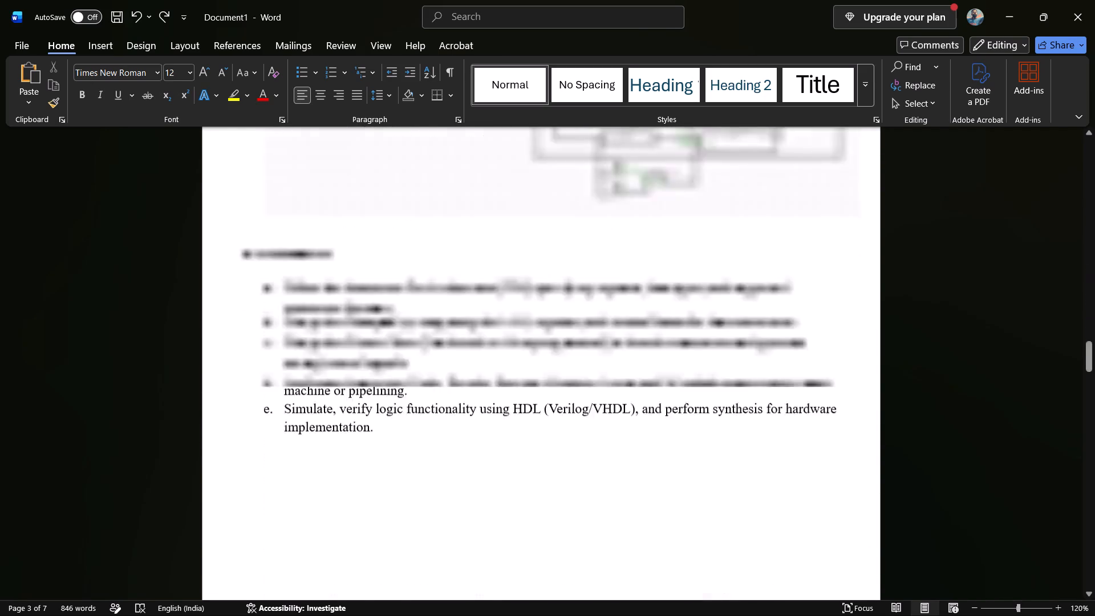
pyautogui.scroll(-1, 279, 461)
pyautogui.scroll(1, 279, 461)
pyautogui.scroll(-1, 279, 461)
pyautogui.scroll(1, 279, 461)
pyautogui.scroll(-1, 279, 461)
pyautogui.scroll(2, 279, 461)
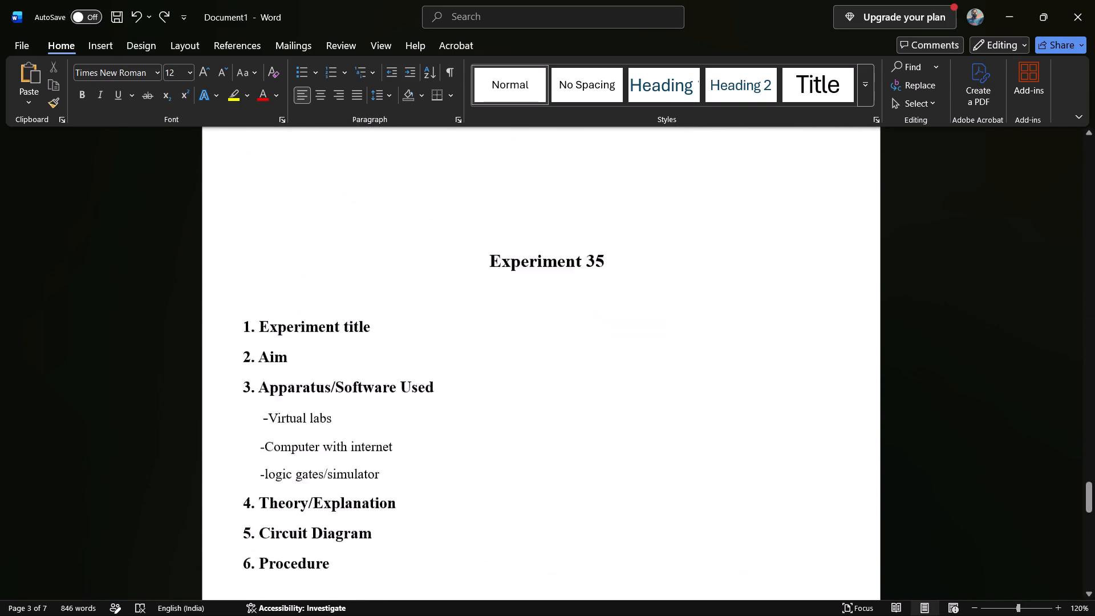
pyautogui.scroll(2, 279, 461)
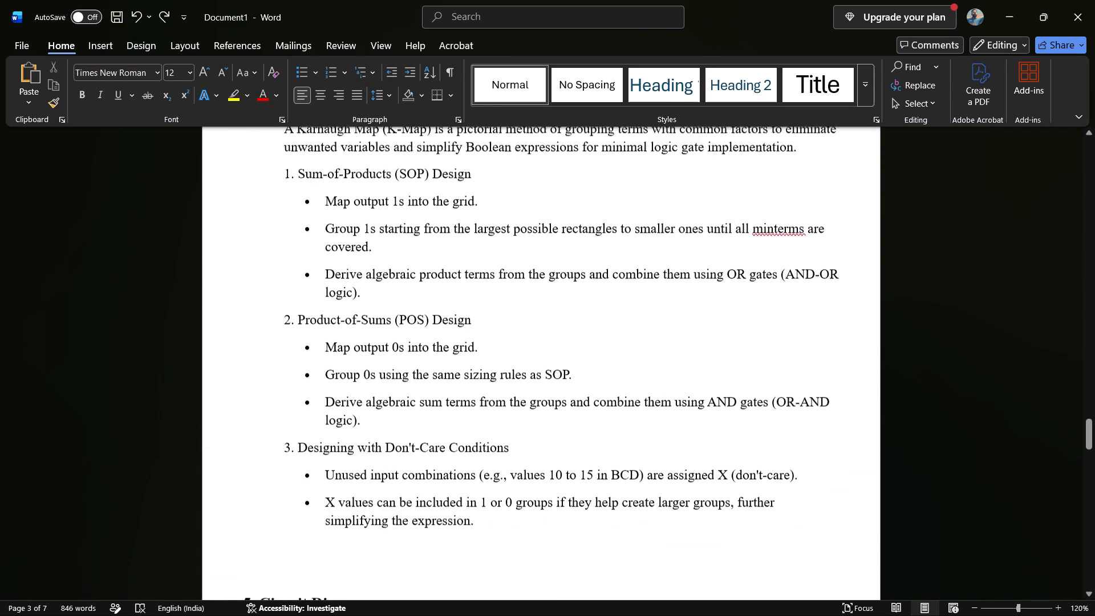
pyautogui.scroll(1, 279, 461)
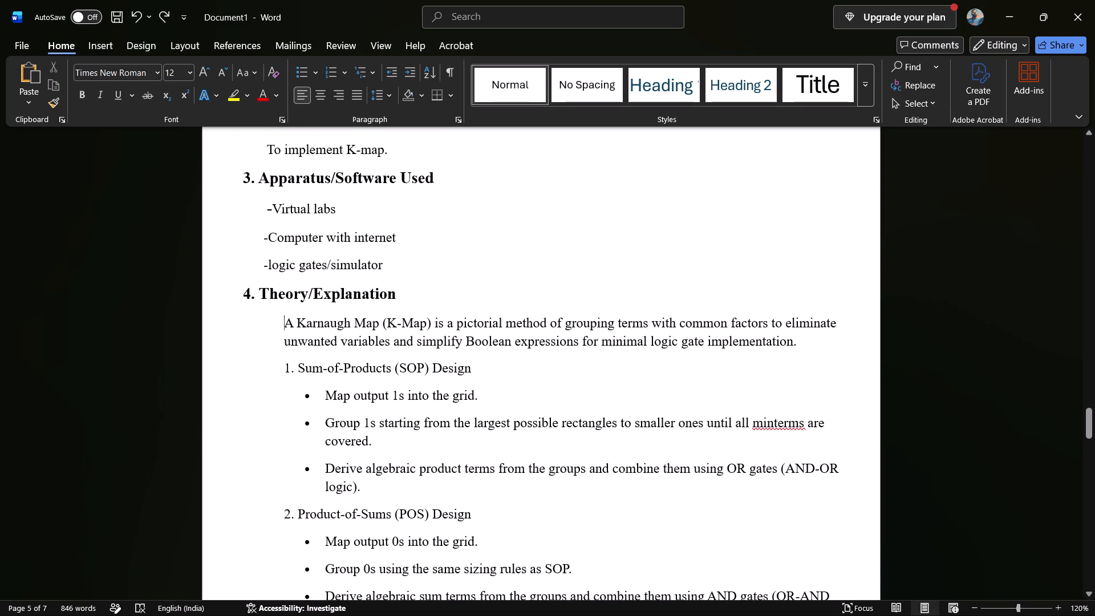
# Undo the left indent applied to all of Experiment 34's theory text.
pyautogui.hotkey('ctrl', 'z')
pyautogui.click(240, 368)
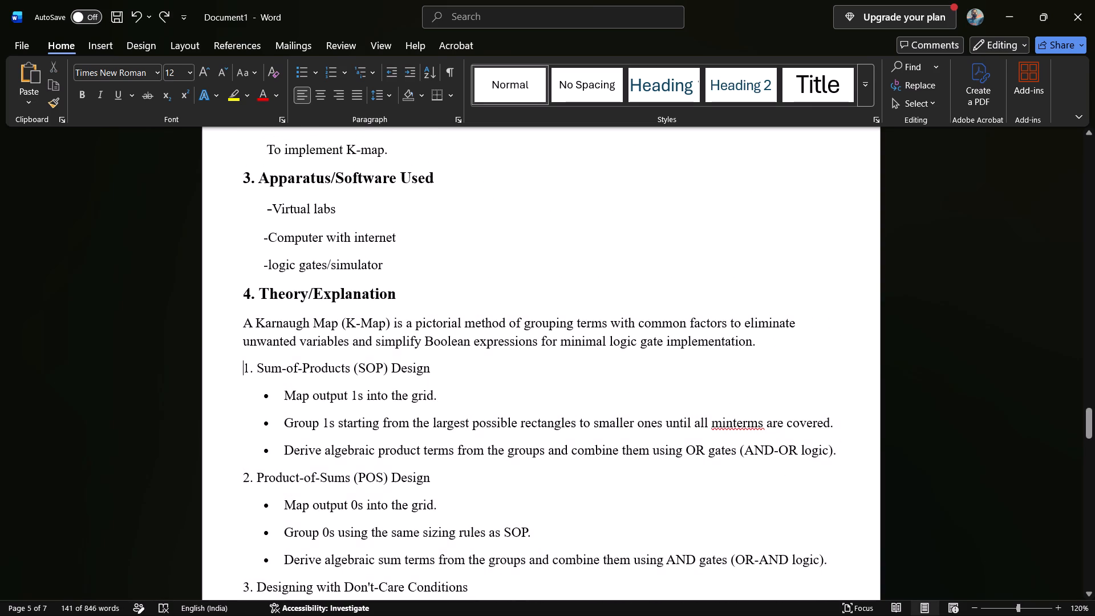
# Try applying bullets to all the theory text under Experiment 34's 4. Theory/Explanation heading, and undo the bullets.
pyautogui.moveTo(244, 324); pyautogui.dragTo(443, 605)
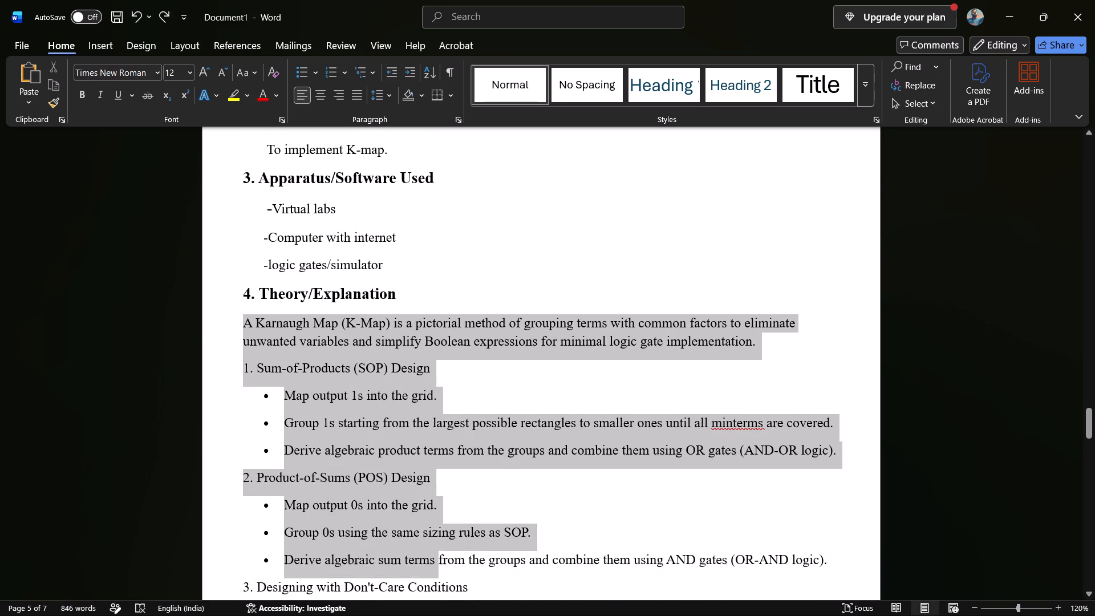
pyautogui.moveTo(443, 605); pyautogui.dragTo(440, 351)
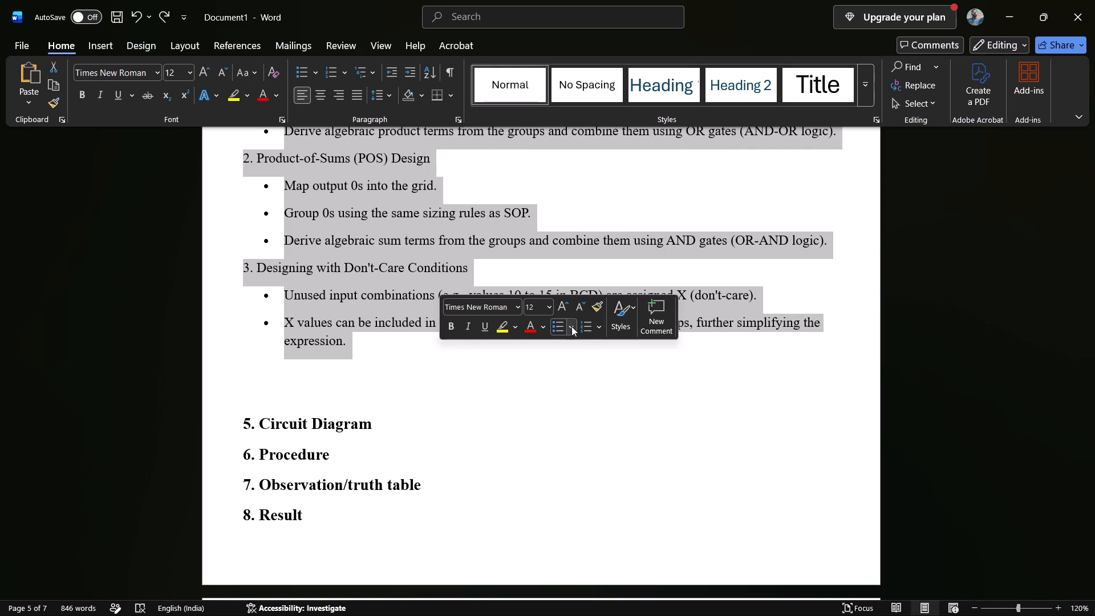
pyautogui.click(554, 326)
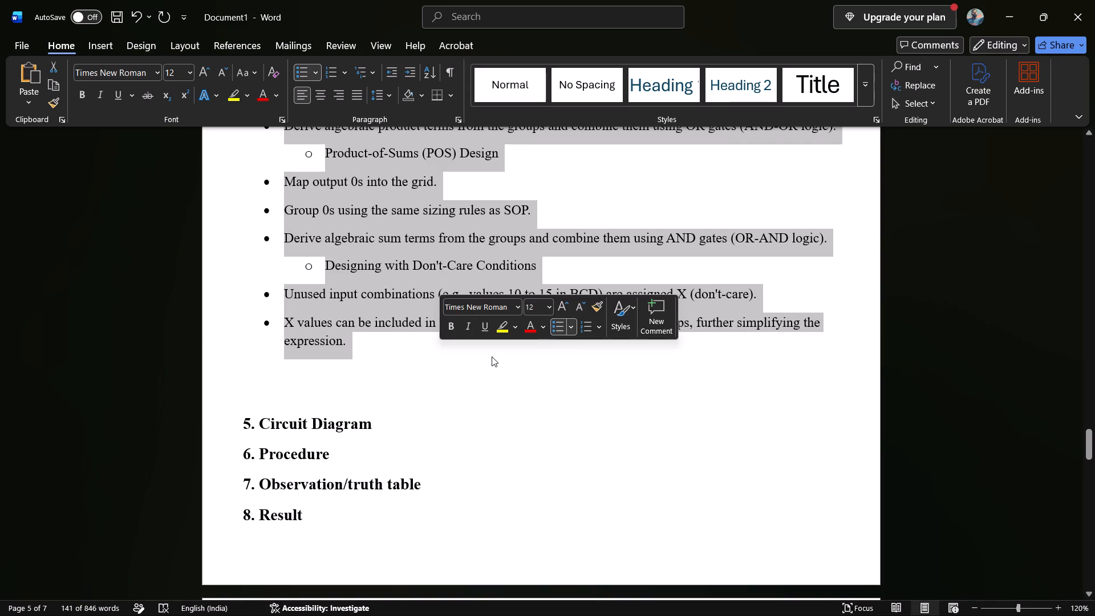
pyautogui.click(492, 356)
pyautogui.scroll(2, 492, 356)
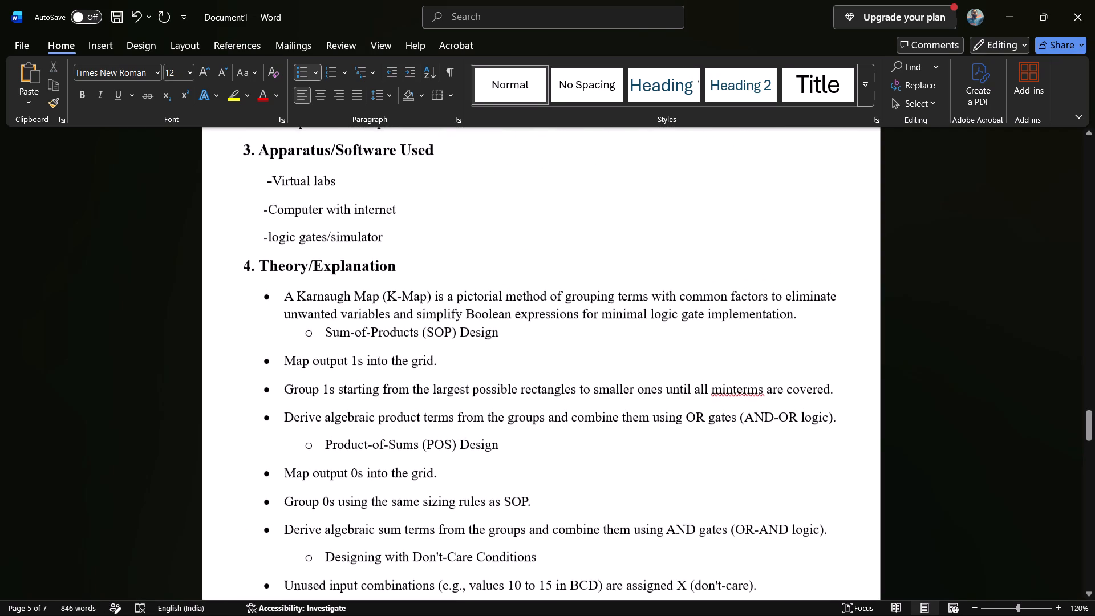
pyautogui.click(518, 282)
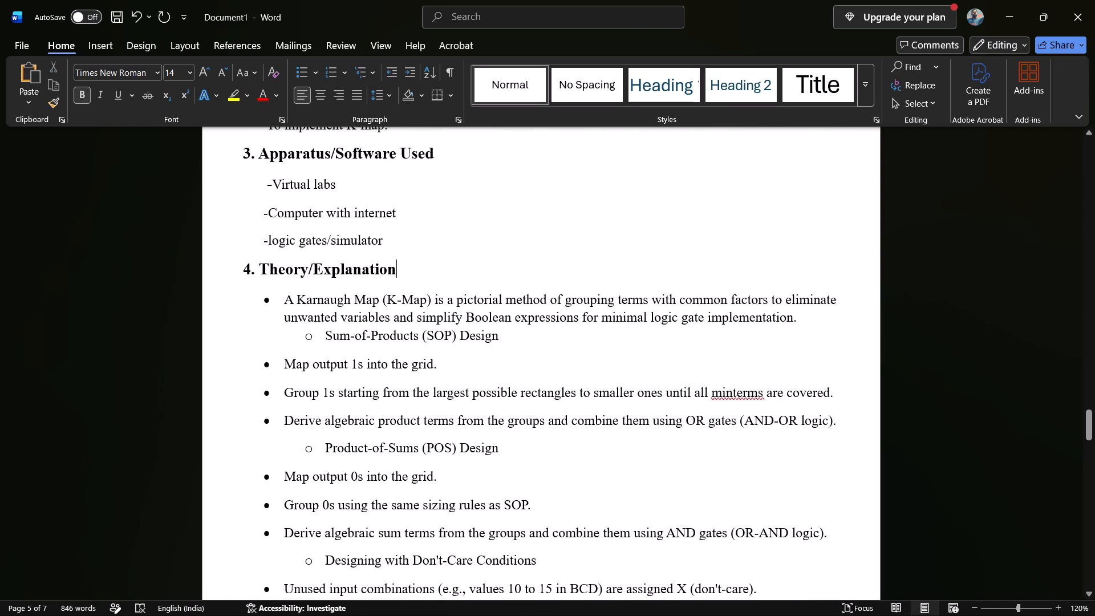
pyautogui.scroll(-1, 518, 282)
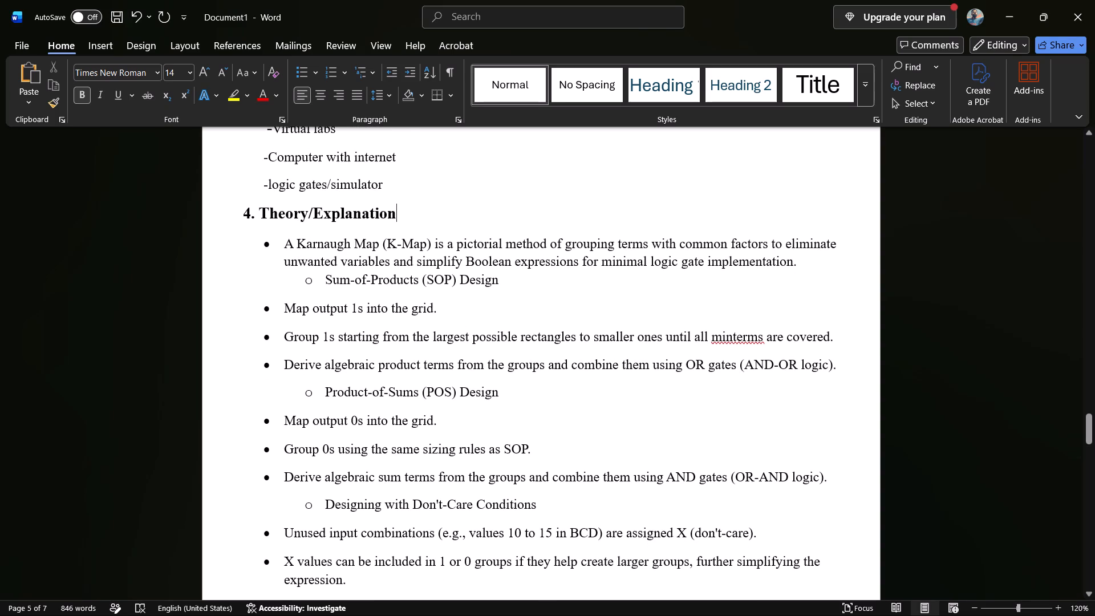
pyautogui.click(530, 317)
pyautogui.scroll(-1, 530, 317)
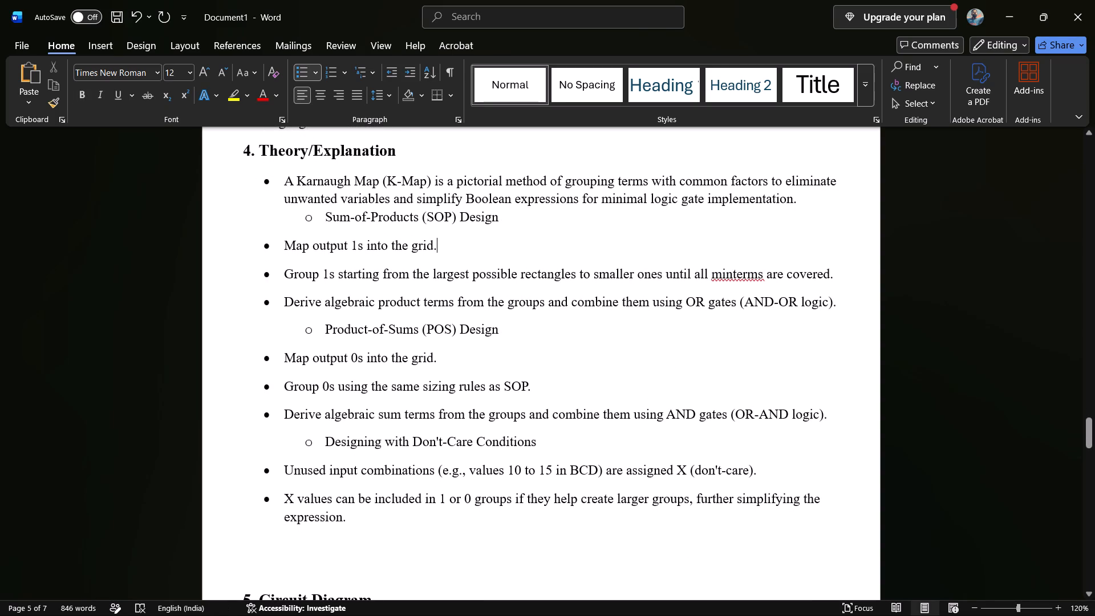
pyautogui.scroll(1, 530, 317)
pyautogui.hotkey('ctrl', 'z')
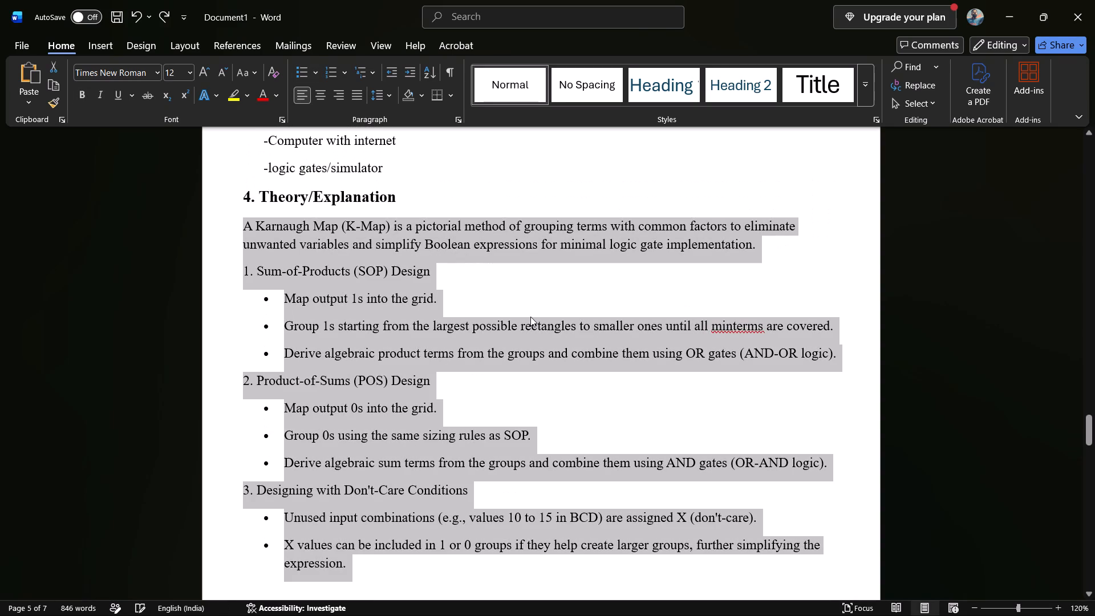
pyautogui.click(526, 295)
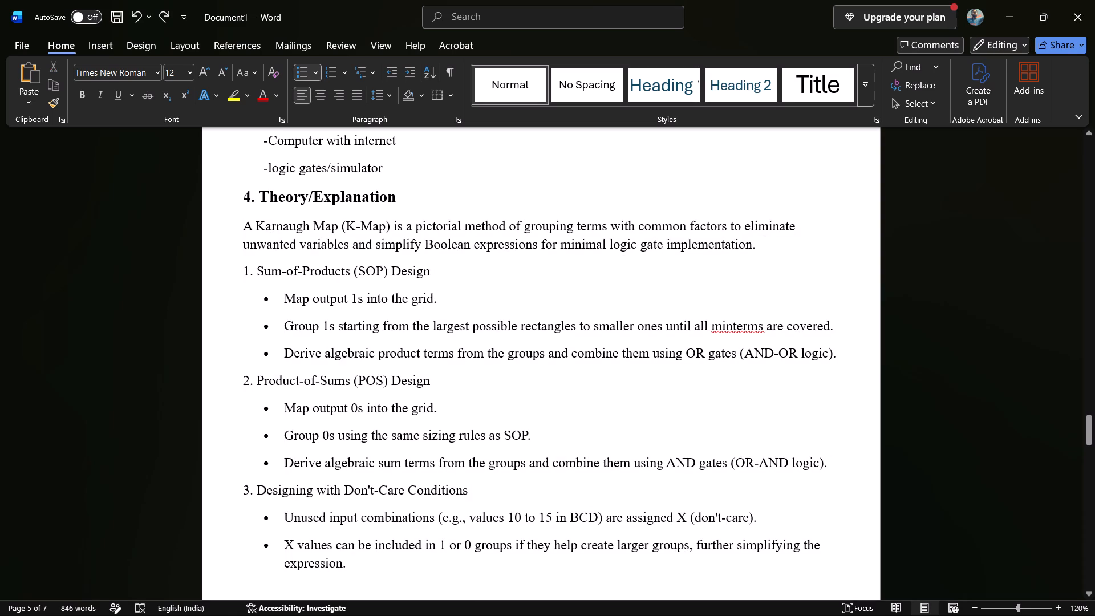
# Increase the indent of the K-Map overview paragraph, the Sum-of-Products (SOP) Design heading and its three bullets by one level.
pyautogui.moveTo(243, 231); pyautogui.dragTo(258, 236)
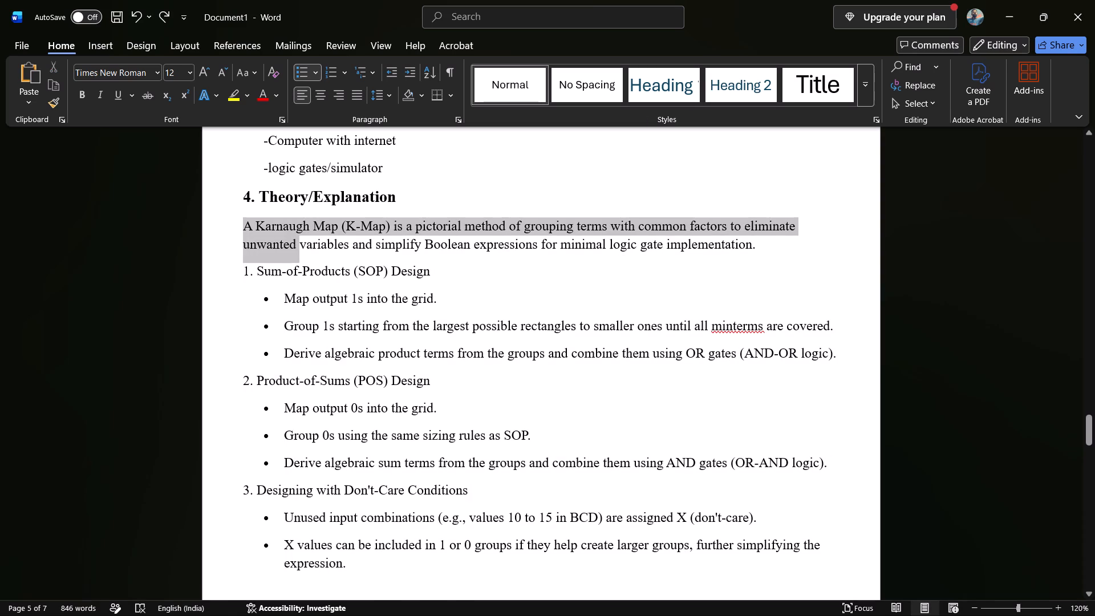
pyautogui.moveTo(258, 236); pyautogui.dragTo(794, 269)
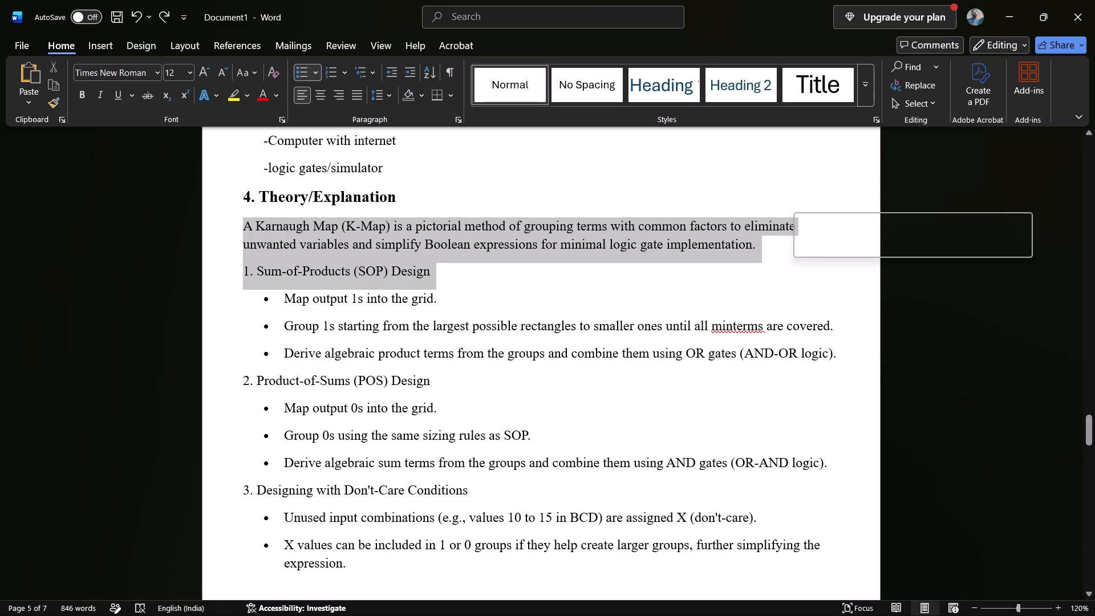
pyautogui.click(408, 69)
pyautogui.click(484, 283)
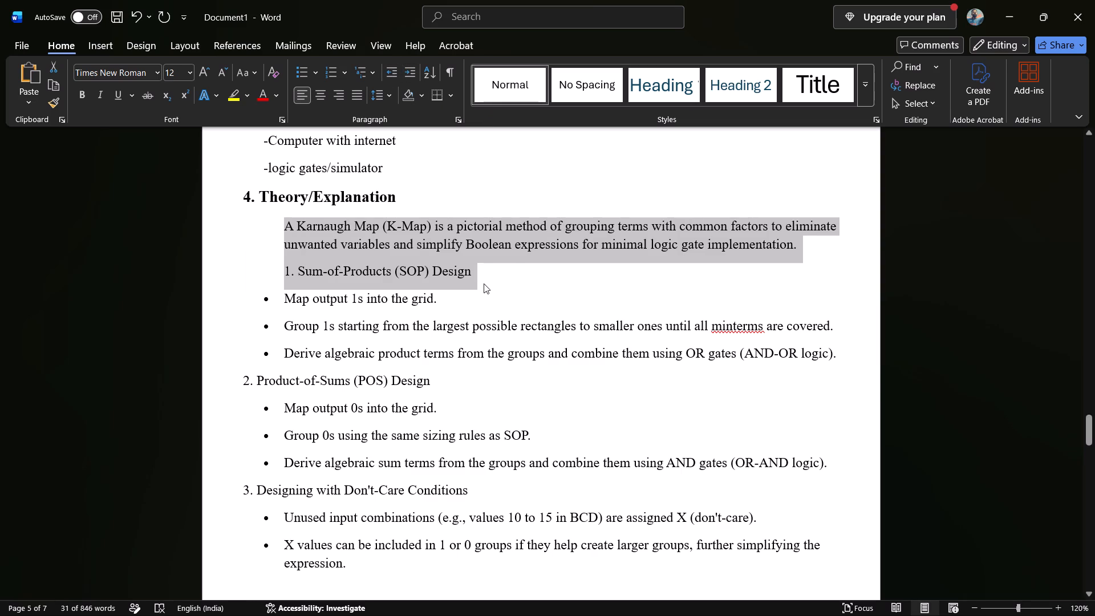
pyautogui.moveTo(261, 302); pyautogui.dragTo(833, 356)
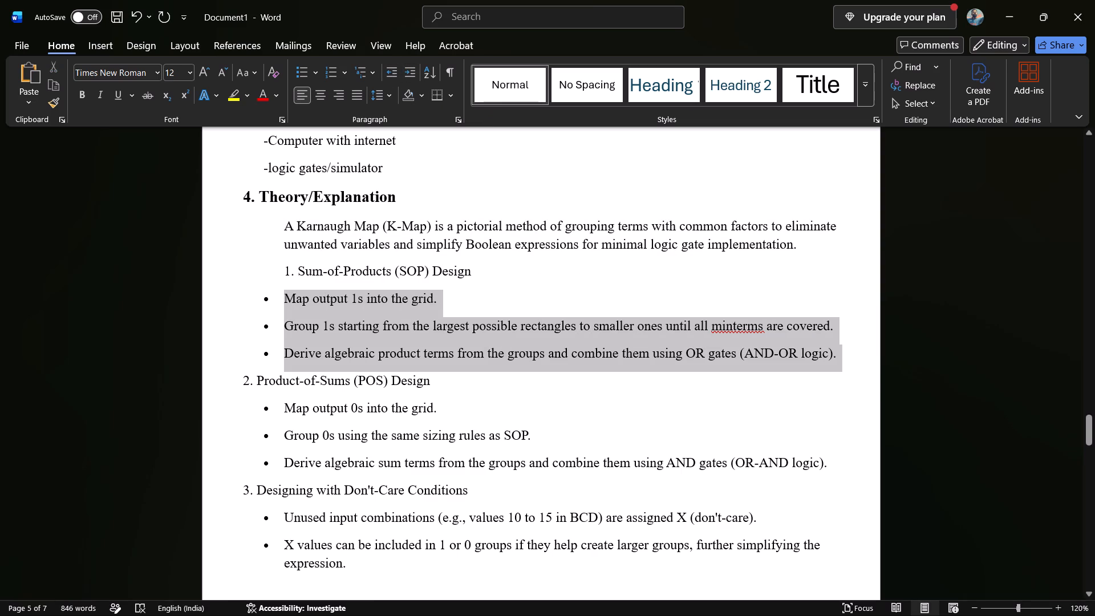
pyautogui.moveTo(833, 356); pyautogui.dragTo(837, 360)
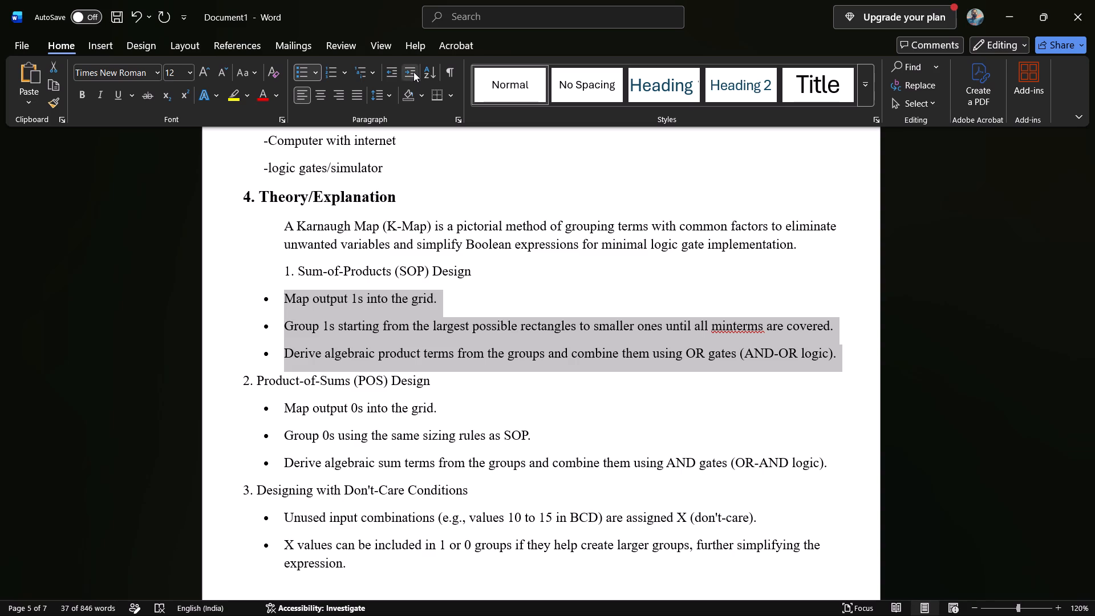
pyautogui.click(413, 72)
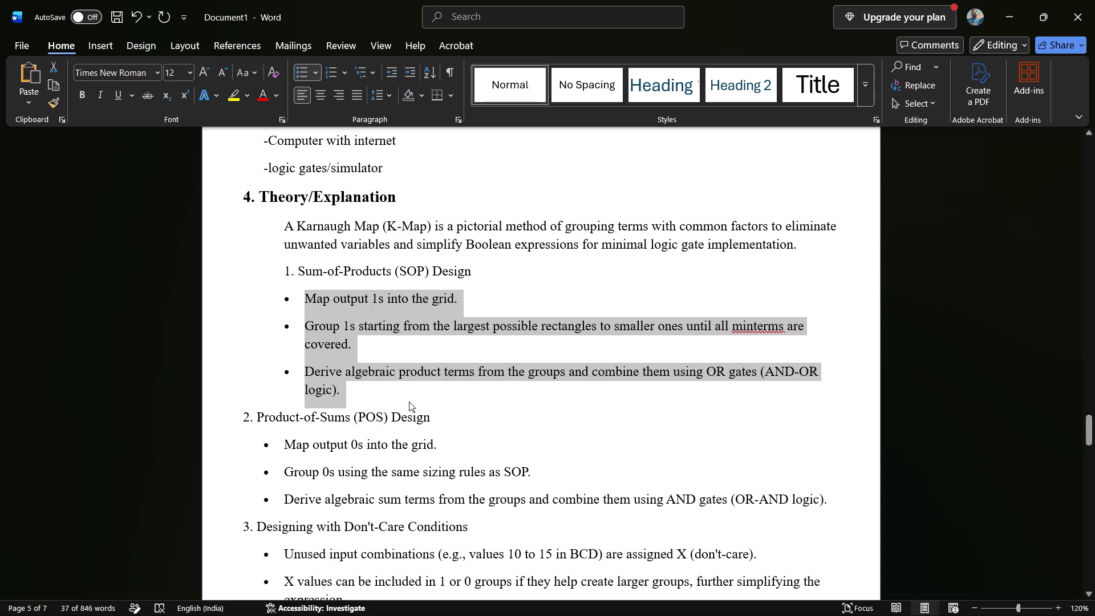
pyautogui.click(409, 402)
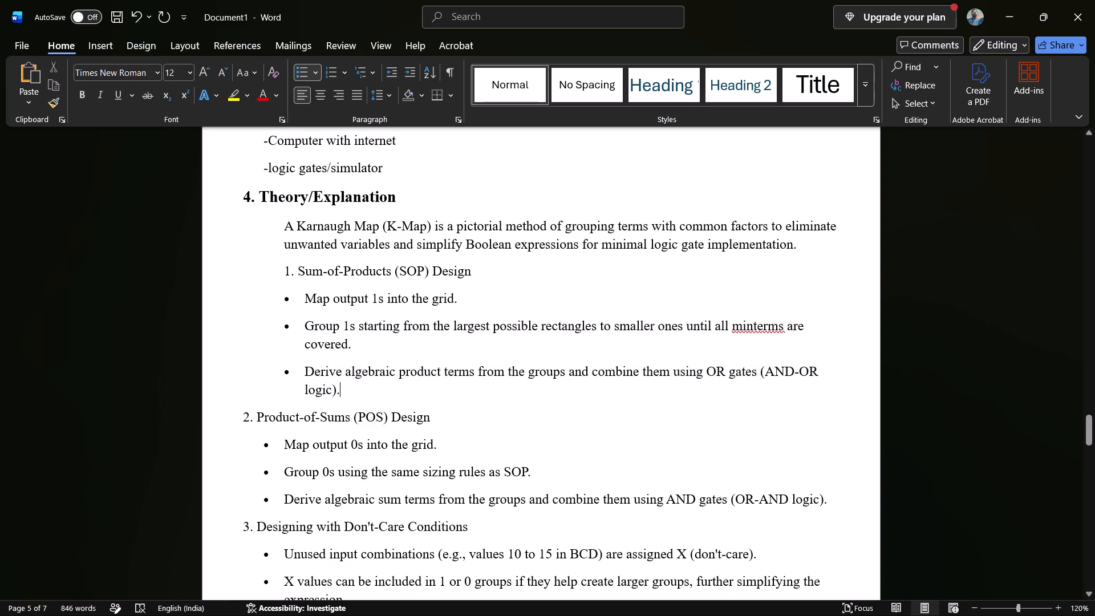
# Increase the indent of the Product-of-Sums (POS) Design and Designing with Don't-Care Conditions headings and their bullets by one level.
pyautogui.moveTo(245, 418); pyautogui.dragTo(501, 611)
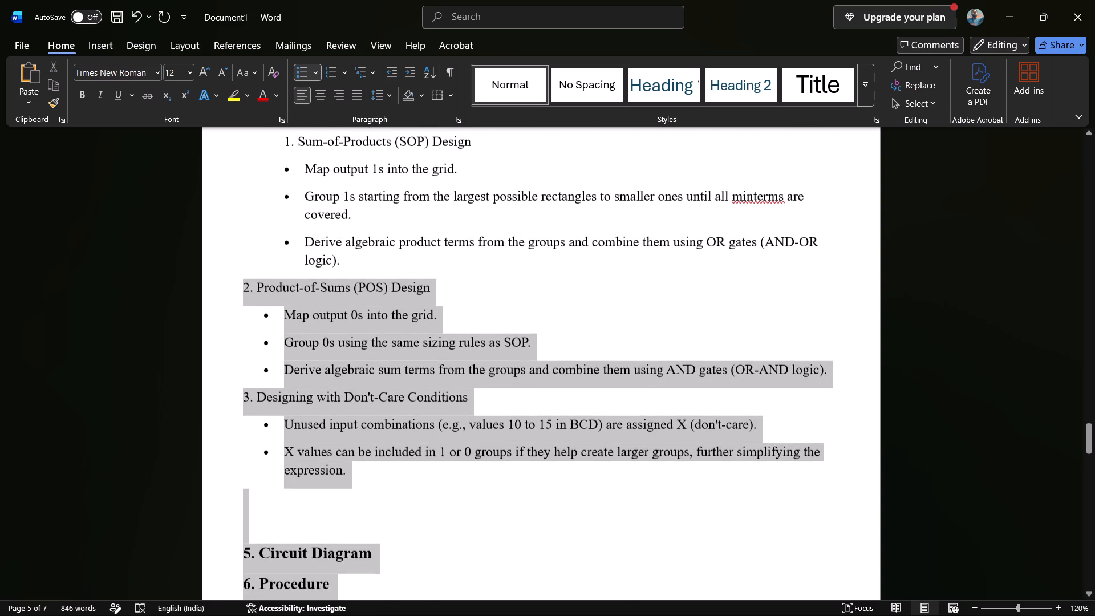
pyautogui.moveTo(501, 611); pyautogui.dragTo(471, 420)
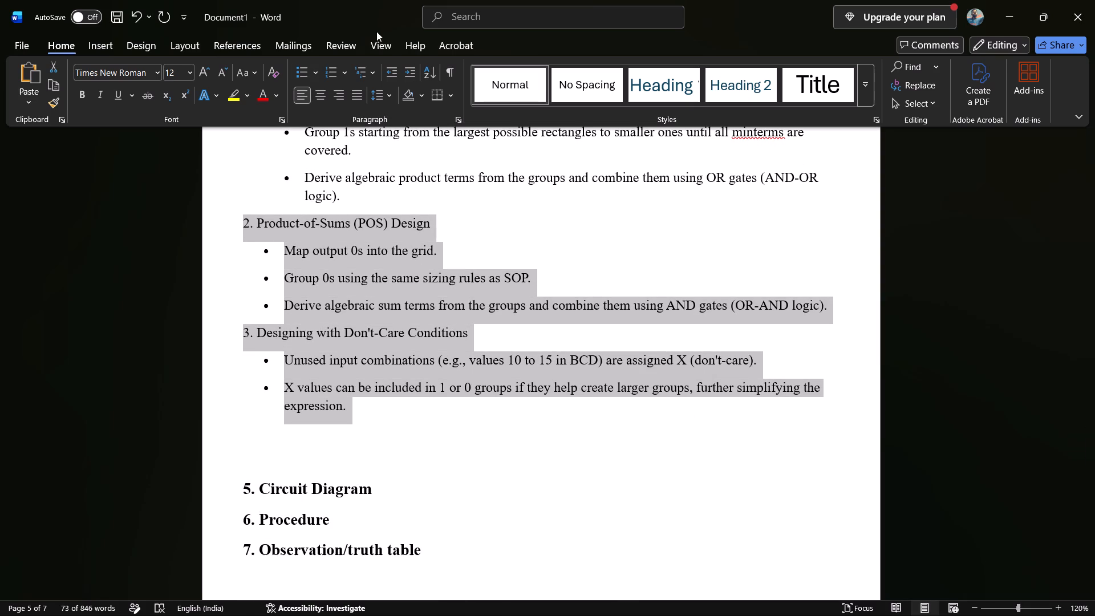
pyautogui.click(408, 75)
pyautogui.click(430, 72)
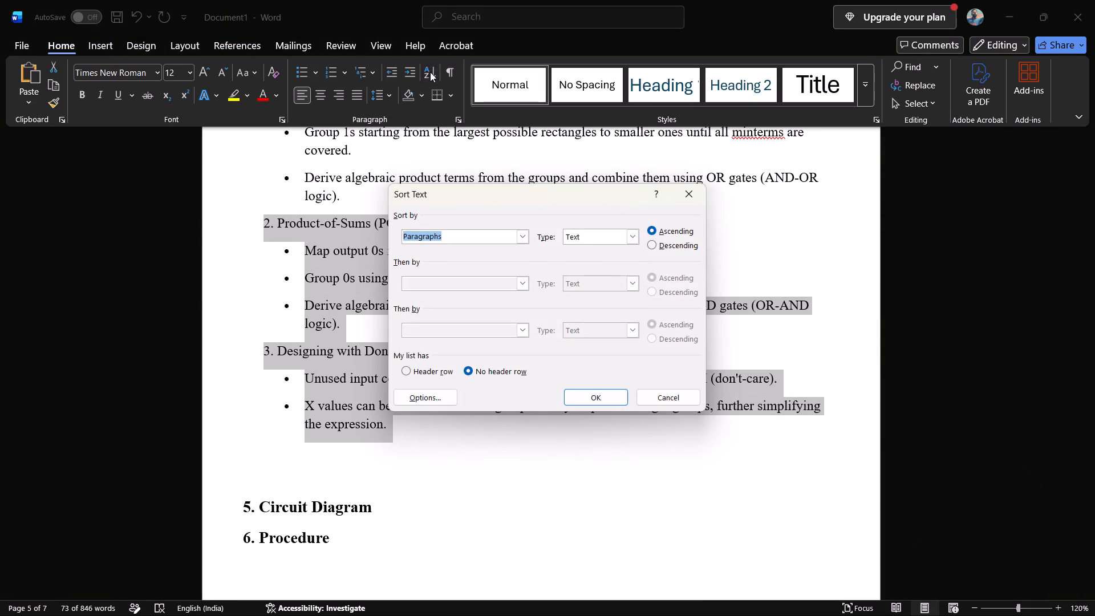
pyautogui.click(678, 194)
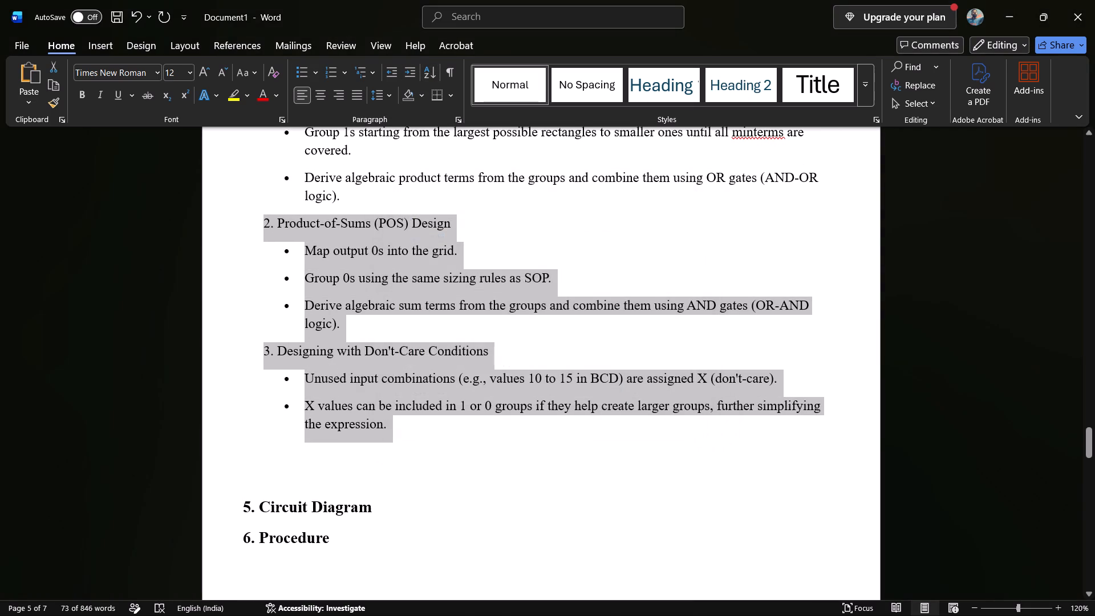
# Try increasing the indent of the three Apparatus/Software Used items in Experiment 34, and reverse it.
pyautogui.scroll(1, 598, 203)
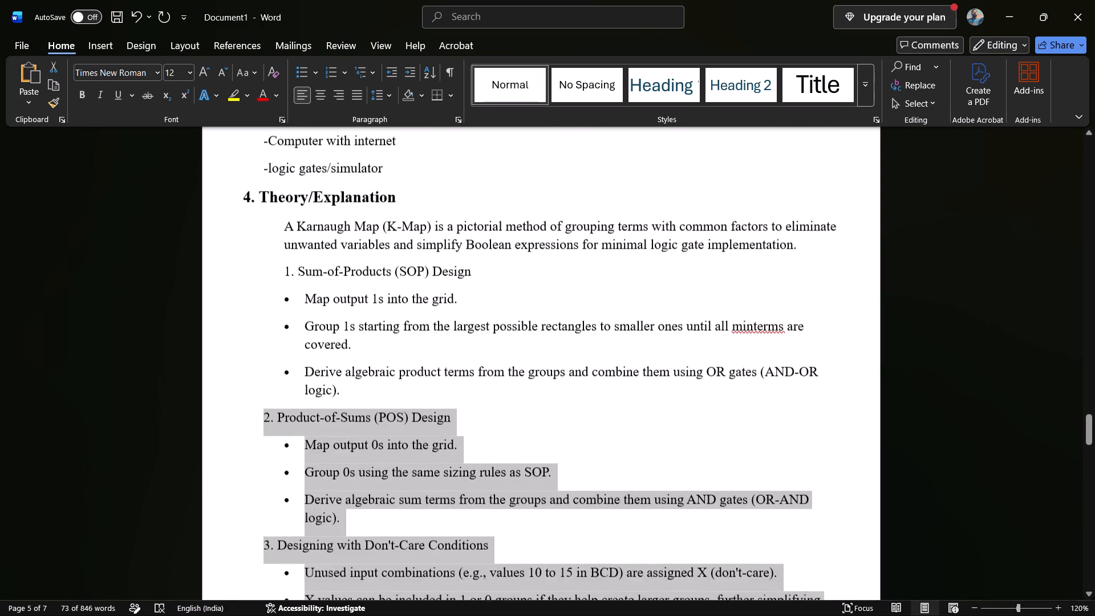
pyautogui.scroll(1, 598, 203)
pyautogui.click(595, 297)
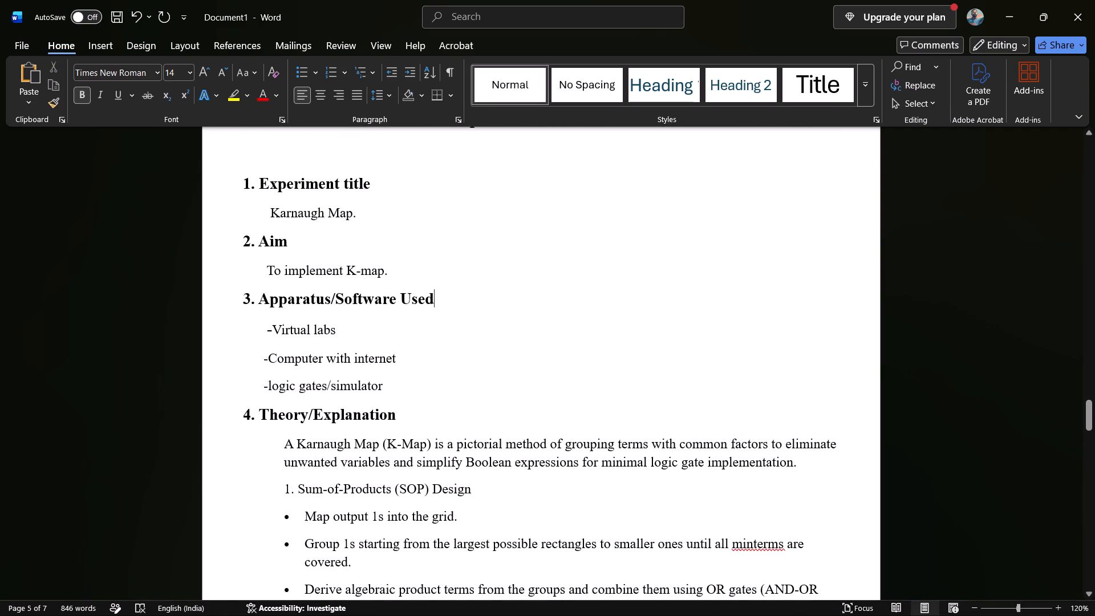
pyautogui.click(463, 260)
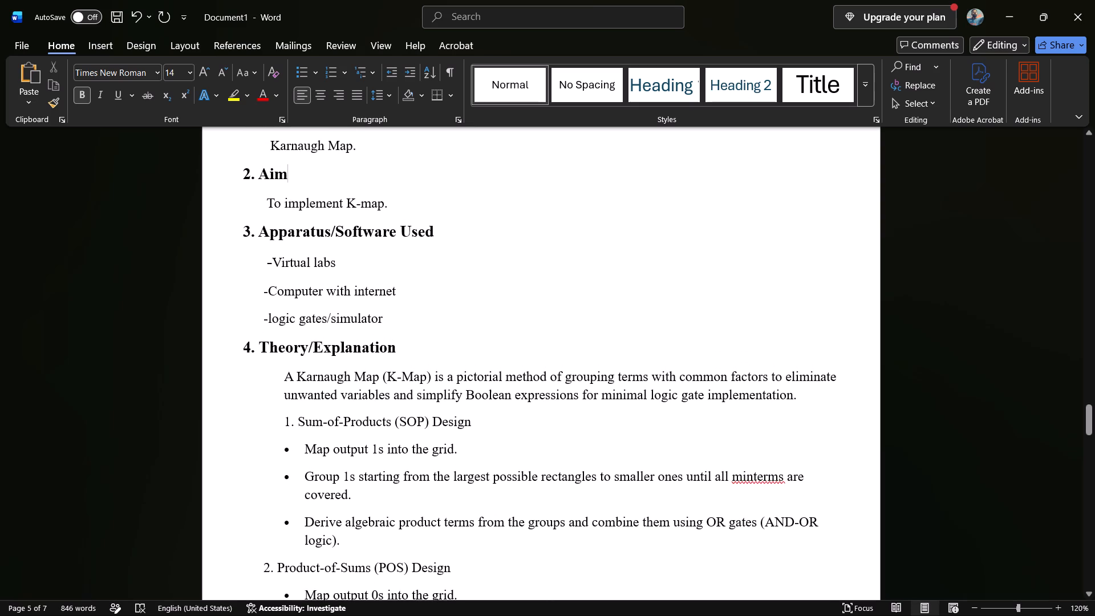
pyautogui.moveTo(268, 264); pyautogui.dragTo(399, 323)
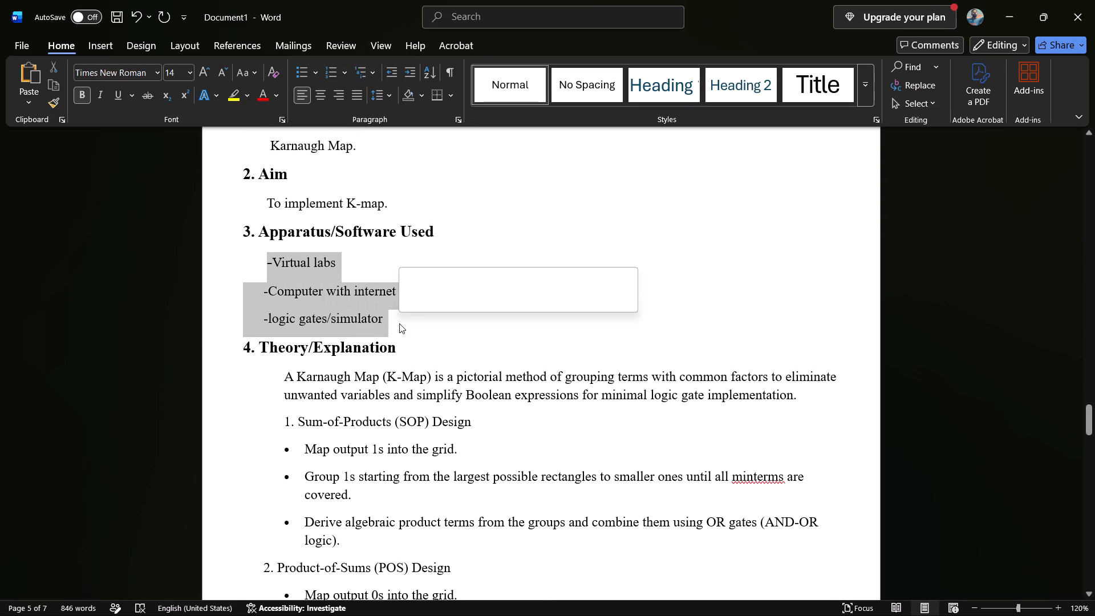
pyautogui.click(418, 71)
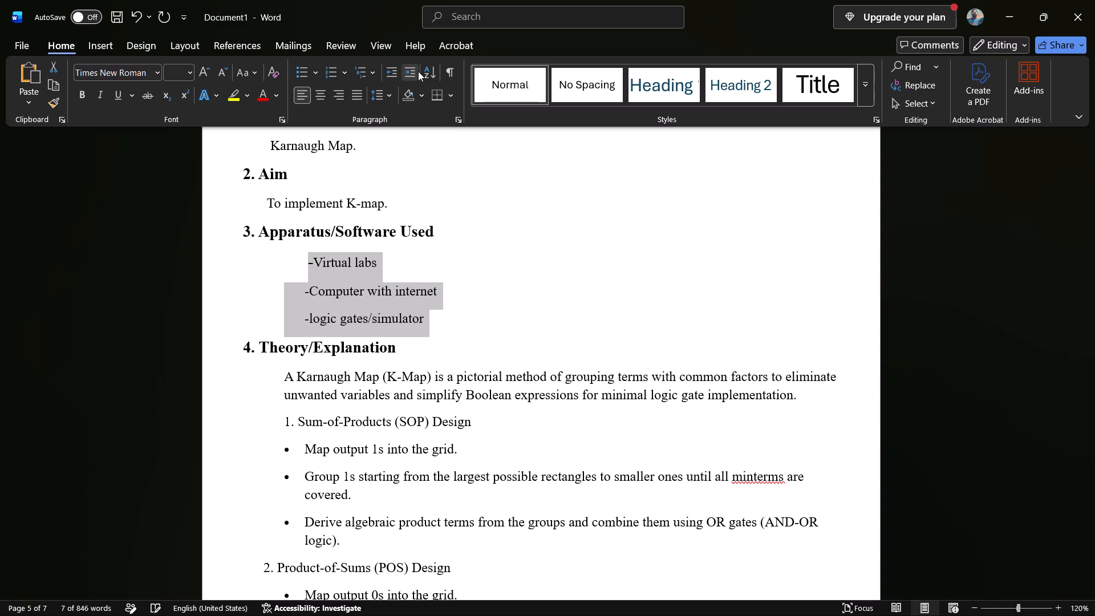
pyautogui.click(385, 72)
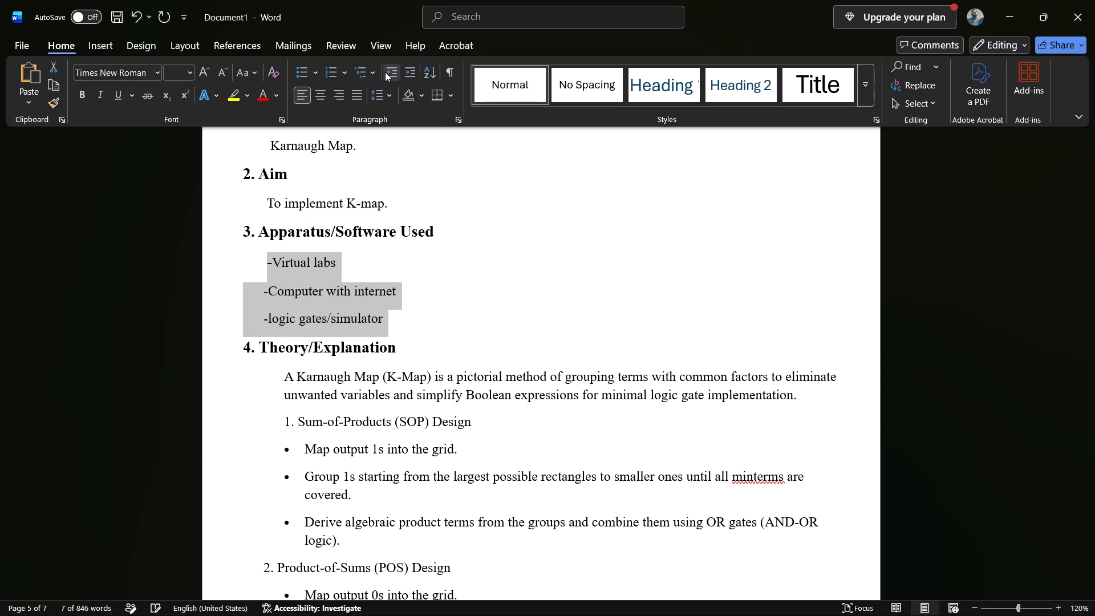
# Insert four spaces before "-Virtual labs" under Experiment 34's Apparatus/Software Used heading.
pyautogui.click(254, 248)
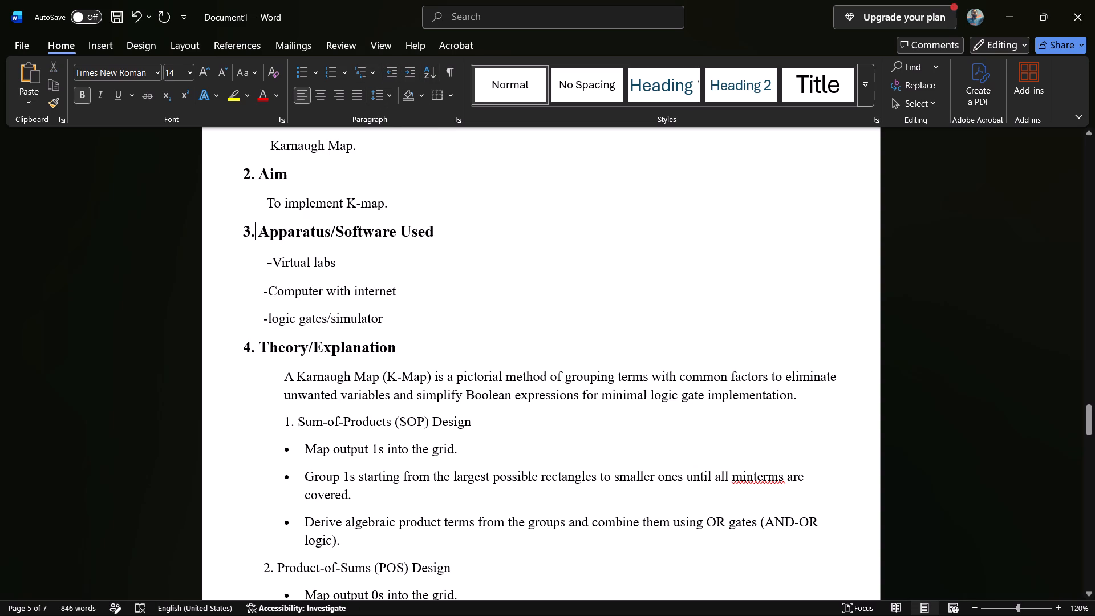
pyautogui.click(264, 269)
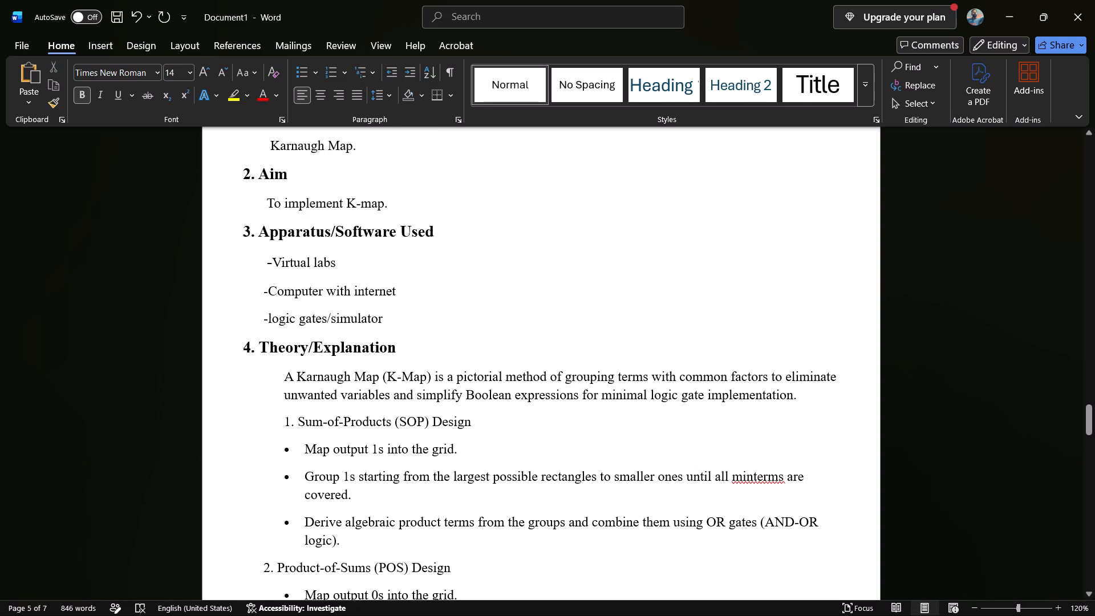
pyautogui.click(266, 268)
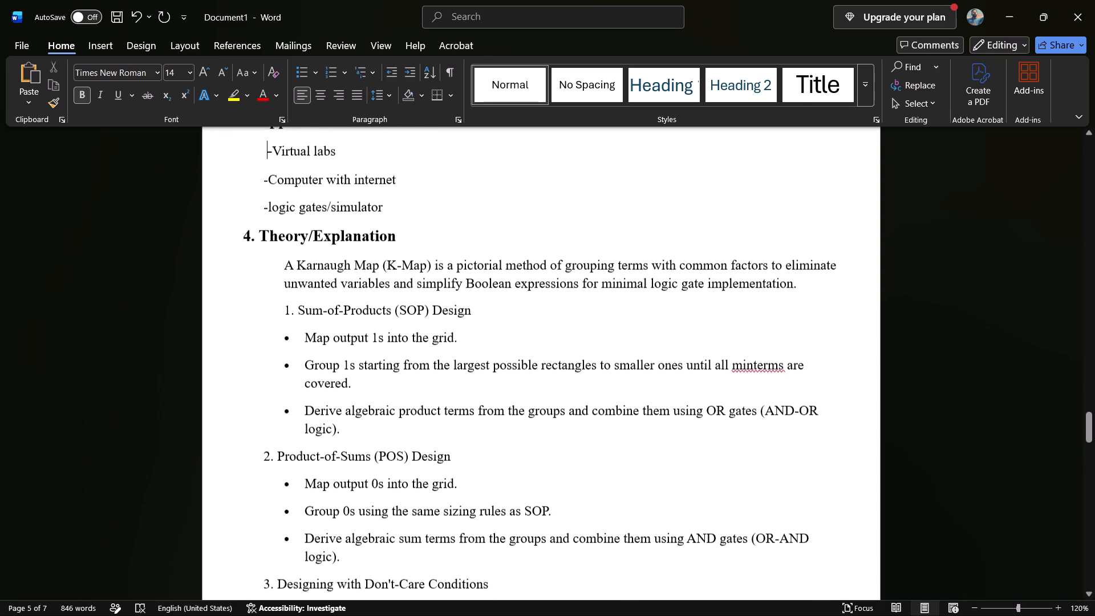
pyautogui.press('space')
pyautogui.press('space')
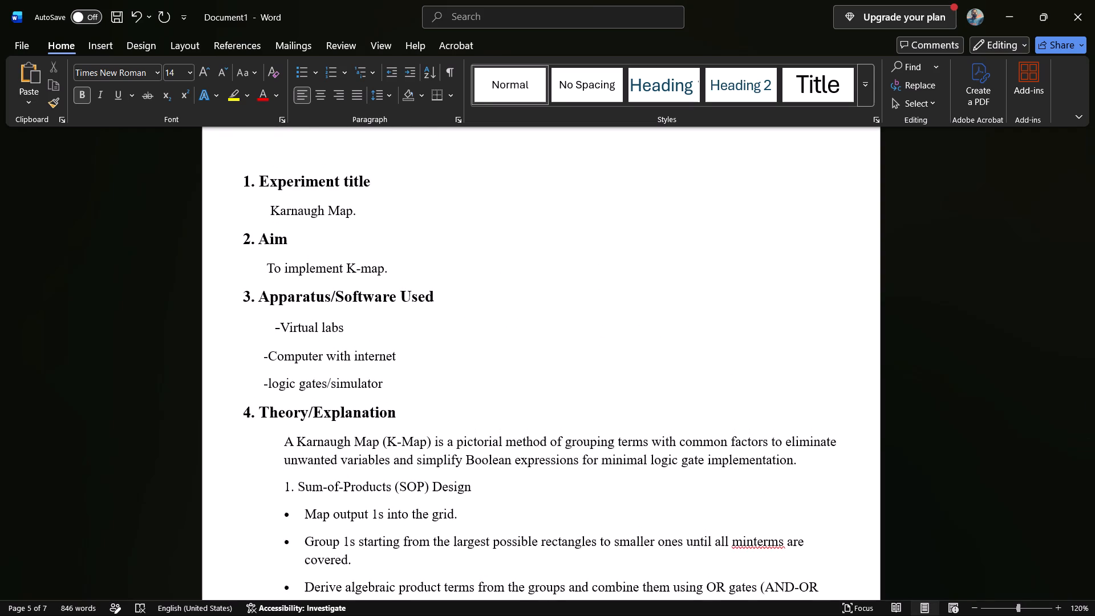
pyautogui.press('space')
pyautogui.press('space')
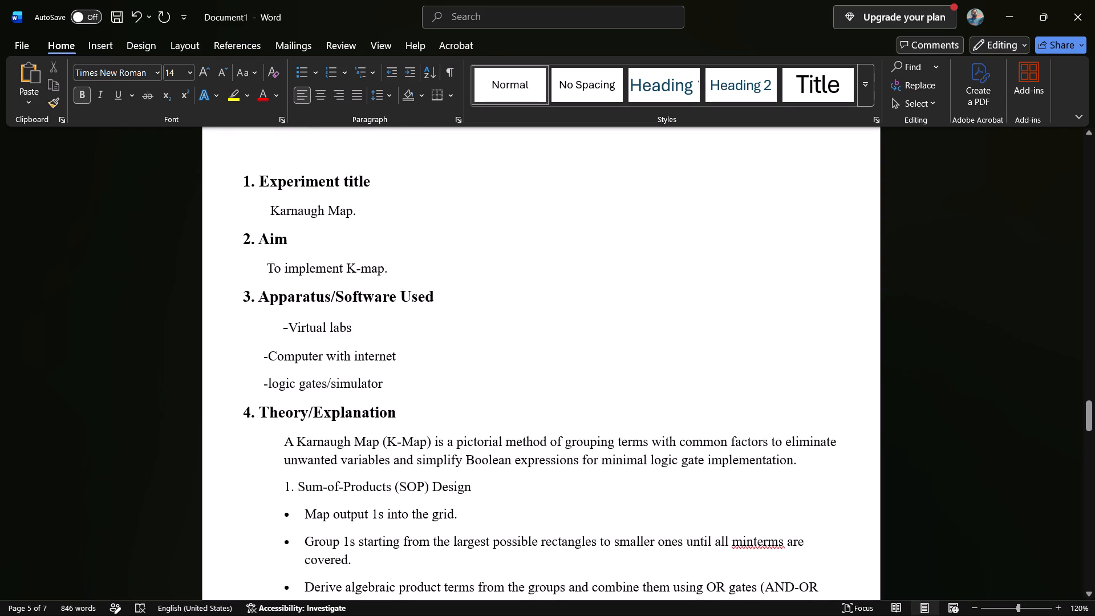
# Insert five spaces before each of the "-Computer with internet" and "-logic gates/simulator" apparatus lines.
pyautogui.click(262, 358)
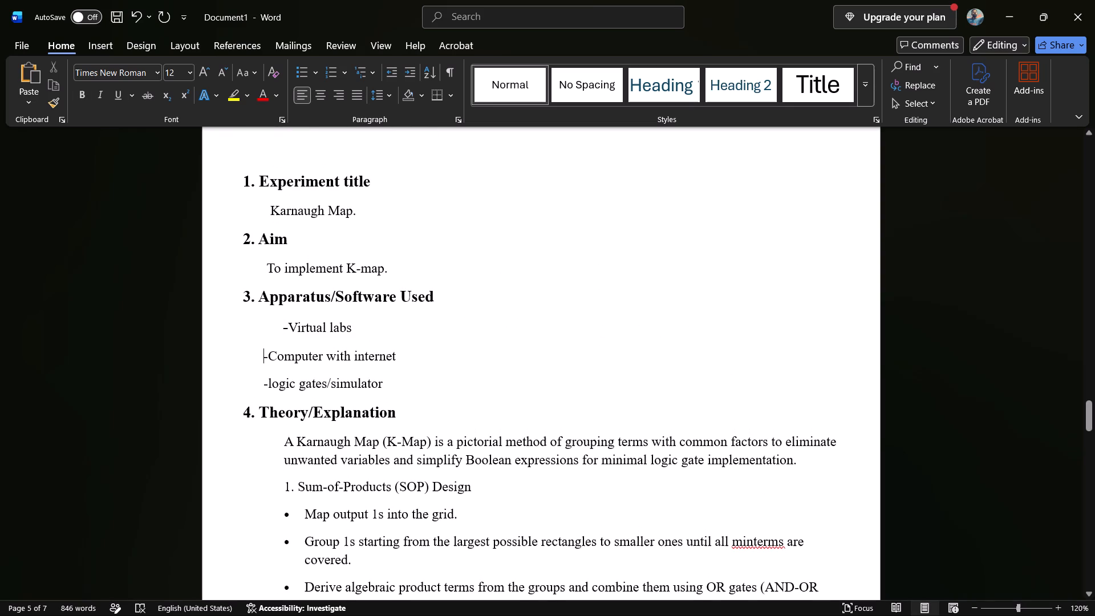
pyautogui.press('space')
pyautogui.press('space')
pyautogui.press('space')
pyautogui.press('space')
pyautogui.press('space')
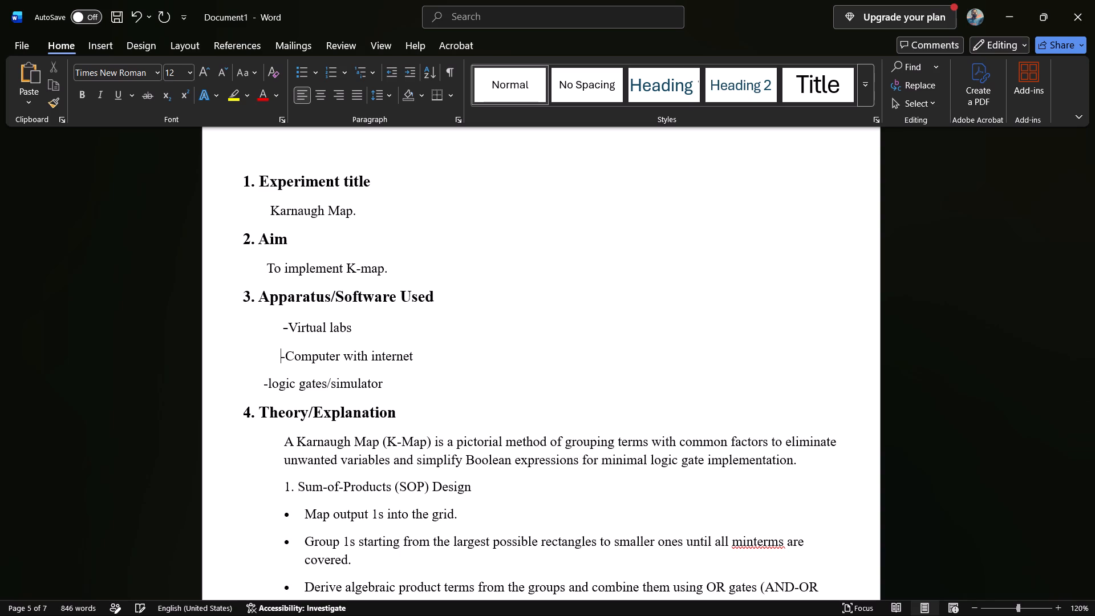
pyautogui.click(266, 383)
pyautogui.press('Left')
pyautogui.press('space')
pyautogui.press('space')
pyautogui.press('space')
pyautogui.press('space')
pyautogui.press('space')
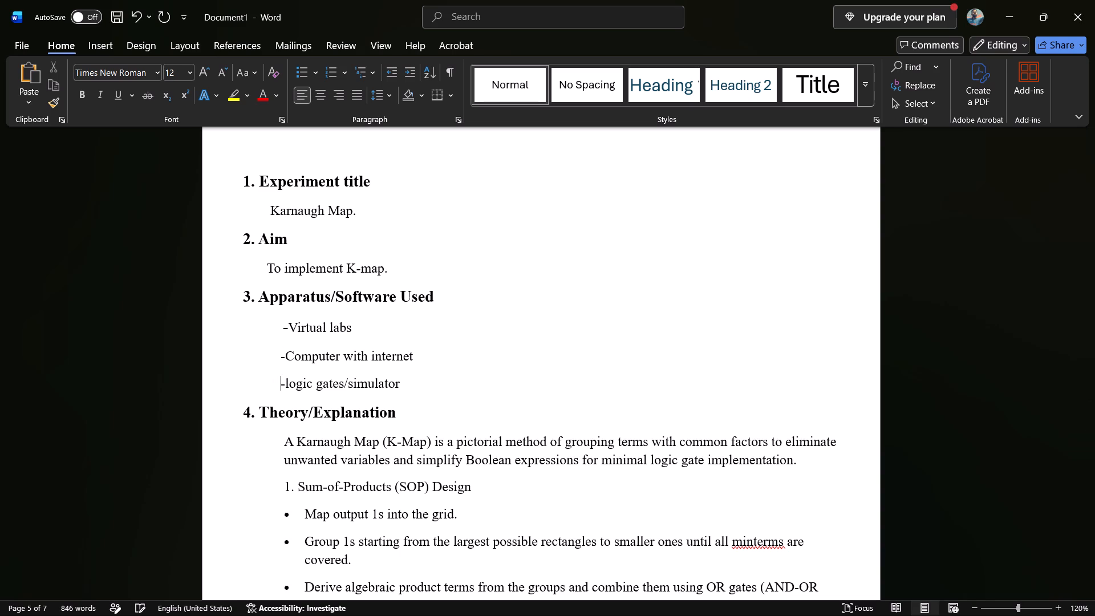
pyautogui.click(561, 325)
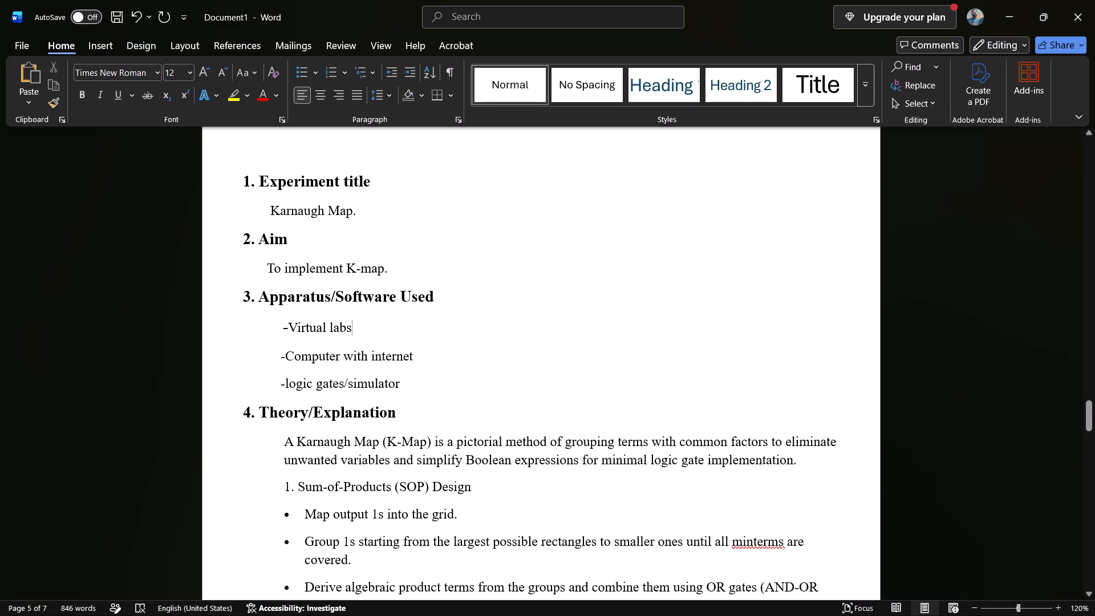
# Insert five spaces before "To implement K-map." under Experiment 34's Aim heading.
pyautogui.scroll(-1, 561, 325)
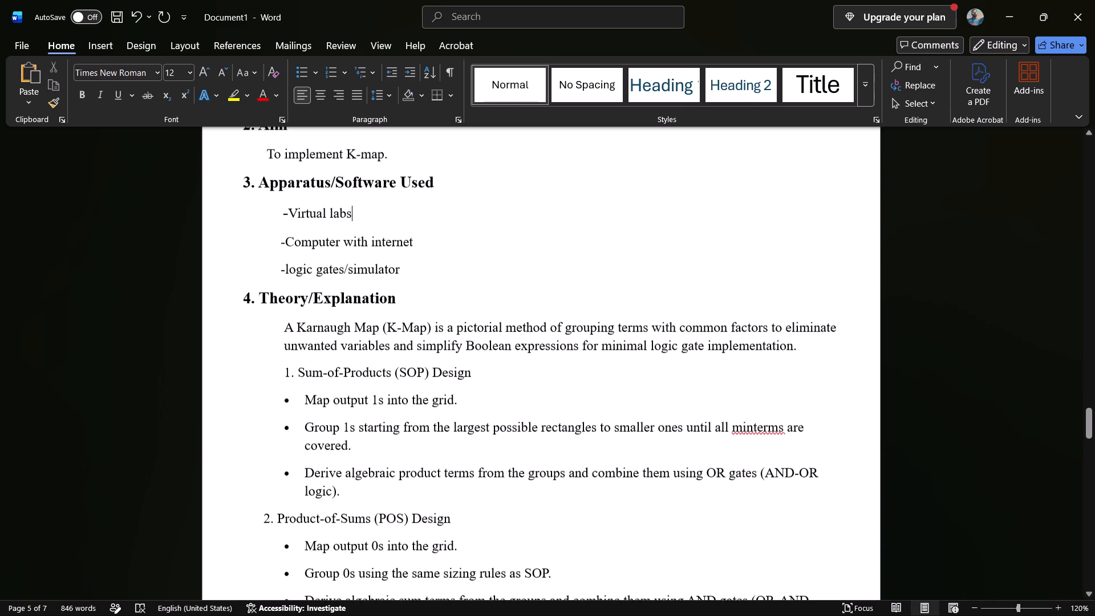
pyautogui.scroll(-1, 561, 325)
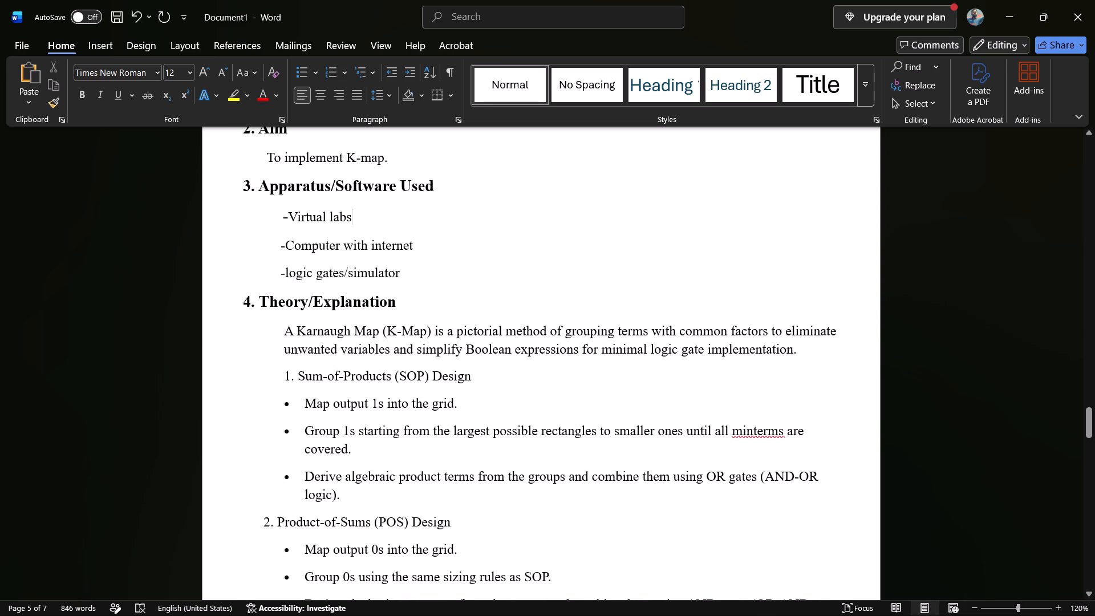
pyautogui.scroll(1, 561, 325)
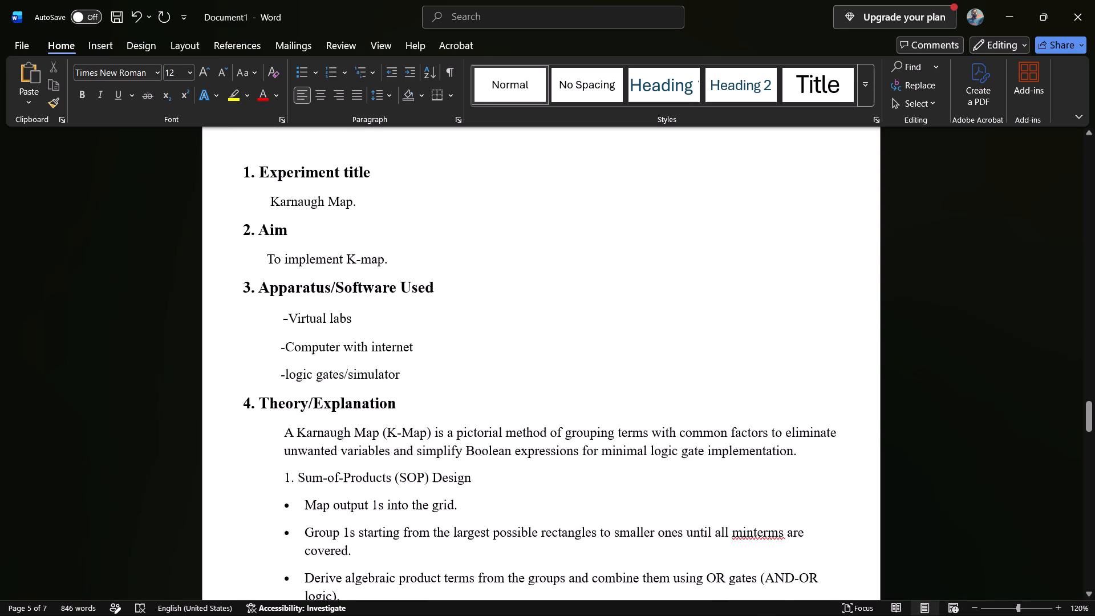
pyautogui.click(266, 259)
pyautogui.press('space')
pyautogui.press('space')
pyautogui.press('space')
pyautogui.press('space')
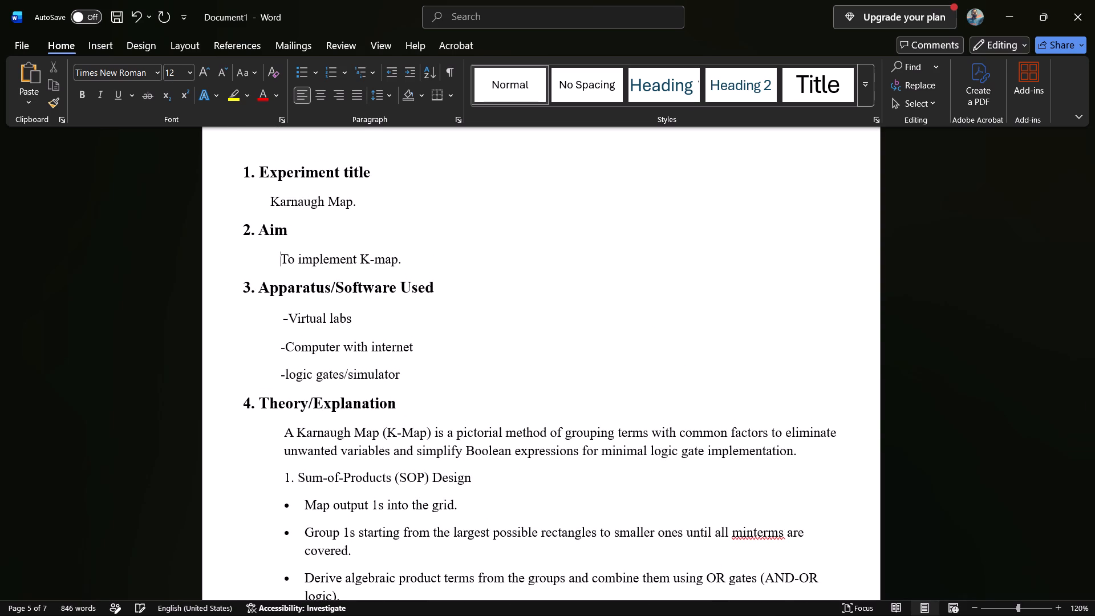
pyautogui.press('space')
# Insert five spaces before "Karnaugh Map." under Experiment 34's Experiment title heading.
pyautogui.scroll(1, 266, 259)
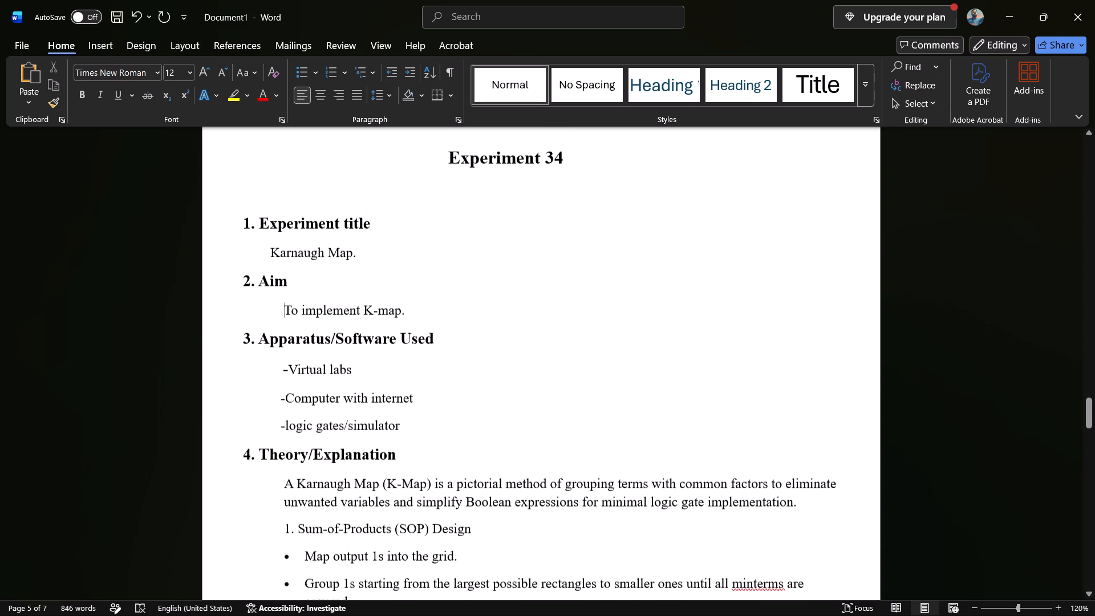
pyautogui.click(271, 260)
pyautogui.press('space')
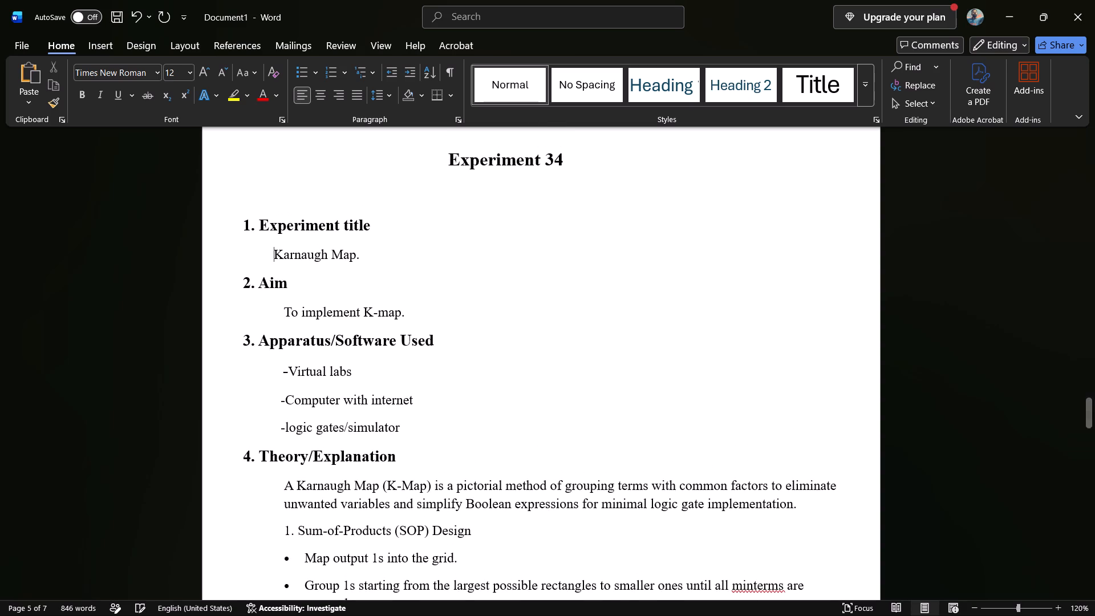
pyautogui.press('space')
pyautogui.press('space')
pyautogui.press('space')
pyautogui.press('space')
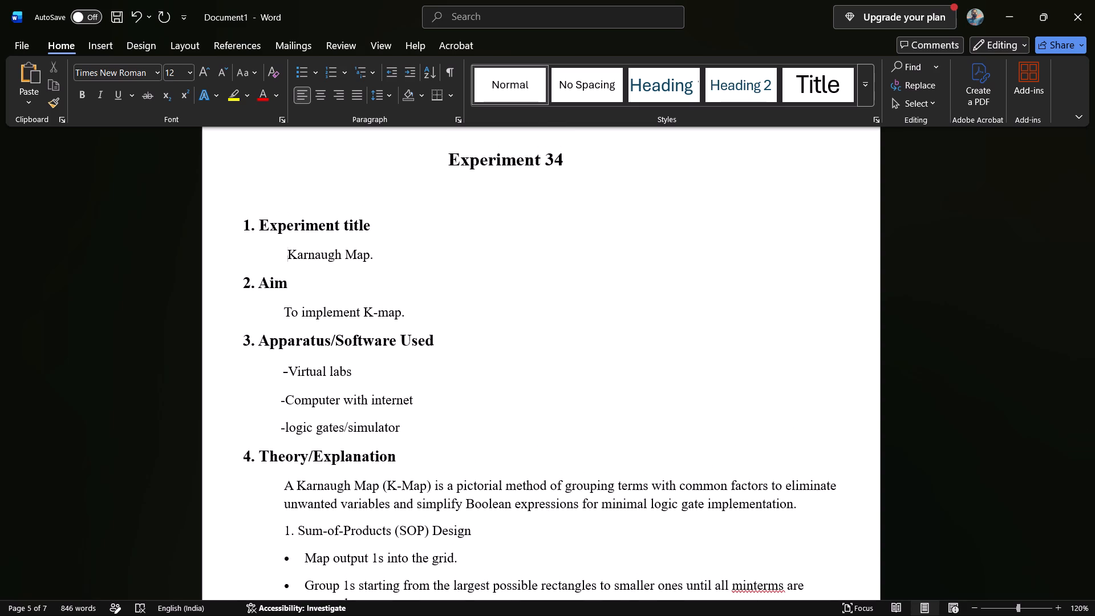
# Undo the space insertions before Experiment 34's title, aim and three apparatus lines.
pyautogui.hotkey('ctrl', 'z')
pyautogui.hotkey('ctrl', 'z')
pyautogui.hotkey('ctrl', 'z')
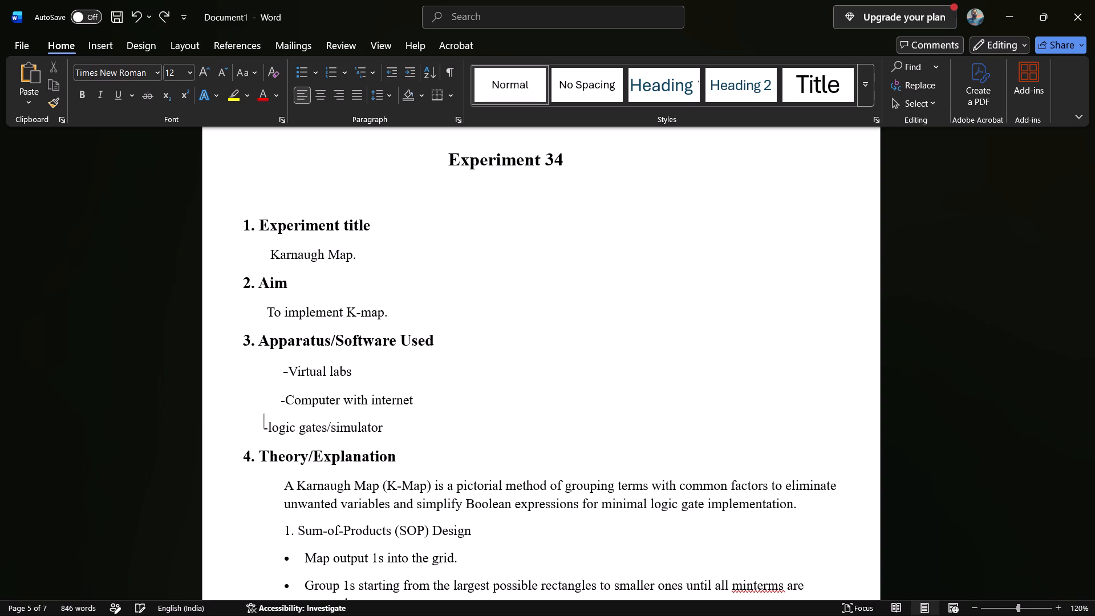
pyautogui.hotkey('ctrl', 'z')
pyautogui.hotkey('ctrl', 'z')
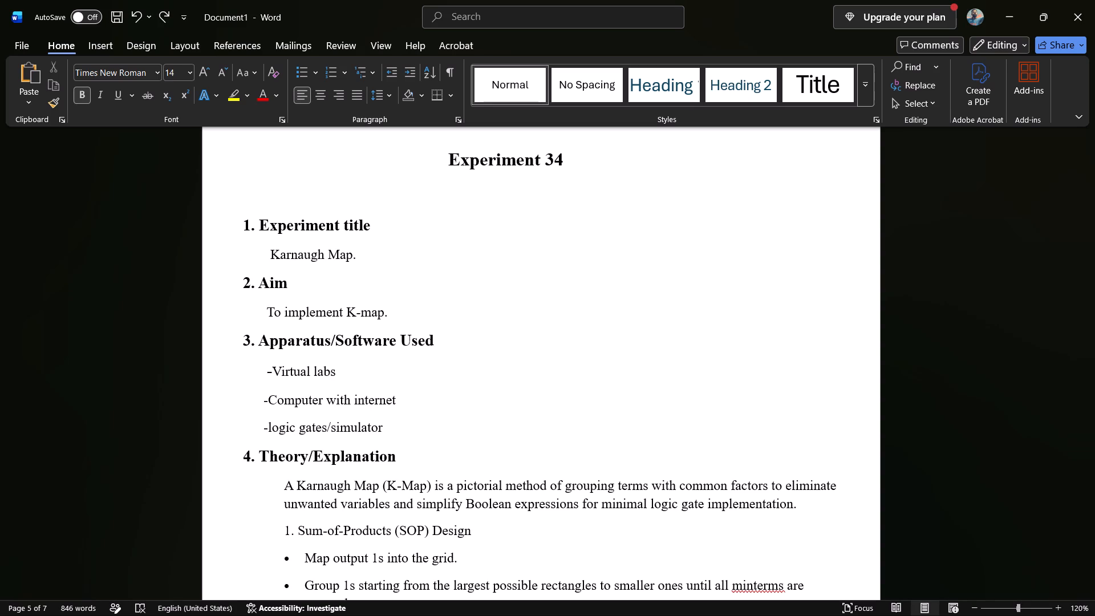
# Review the indentation of Experiment 34's sections against the preceding experiment's theory and procedure text.
pyautogui.scroll(-1, 293, 398)
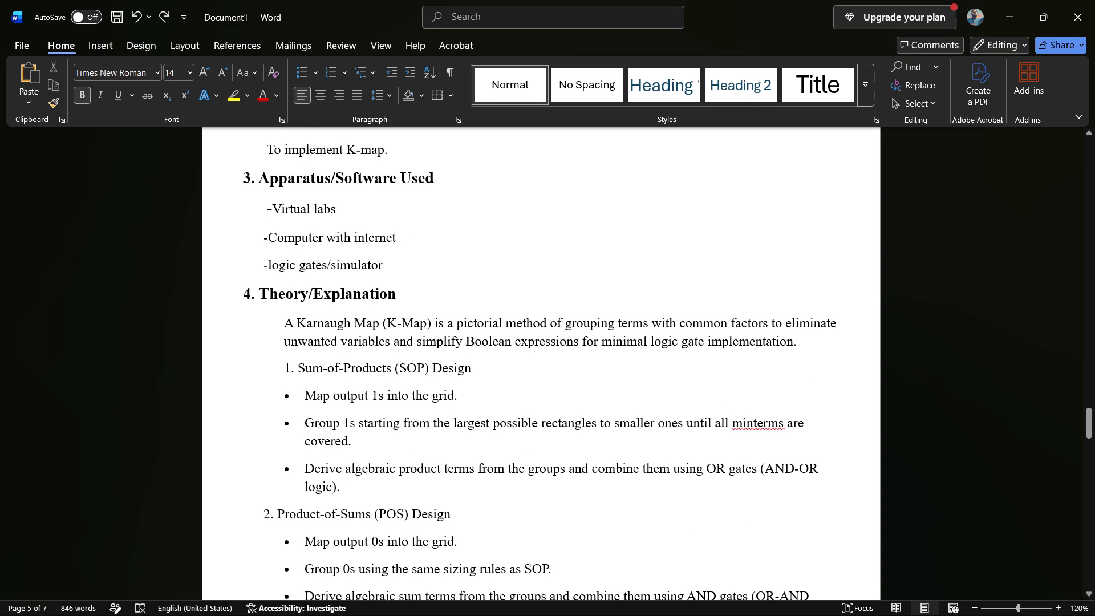
pyautogui.click(267, 348)
pyautogui.scroll(-1, 267, 348)
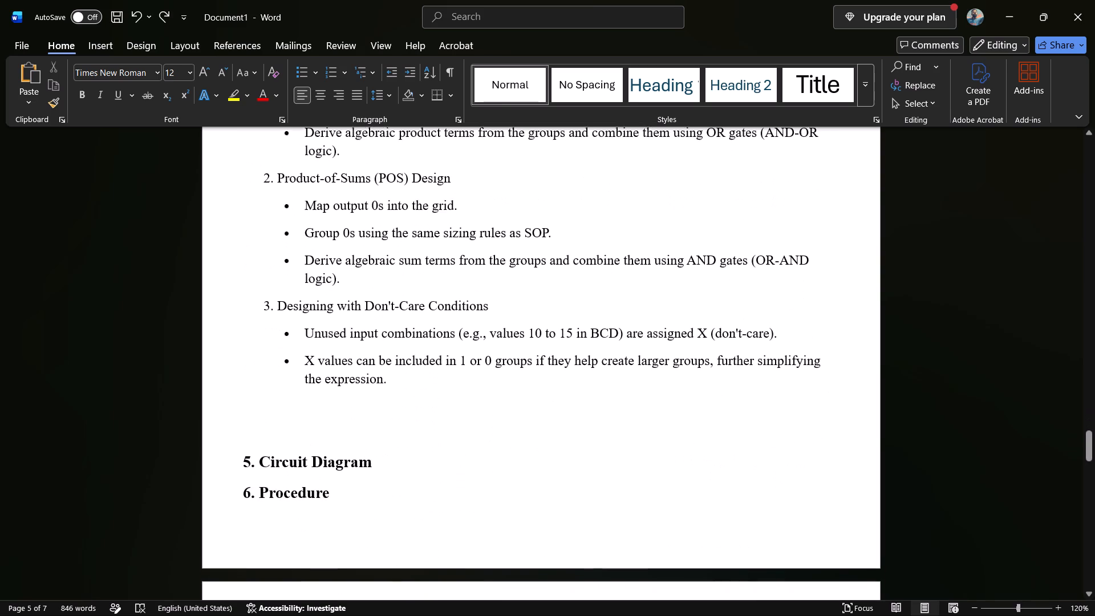
pyautogui.scroll(1, 267, 348)
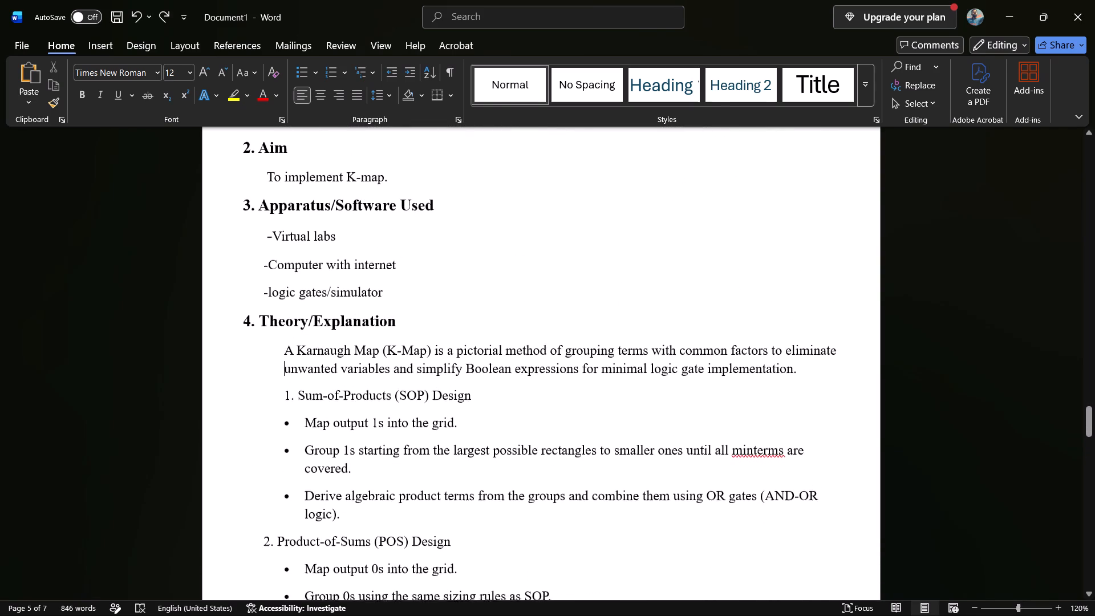
pyautogui.click(282, 360)
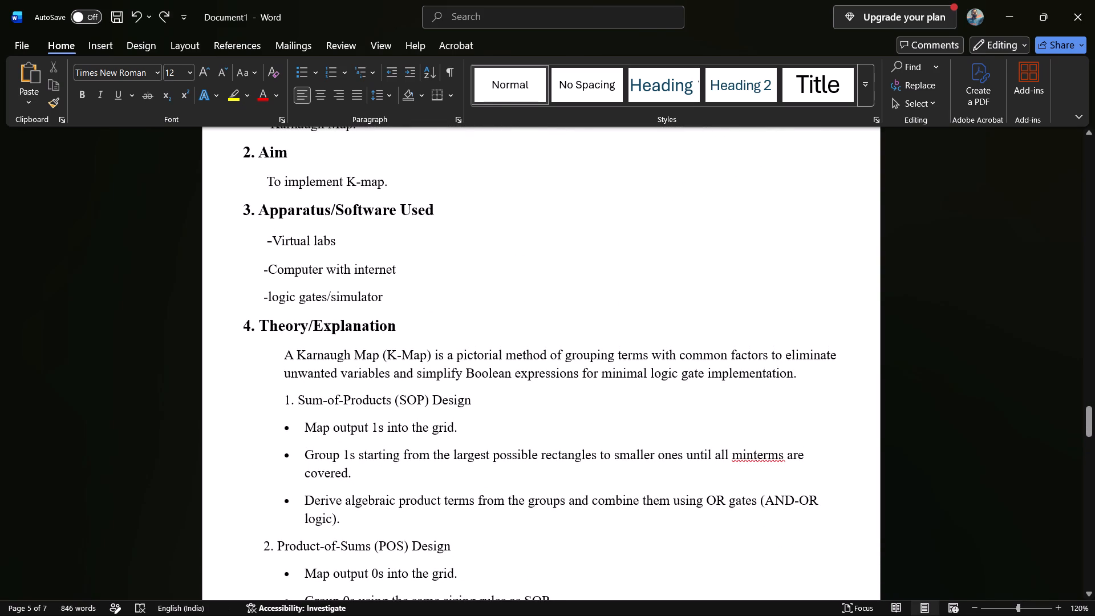
pyautogui.scroll(-3, 282, 360)
pyautogui.scroll(3, 282, 360)
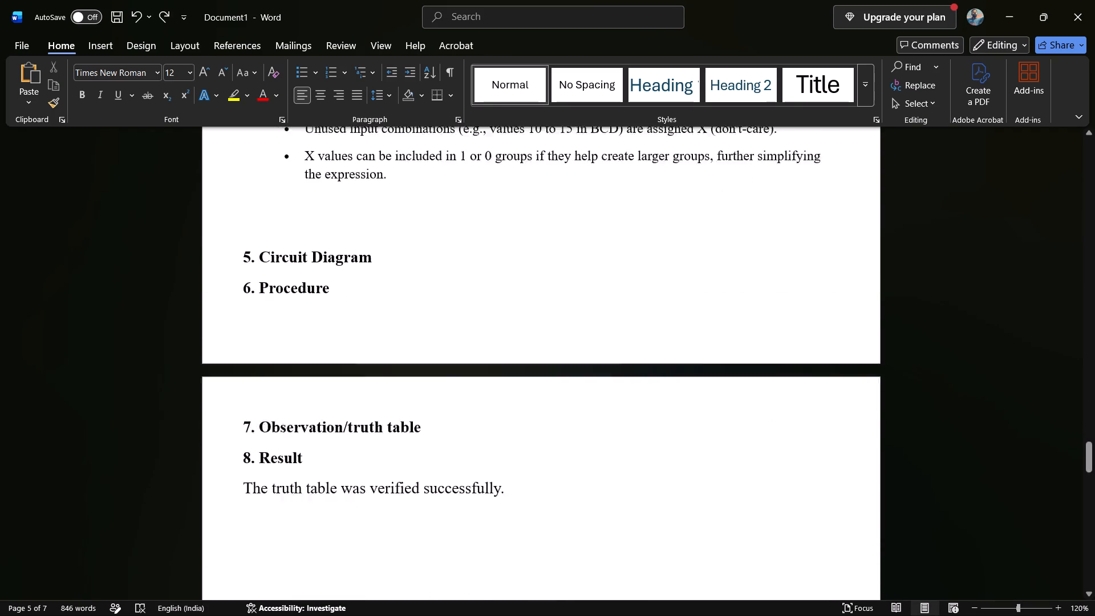
pyautogui.scroll(5, 282, 360)
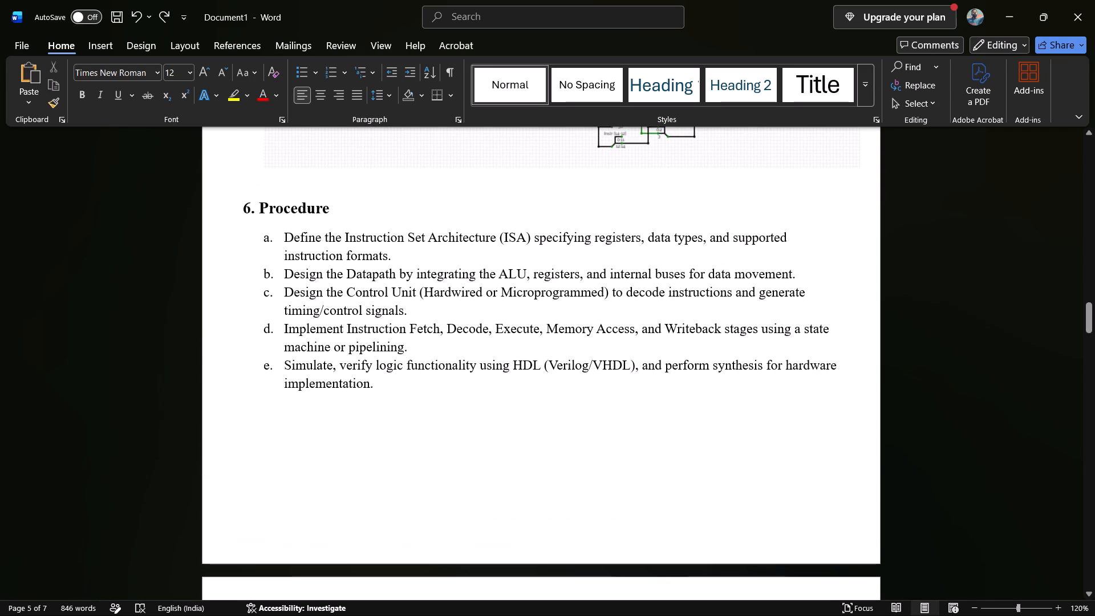
pyautogui.scroll(6, 282, 360)
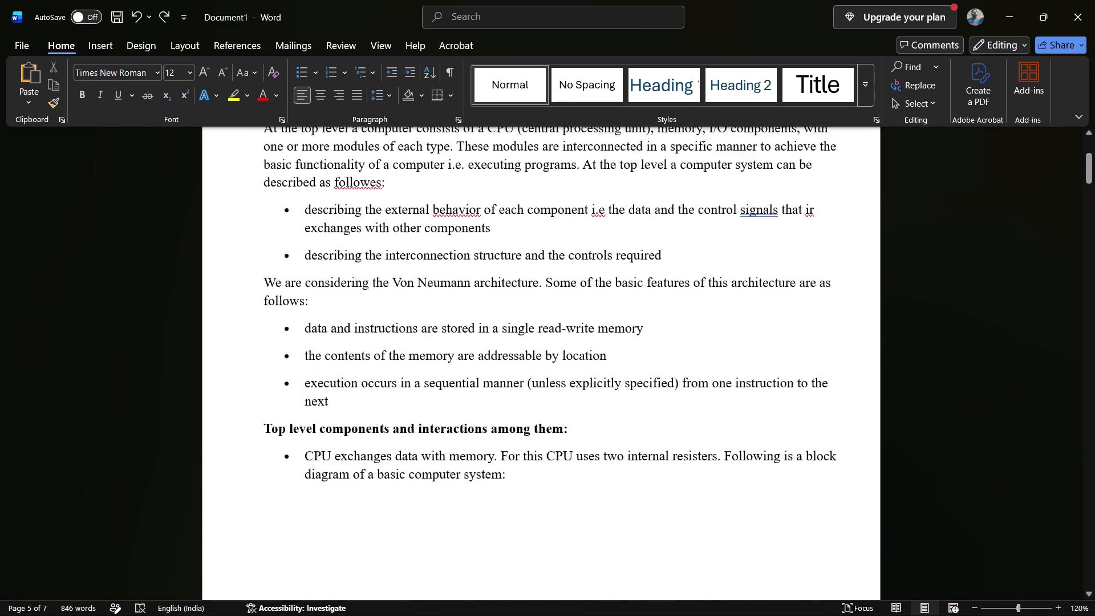
pyautogui.scroll(1, 282, 360)
pyautogui.scroll(-8, 282, 360)
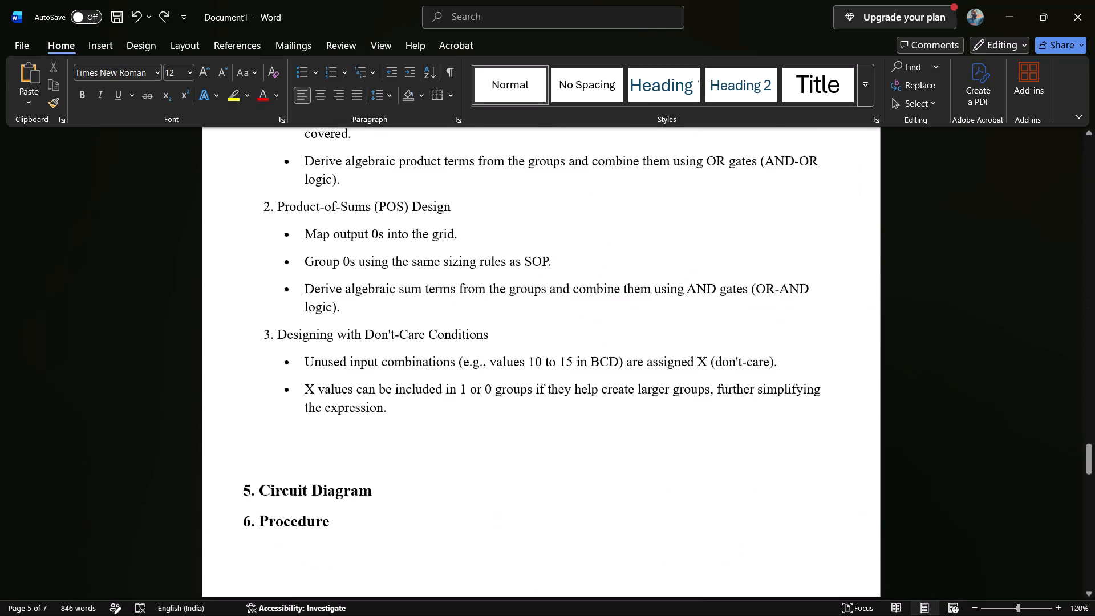
pyautogui.scroll(2, 292, 389)
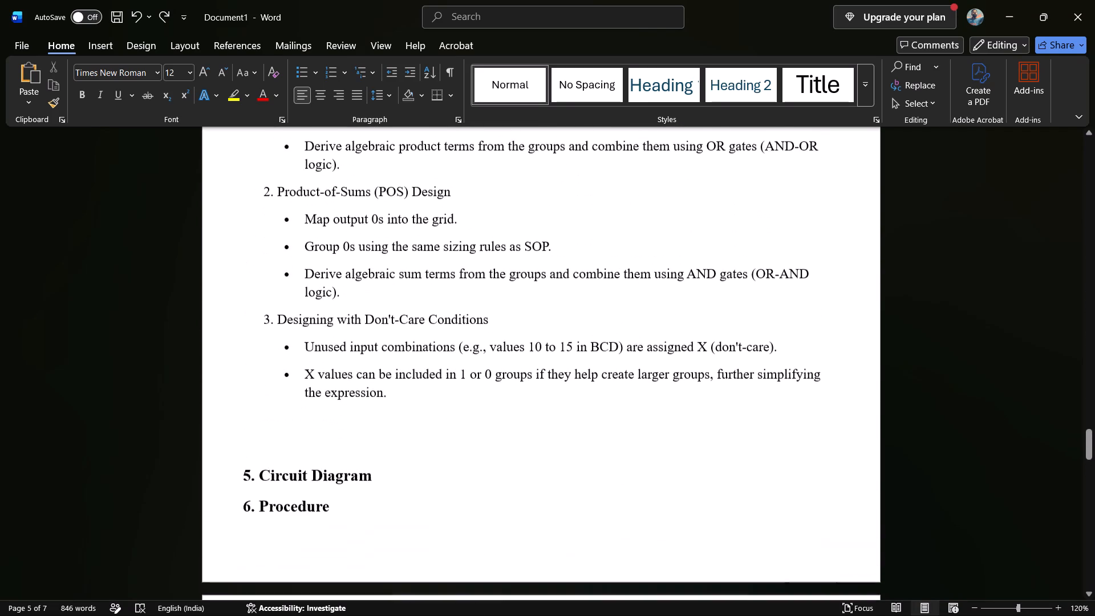
pyautogui.scroll(1, 292, 389)
pyautogui.scroll(-1, 292, 389)
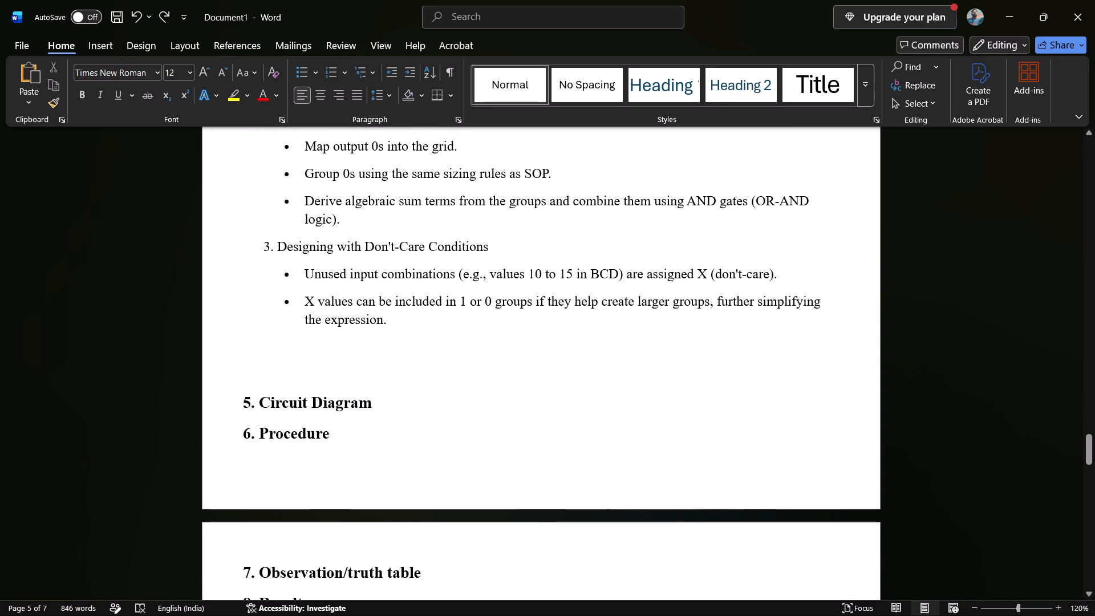
# Add an empty line under each of Experiment 34's "5. Circuit Diagram" and "6. Procedure" headings.
pyautogui.click(377, 398)
pyautogui.click(327, 430)
pyautogui.click(384, 406)
pyautogui.press('Return')
pyautogui.scroll(-1, 384, 406)
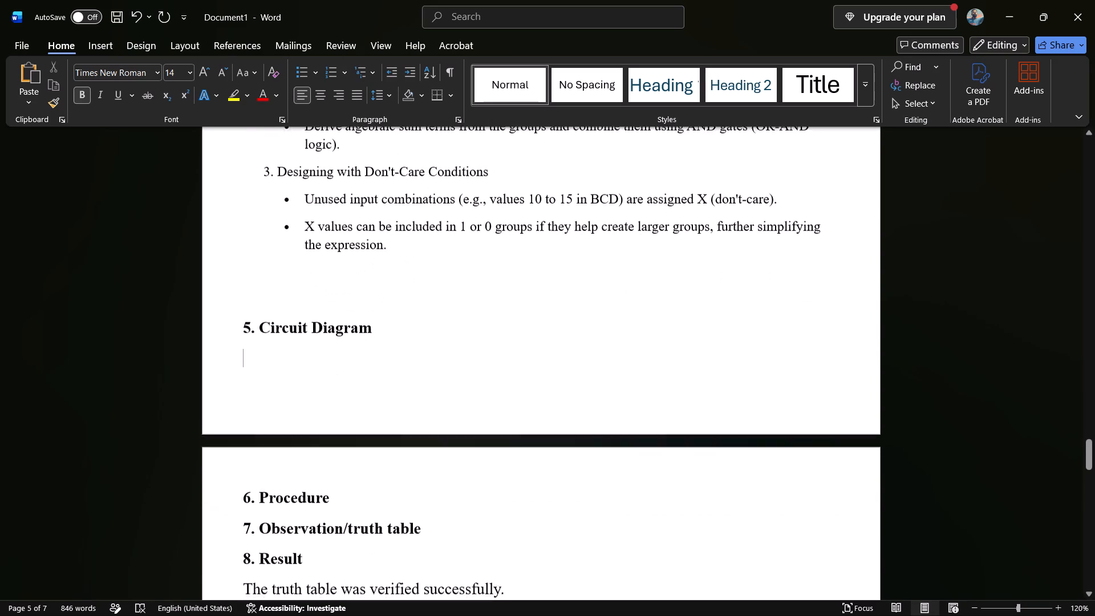
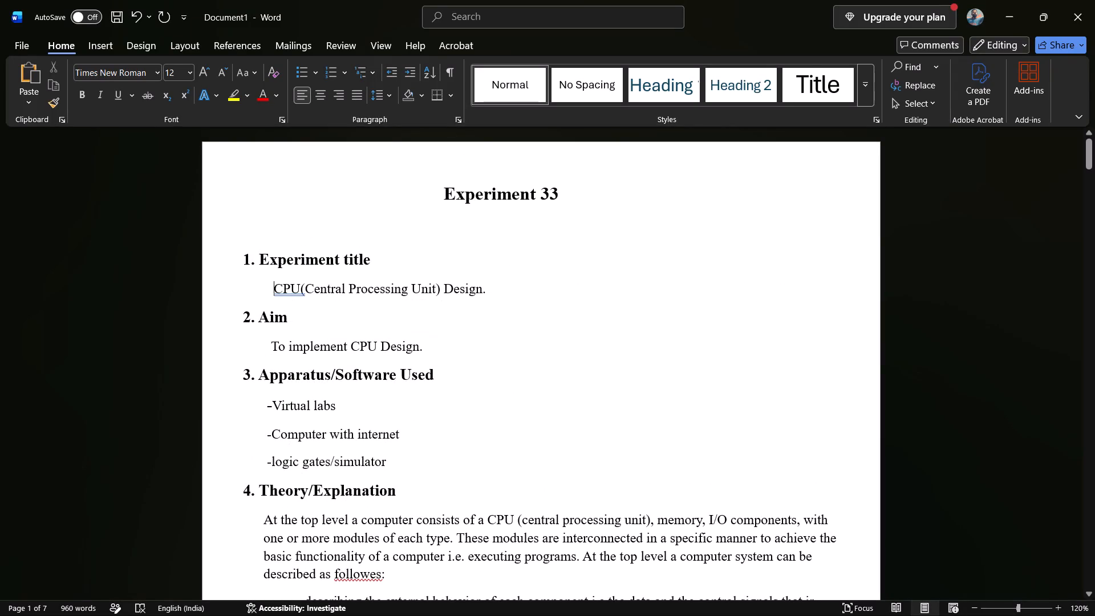
# Compare Experiment 33's indentation with Experiment 34's and add one leading space to each of Experiment 33's three apparatus lines.
pyautogui.scroll(-3, 342, 493)
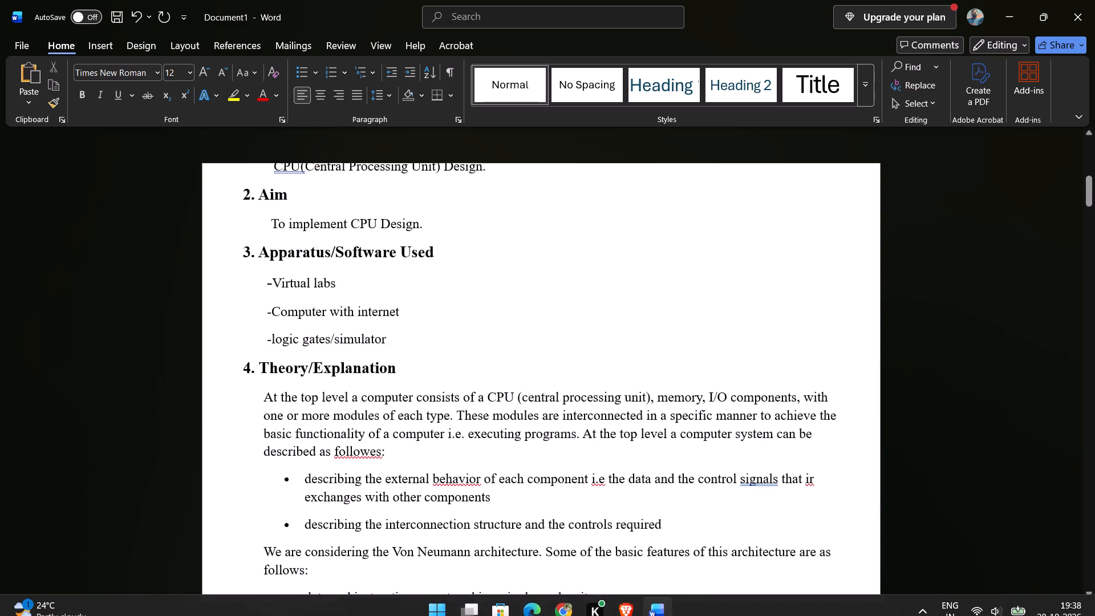
pyautogui.scroll(-14, 342, 493)
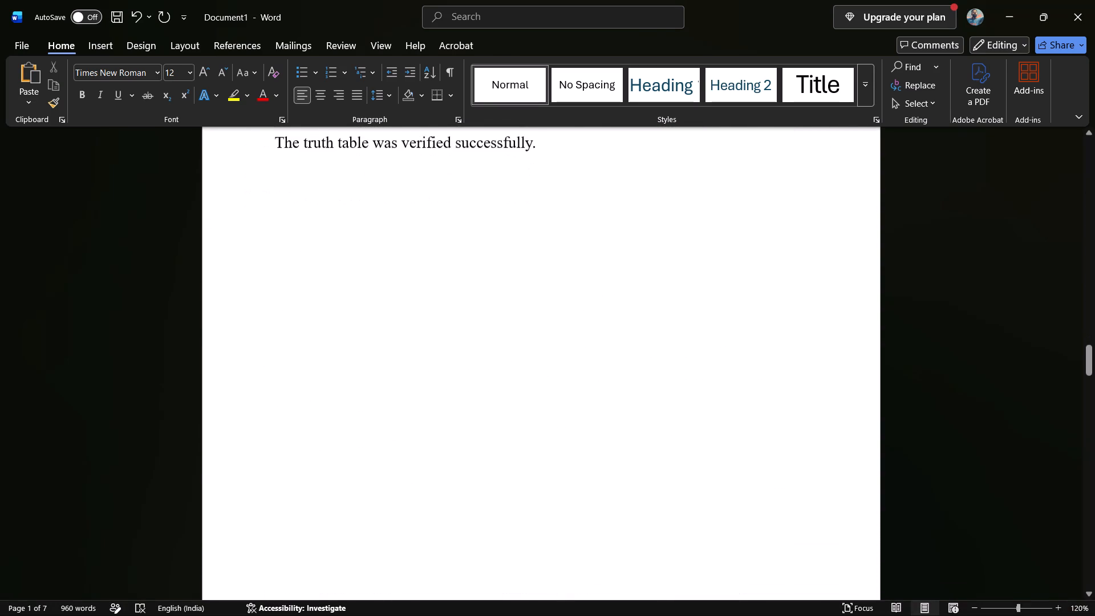
pyautogui.scroll(-3, 342, 493)
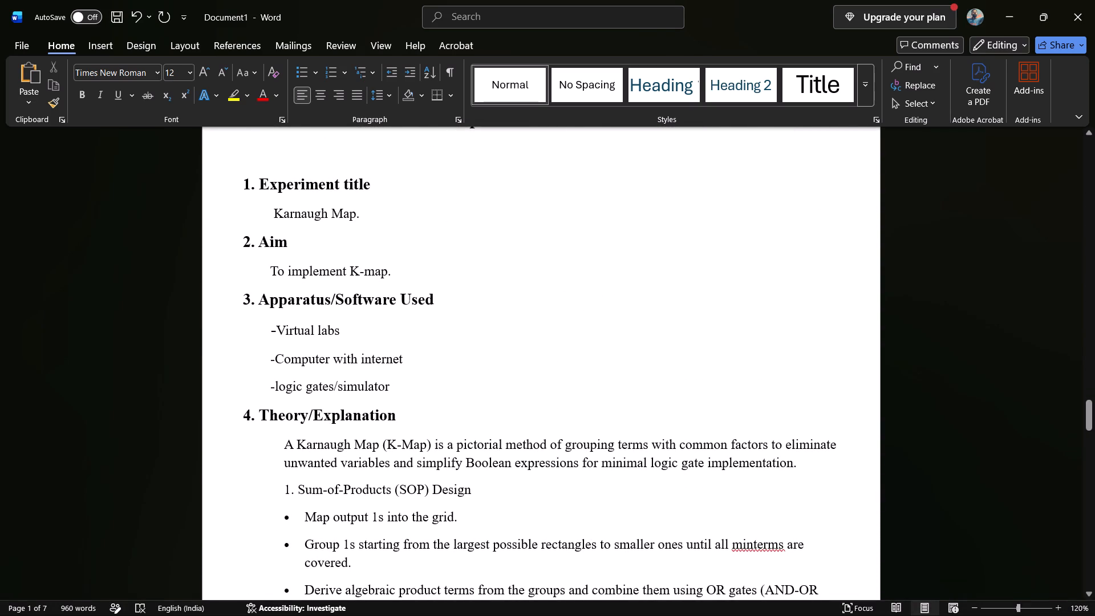
pyautogui.scroll(9, 342, 493)
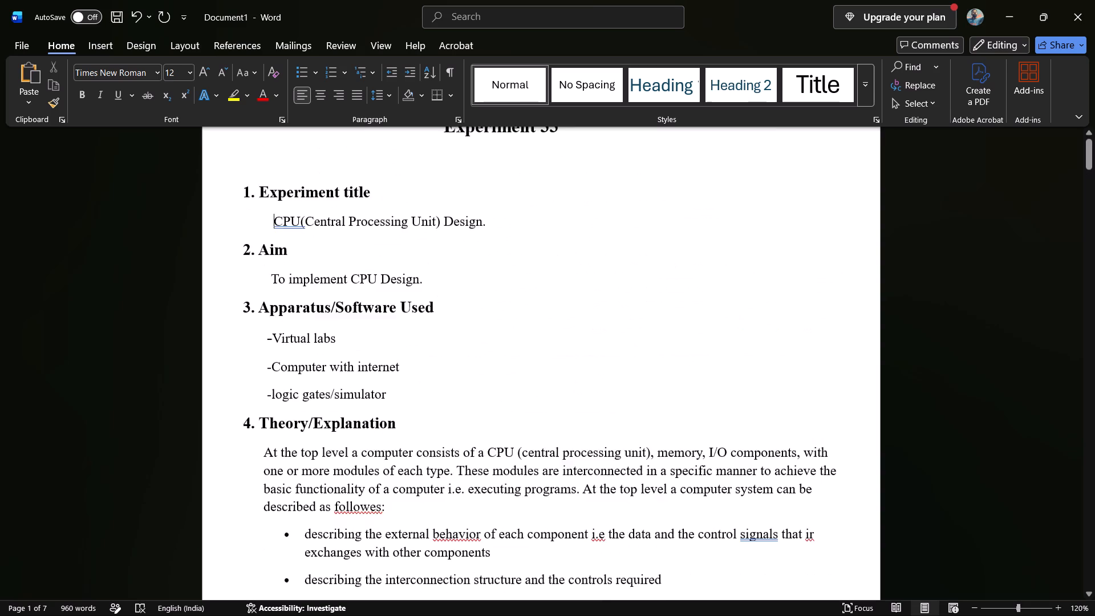
pyautogui.scroll(1, 342, 493)
pyautogui.click(269, 400)
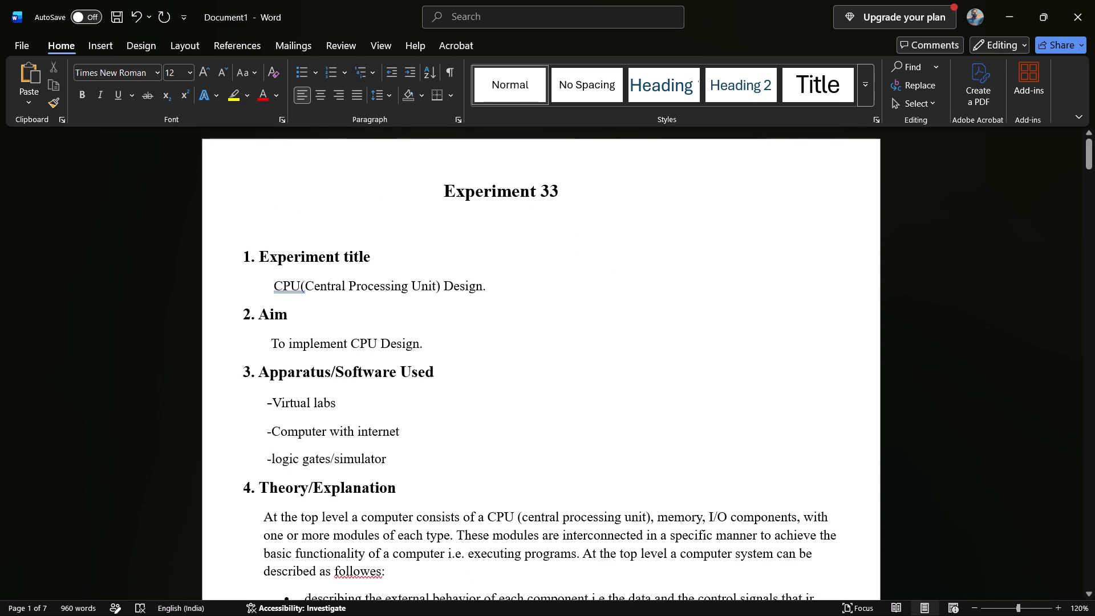
pyautogui.press('space')
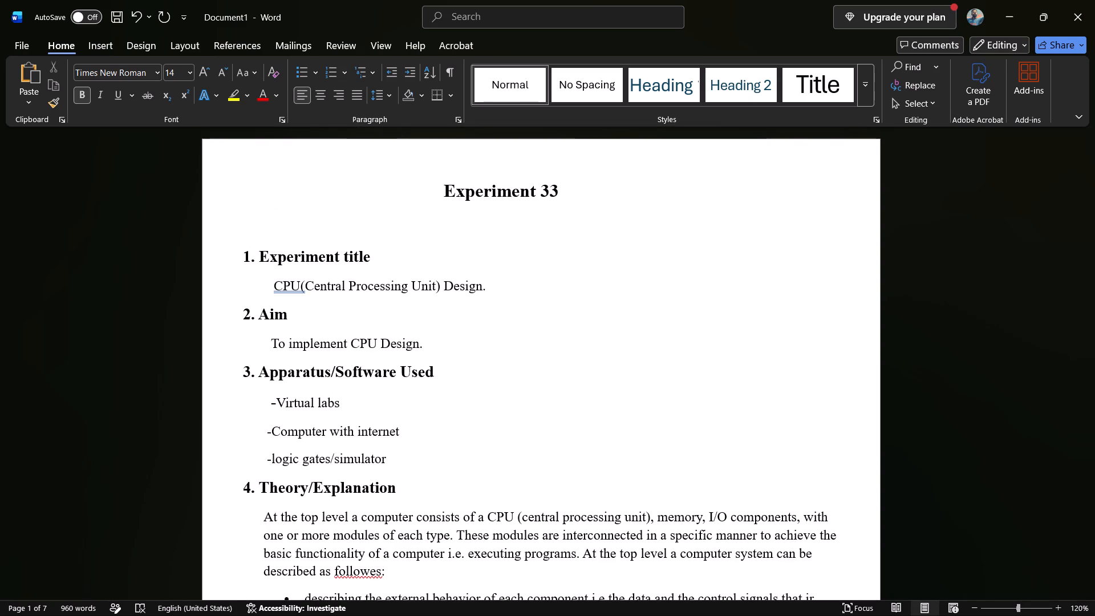
pyautogui.click(267, 436)
pyautogui.press('space')
pyautogui.click(267, 459)
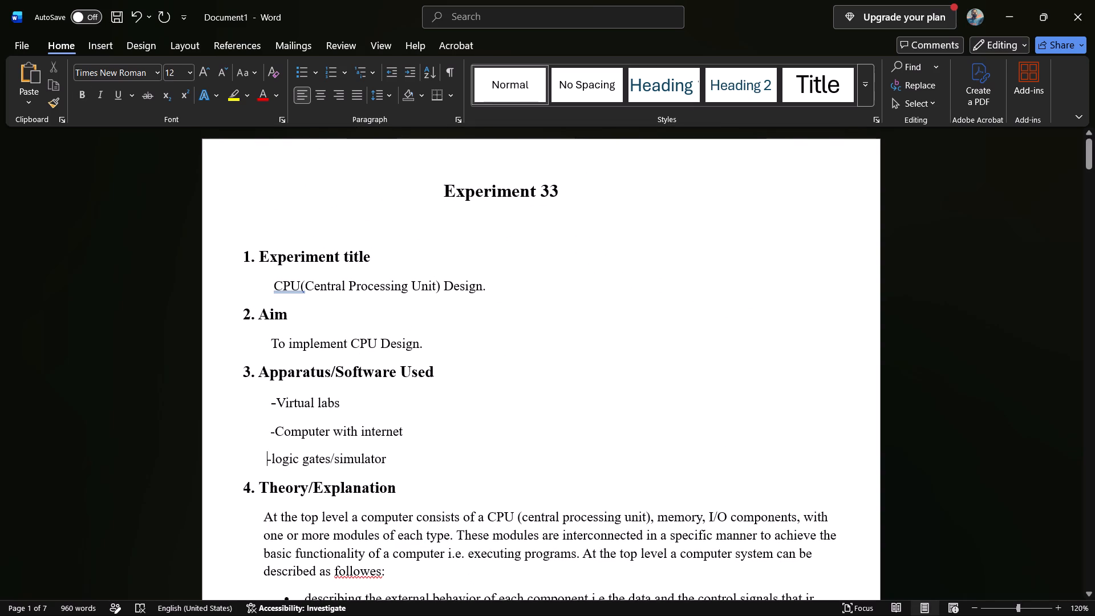
pyautogui.press('space')
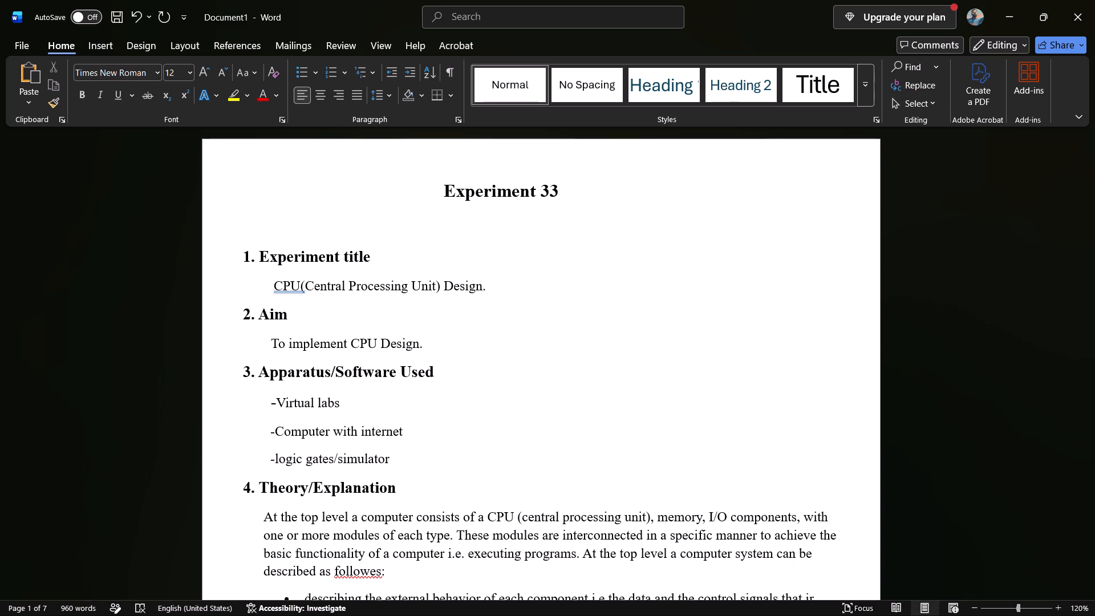
# Add one more leading space to Experiment 33's title text and to its aim line, "To implement CPU Design.".
pyautogui.click(273, 289)
pyautogui.press('space')
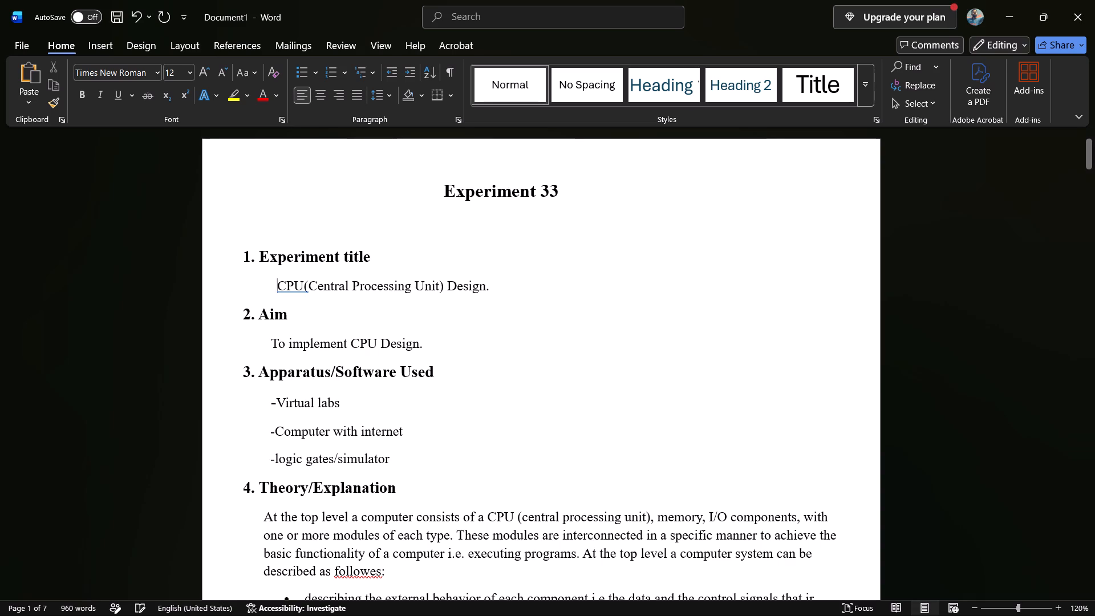
pyautogui.click(273, 343)
pyautogui.press('space')
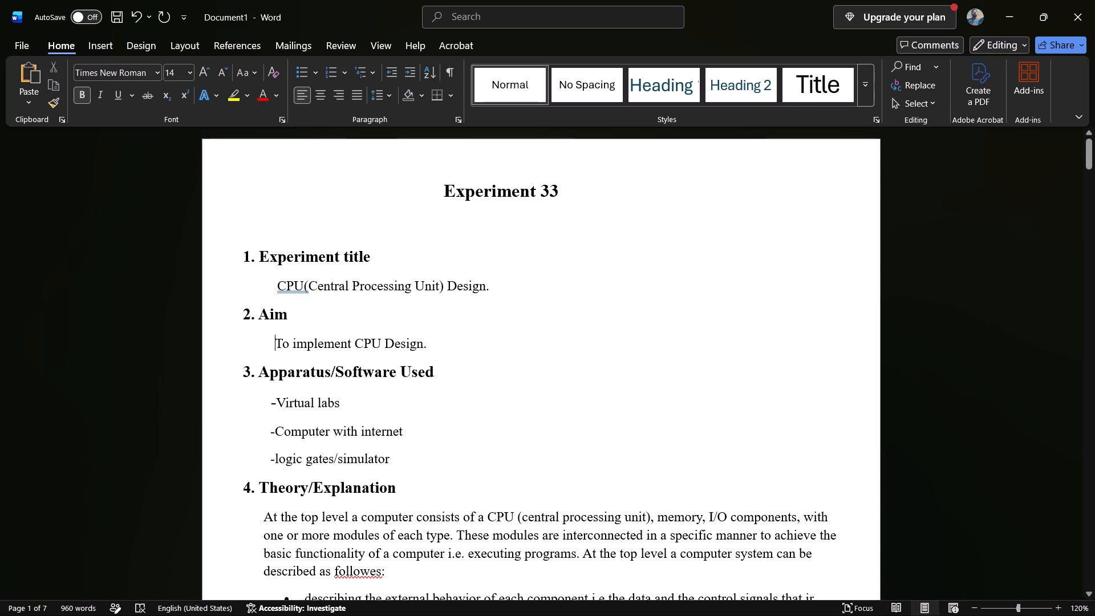
# Review the layout and section contents of Experiments 33 and 34, through the theory, circuit diagram, procedure and result.
pyautogui.scroll(-10, 422, 400)
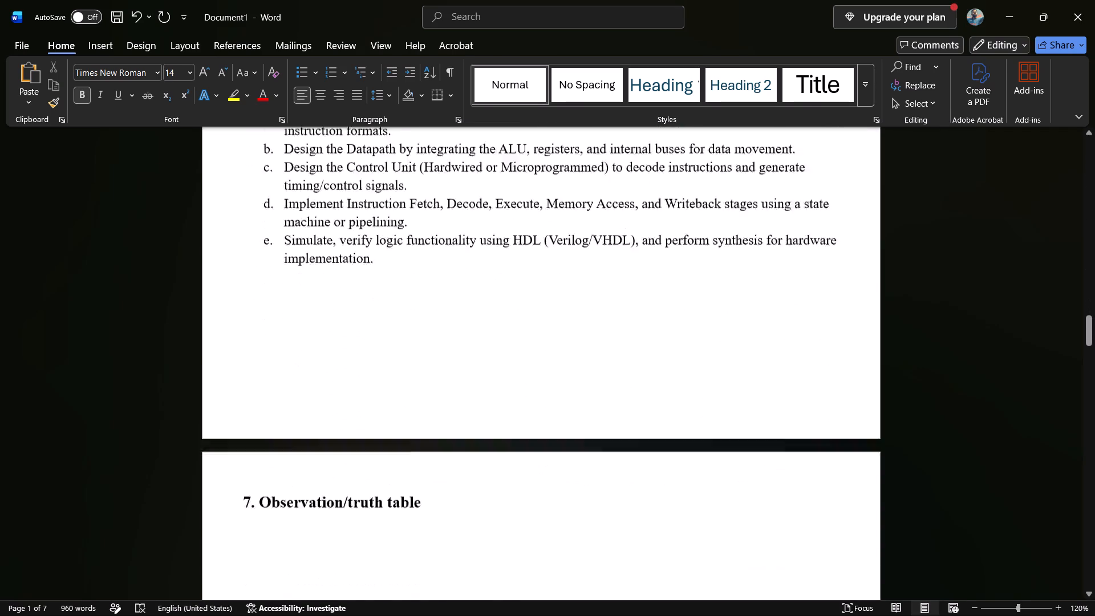
pyautogui.scroll(5, 422, 400)
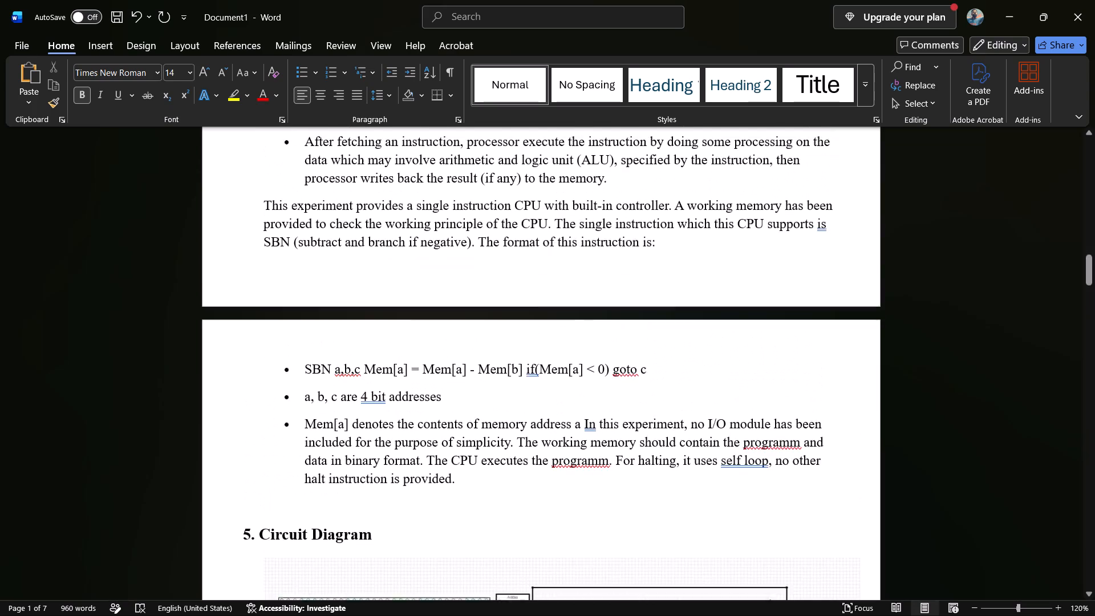
pyautogui.scroll(-6, 422, 400)
pyautogui.scroll(1, 422, 400)
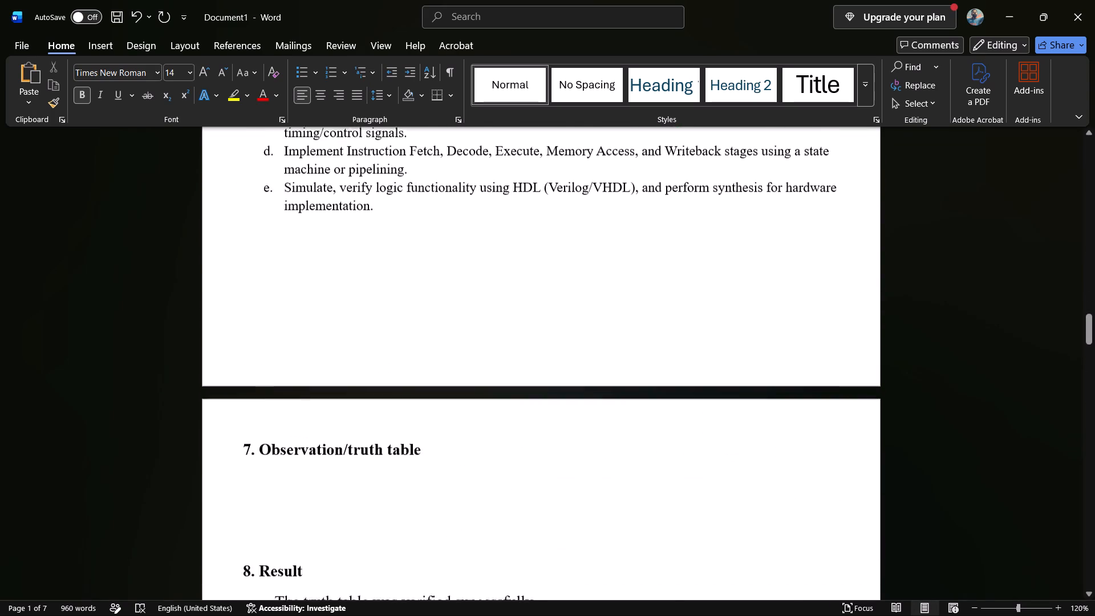
pyautogui.hscroll(1, 422, 400)
pyautogui.scroll(2, 422, 400)
pyautogui.scroll(-3, 422, 400)
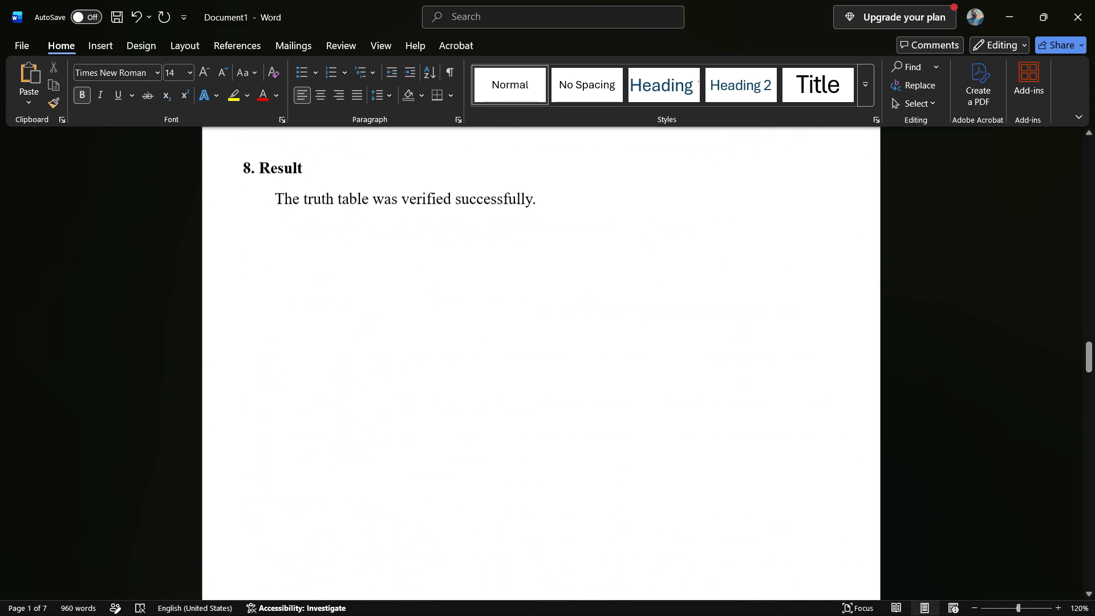
pyautogui.scroll(-2, 422, 400)
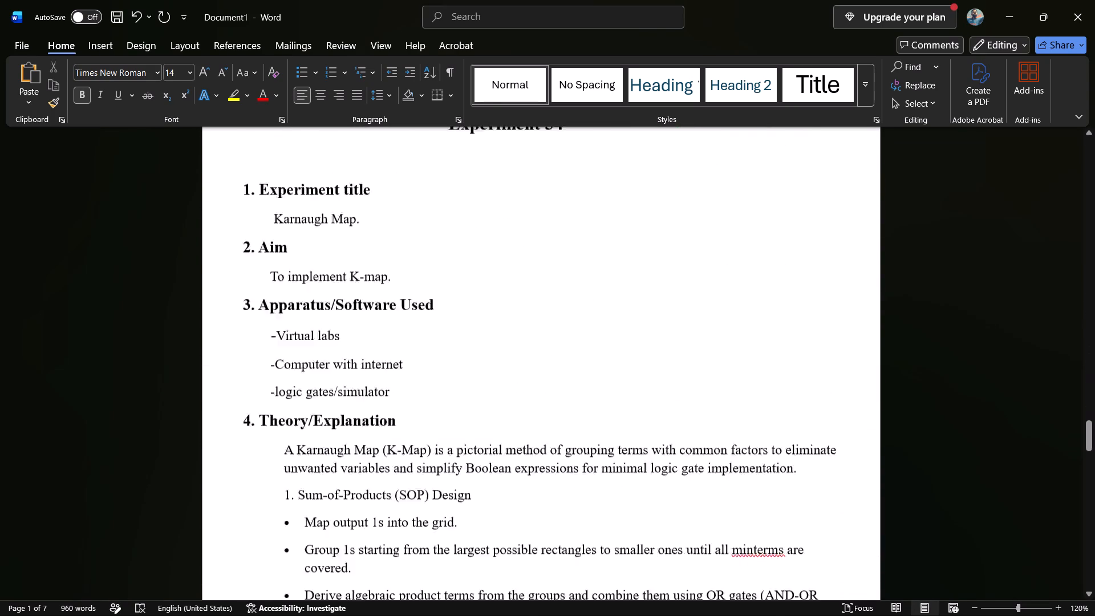
pyautogui.scroll(-1, 422, 400)
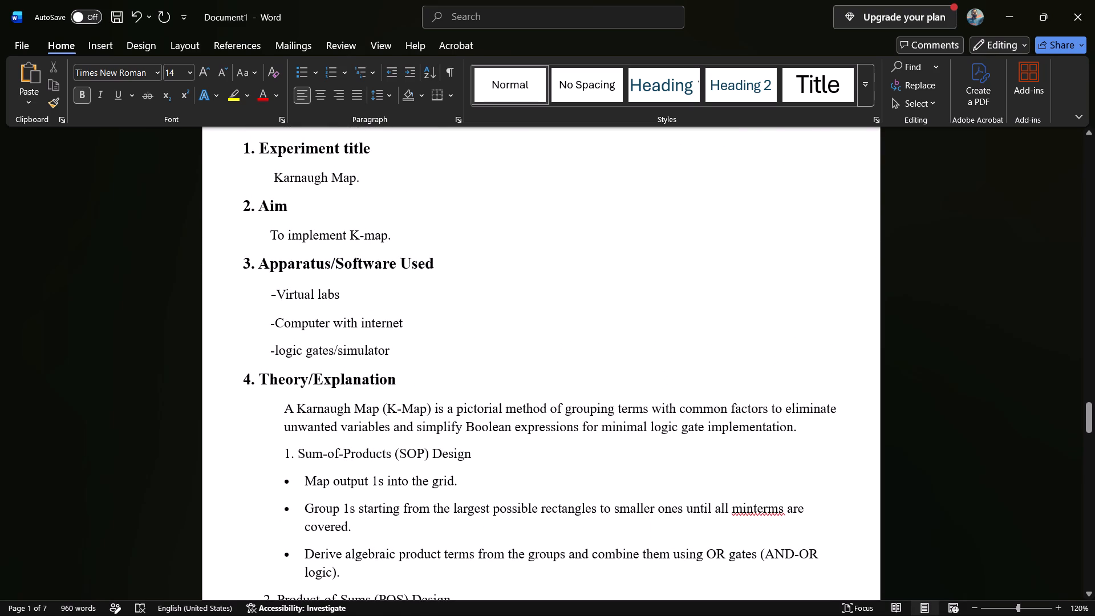
pyautogui.scroll(-1, 422, 395)
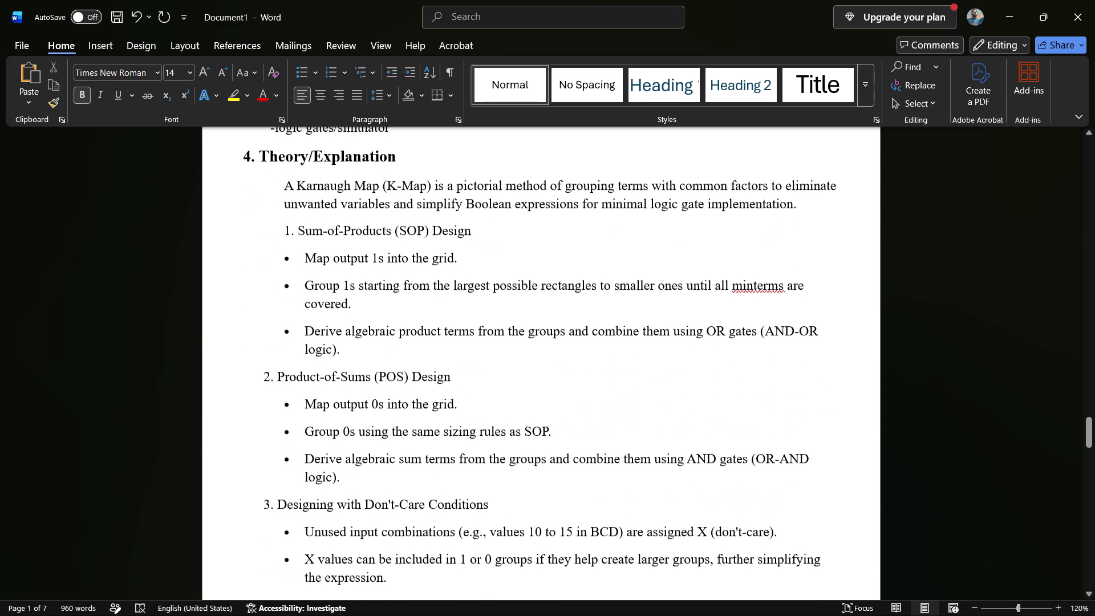
pyautogui.scroll(-3, 422, 395)
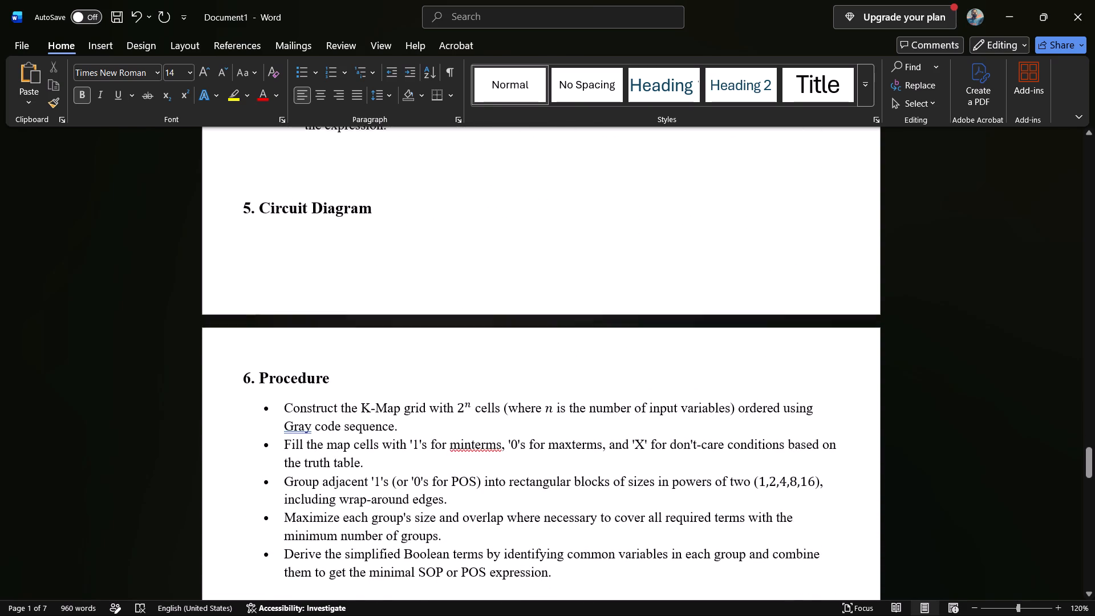
pyautogui.scroll(-2, 422, 395)
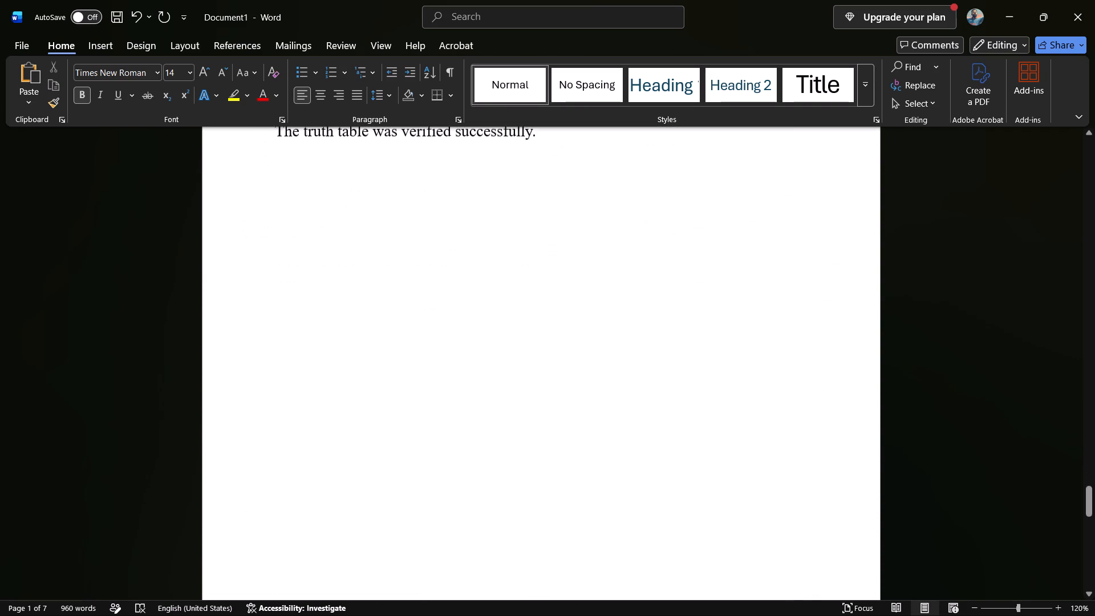
# Add one leading space before "Quine - Mc Clusky Algorithm." under Experiment 35's title heading.
pyautogui.scroll(-3, 422, 395)
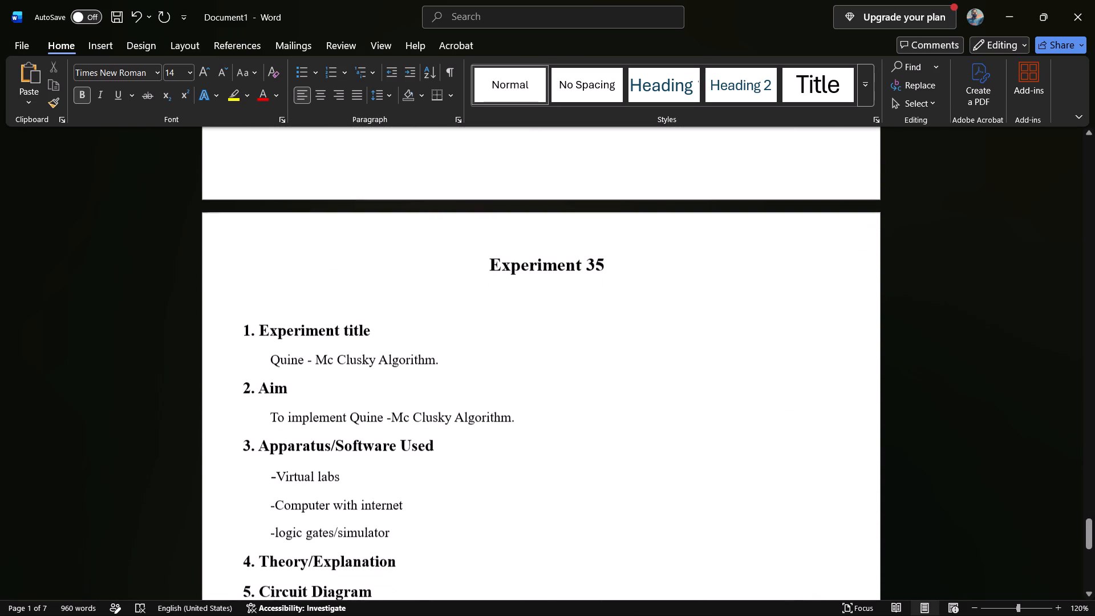
pyautogui.click(270, 355)
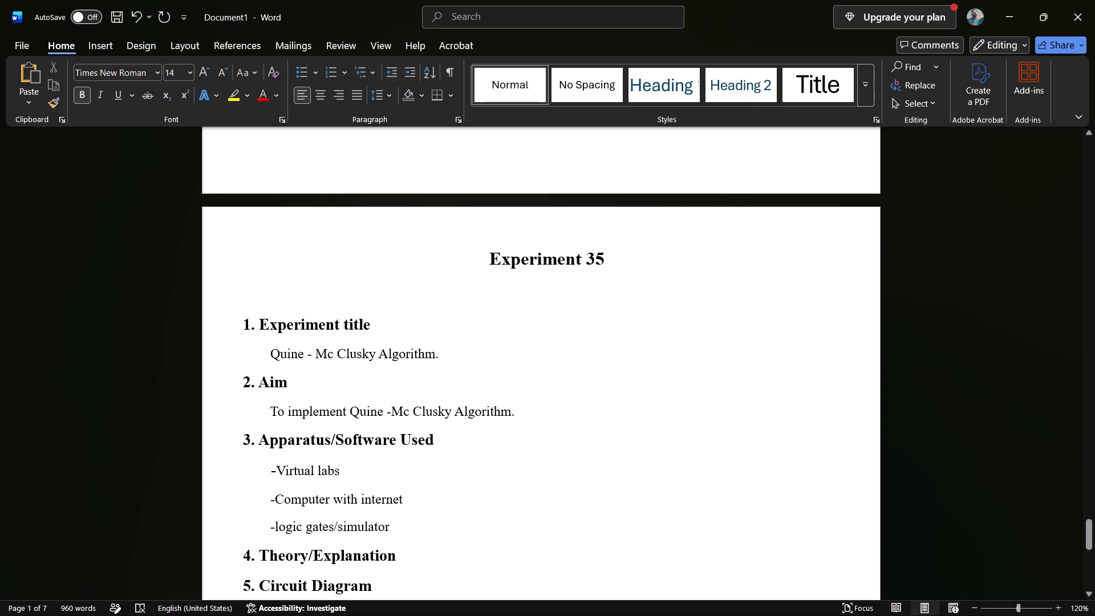
pyautogui.press('space')
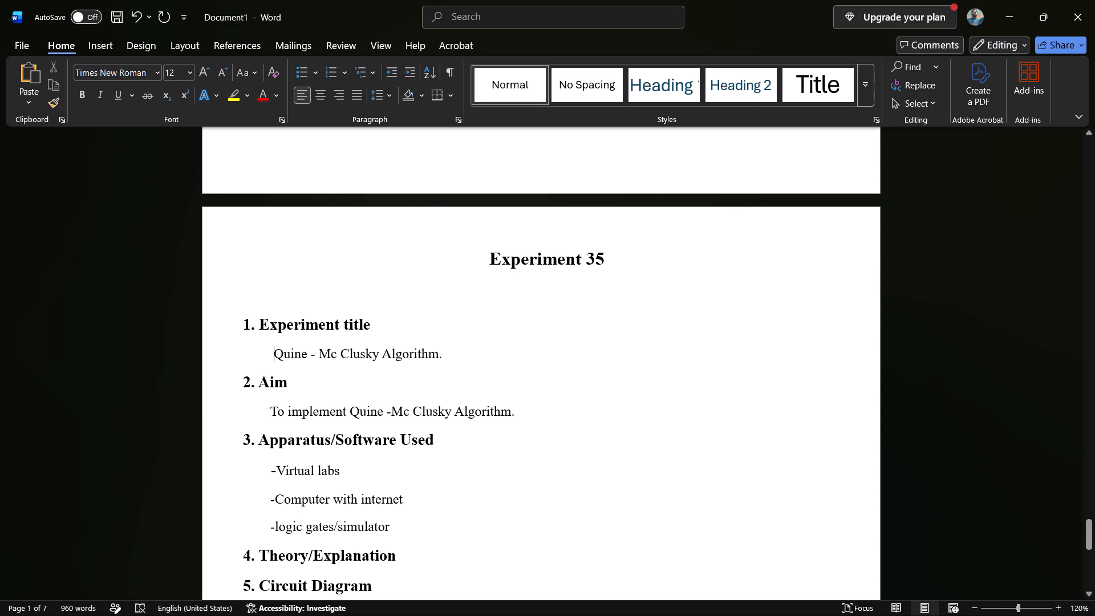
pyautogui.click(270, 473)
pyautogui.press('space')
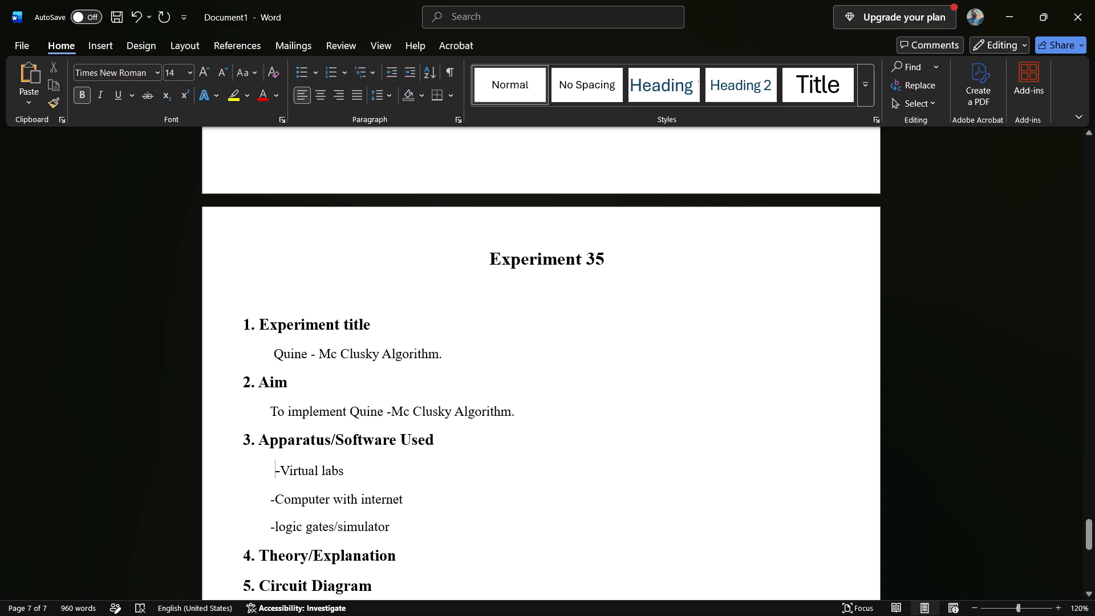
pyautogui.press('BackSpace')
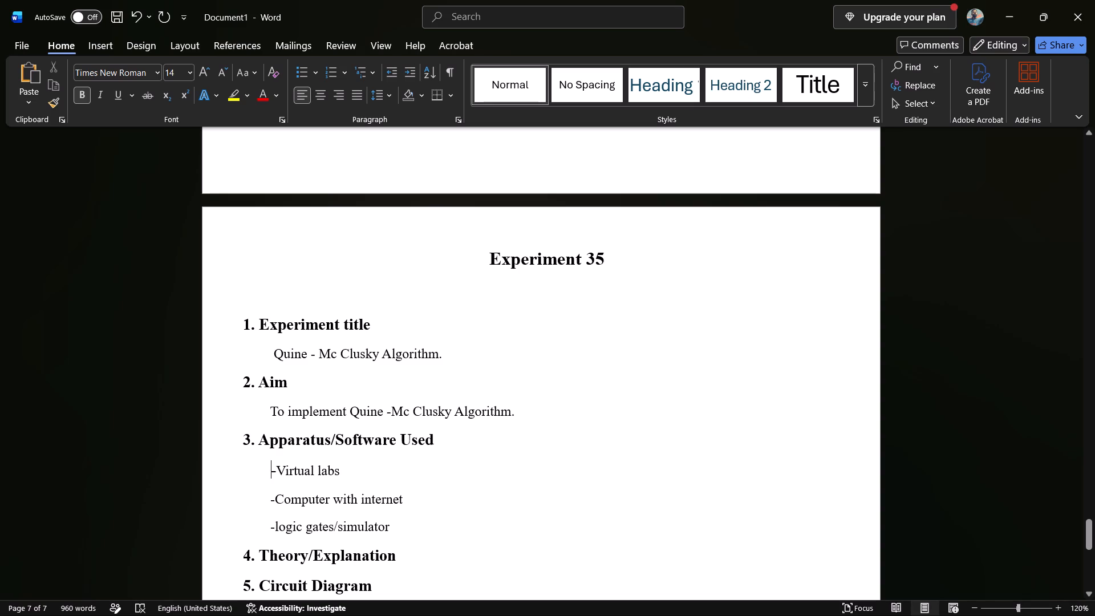
# Add an empty line under Experiment 35's "4. Theory/Explanation" heading.
pyautogui.scroll(-1, 291, 573)
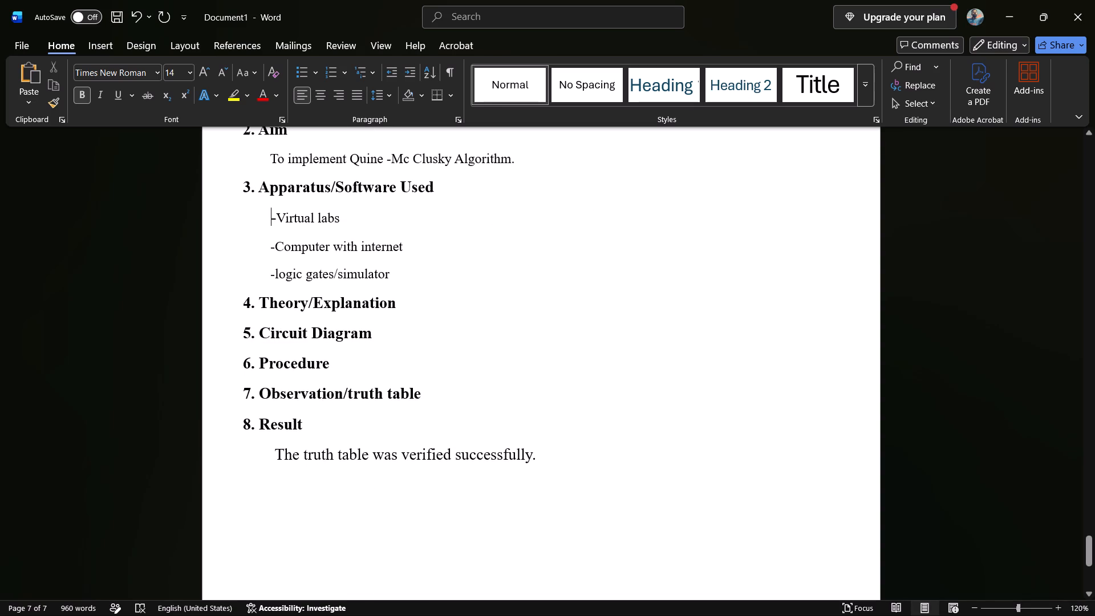
pyautogui.click(401, 302)
pyautogui.press('Return')
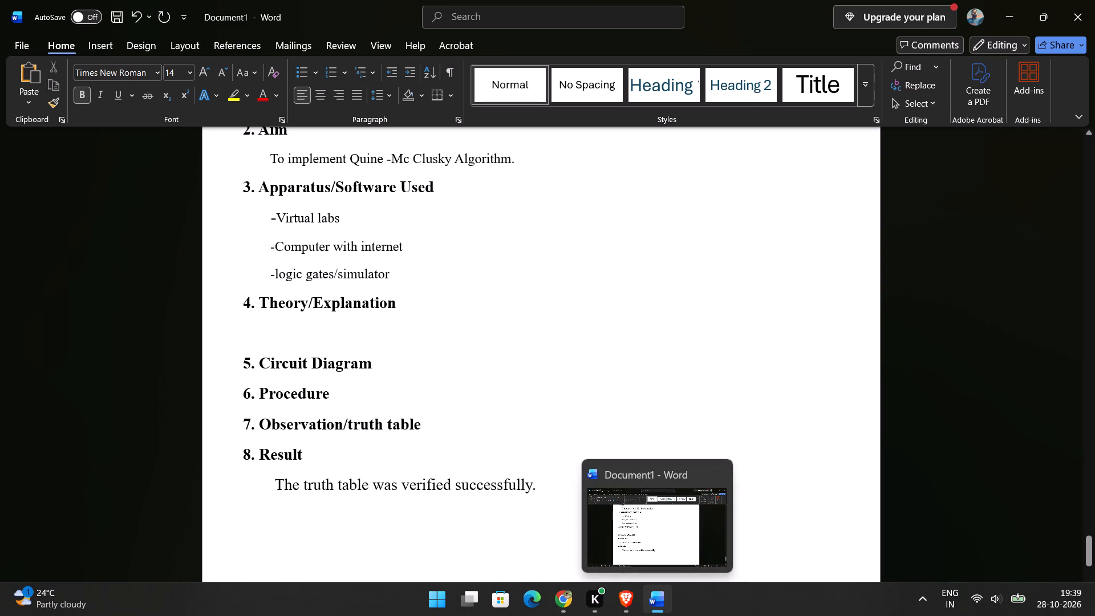
# Select the title text "Quine - Mc Clusky Algorithm." in Experiment 35.
pyautogui.scroll(1, 436, 326)
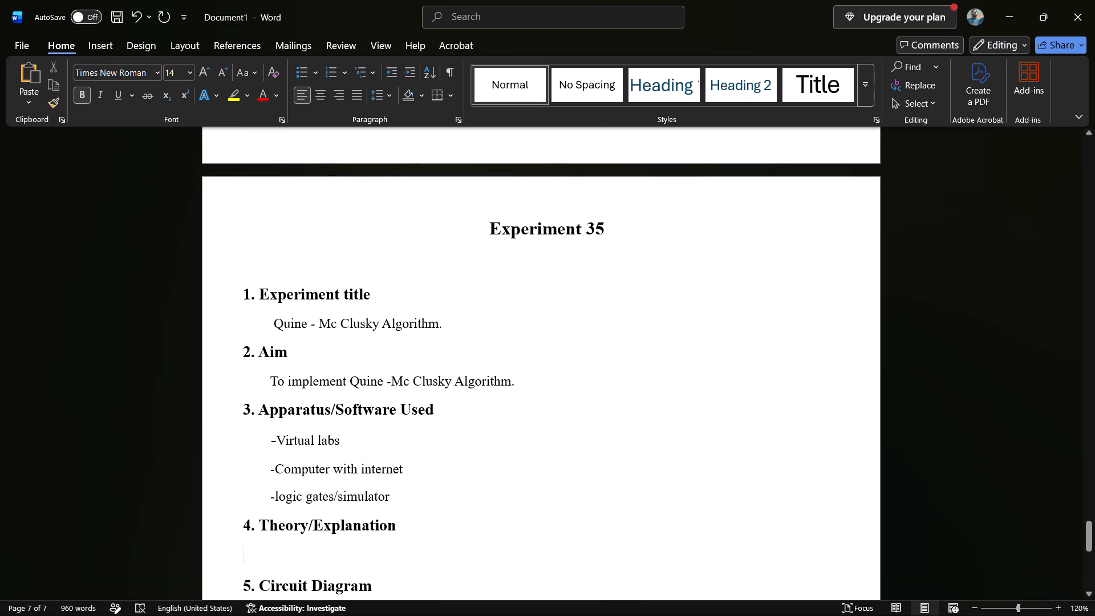
pyautogui.moveTo(448, 322); pyautogui.dragTo(288, 325)
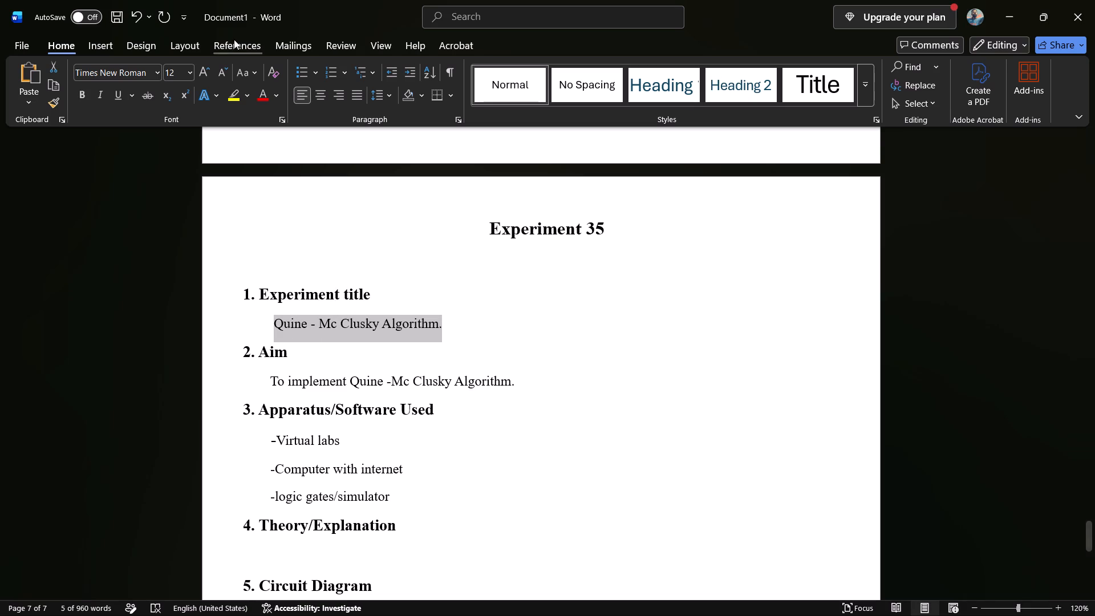
# Switch to Brave and open the Quine - Mc Clusky Algorithm experiment through the Virtual Labs link in the Exp 31-32 Classroom assignment.
pyautogui.click(633, 607)
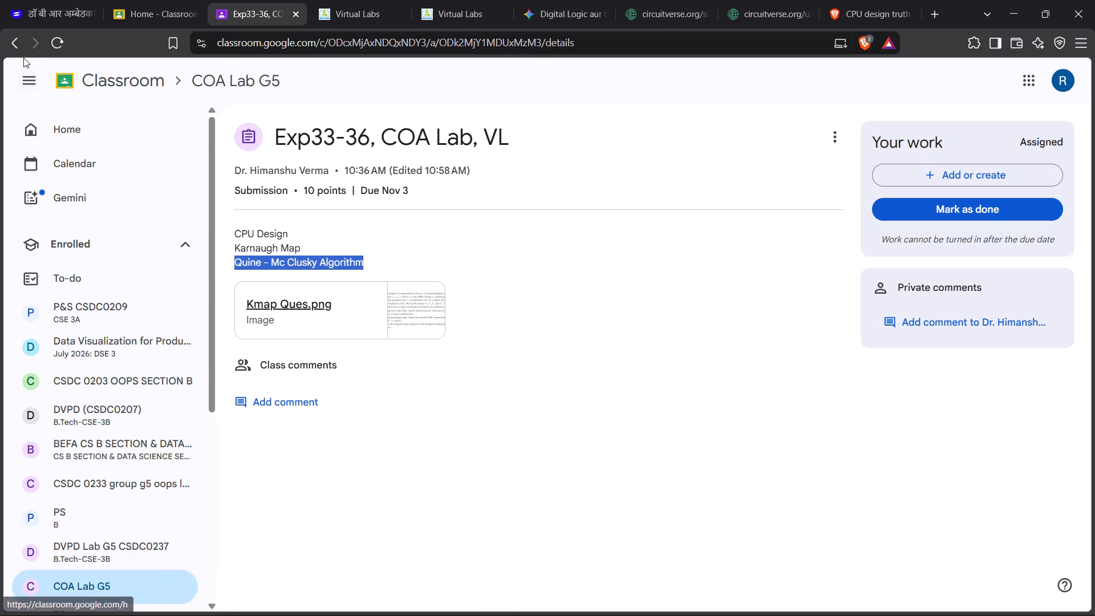
pyautogui.click(15, 39)
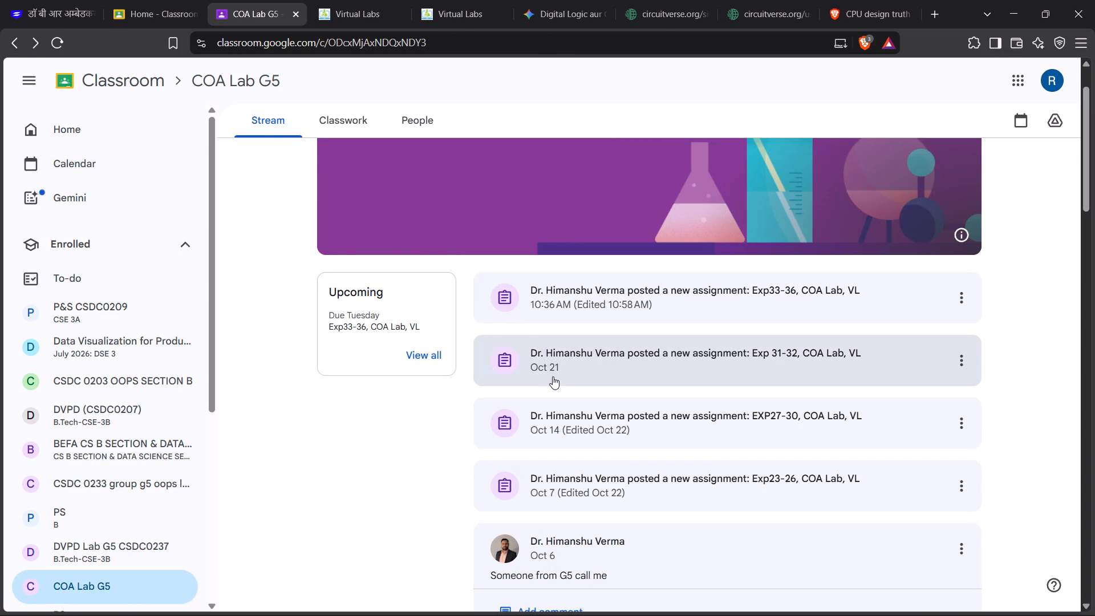
pyautogui.click(553, 376)
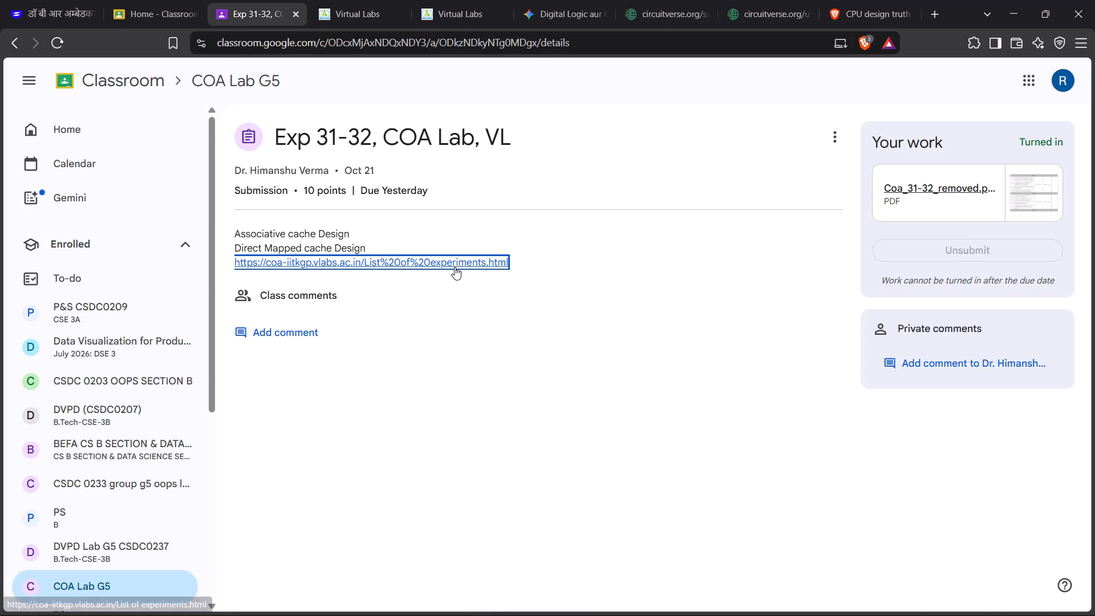
pyautogui.click(455, 267)
pyautogui.scroll(-5, 360, 472)
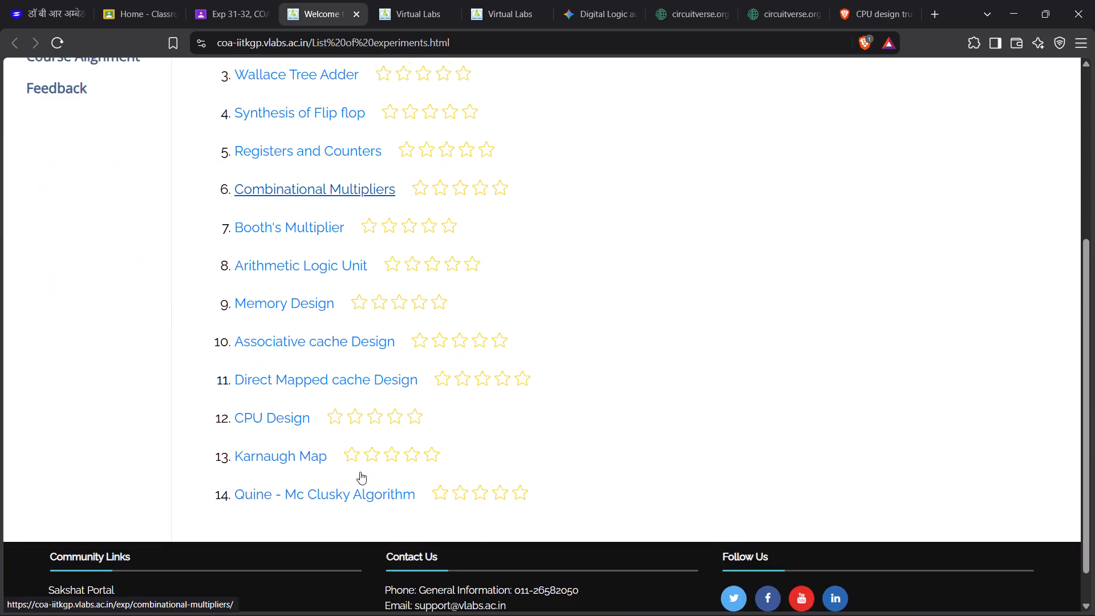
pyautogui.click(336, 443)
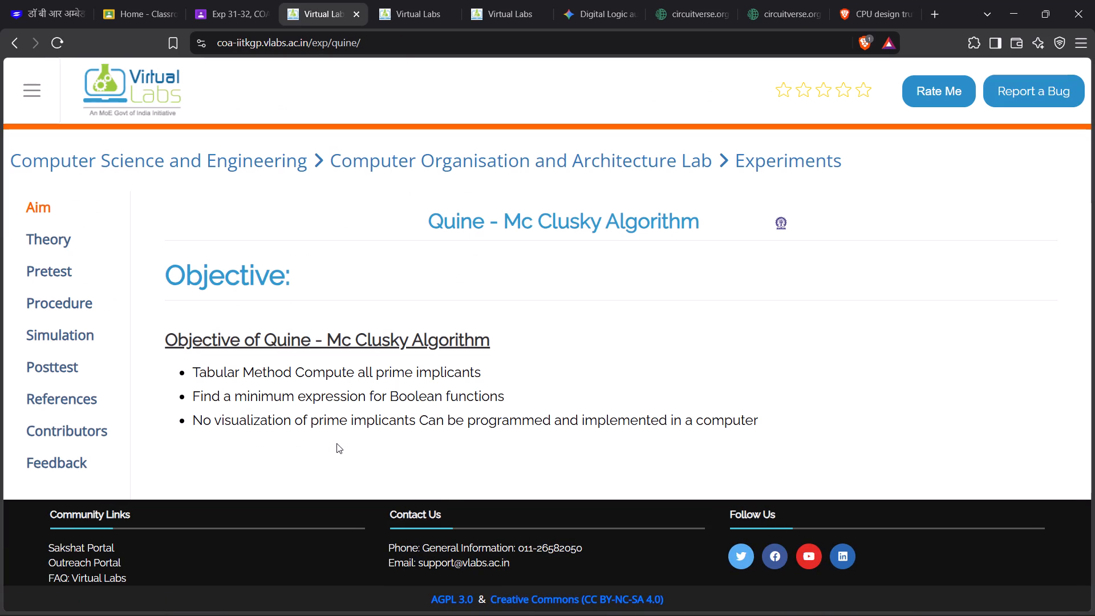
# Open the experiment's Theory page and copy the two introductory paragraphs, from "The Quine – McCluskey algorithm" through "computation by machine".
pyautogui.scroll(-1, 335, 370)
pyautogui.click(43, 239)
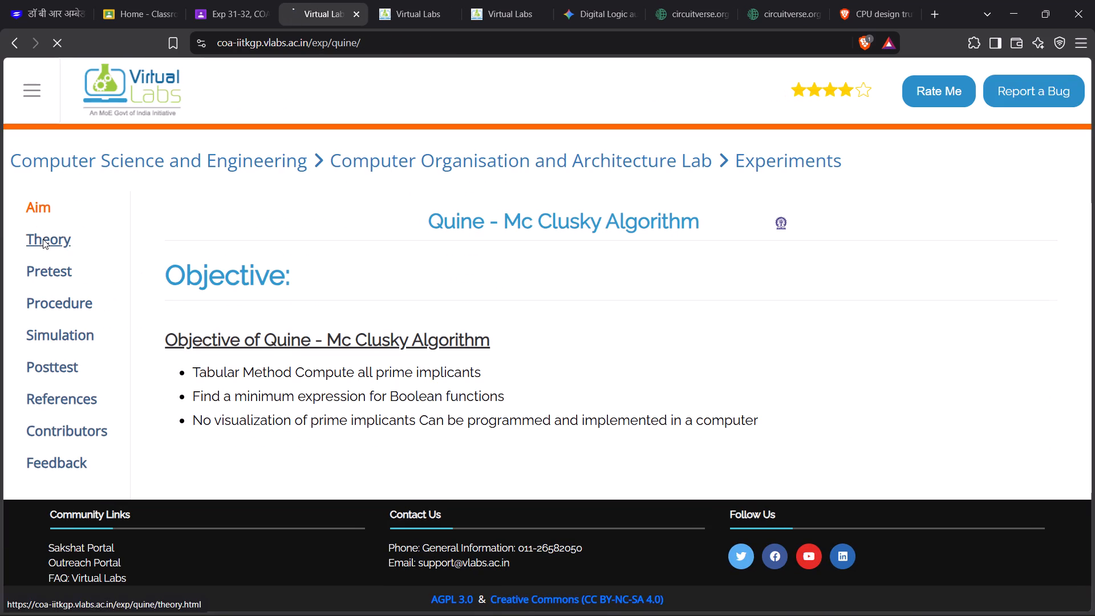
pyautogui.scroll(-3, 273, 397)
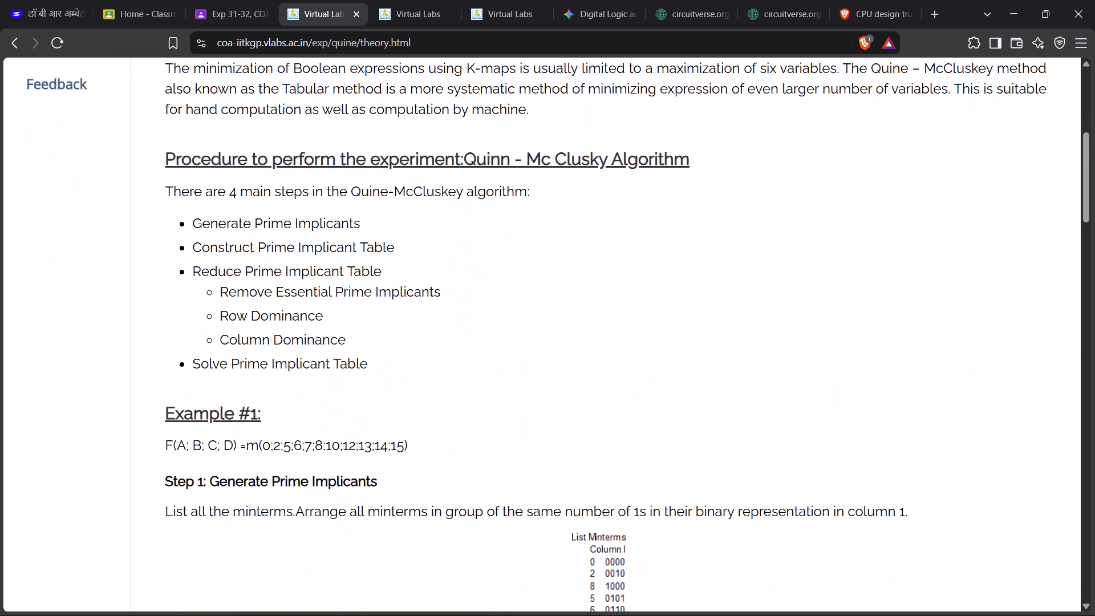
pyautogui.scroll(-1, 273, 397)
pyautogui.scroll(3, 273, 397)
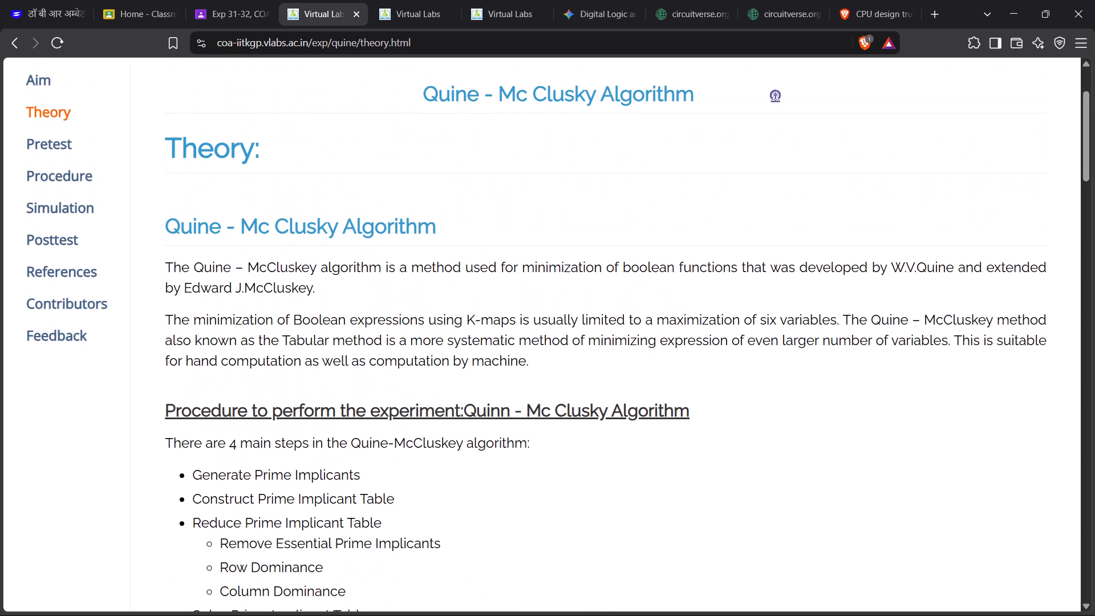
pyautogui.moveTo(169, 264); pyautogui.dragTo(297, 354)
pyautogui.moveTo(528, 356); pyautogui.dragTo(164, 309)
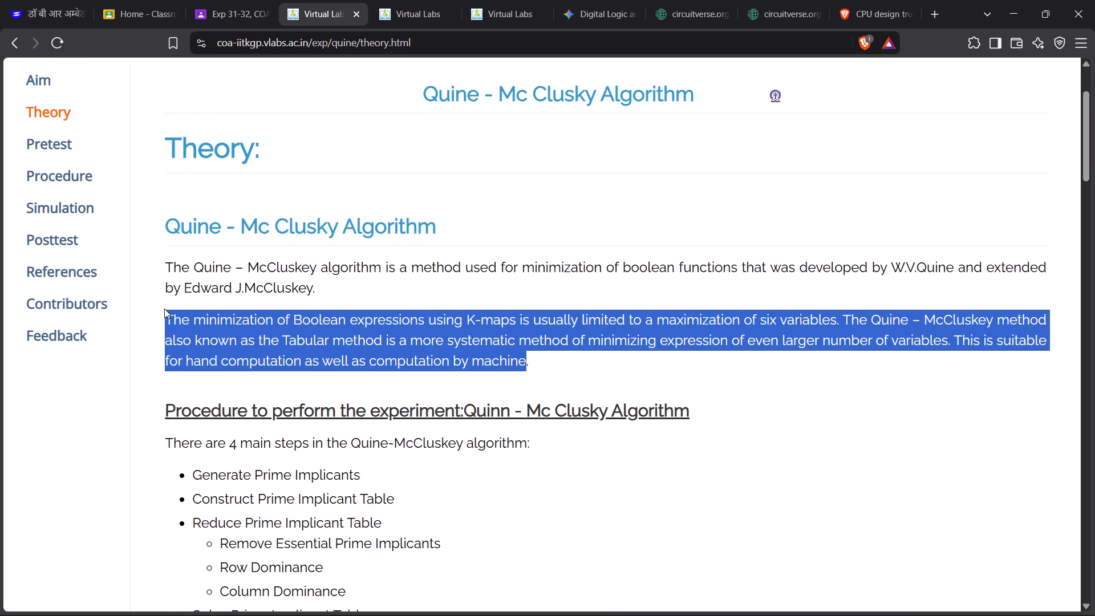
pyautogui.moveTo(164, 309); pyautogui.dragTo(167, 267)
pyautogui.hotkey('ctrl', 'c')
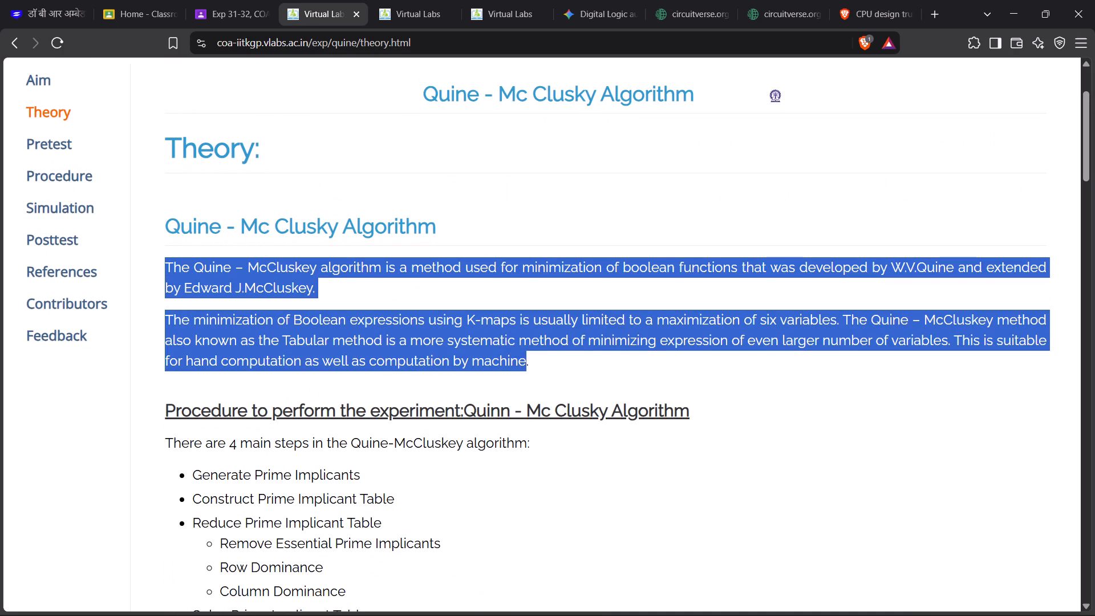
# Switch to Word and paste the copied paragraphs on a new non-bold, 12 pt line under Experiment 35's "4. Theory/Explanation" heading.
pyautogui.scroll(-10, 246, 334)
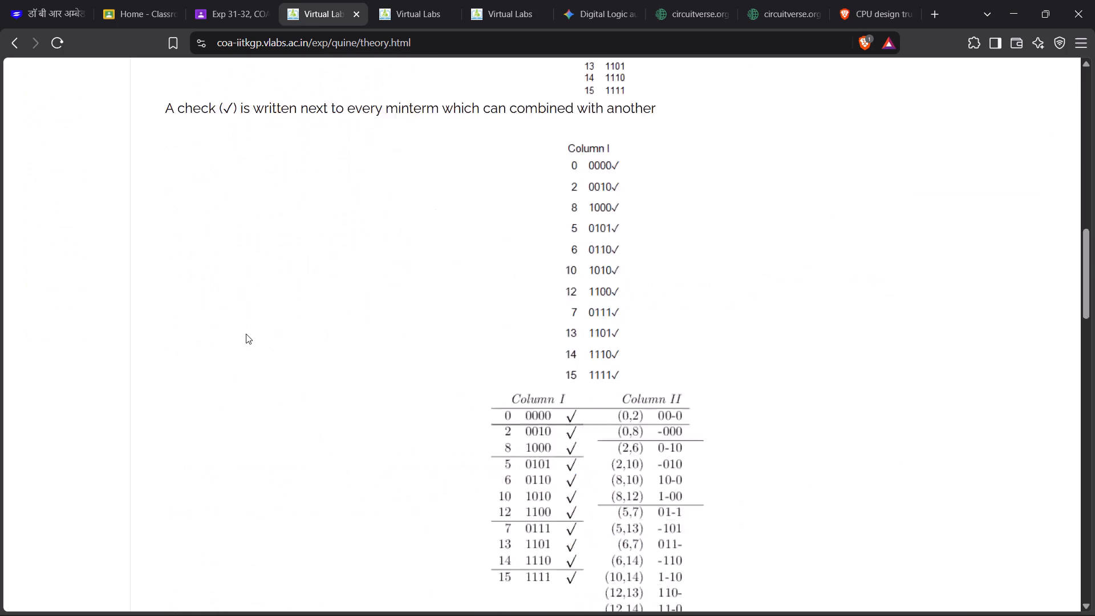
pyautogui.scroll(-14, 246, 334)
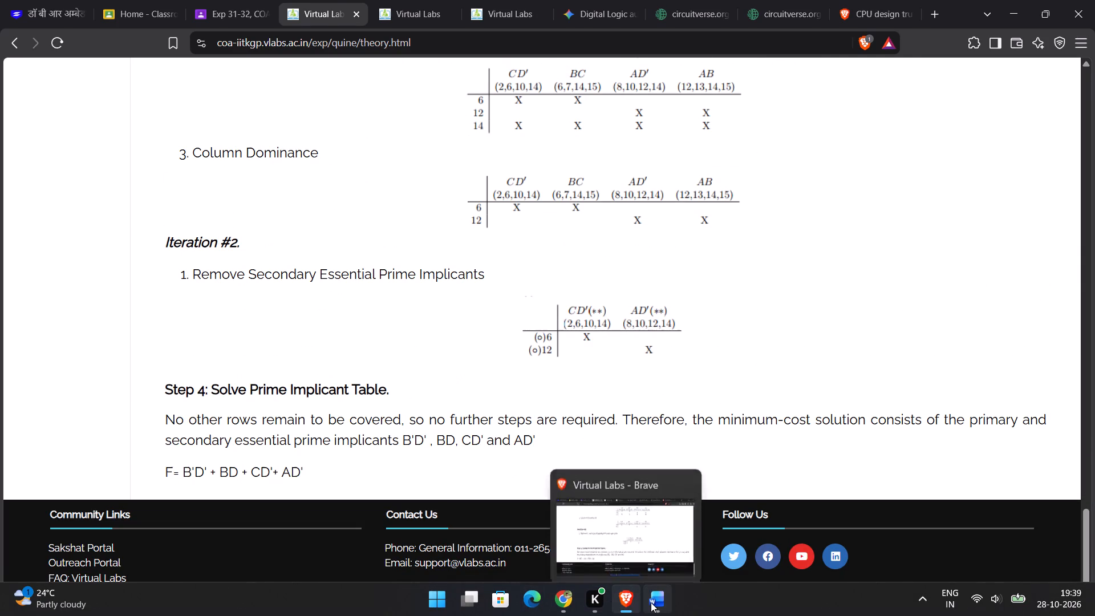
pyautogui.click(651, 602)
pyautogui.scroll(-1, 371, 462)
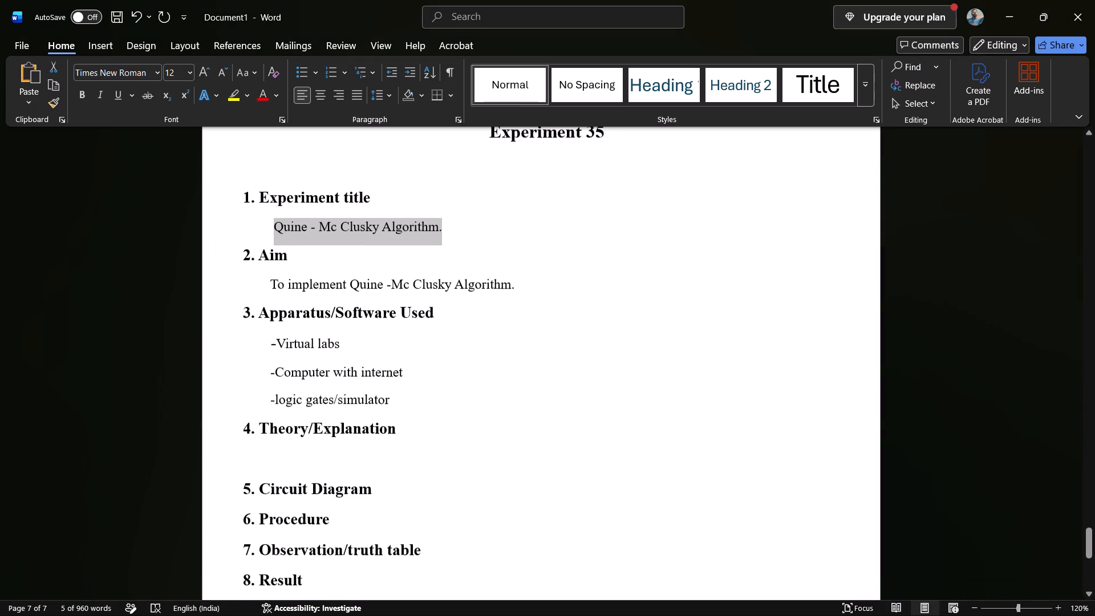
pyautogui.click(404, 437)
pyautogui.press('Return')
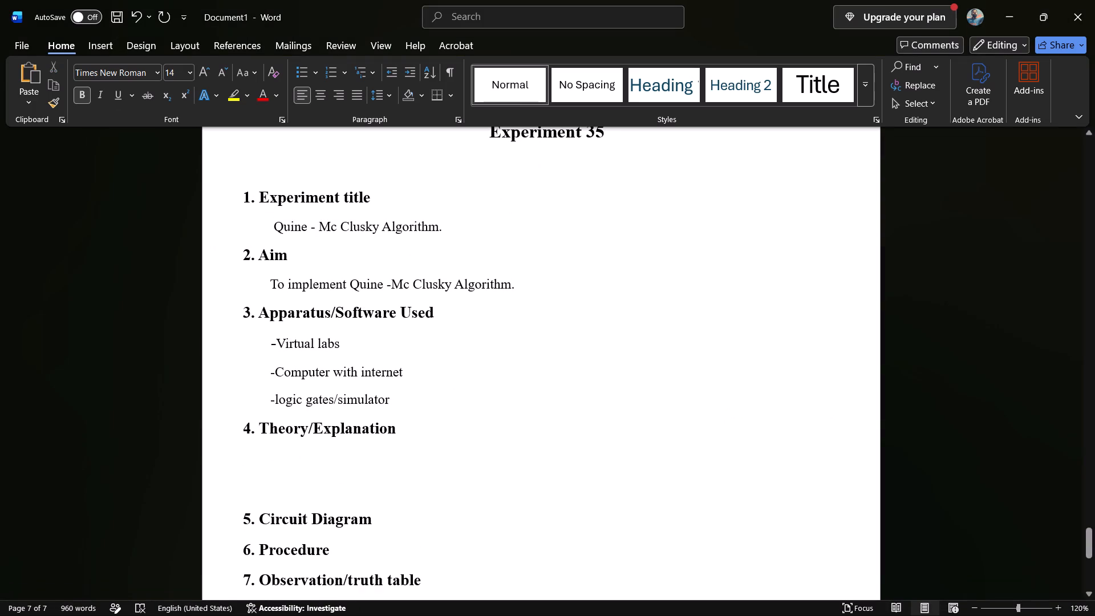
pyautogui.click(85, 88)
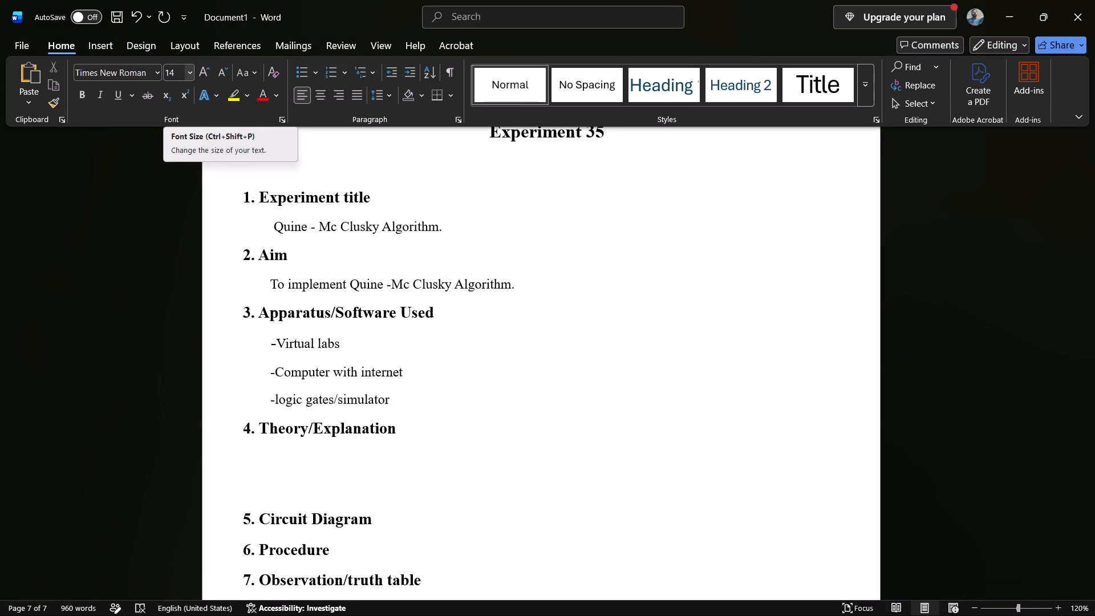
pyautogui.click(181, 73)
pyautogui.press('BackSpace')
pyautogui.write('12')
pyautogui.press('Return')
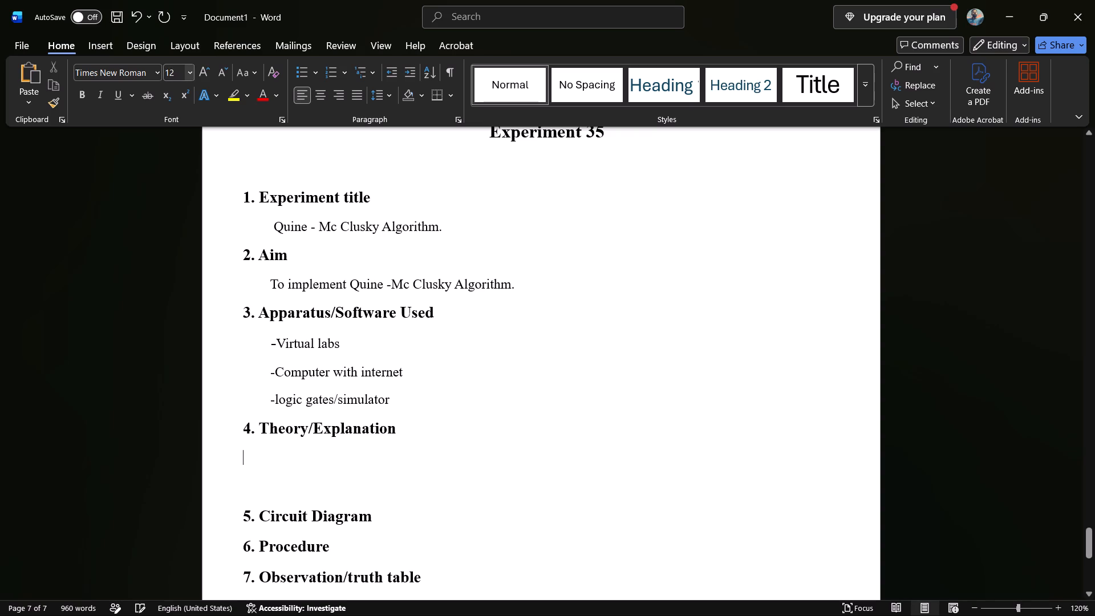
pyautogui.hotkey('ctrl', 'v')
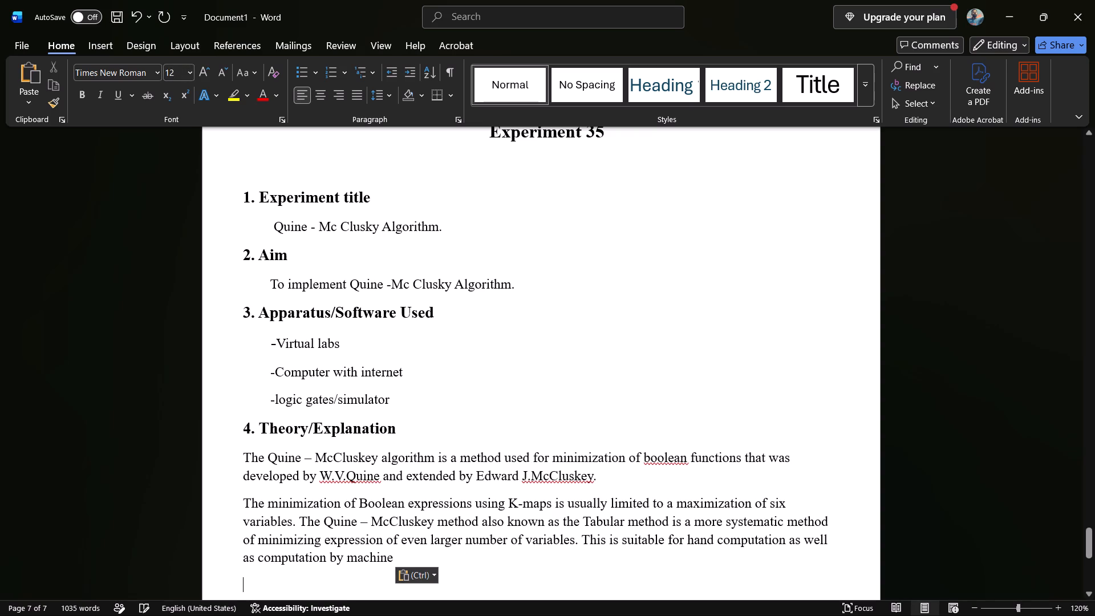
# Increase the indent of the two pasted theory paragraphs by one level.
pyautogui.moveTo(242, 456); pyautogui.dragTo(401, 573)
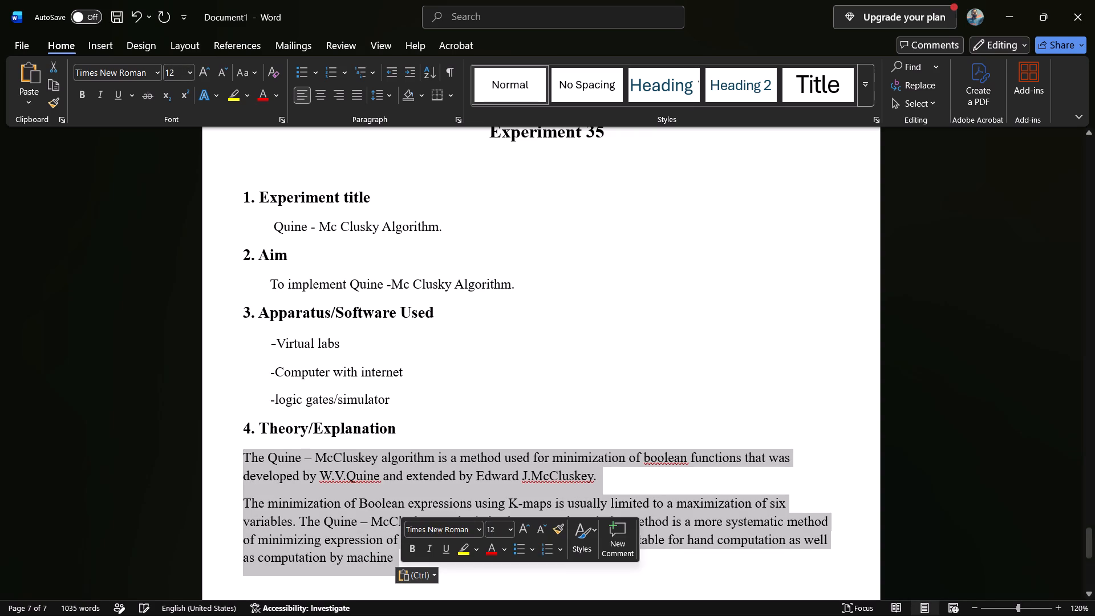
pyautogui.click(411, 71)
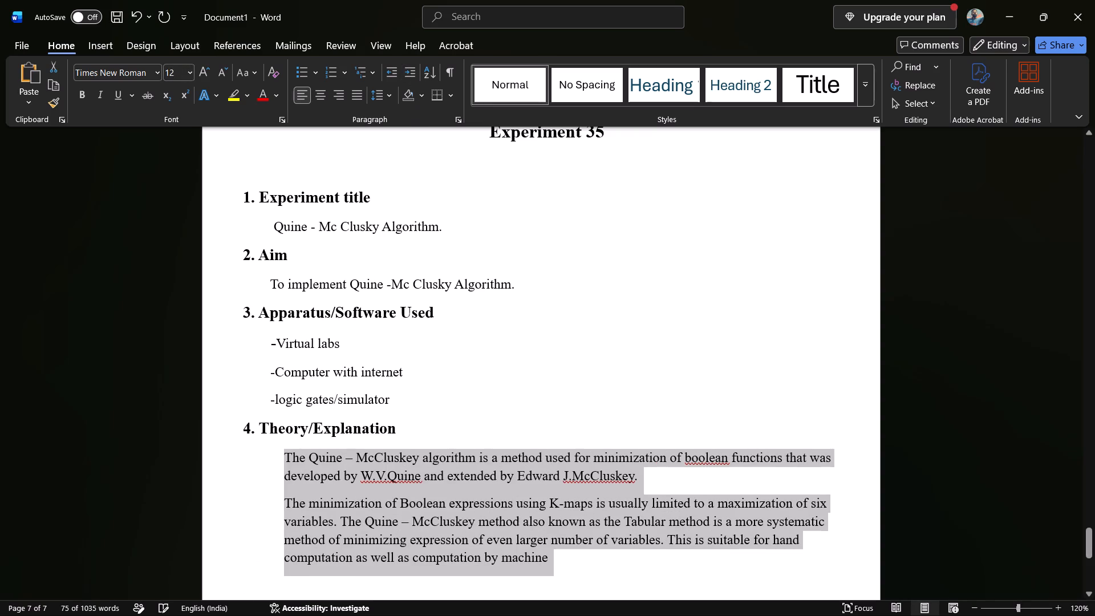
pyautogui.click(516, 314)
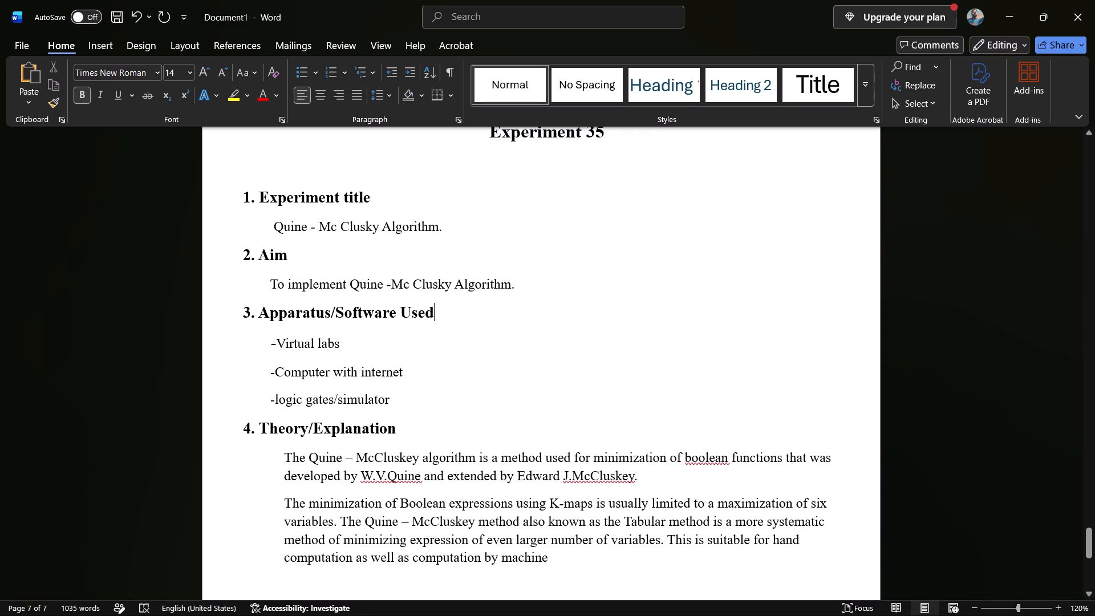
# Delete the two empty lines between the theory text and the "5. Circuit Diagram" heading.
pyautogui.scroll(-1, 460, 360)
pyautogui.scroll(1, 460, 360)
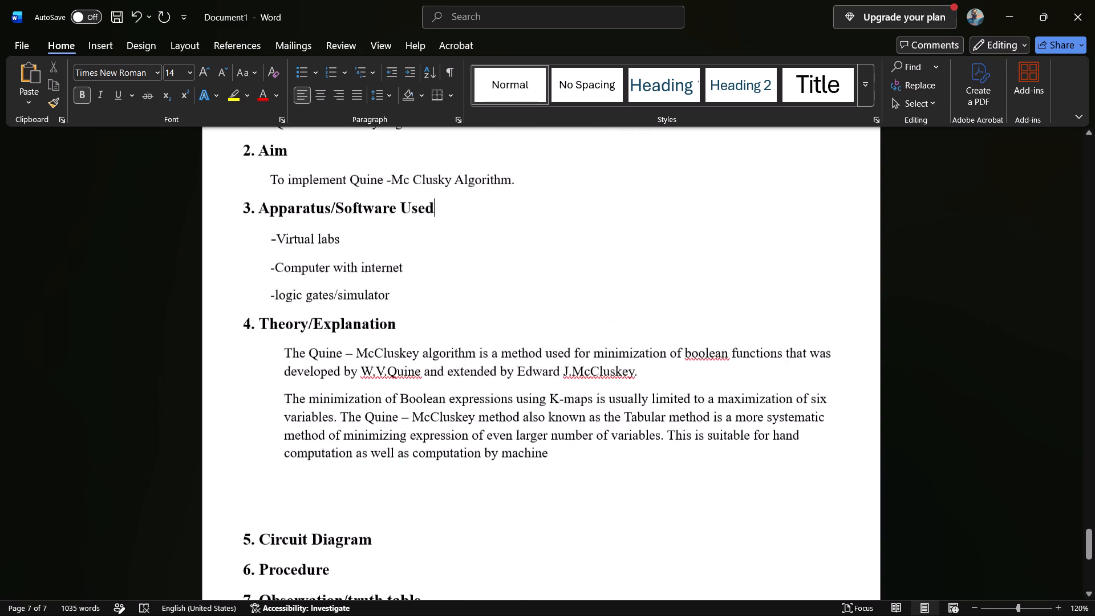
pyautogui.scroll(1, 460, 360)
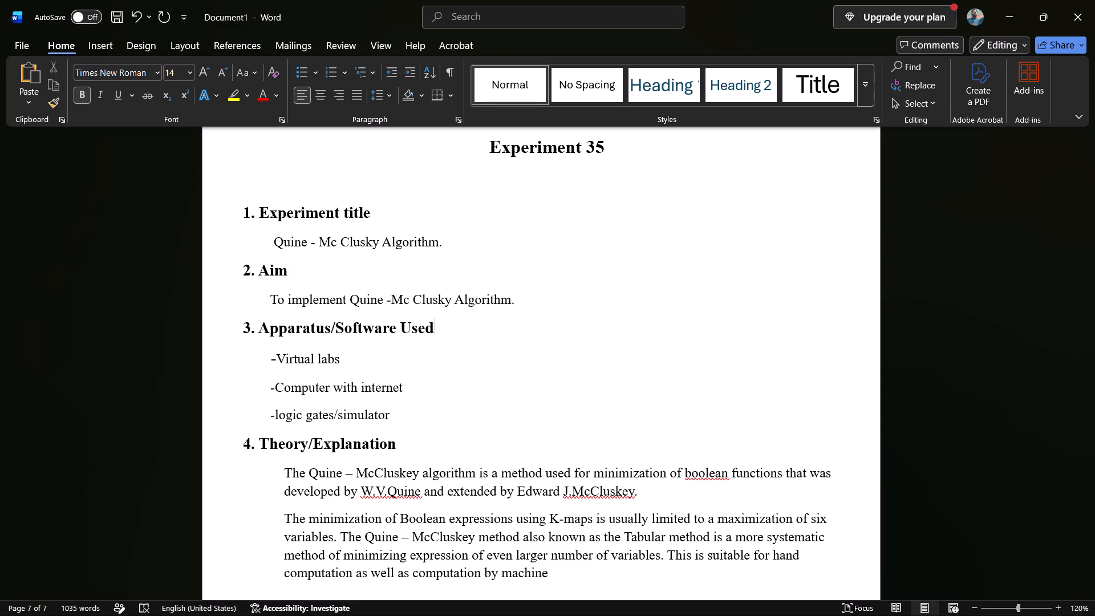
pyautogui.scroll(-1, 283, 475)
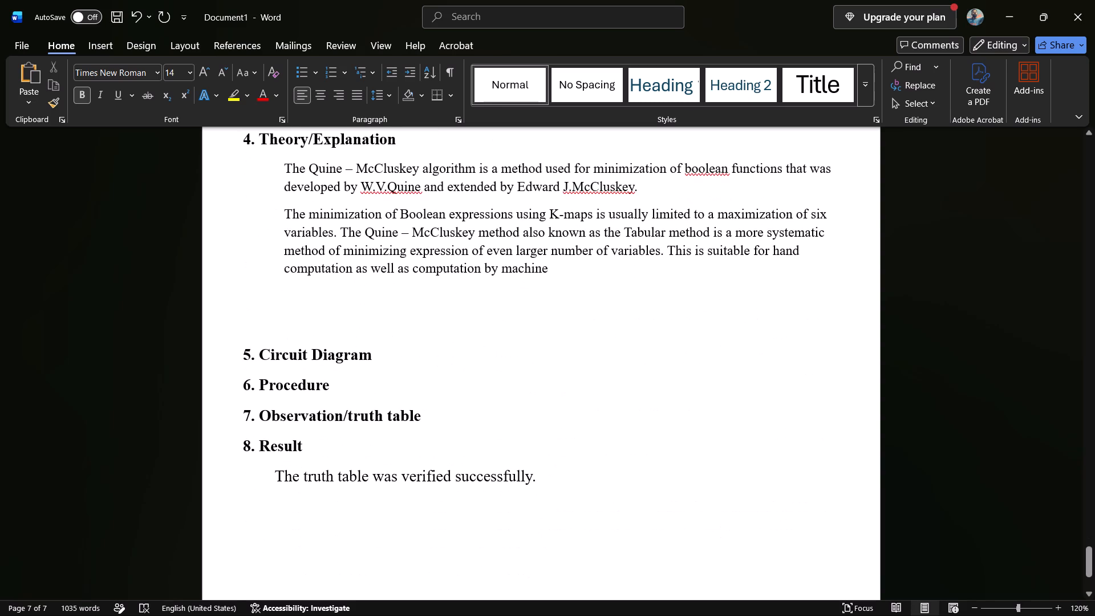
pyautogui.click(310, 329)
pyautogui.press('BackSpace')
pyautogui.press('BackSpace')
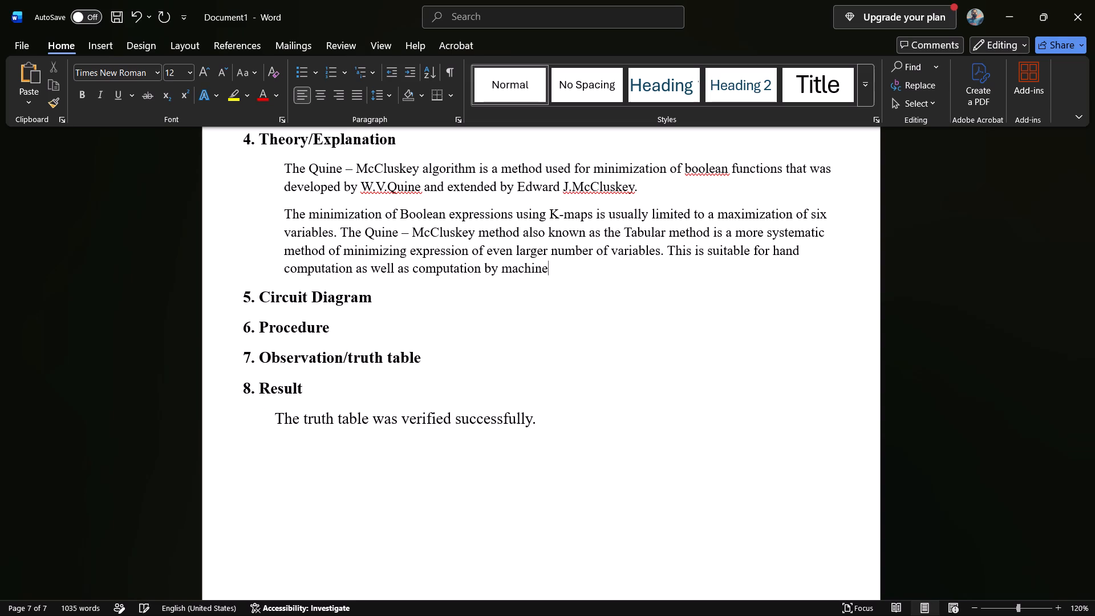
# Add an empty line under Experiment 35's "6. Procedure" heading.
pyautogui.scroll(1, 310, 329)
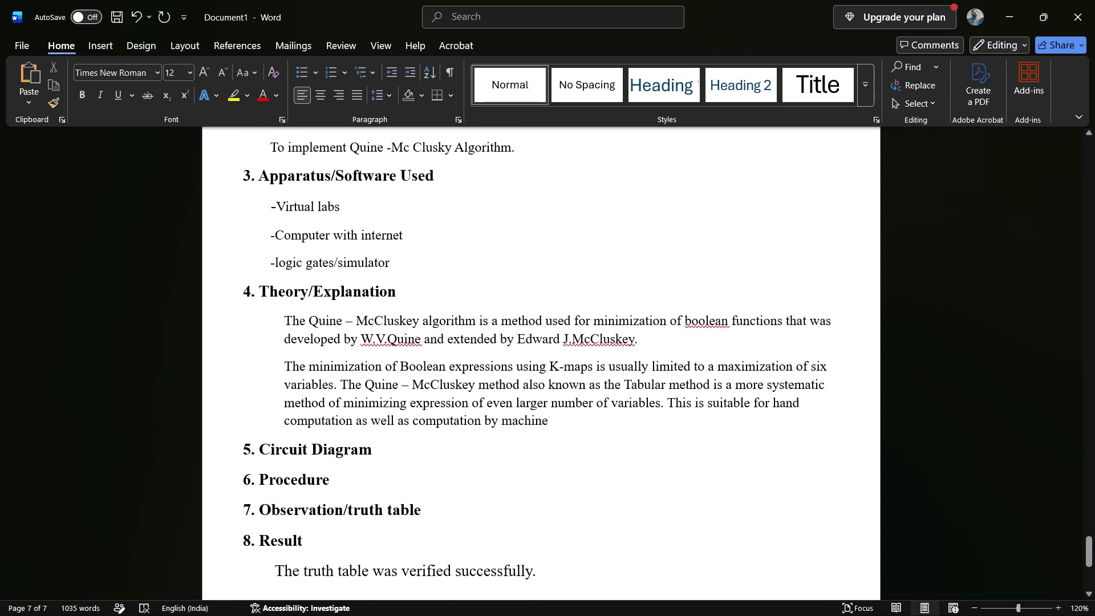
pyautogui.hscroll(1, 310, 329)
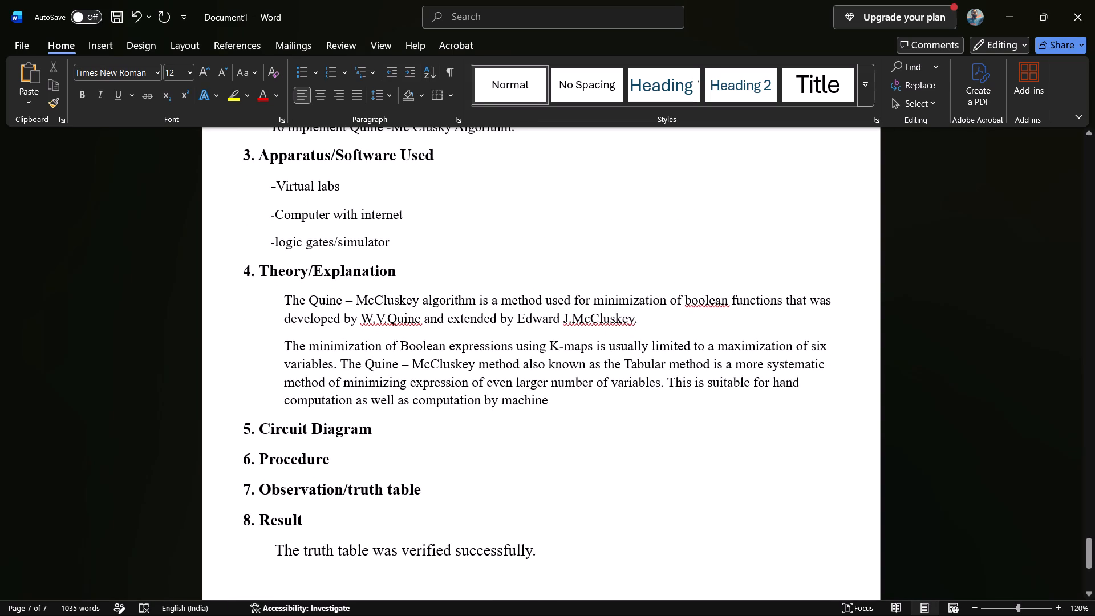
pyautogui.click(333, 463)
pyautogui.press('Return')
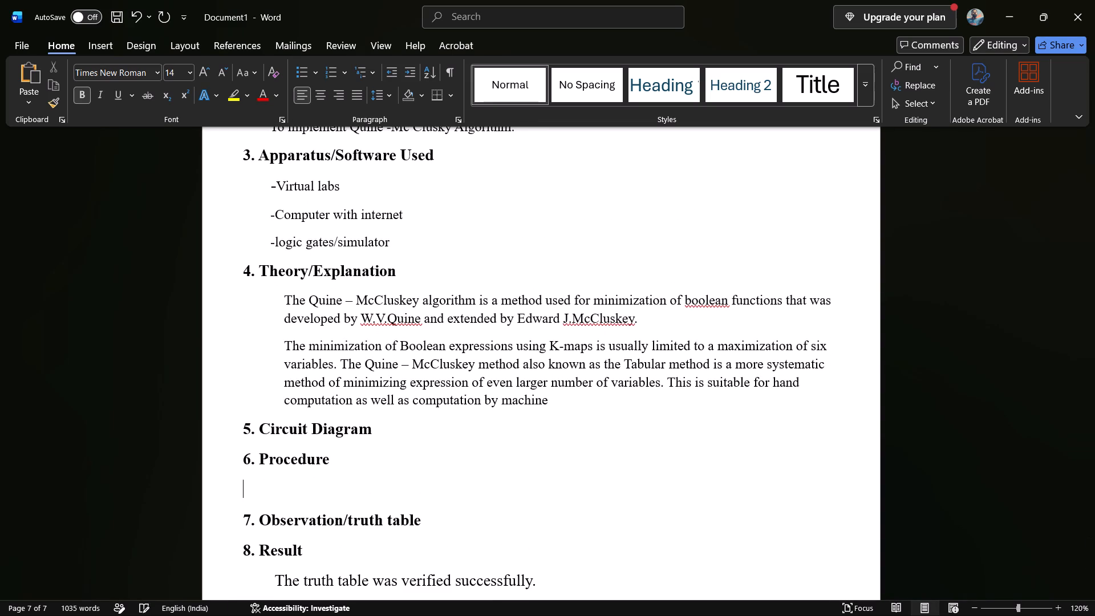
# Switch to Brave and return to the Quine - Mc Clusky Algorithm theory page.
pyautogui.click(624, 605)
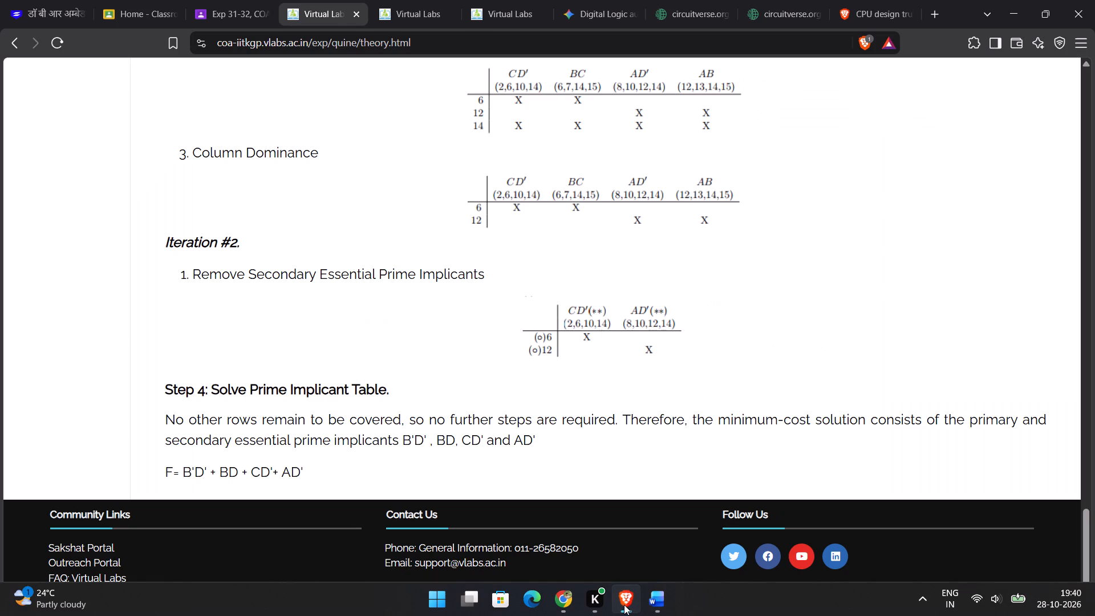
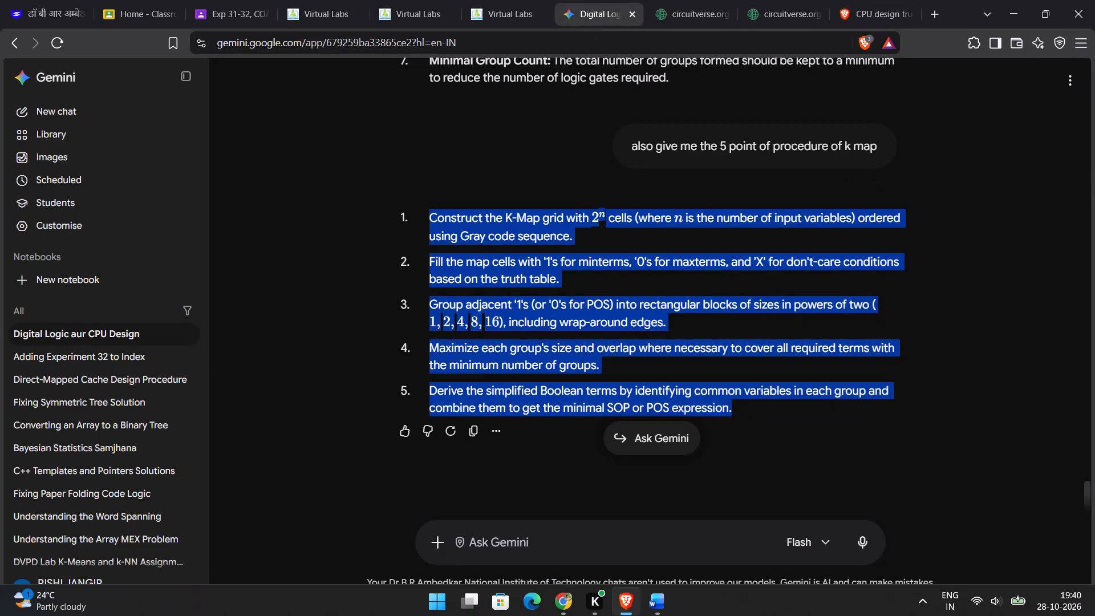
pyautogui.click(648, 609)
pyautogui.scroll(1, 456, 447)
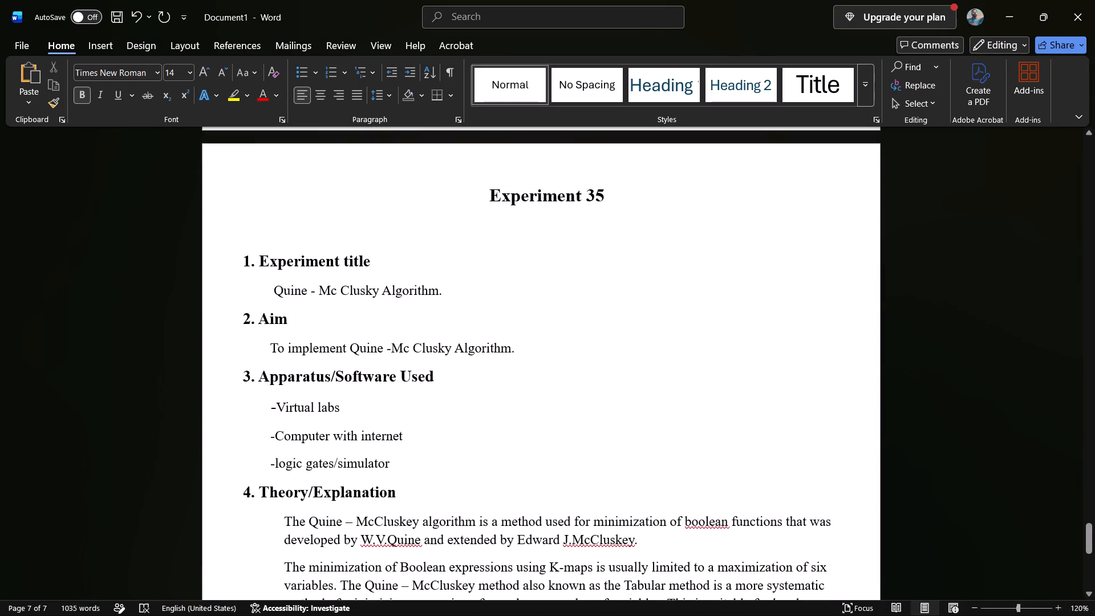
pyautogui.moveTo(443, 295); pyautogui.dragTo(400, 297)
pyautogui.moveTo(400, 297); pyautogui.dragTo(285, 288)
pyautogui.hotkey('ctrl', 'c')
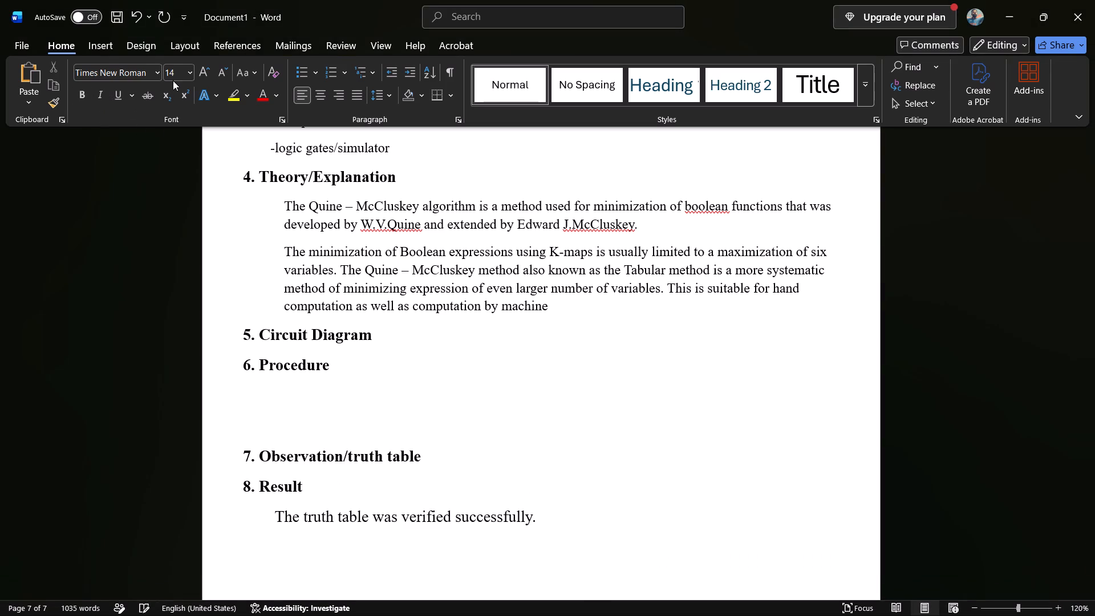
pyautogui.click(176, 78)
pyautogui.click(176, 78)
pyautogui.click(176, 78)
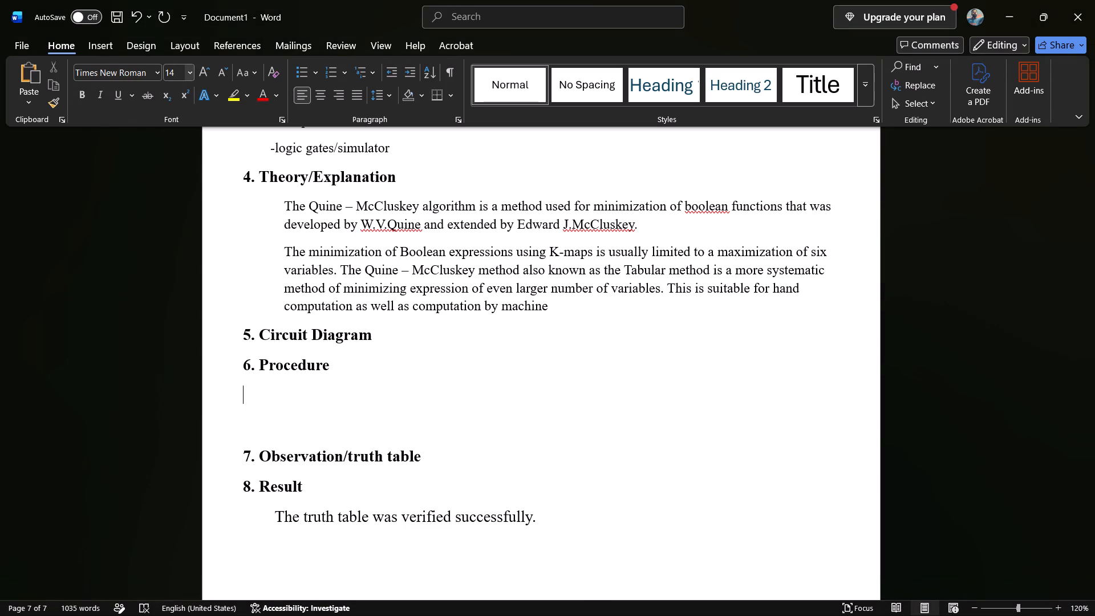
pyautogui.doubleClick(169, 72)
pyautogui.press('BackSpace')
pyautogui.write('12')
pyautogui.press('Return')
pyautogui.hotkey('ctrl', 'v')
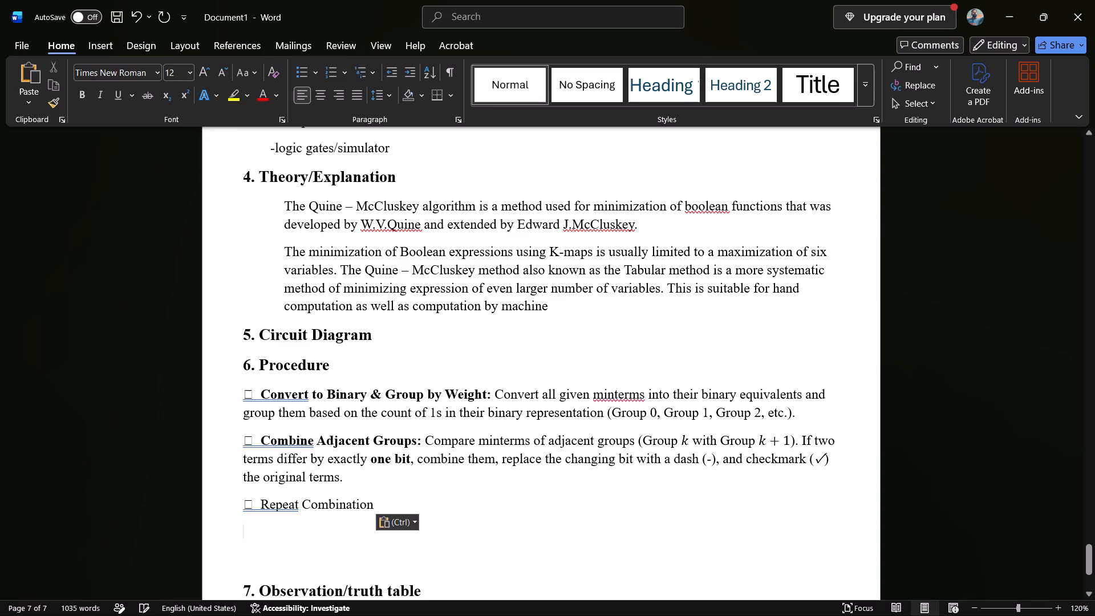
# Remove the bold formatting from all of the pasted Quine - McCluskey procedure text.
pyautogui.moveTo(246, 397); pyautogui.dragTo(354, 480)
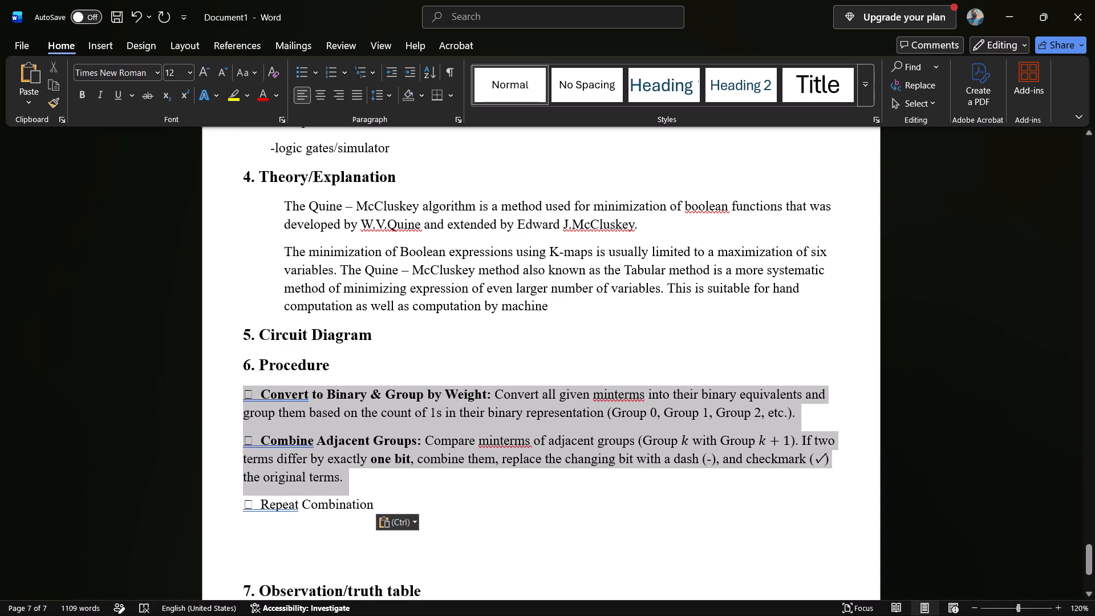
pyautogui.moveTo(354, 480); pyautogui.dragTo(383, 501)
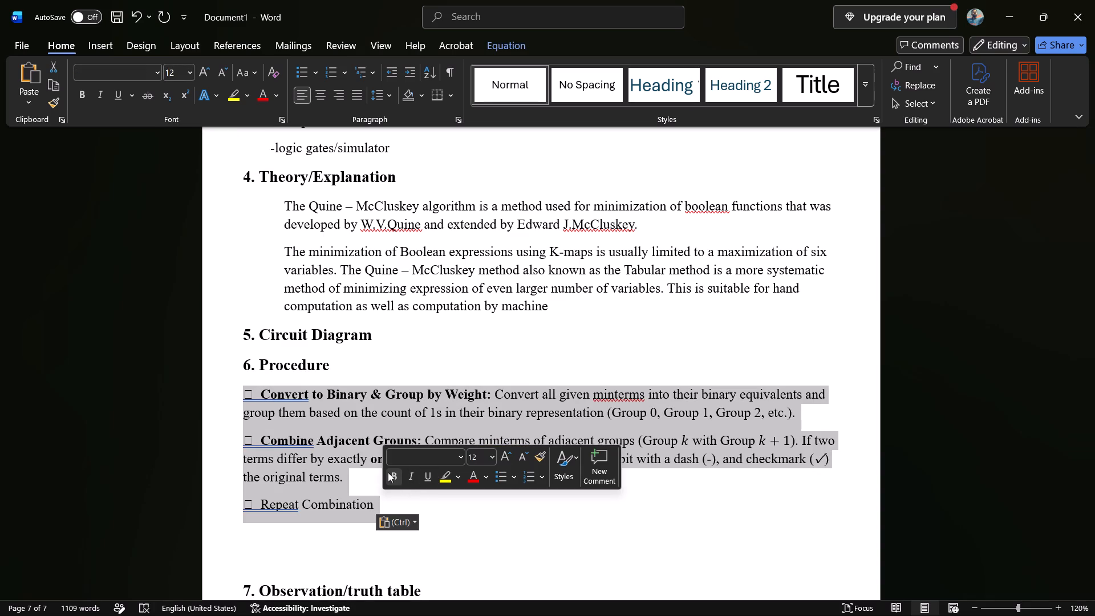
pyautogui.click(388, 472)
pyautogui.click(394, 476)
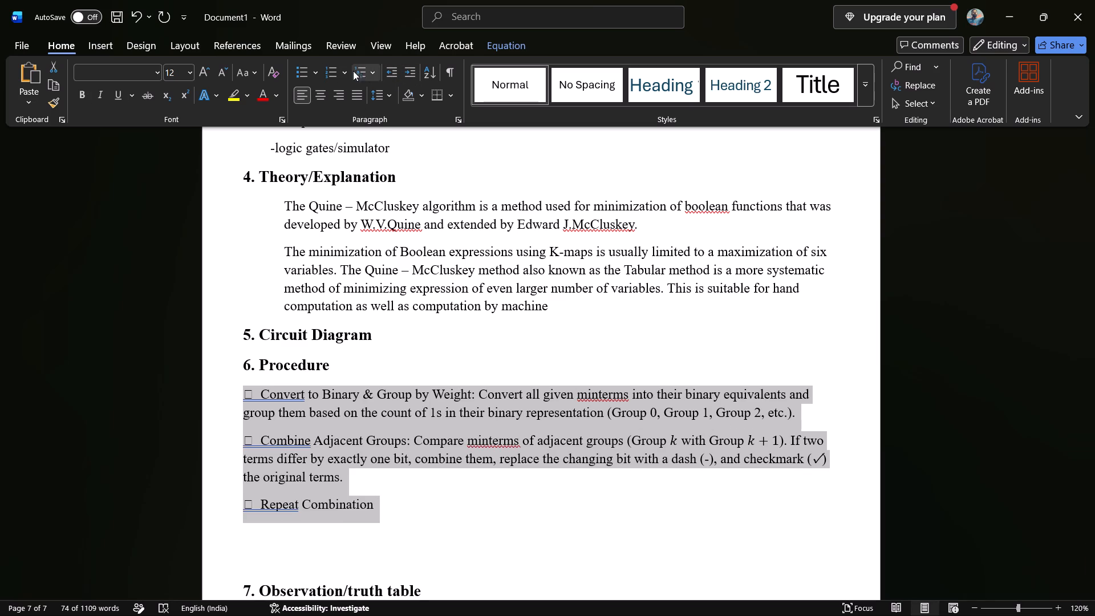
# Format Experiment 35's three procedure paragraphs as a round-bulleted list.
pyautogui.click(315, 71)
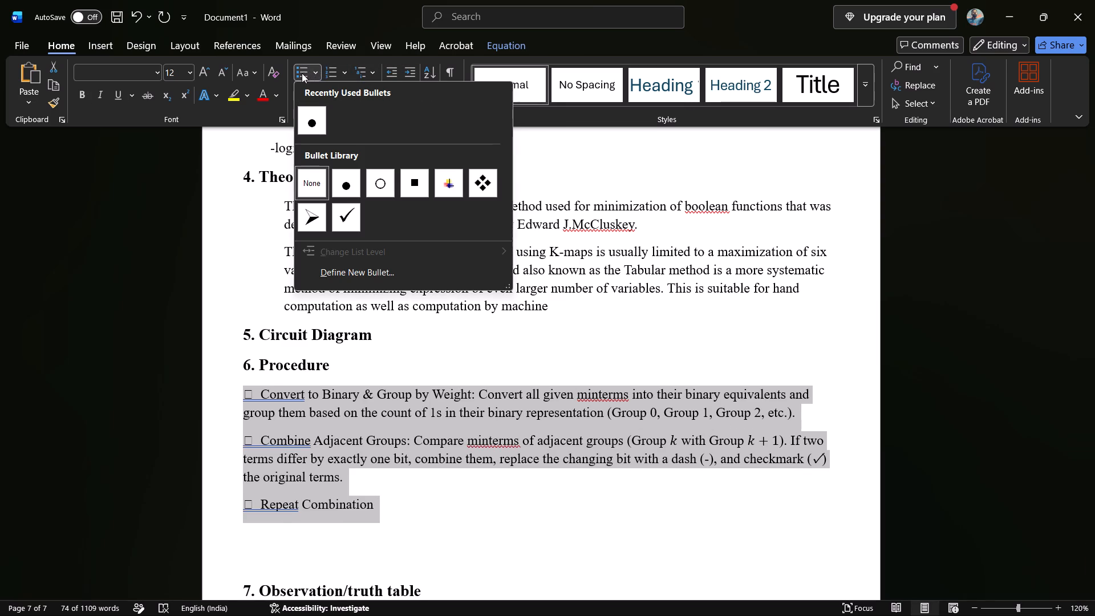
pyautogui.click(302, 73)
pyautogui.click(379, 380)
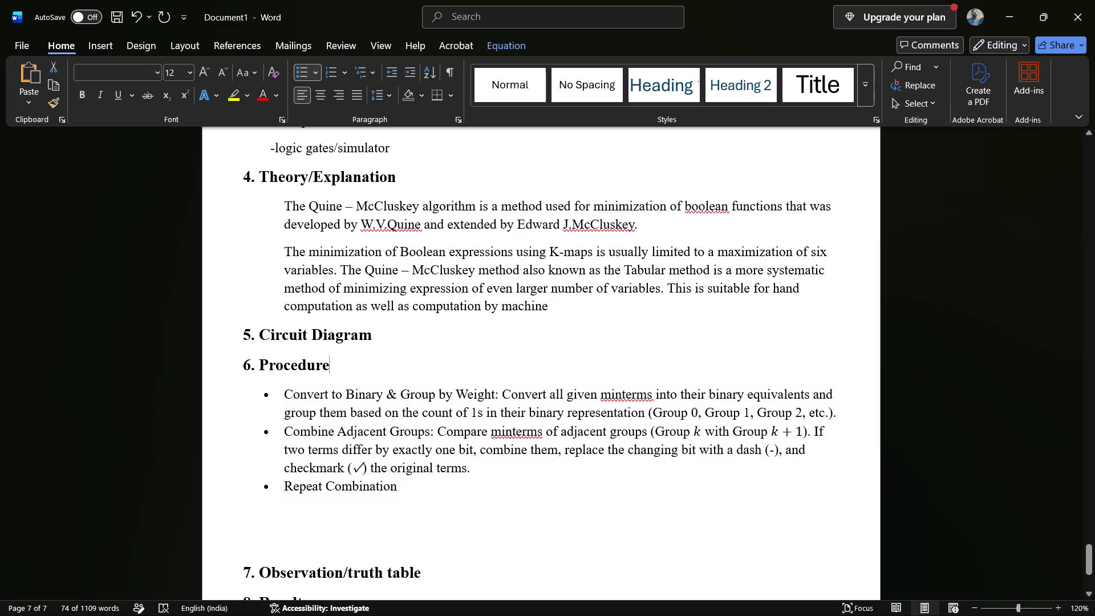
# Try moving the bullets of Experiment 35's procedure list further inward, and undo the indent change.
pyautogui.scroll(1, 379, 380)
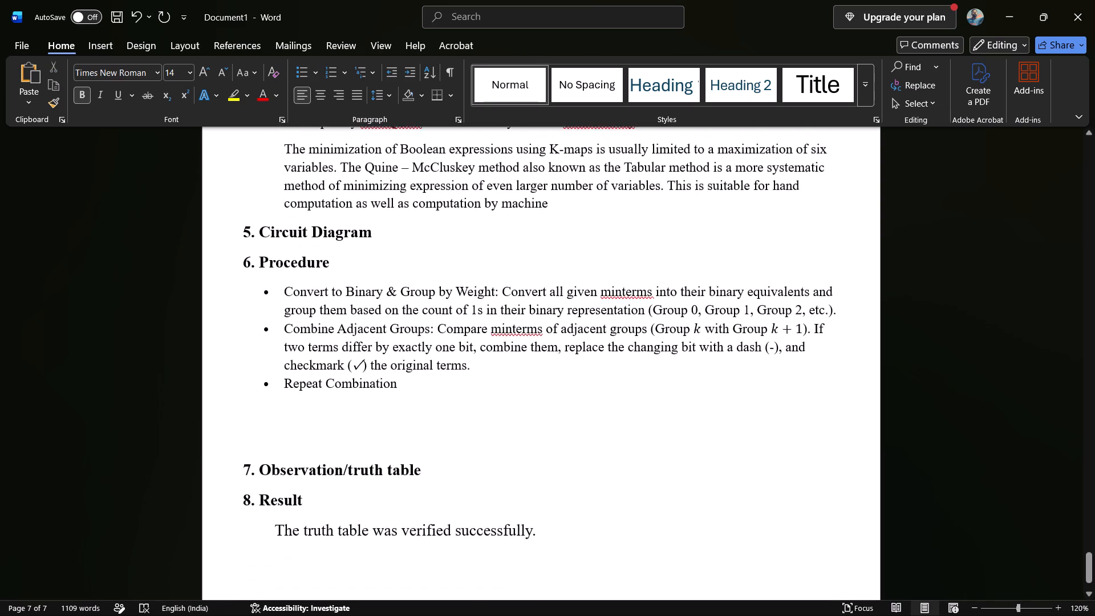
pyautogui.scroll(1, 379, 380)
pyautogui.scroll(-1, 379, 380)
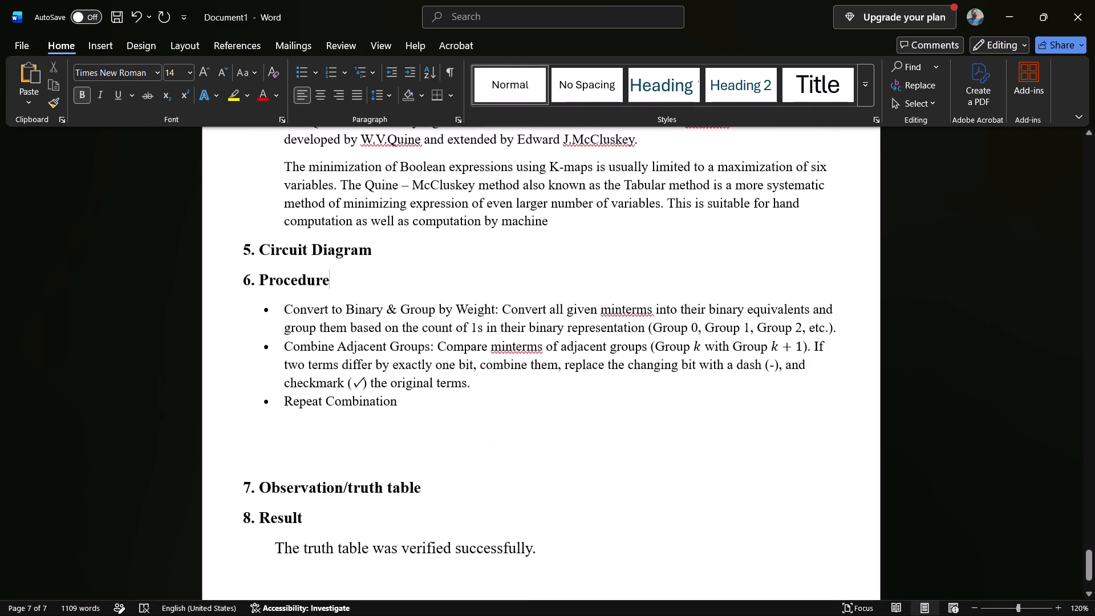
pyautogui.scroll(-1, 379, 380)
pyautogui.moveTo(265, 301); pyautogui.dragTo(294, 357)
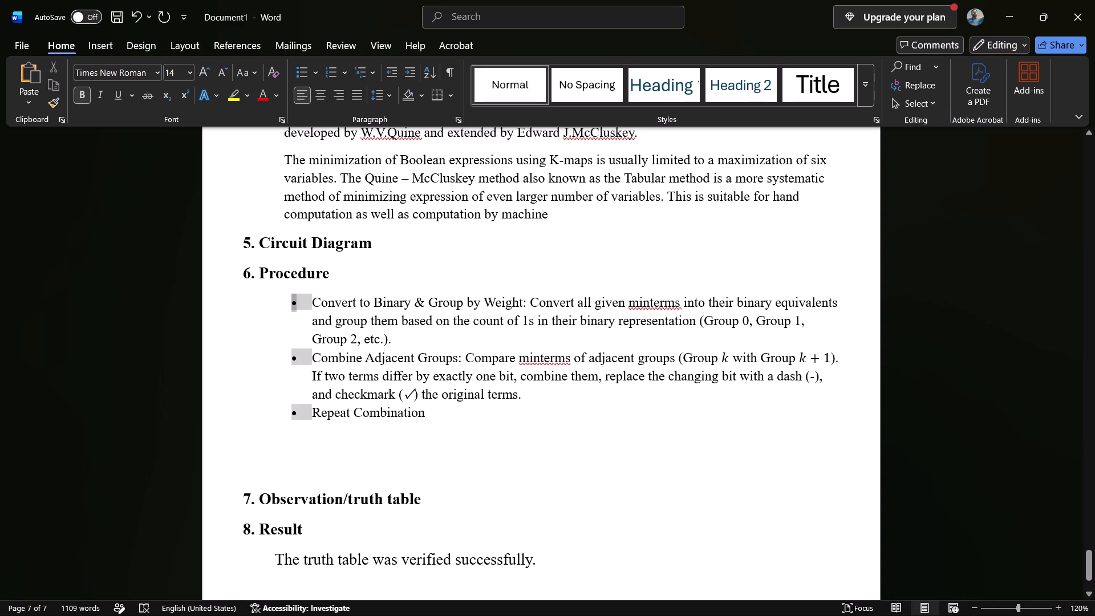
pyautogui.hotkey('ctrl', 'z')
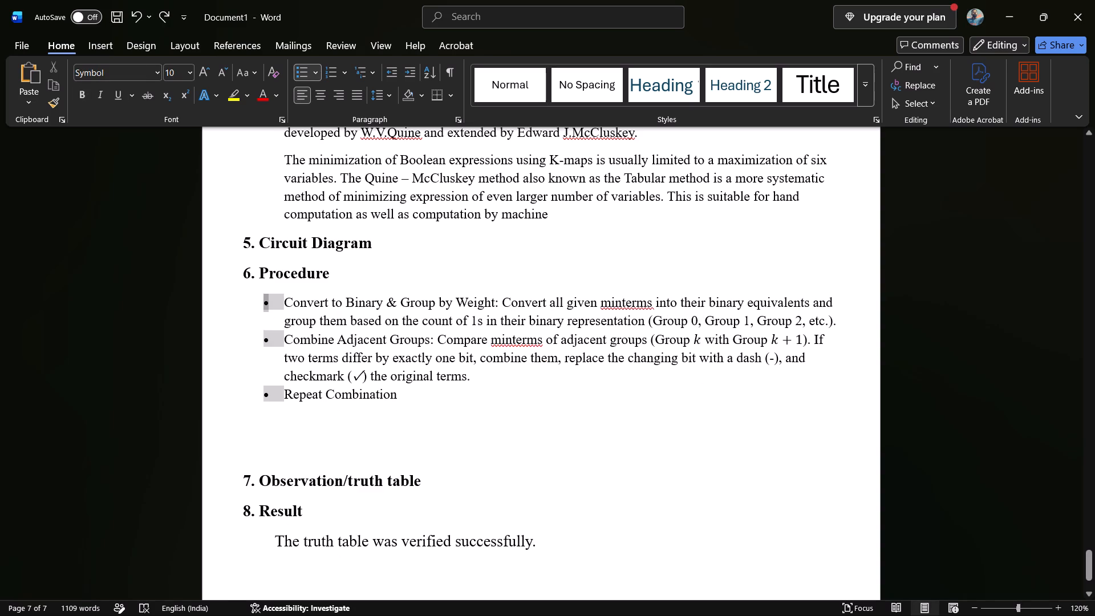
# Change Experiment 35's procedure list to the a), b), c) numbering format.
pyautogui.moveTo(282, 299); pyautogui.dragTo(407, 384)
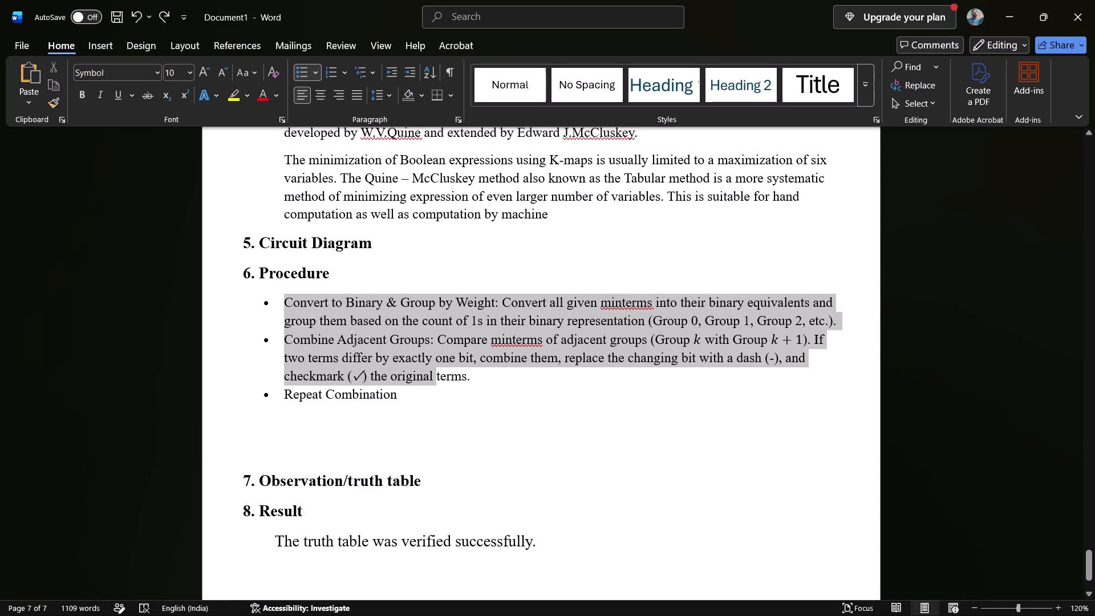
pyautogui.moveTo(407, 384); pyautogui.dragTo(408, 394)
pyautogui.click(535, 373)
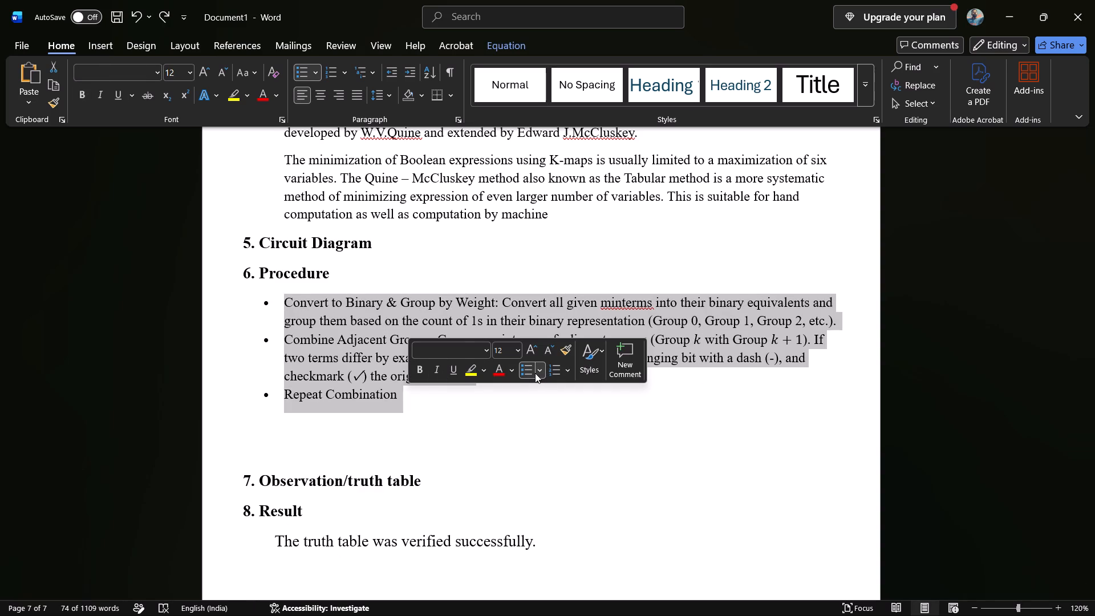
pyautogui.click(566, 372)
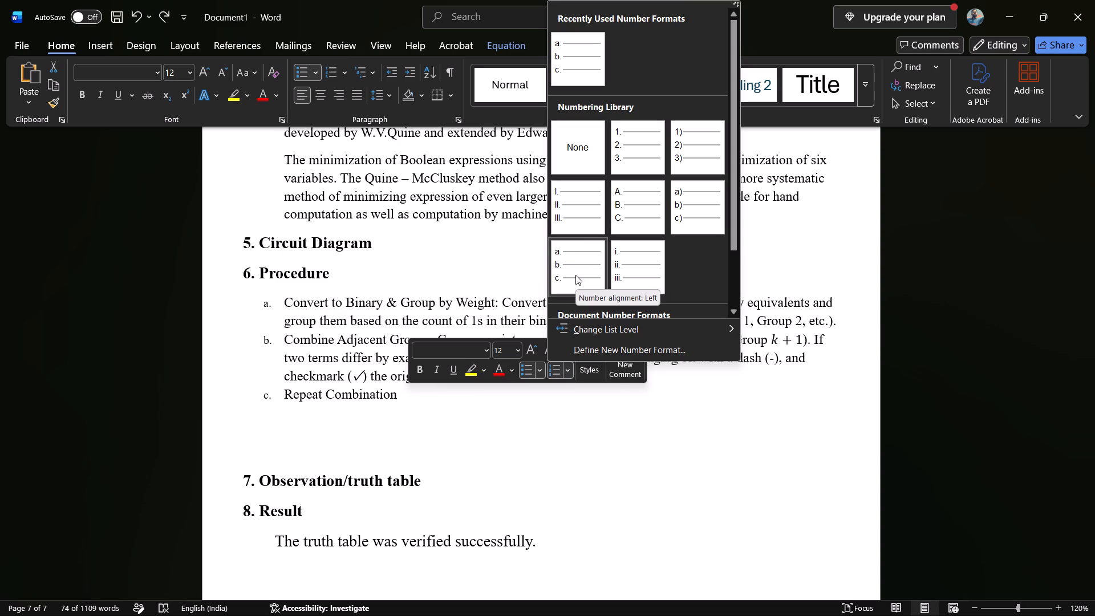
pyautogui.click(680, 206)
pyautogui.click(454, 272)
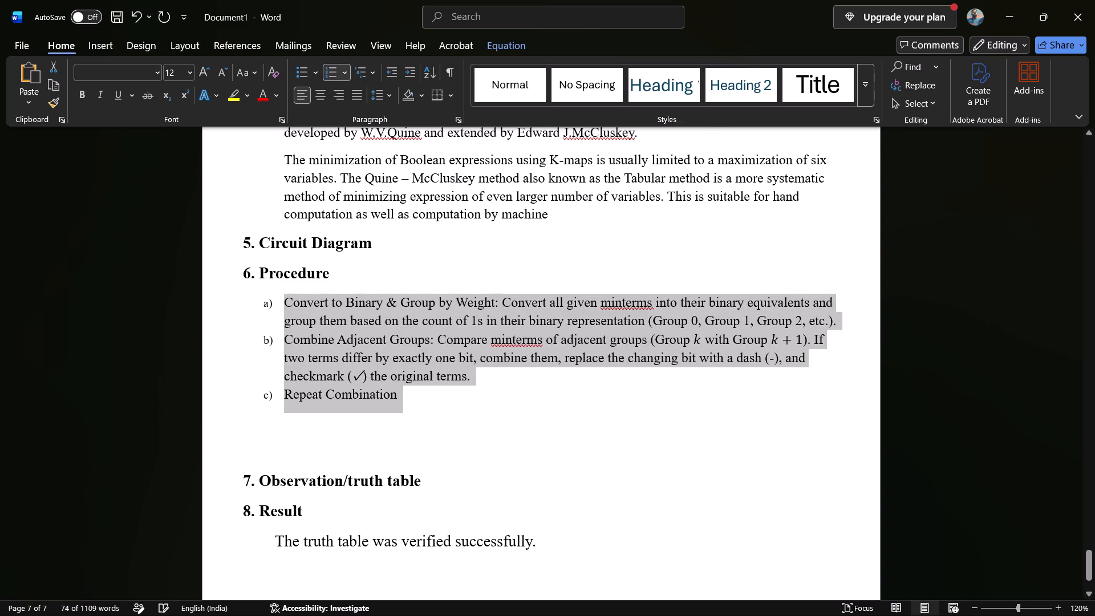
# Change Experiment 34's K-Map procedure list from bullets to the a), b), c) numbering format.
pyautogui.scroll(5, 454, 272)
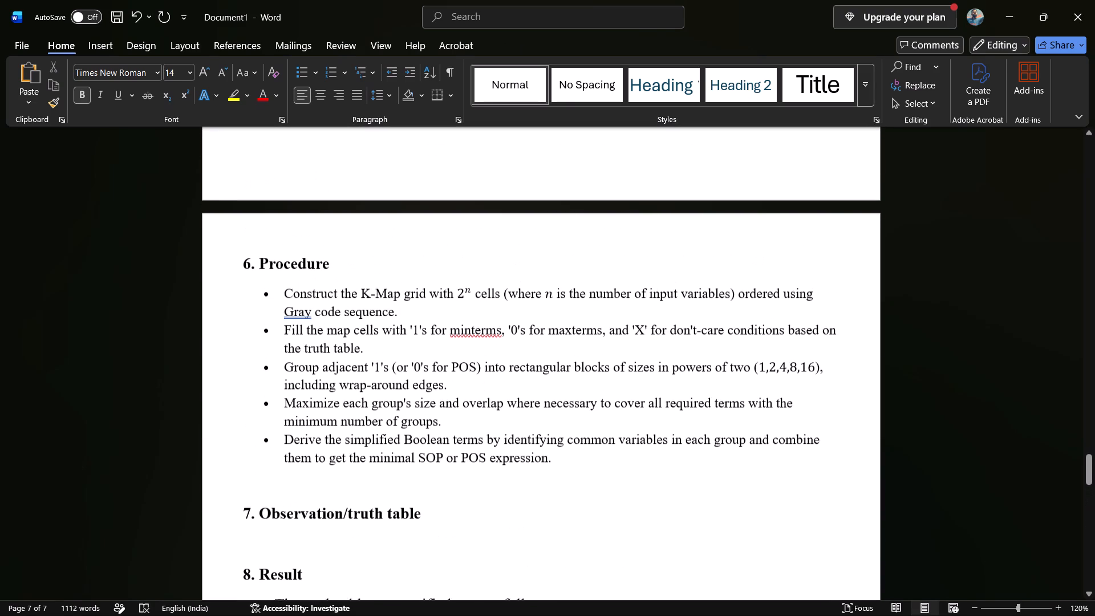
pyautogui.moveTo(283, 301); pyautogui.dragTo(400, 407)
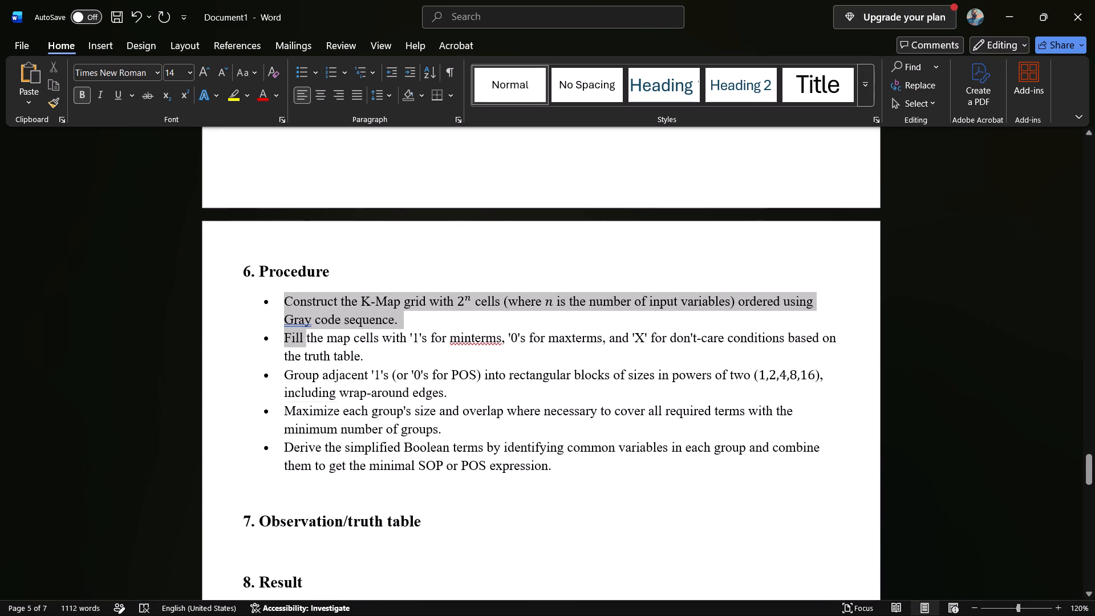
pyautogui.moveTo(400, 407); pyautogui.dragTo(565, 464)
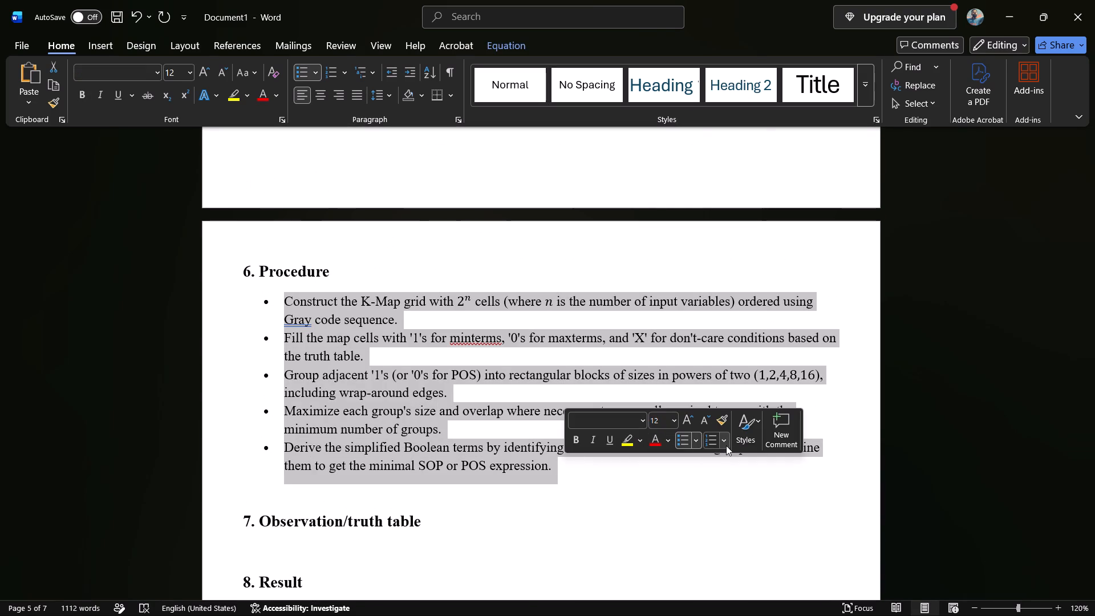
pyautogui.click(725, 445)
pyautogui.click(838, 206)
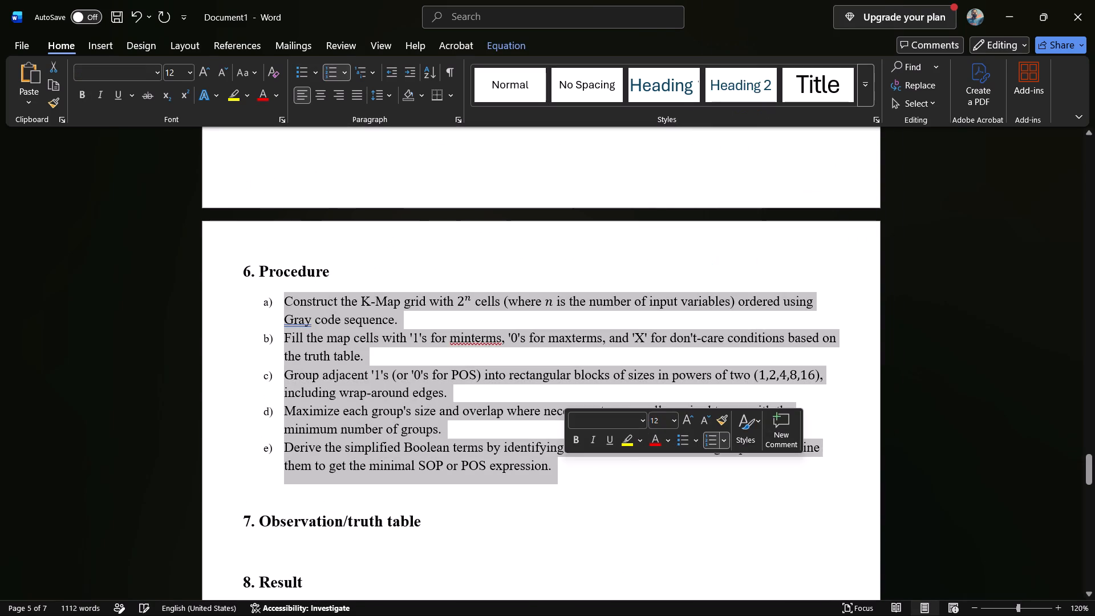
pyautogui.click(577, 260)
# Change the numbering of Experiment 33's CPU design procedure list to the a), b), c) format.
pyautogui.scroll(5, 577, 260)
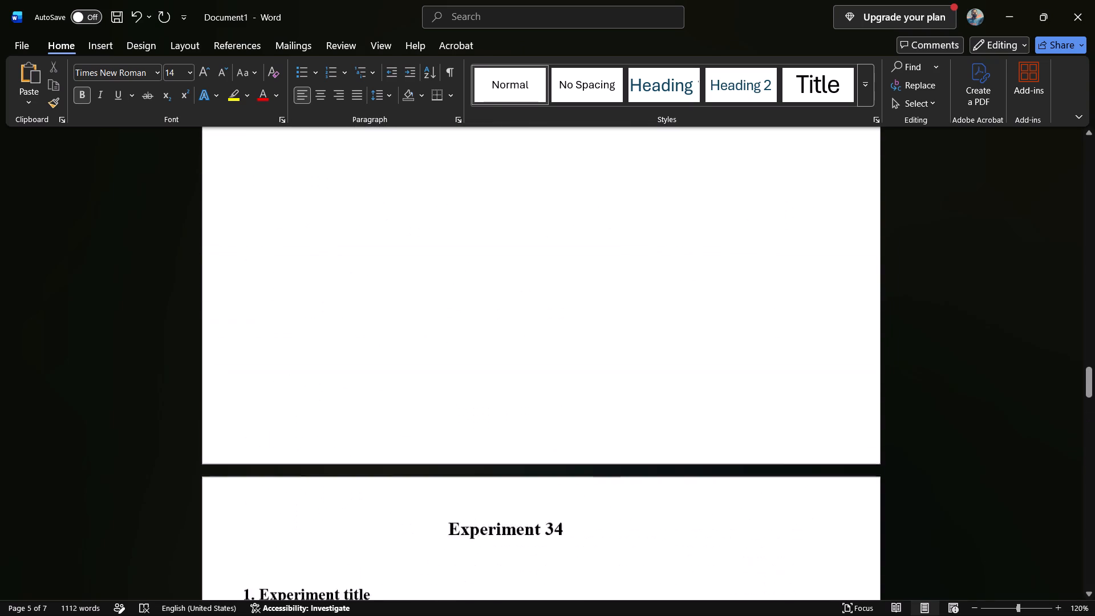
pyautogui.scroll(3, 577, 260)
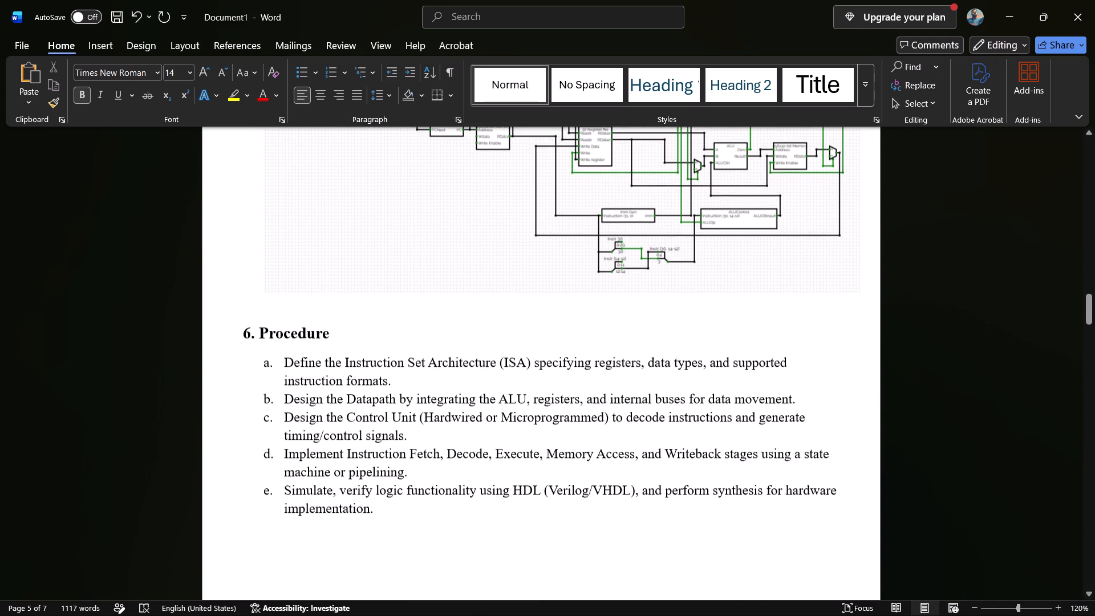
pyautogui.moveTo(286, 366); pyautogui.dragTo(375, 485)
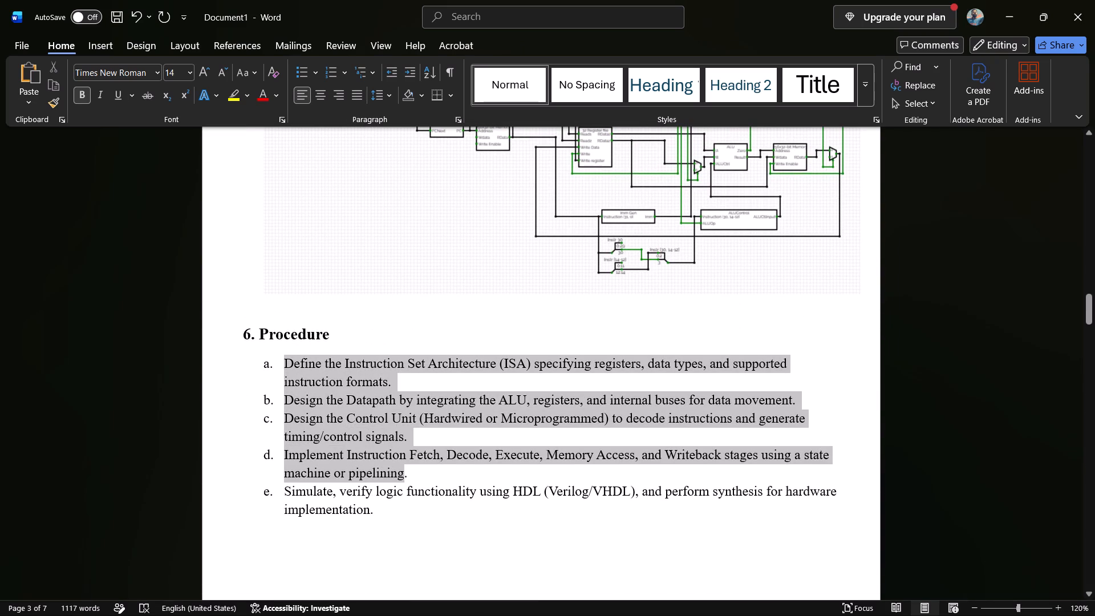
pyautogui.moveTo(375, 485); pyautogui.dragTo(383, 510)
pyautogui.click(544, 483)
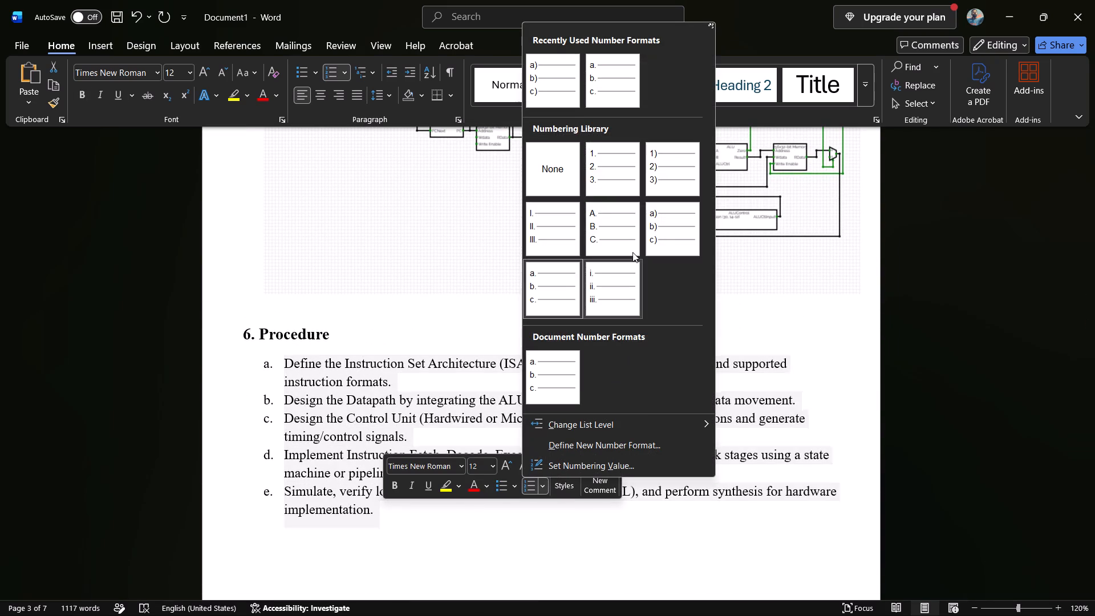
pyautogui.click(651, 220)
pyautogui.click(392, 309)
# Review the document from Experiment 33's Result through Experiment 34 to Experiment 35's Procedure, checking the sections and list formatting.
pyautogui.scroll(-2, 392, 309)
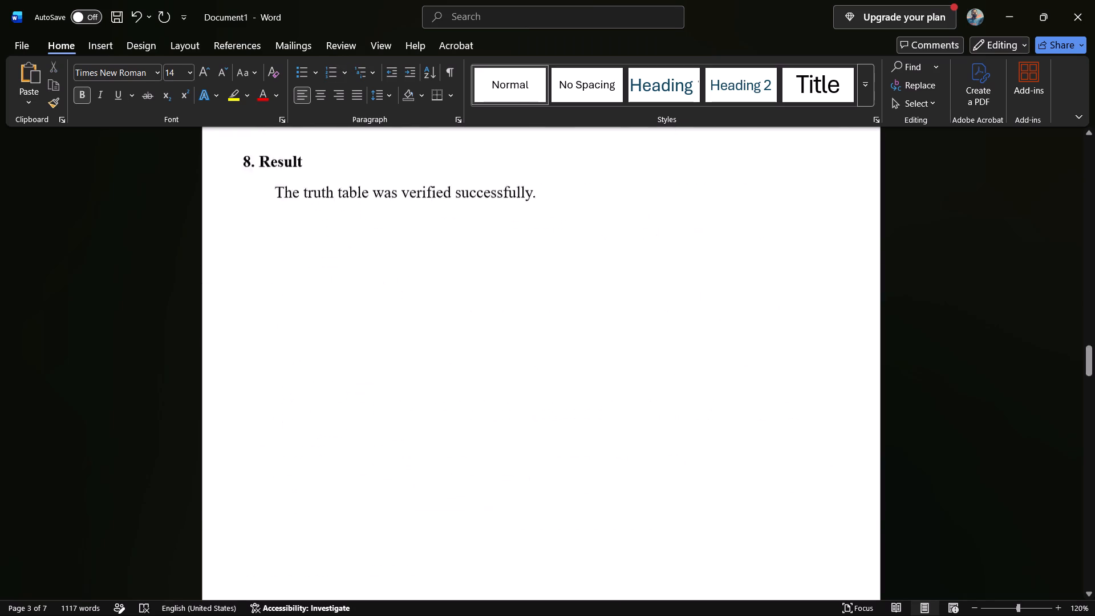
pyautogui.scroll(-4, 392, 309)
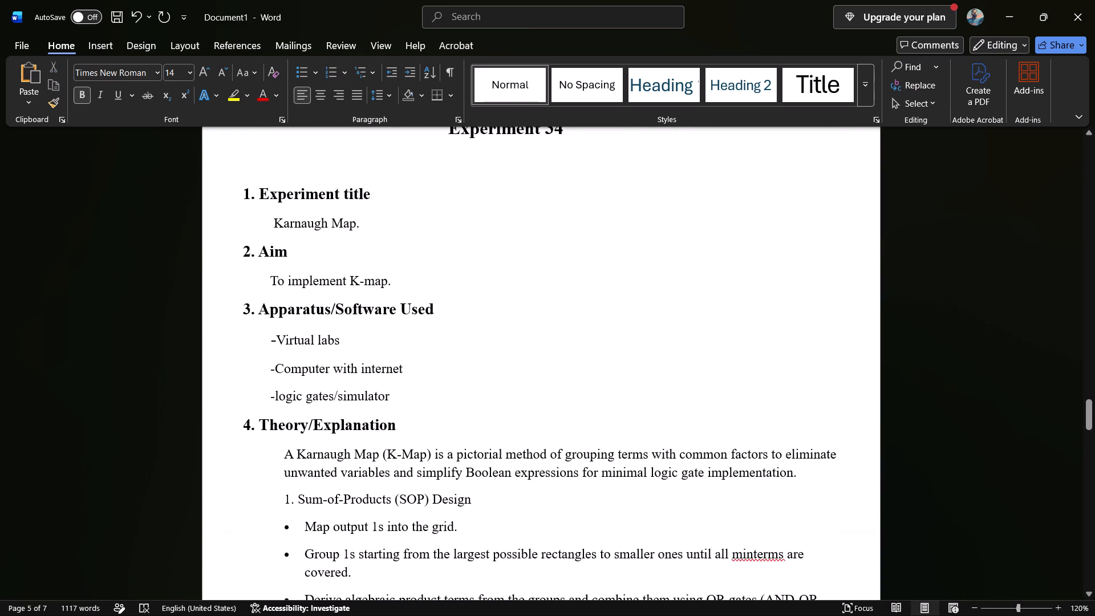
pyautogui.scroll(-2, 392, 309)
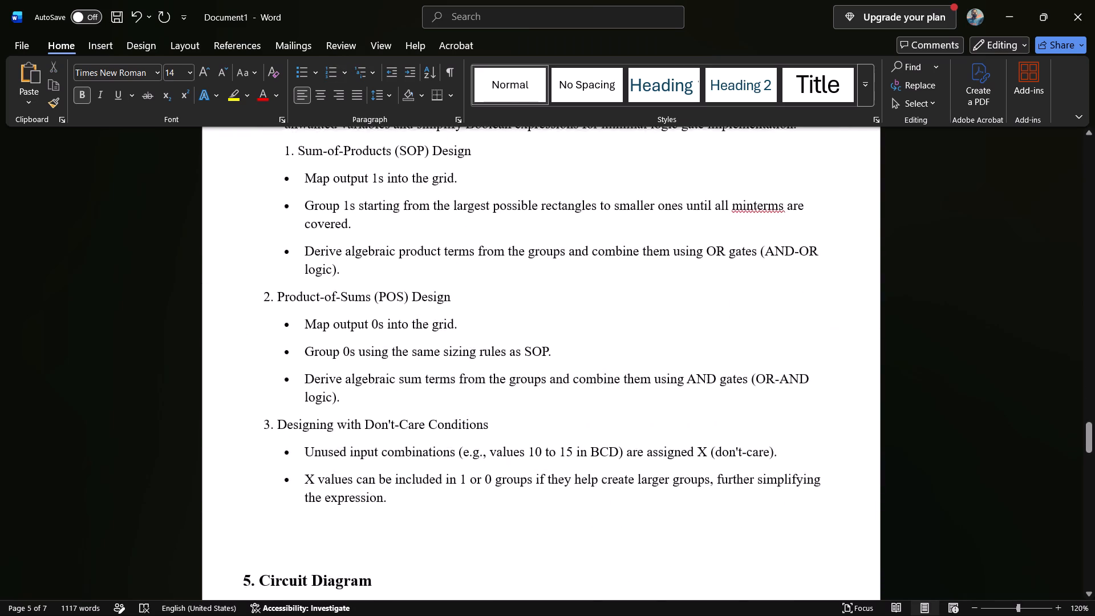
pyautogui.scroll(-6, 392, 309)
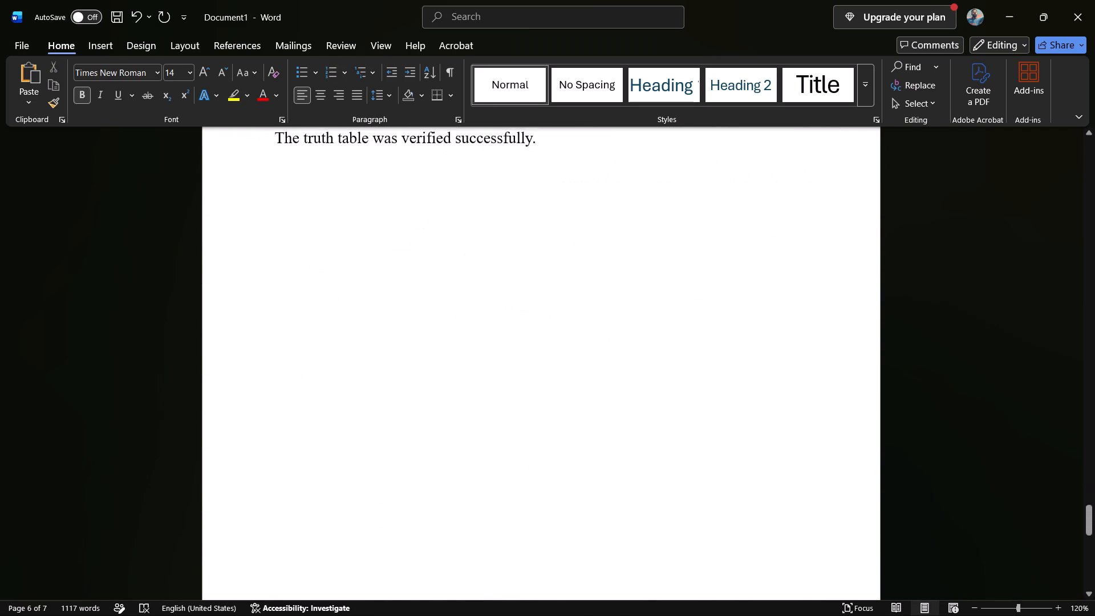
pyautogui.scroll(-2, 392, 309)
pyautogui.scroll(-19, 392, 309)
pyautogui.scroll(1, 392, 309)
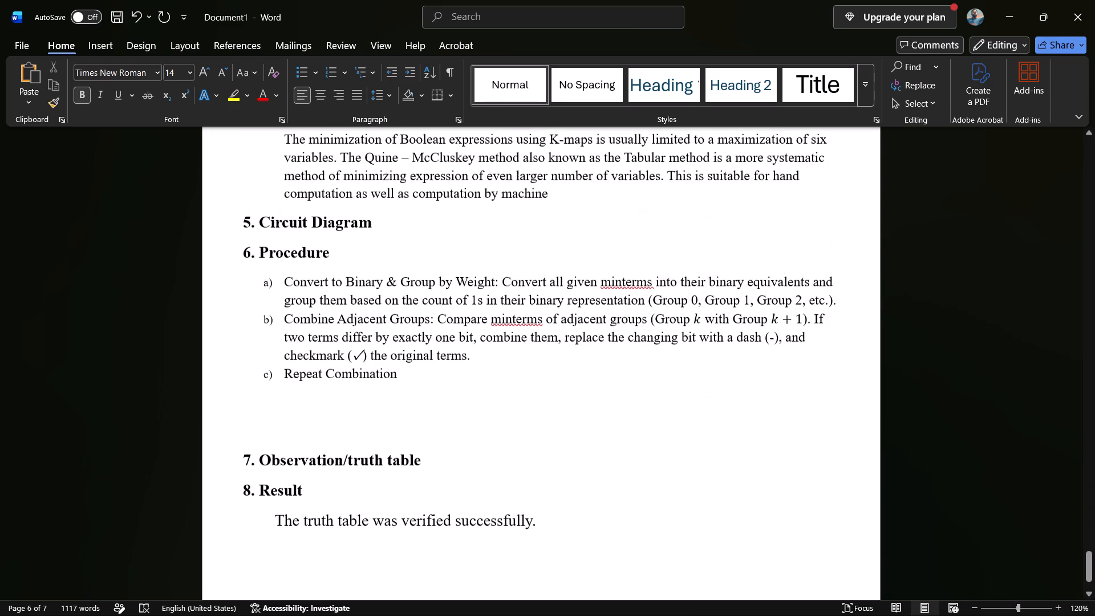
# Insert a blank line beneath Experiment 35's Observation/truth table heading.
pyautogui.scroll(2, 392, 309)
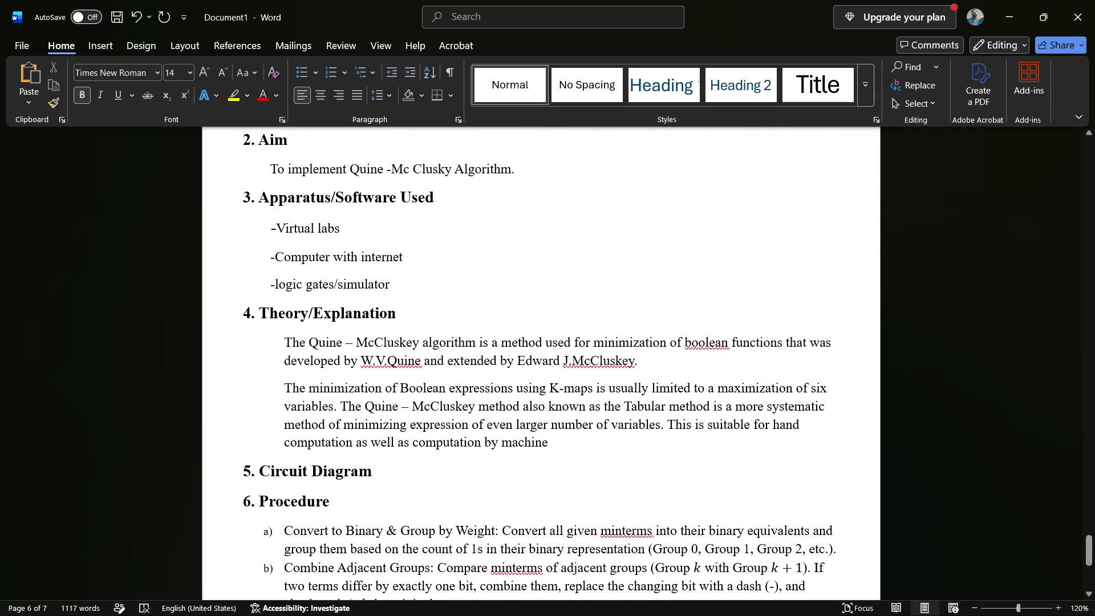
pyautogui.scroll(1, 392, 309)
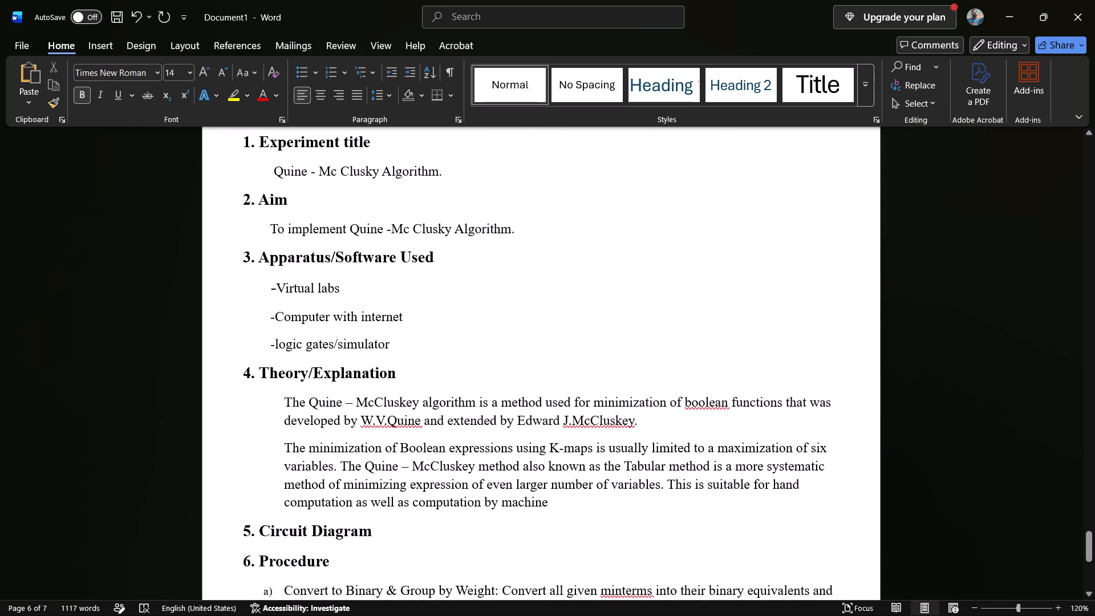
pyautogui.scroll(1, 392, 309)
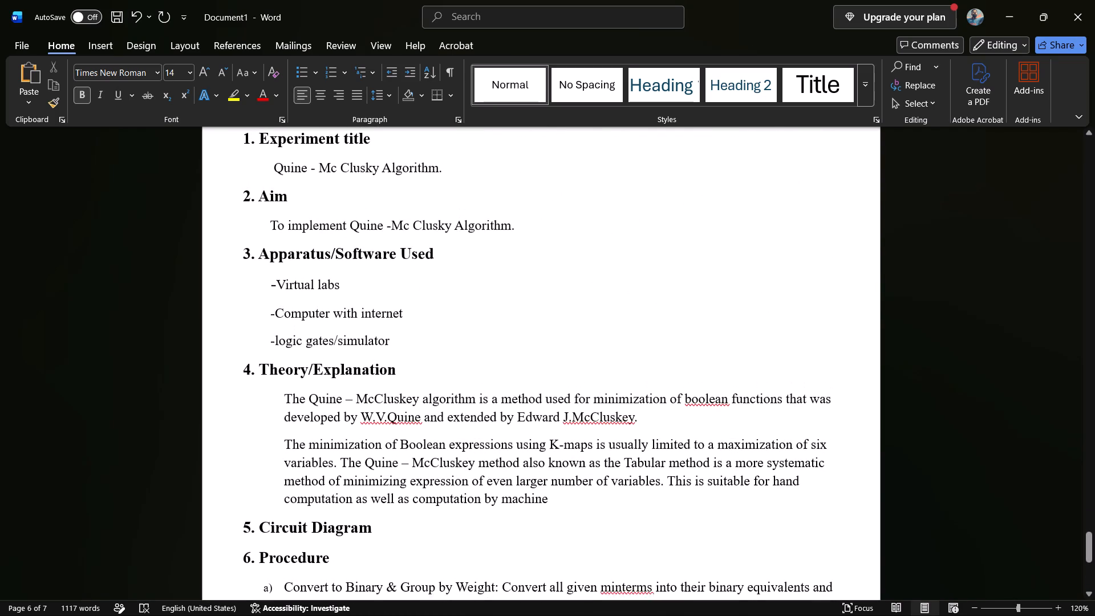
pyautogui.scroll(1, 392, 309)
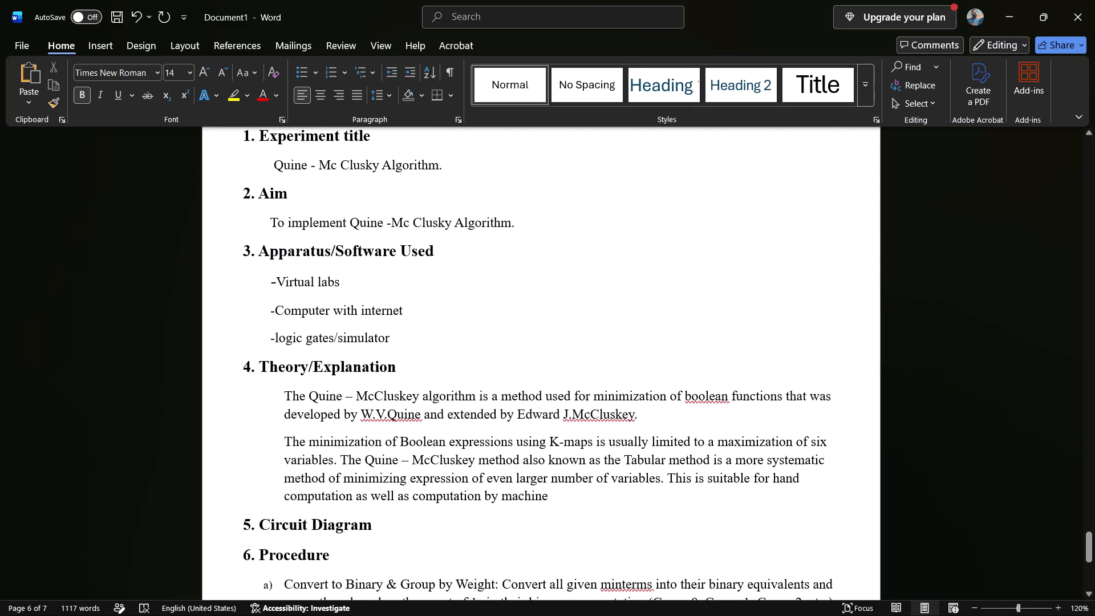
pyautogui.scroll(-2, 392, 309)
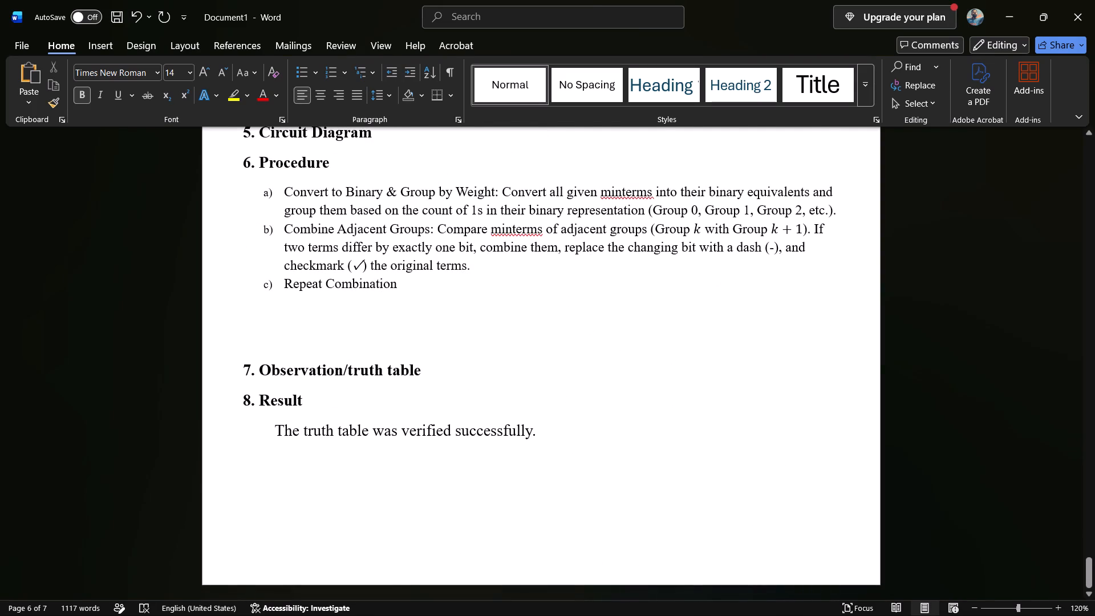
pyautogui.click(434, 366)
pyautogui.press('Return')
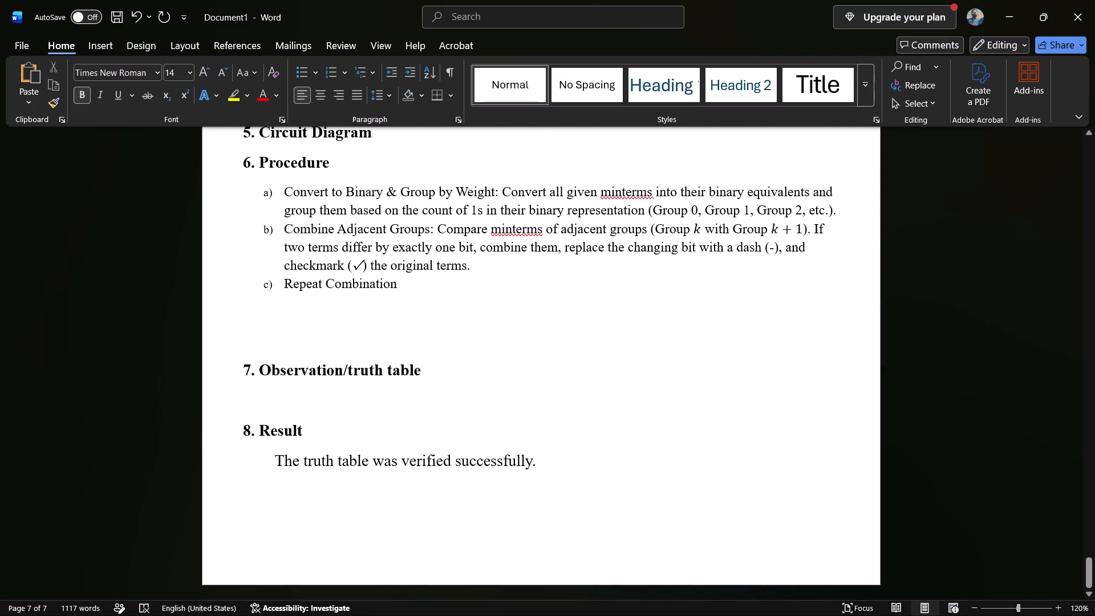
# Switch to the browser's CircuitVerse simulator and capture a screenshot of the whole circuit, from inputs w, x, y, z to outputs F3–F0.
pyautogui.scroll(1, 275, 376)
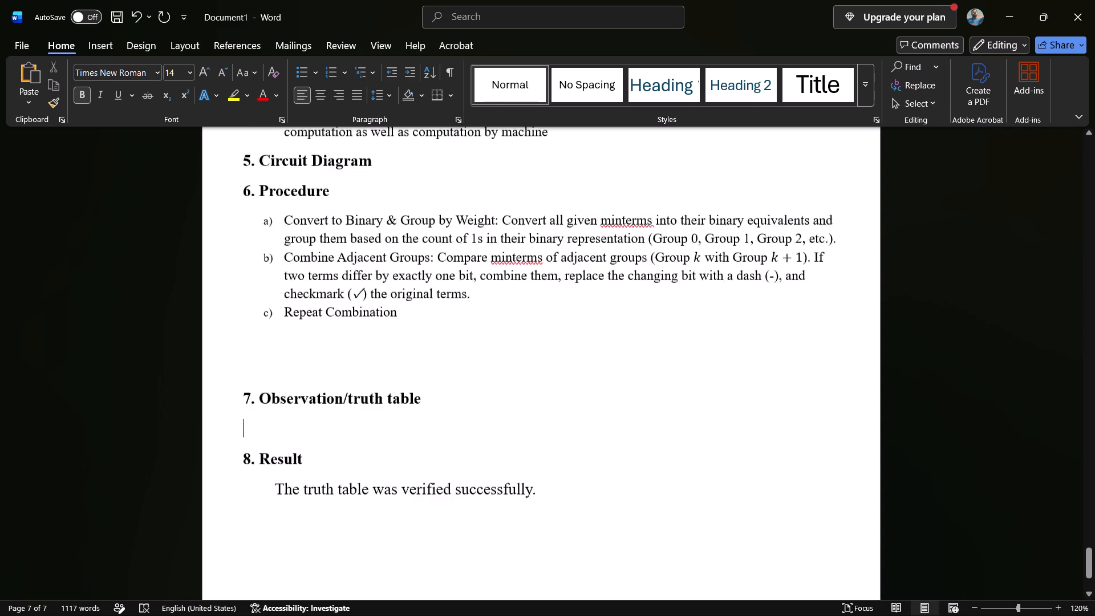
pyautogui.scroll(1, 275, 376)
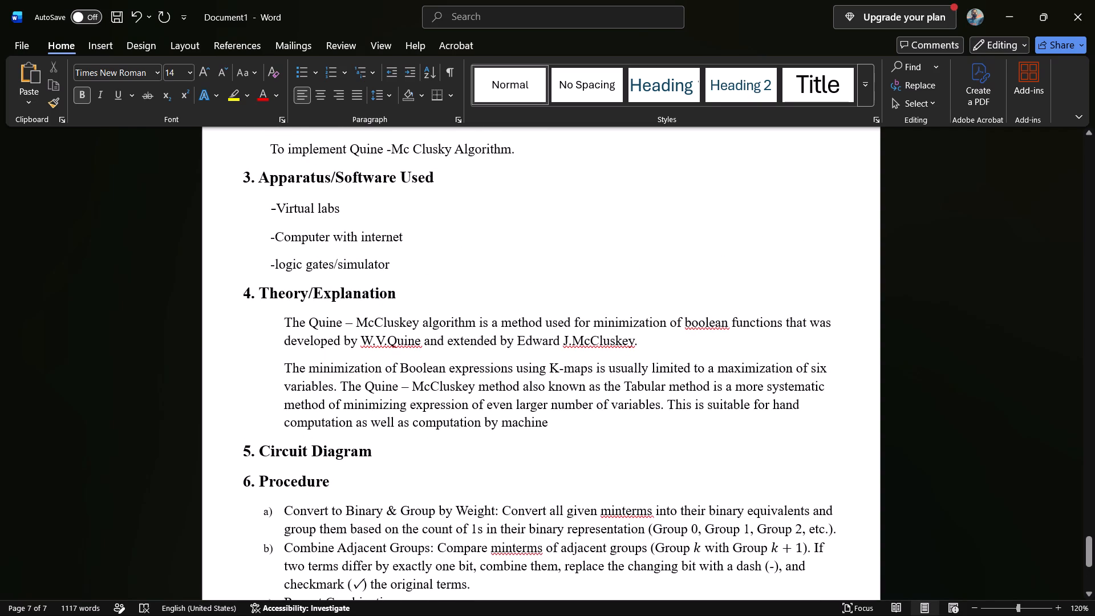
pyautogui.click(377, 453)
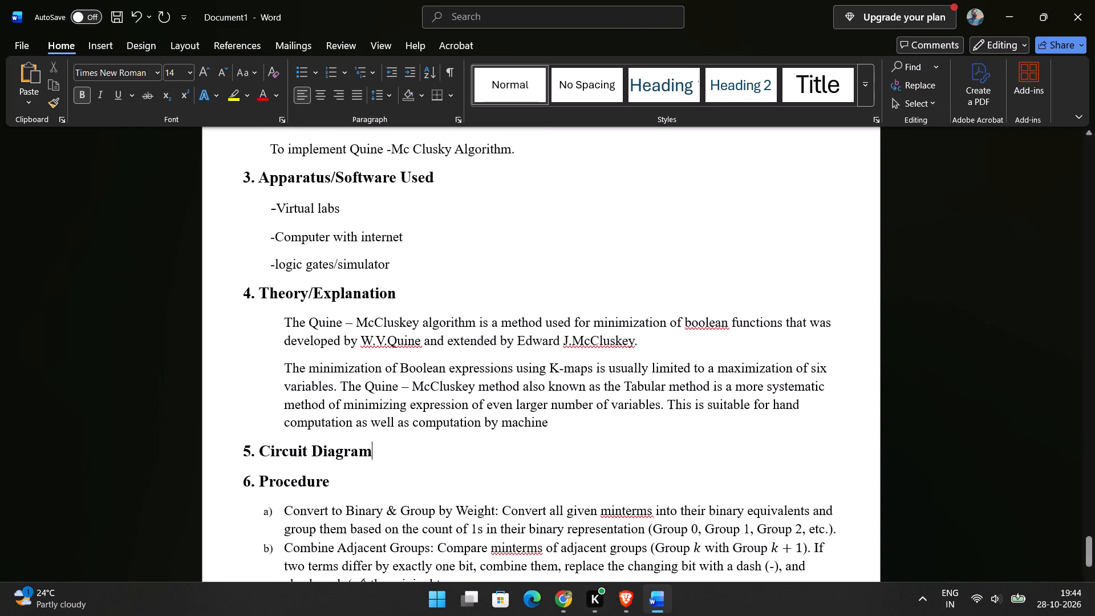
pyautogui.click(620, 601)
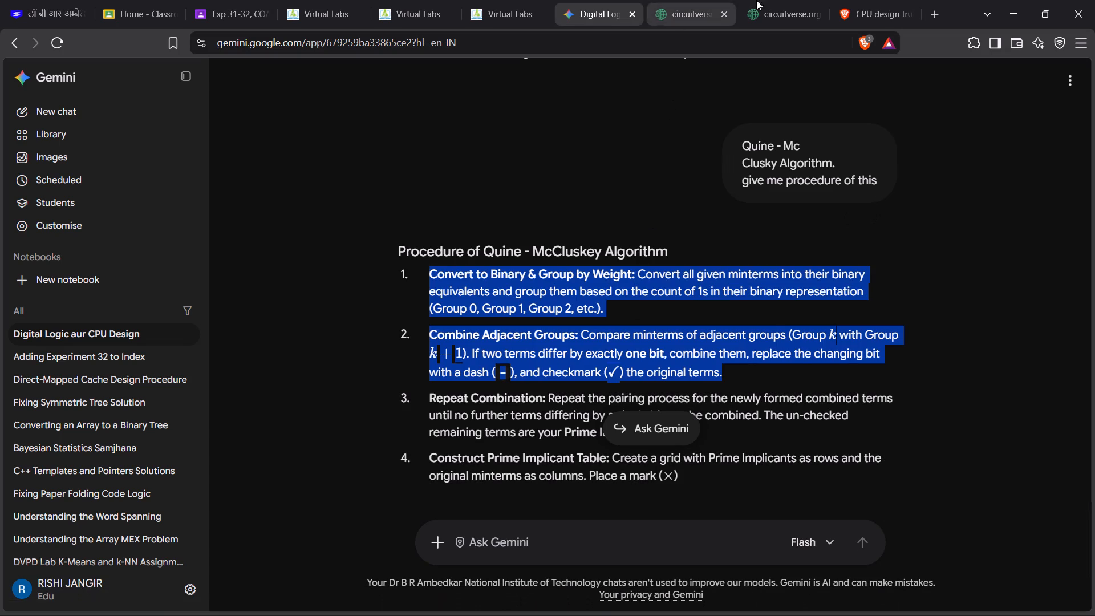
pyautogui.click(769, 0)
pyautogui.click(683, 0)
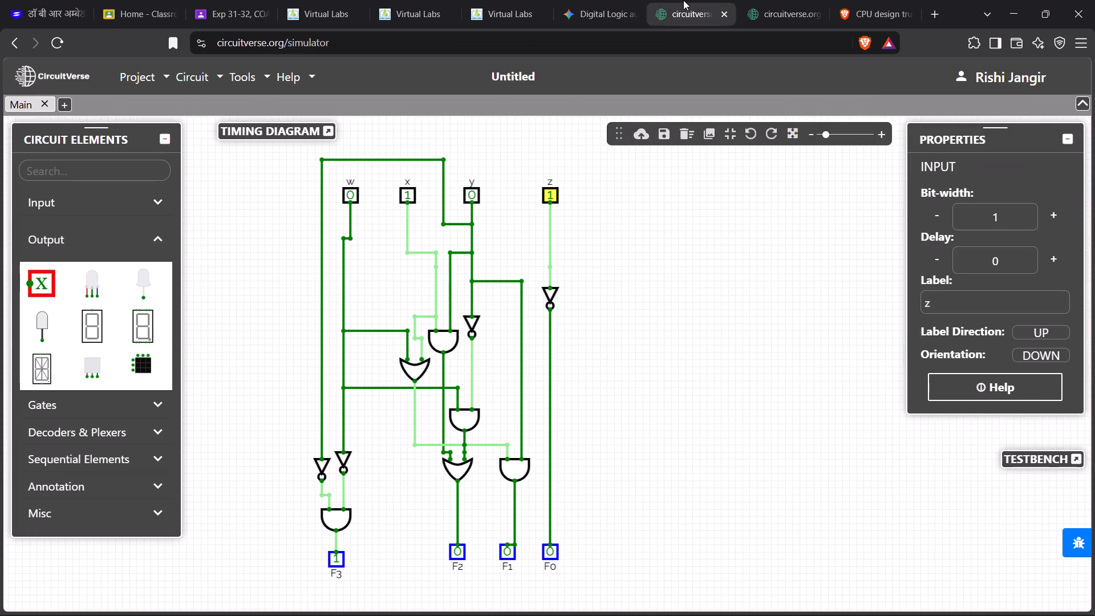
pyautogui.click(583, 218)
pyautogui.press('Print')
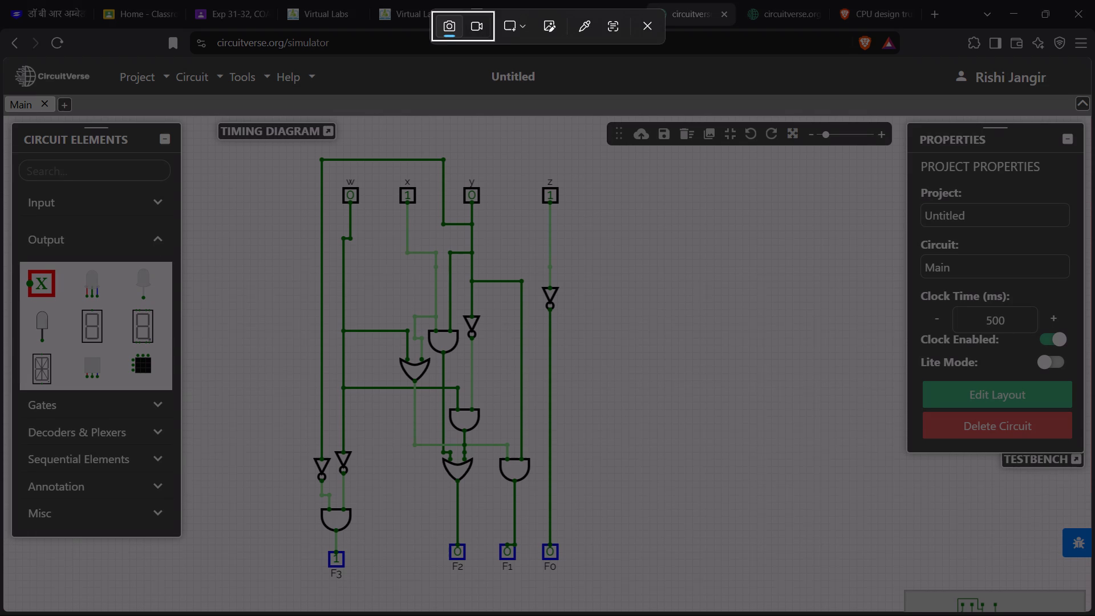
pyautogui.moveTo(307, 149); pyautogui.dragTo(411, 265)
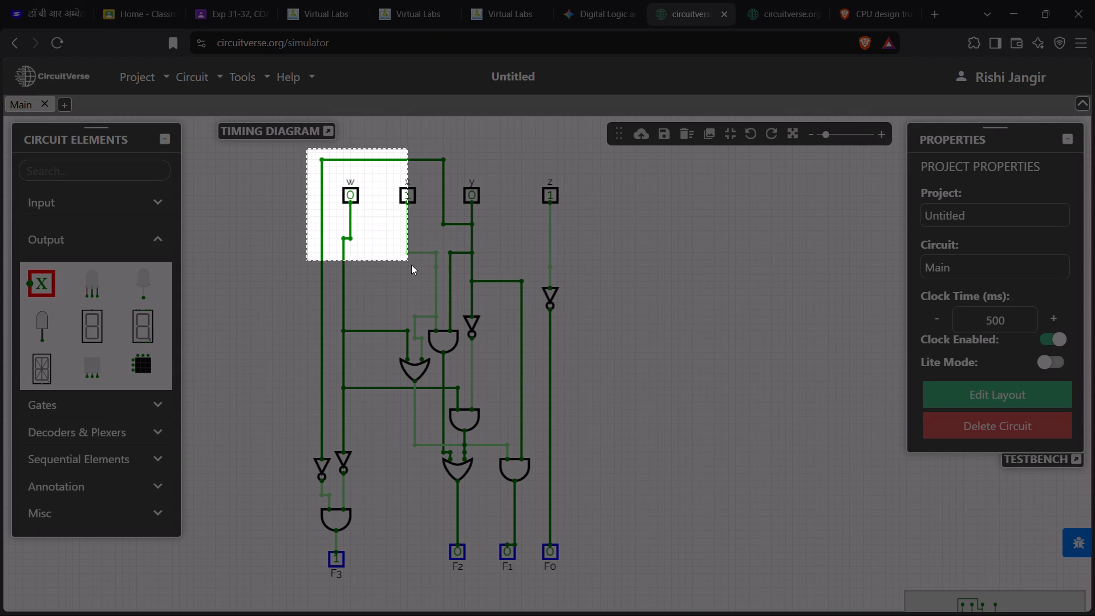
pyautogui.moveTo(411, 265); pyautogui.dragTo(605, 592)
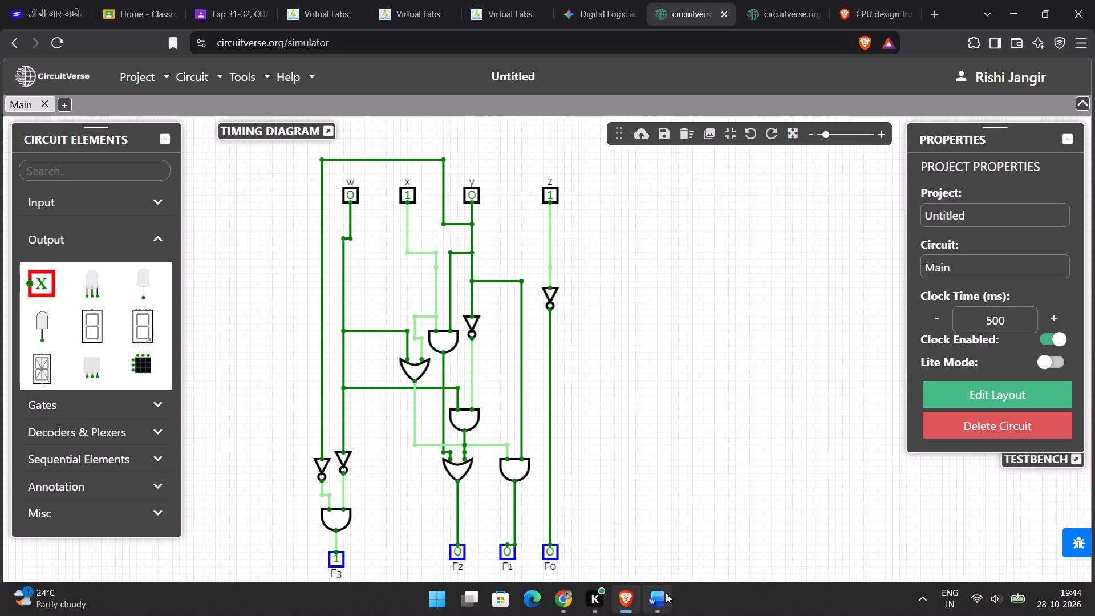
# Back in Word, add three blank lines above Experiment 34's Circuit Diagram heading to push it onto the following page.
pyautogui.click(665, 593)
pyautogui.scroll(4, 557, 406)
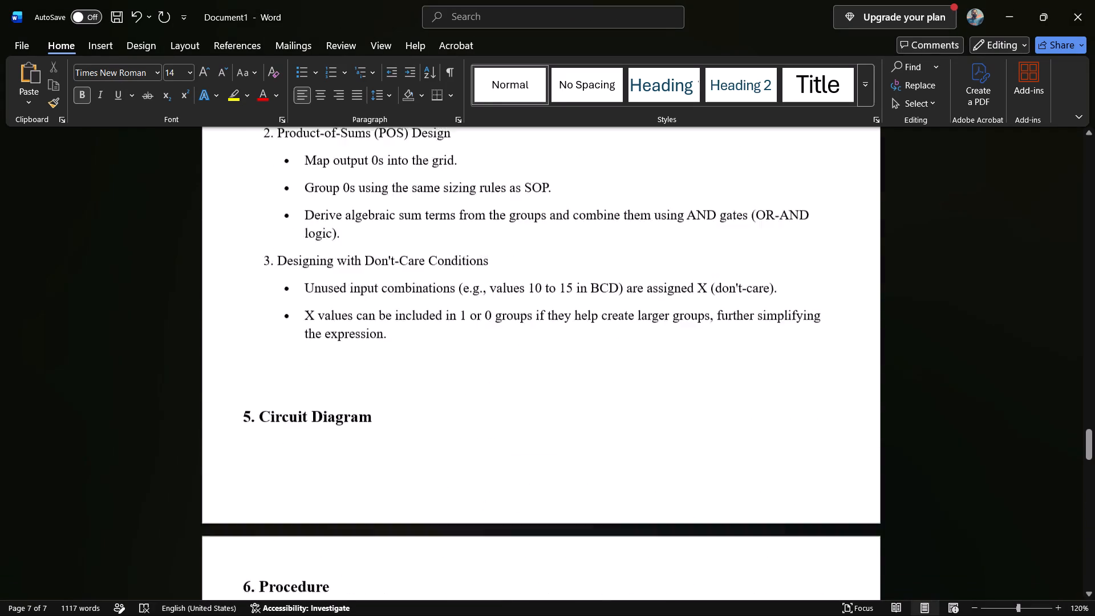
pyautogui.scroll(4, 557, 406)
pyautogui.scroll(-1, 558, 395)
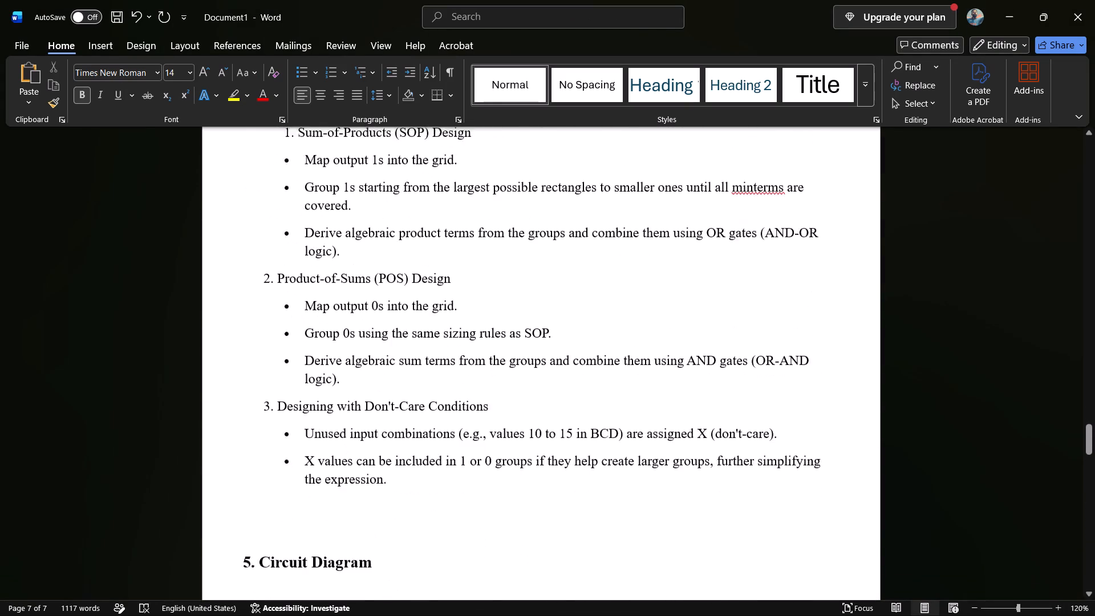
pyautogui.scroll(-2, 558, 395)
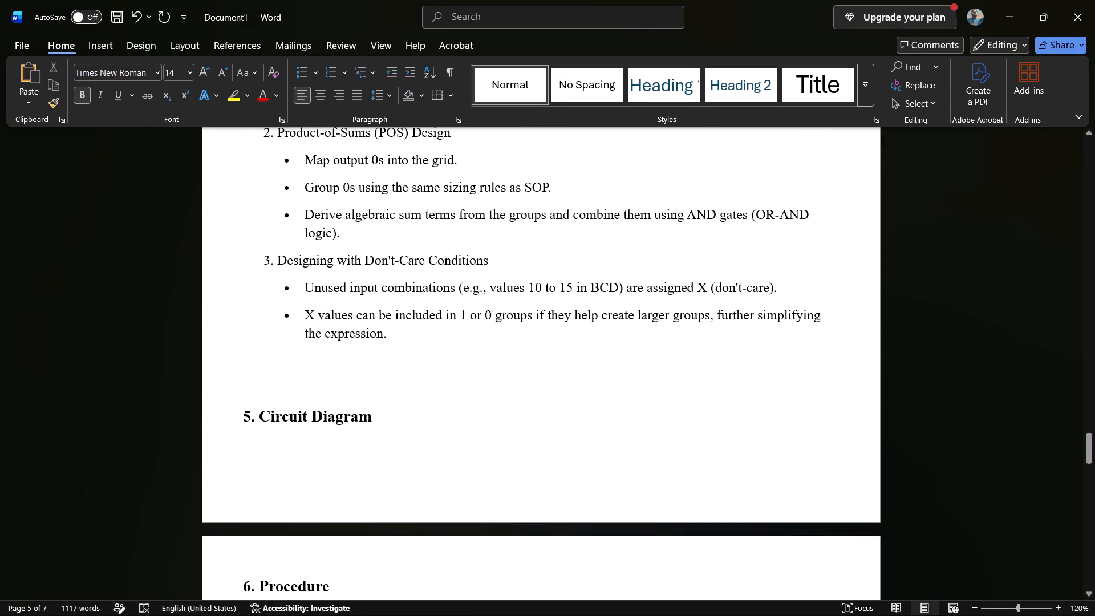
pyautogui.click(378, 393)
pyautogui.press('Return')
pyautogui.press('Return')
pyautogui.press('Return')
# Paste the captured circuit screenshot on a new line beneath Experiment 34's Circuit Diagram heading.
pyautogui.scroll(-1, 378, 393)
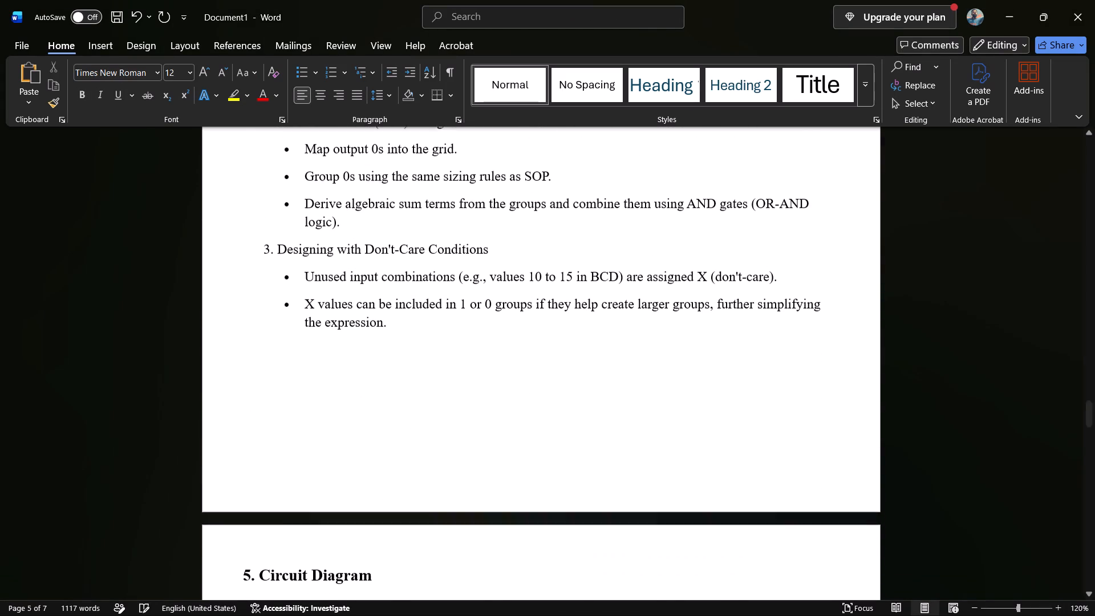
pyautogui.scroll(-1, 378, 393)
pyautogui.click(399, 436)
pyautogui.press('Return')
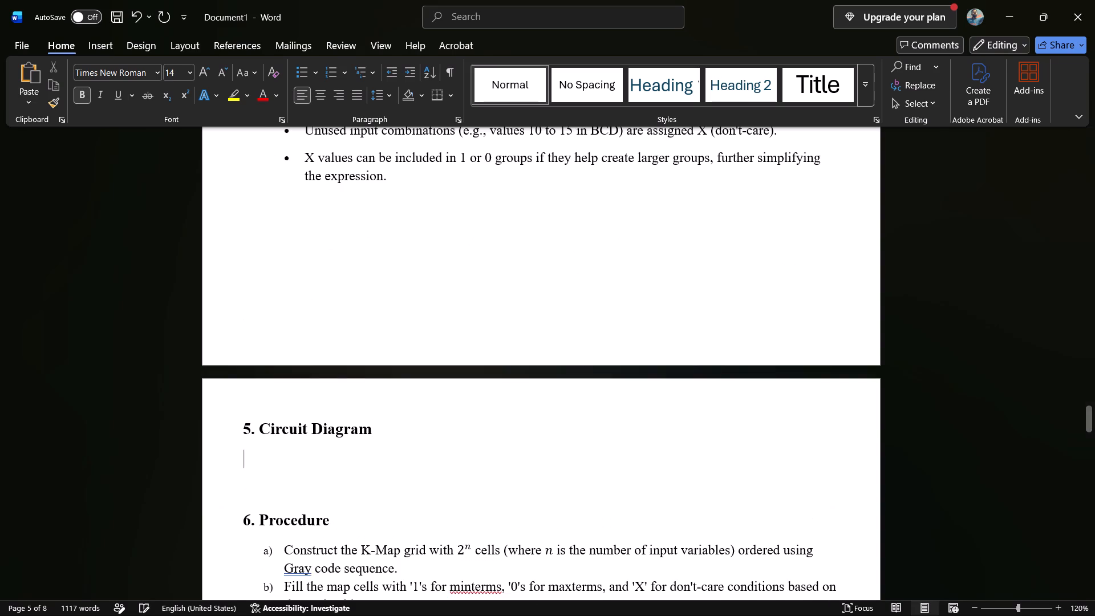
pyautogui.hotkey('ctrl', 'v')
pyautogui.click(423, 443)
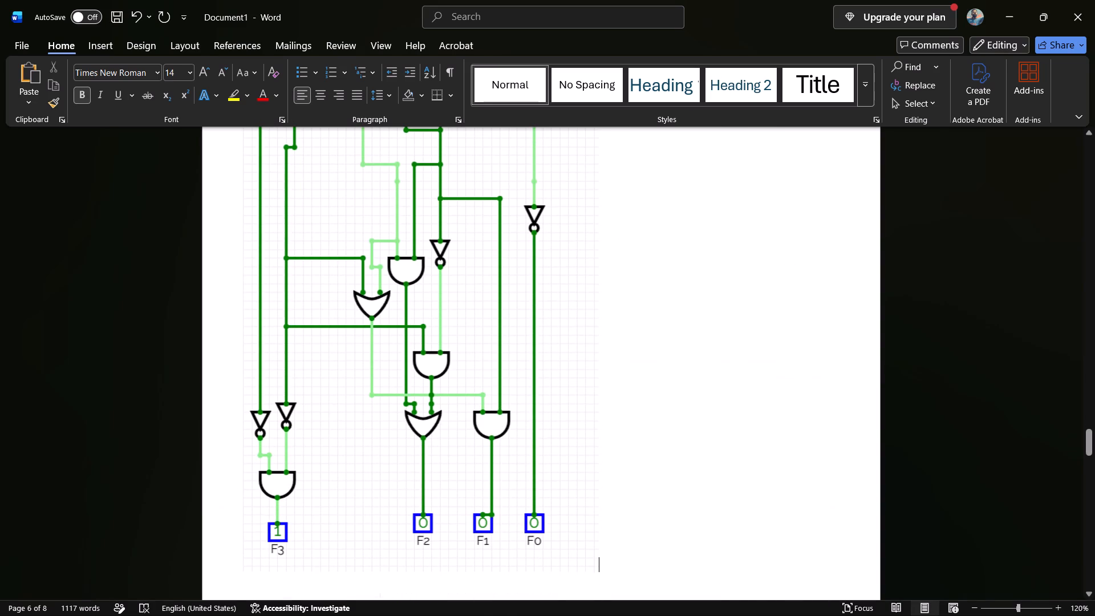
# Shrink the pasted circuit image proportionally to about 7.2 cm high.
pyautogui.moveTo(598, 573); pyautogui.dragTo(478, 179)
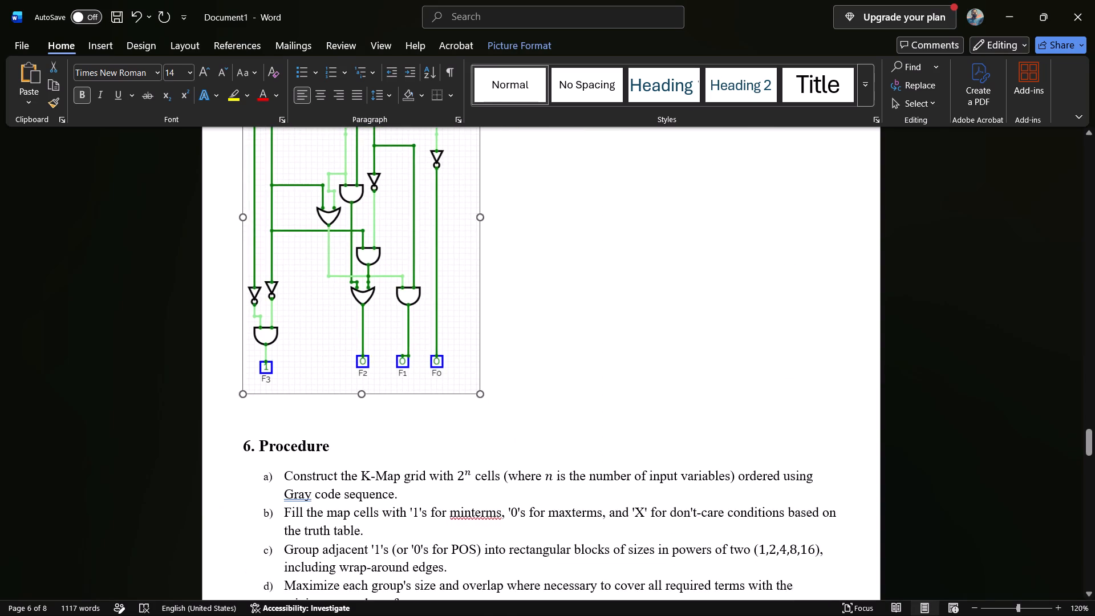
pyautogui.moveTo(478, 179); pyautogui.dragTo(398, 141)
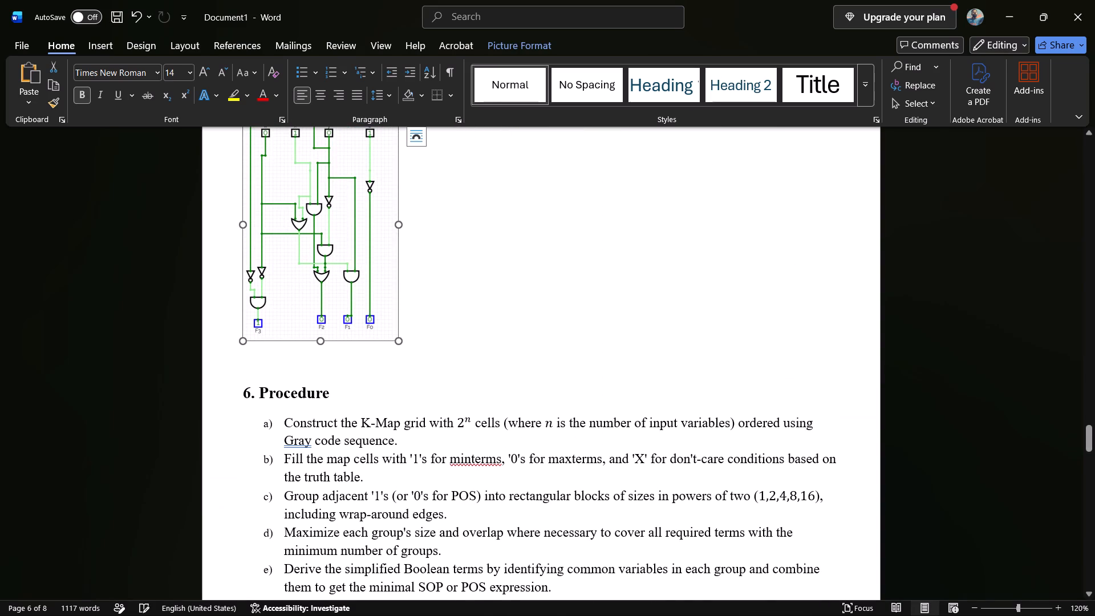
# Set the circuit image's text wrapping to Square.
pyautogui.scroll(1, 446, 240)
pyautogui.click(317, 412)
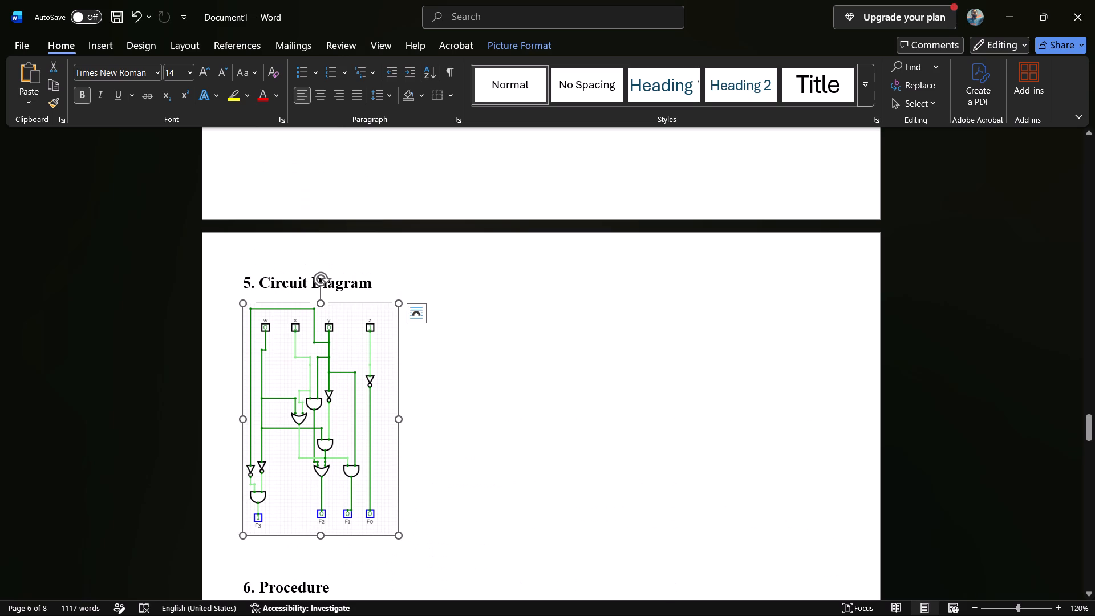
pyautogui.click(420, 317)
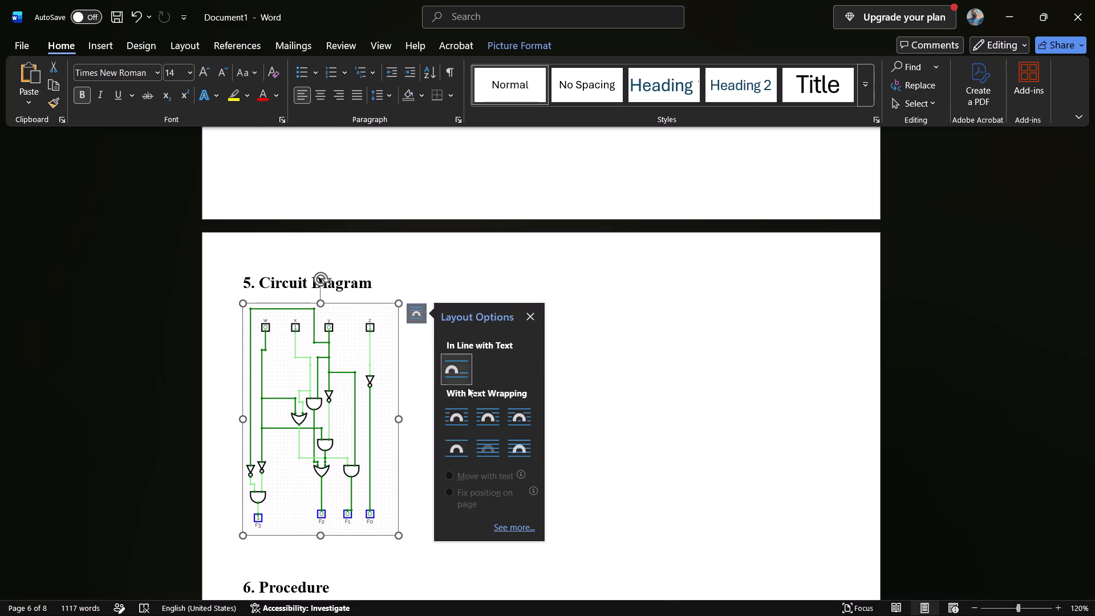
pyautogui.click(454, 418)
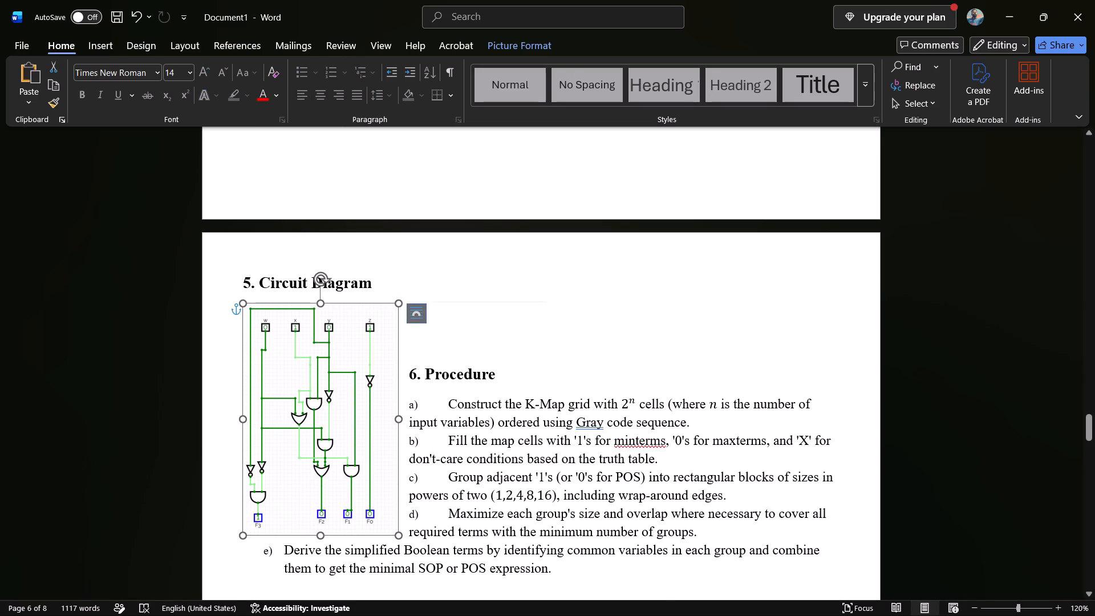
# Add six blank lines above Experiment 34's Procedure heading so the heading and its list start below the circuit image.
pyautogui.click(425, 357)
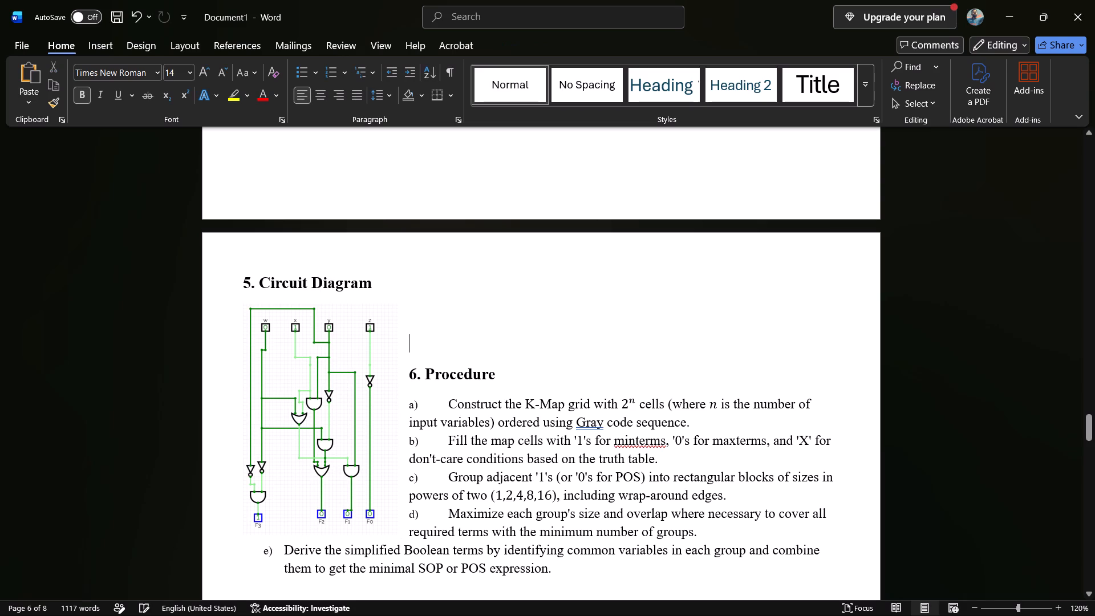
pyautogui.press('Return')
pyautogui.press('Return')
pyautogui.press('Return')
pyautogui.press('Return')
pyautogui.press('Return')
pyautogui.press('Return')
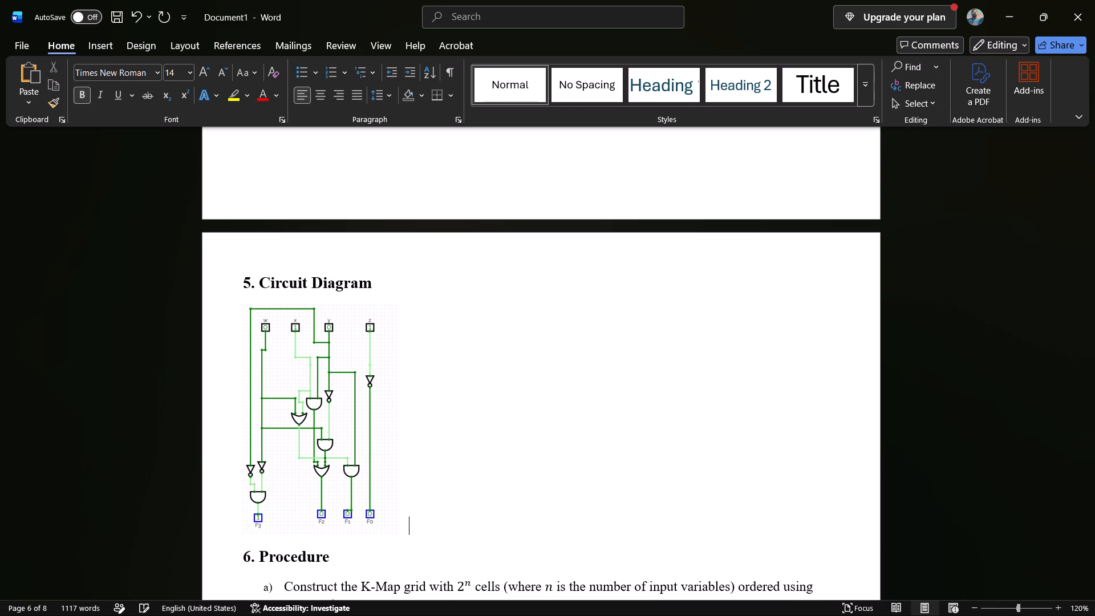
# Move the circuit image inward from the page's left margin, keeping it just beneath the Circuit Diagram heading.
pyautogui.moveTo(323, 360); pyautogui.dragTo(390, 358)
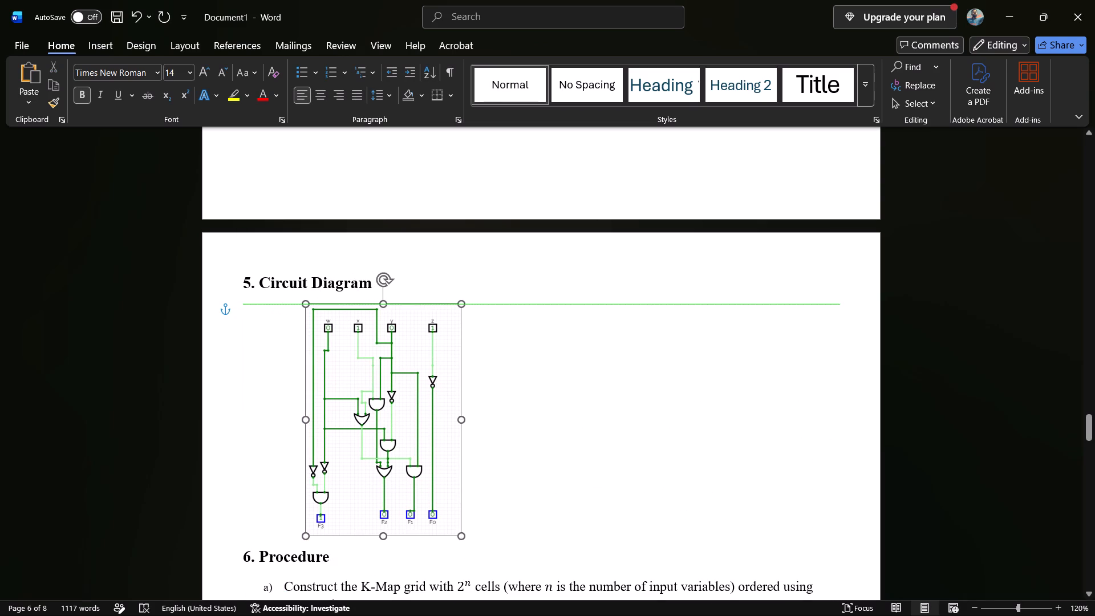
pyautogui.moveTo(390, 358); pyautogui.dragTo(404, 356)
pyautogui.click(517, 398)
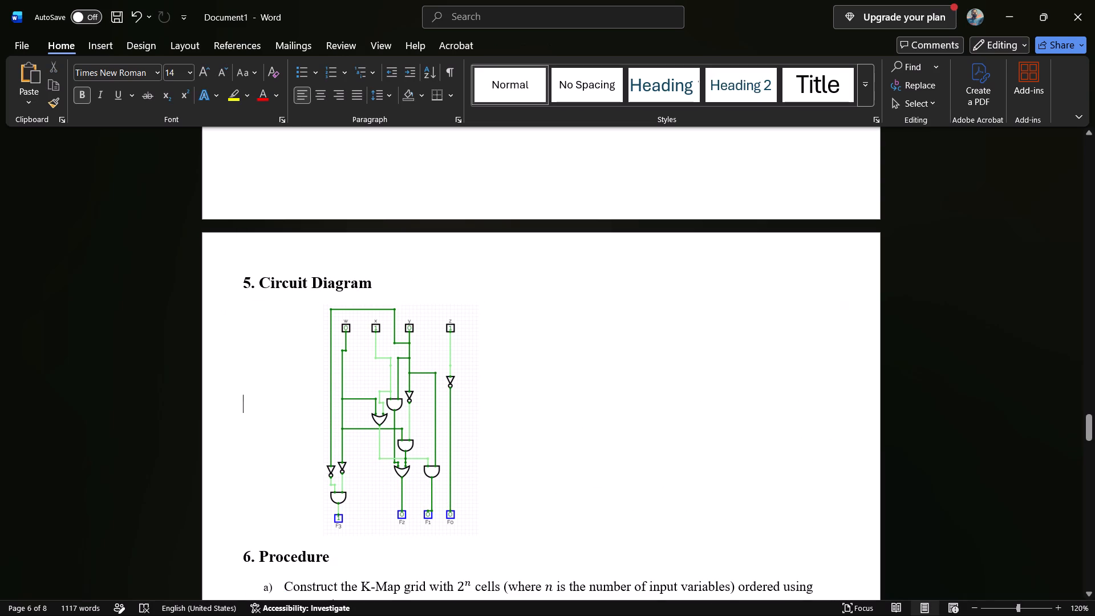
# Stretch the circuit image horizontally on both sides to about 8.6 cm wide, keeping its height.
pyautogui.click(469, 416)
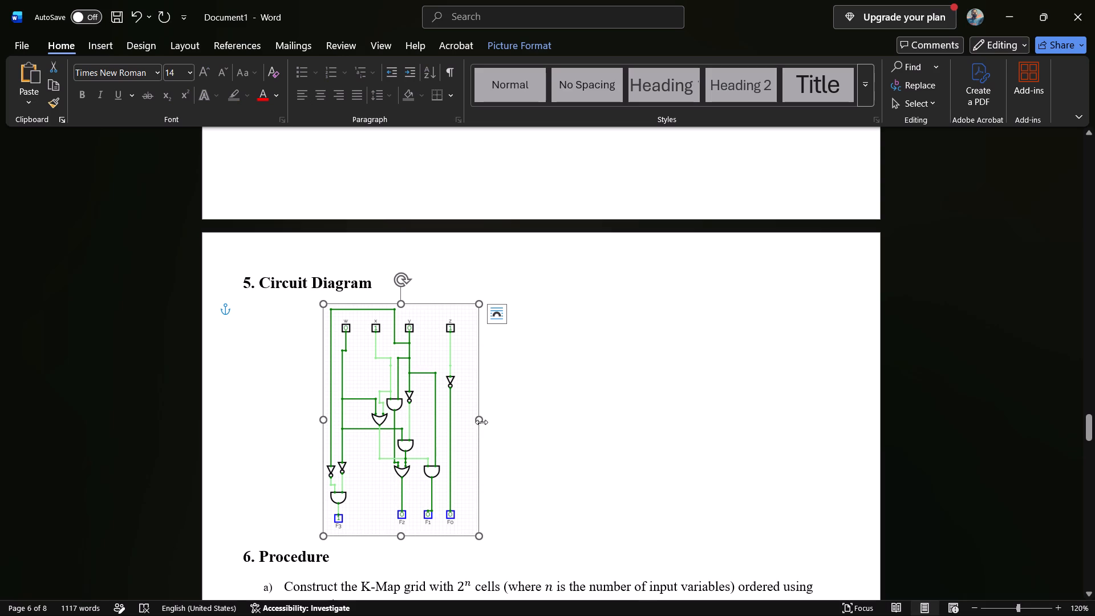
pyautogui.moveTo(480, 420); pyautogui.dragTo(532, 424)
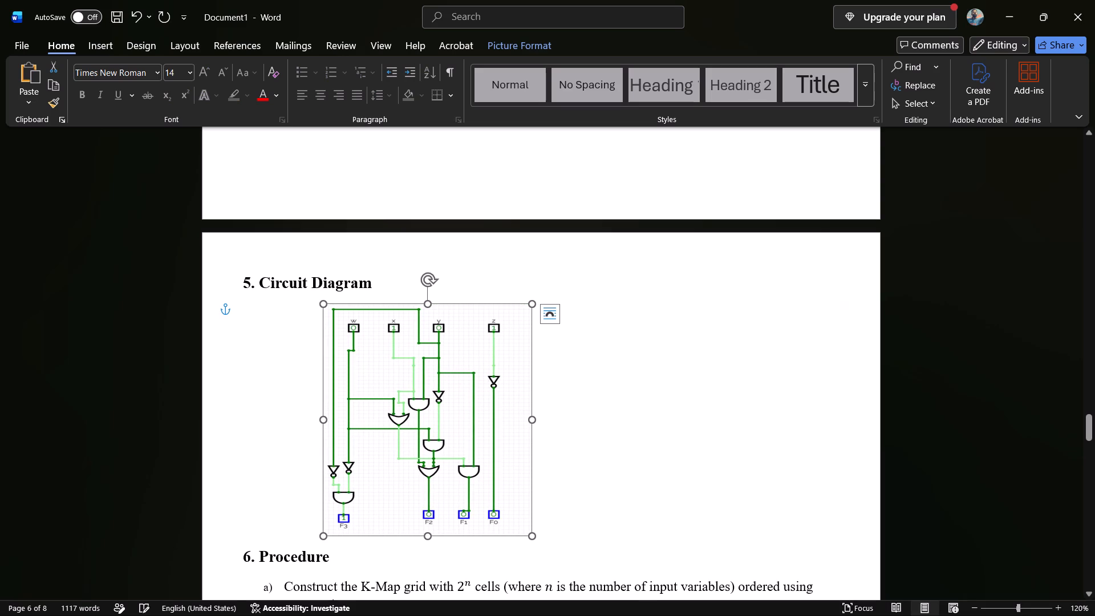
pyautogui.click(325, 424)
pyautogui.moveTo(323, 422); pyautogui.dragTo(273, 415)
pyautogui.moveTo(530, 421); pyautogui.dragTo(551, 421)
pyautogui.click(603, 471)
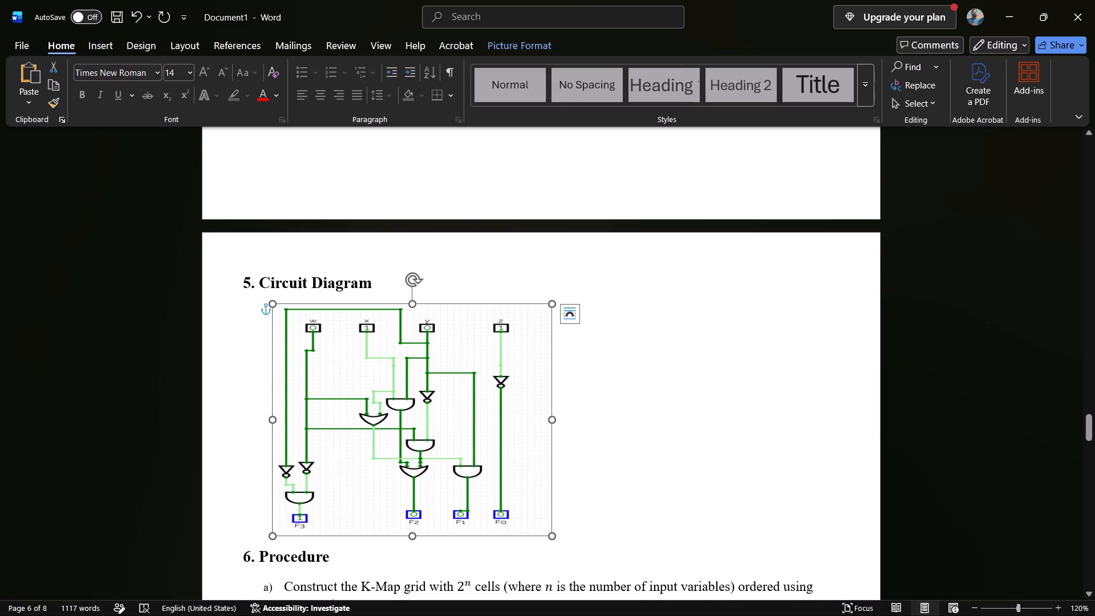
# Shift the widened circuit image closer to the page's horizontal centre, between the Circuit Diagram and Procedure headings.
pyautogui.scroll(-1, 603, 471)
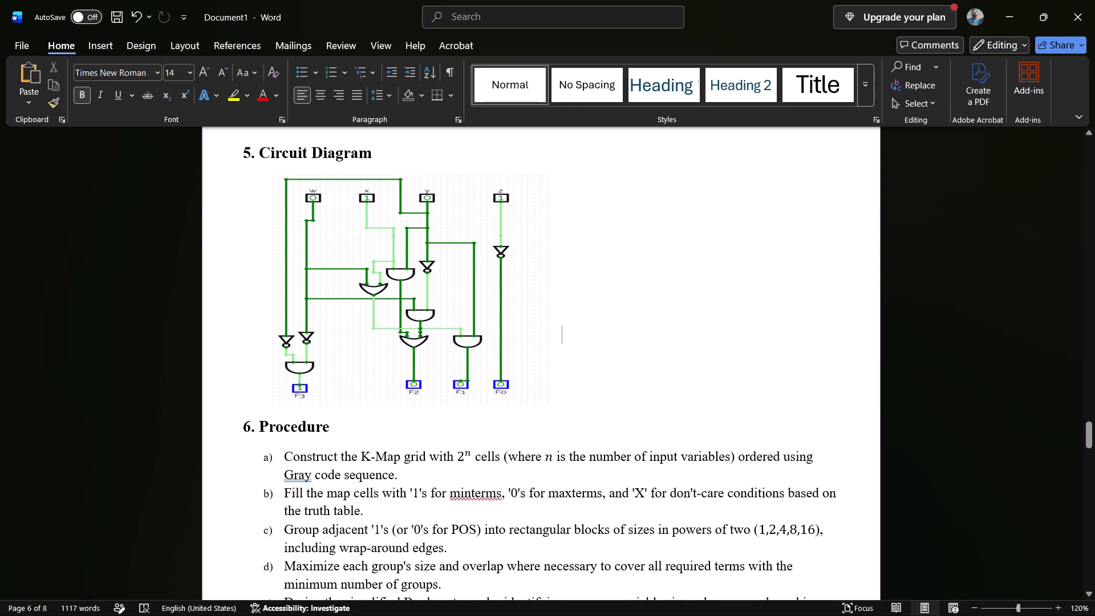
pyautogui.click(464, 416)
pyautogui.click(465, 330)
pyautogui.moveTo(465, 330); pyautogui.dragTo(500, 329)
pyautogui.moveTo(460, 290); pyautogui.dragTo(500, 289)
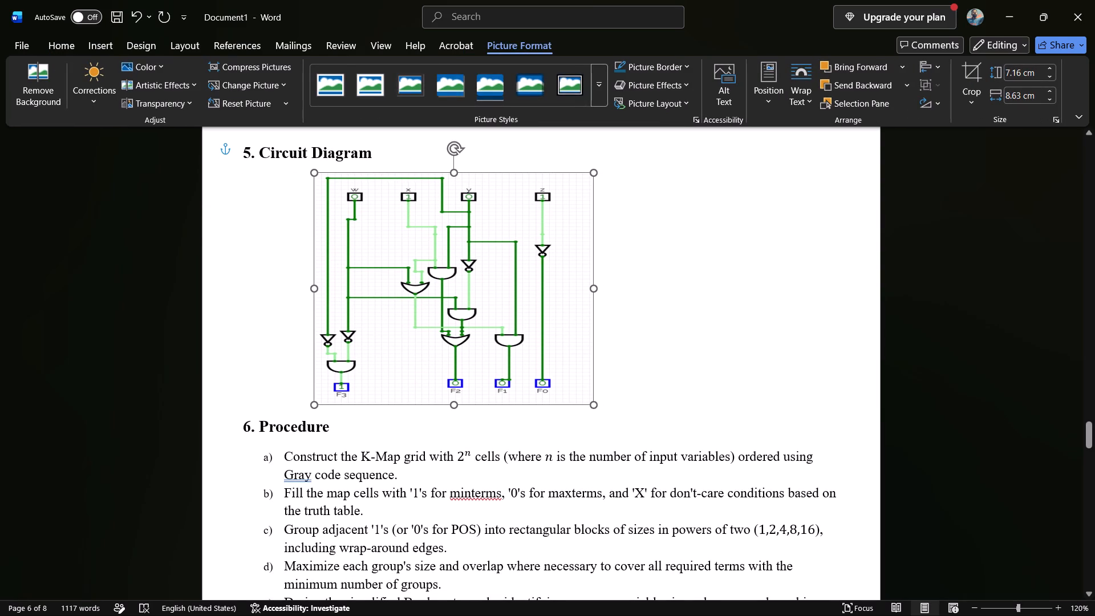
pyautogui.moveTo(500, 289); pyautogui.dragTo(497, 289)
pyautogui.click(611, 284)
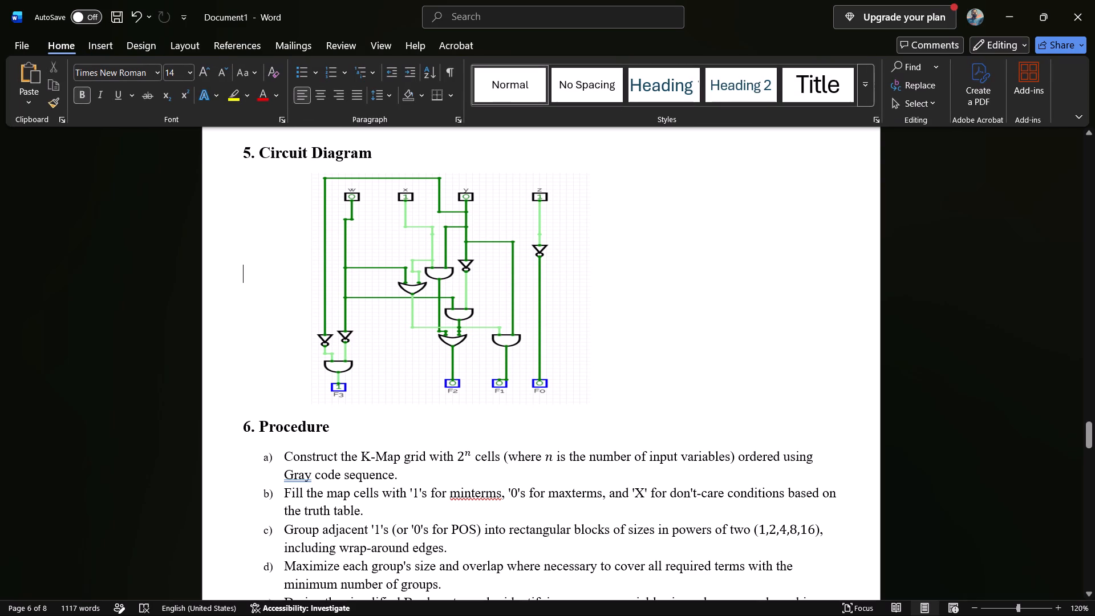
# Fine-tune the position of Experiment 34's circuit image, shifting it slightly toward the page centre just beneath the Circuit Diagram heading.
pyautogui.moveTo(514, 283); pyautogui.dragTo(578, 279)
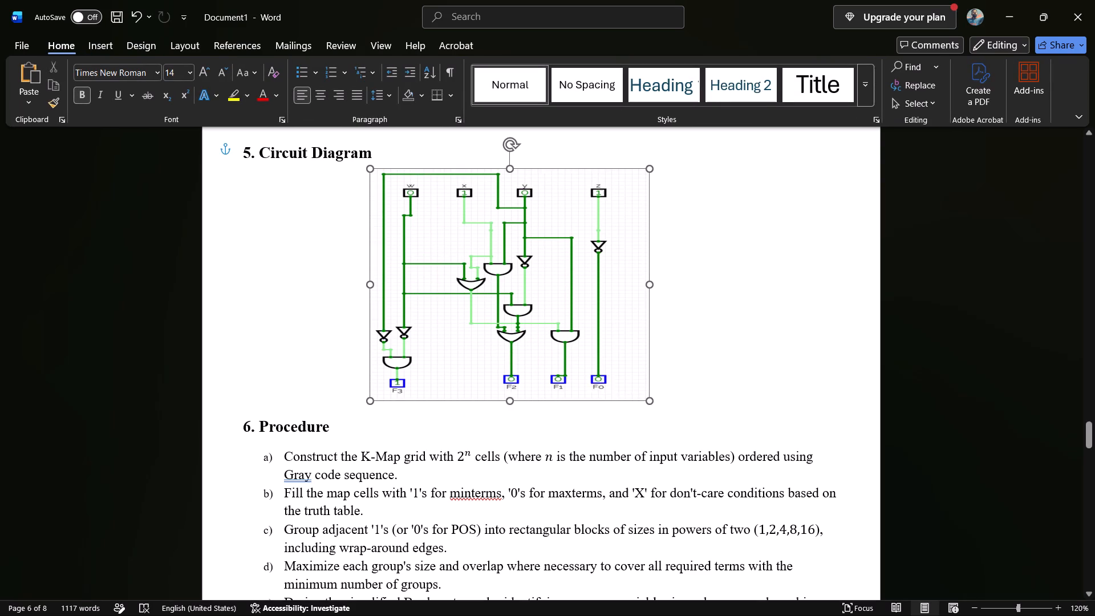
pyautogui.moveTo(578, 279); pyautogui.dragTo(571, 279)
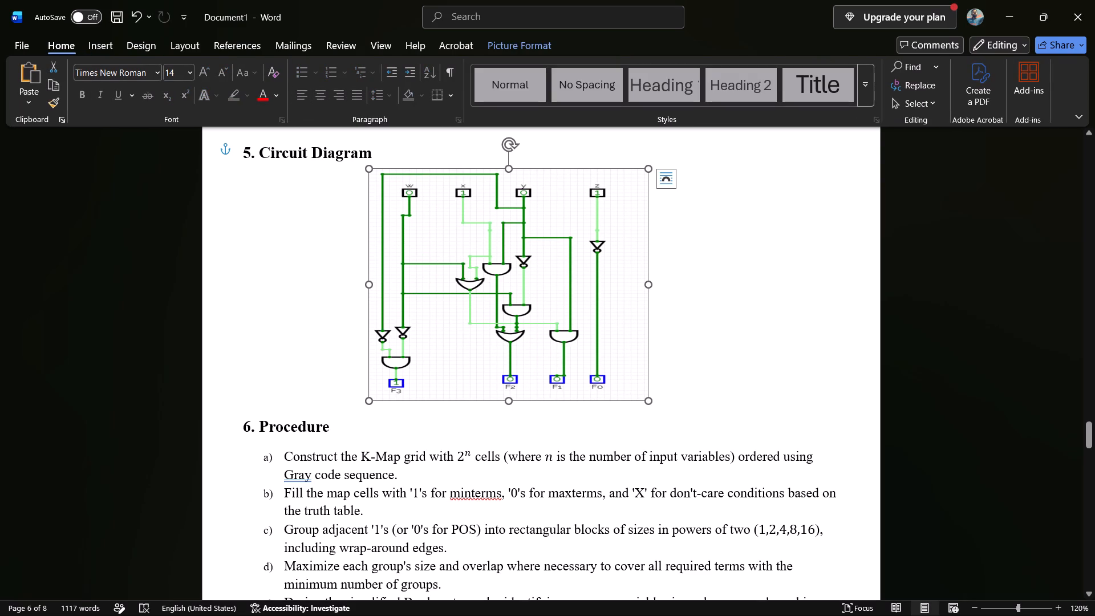
pyautogui.click(666, 281)
pyautogui.scroll(1, 666, 281)
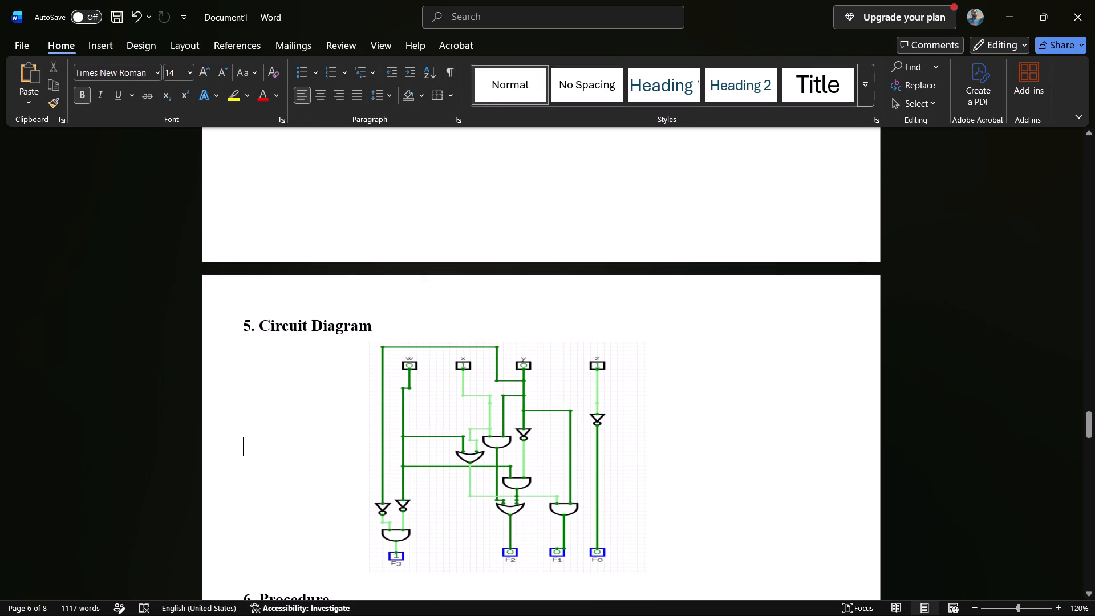
pyautogui.click(582, 356)
pyautogui.moveTo(530, 391); pyautogui.dragTo(499, 393)
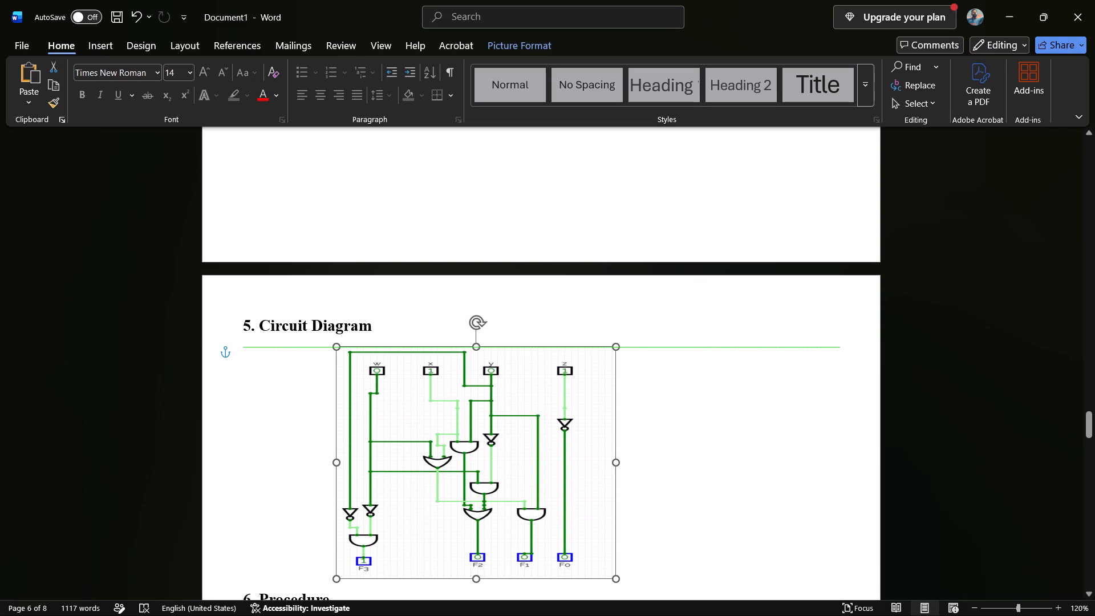
pyautogui.moveTo(499, 393); pyautogui.dragTo(503, 387)
pyautogui.click(684, 423)
# Review the page layout from Experiment 33 to Experiment 35, checking circuit image placement and the spacing between sections.
pyautogui.scroll(-1, 684, 423)
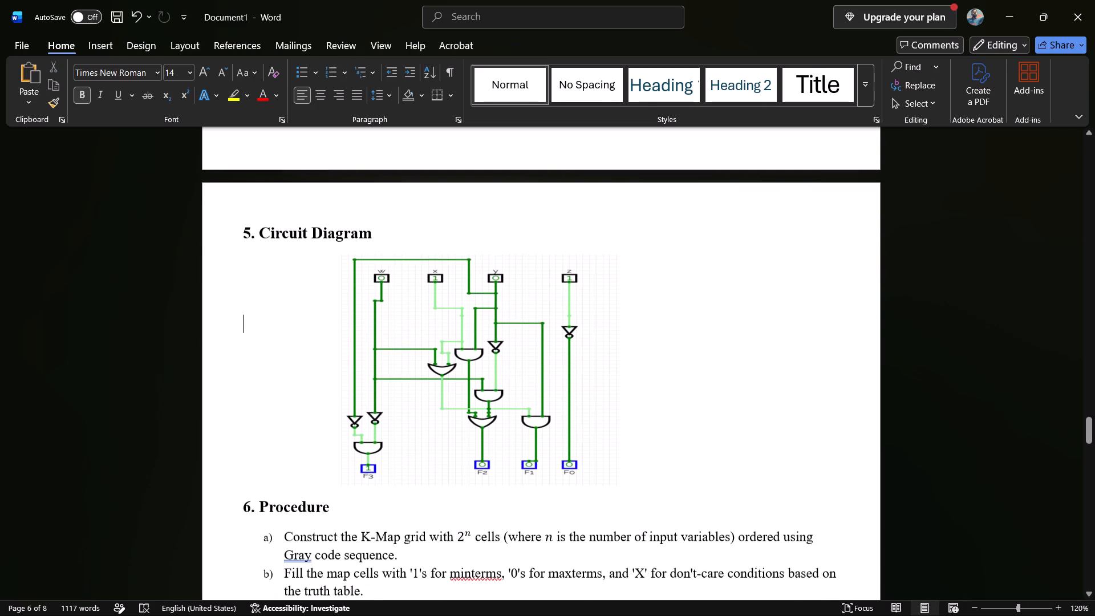
pyautogui.scroll(-1, 684, 423)
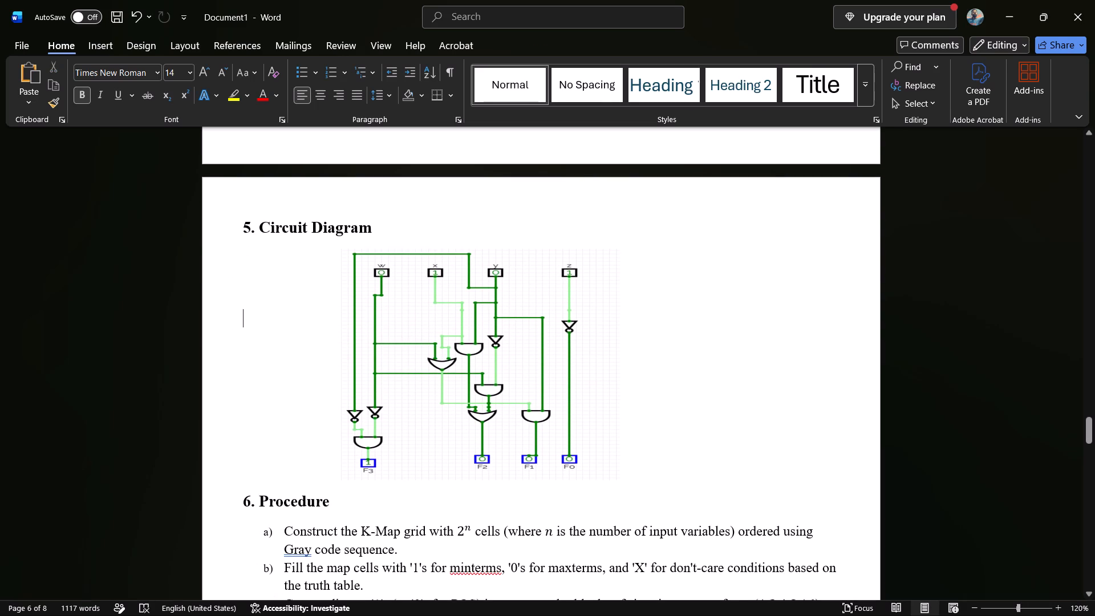
pyautogui.scroll(2, 684, 423)
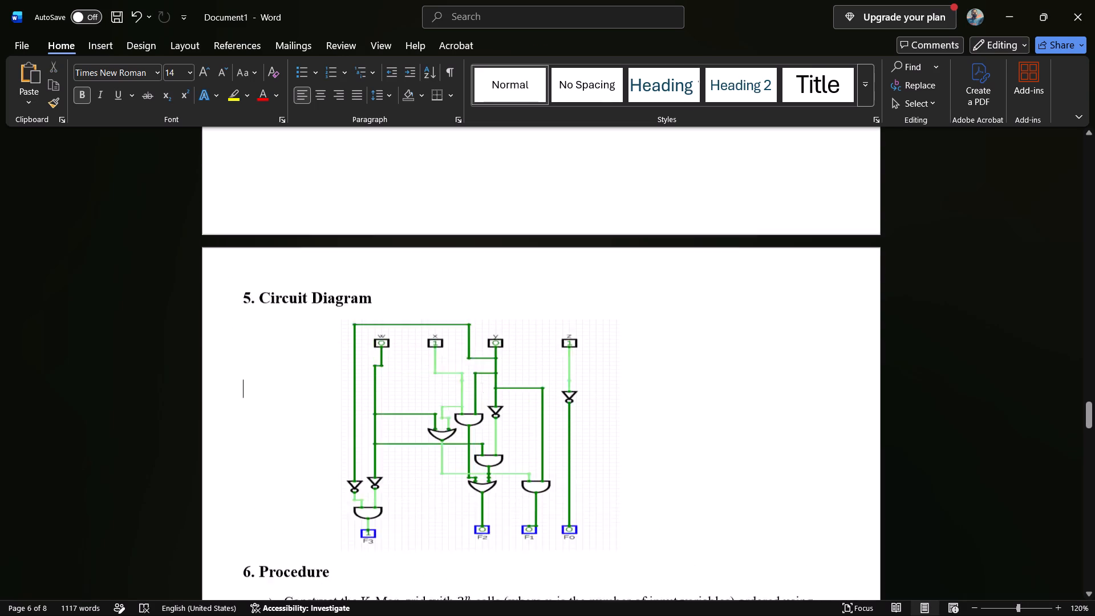
pyautogui.scroll(6, 684, 423)
pyautogui.scroll(-1, 684, 423)
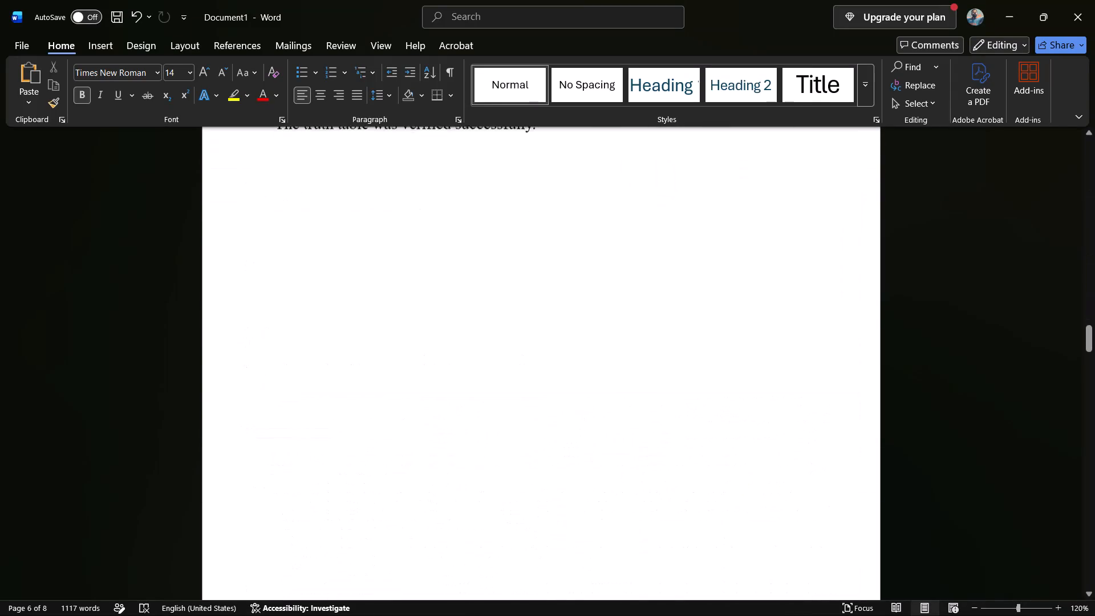
pyautogui.scroll(-3, 684, 423)
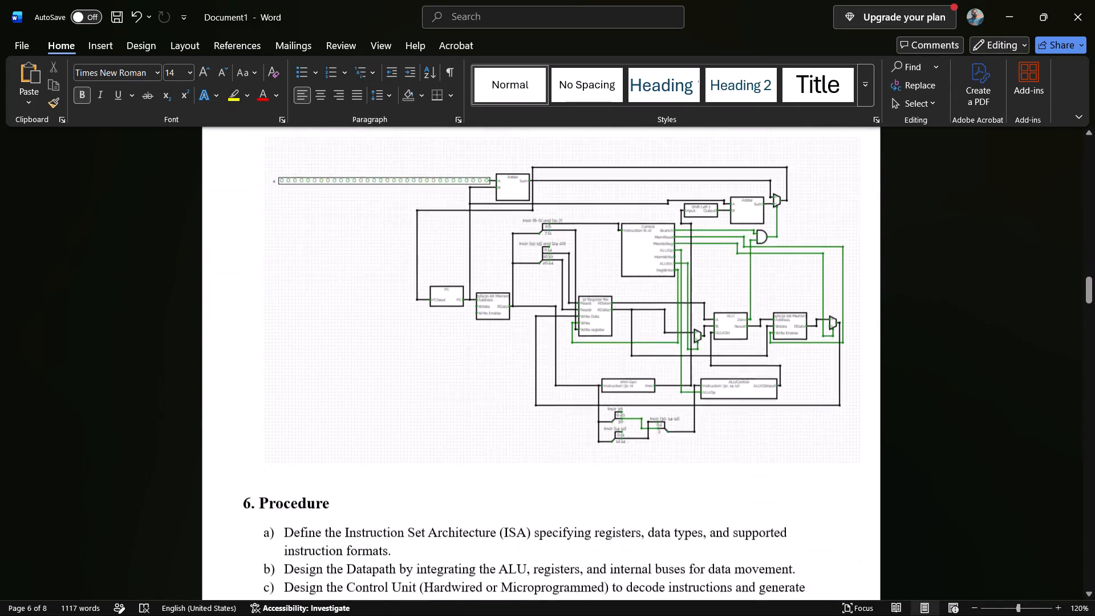
pyautogui.scroll(-4, 684, 423)
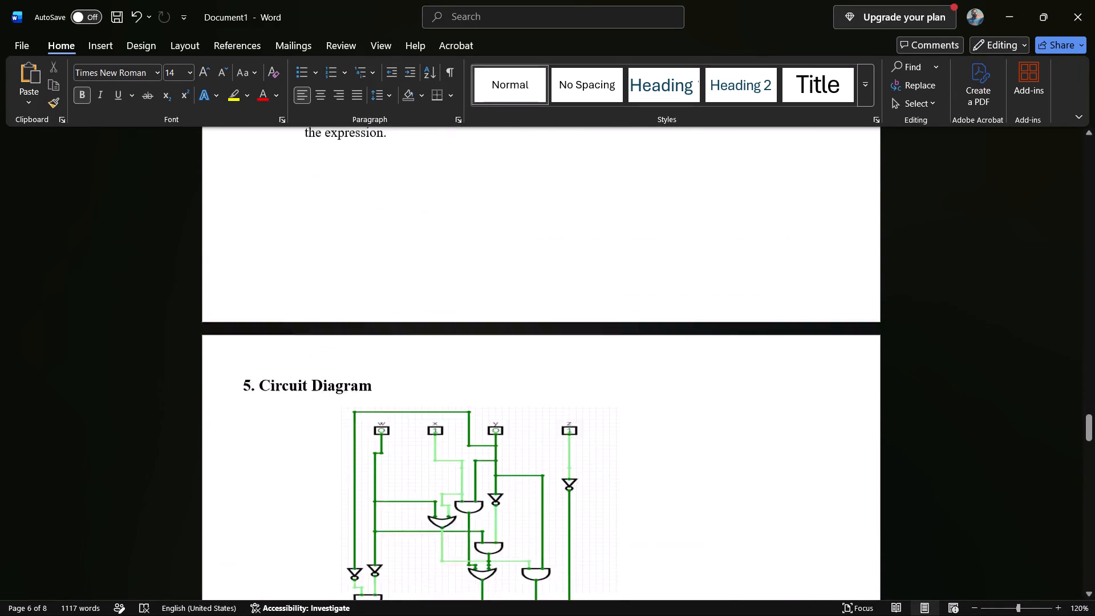
pyautogui.scroll(-1, 684, 423)
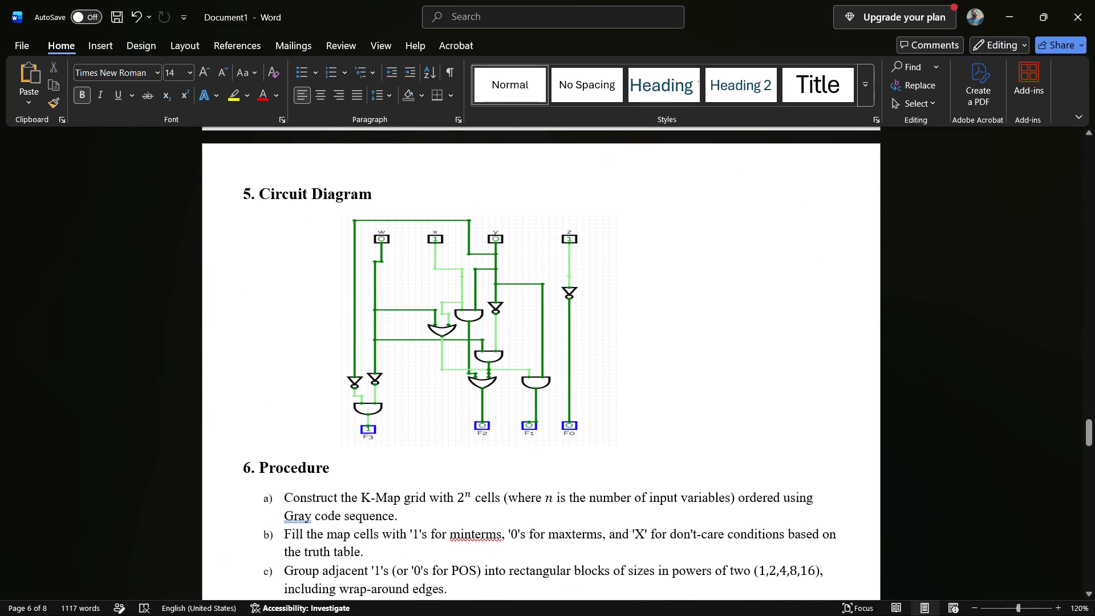
pyautogui.scroll(1, 684, 423)
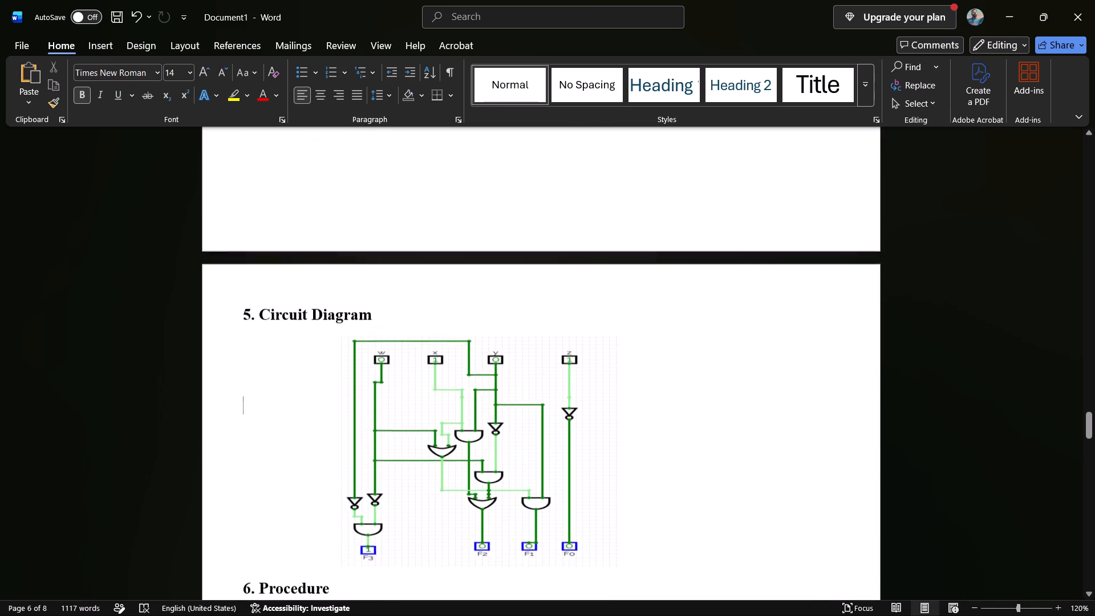
pyautogui.scroll(3, 684, 423)
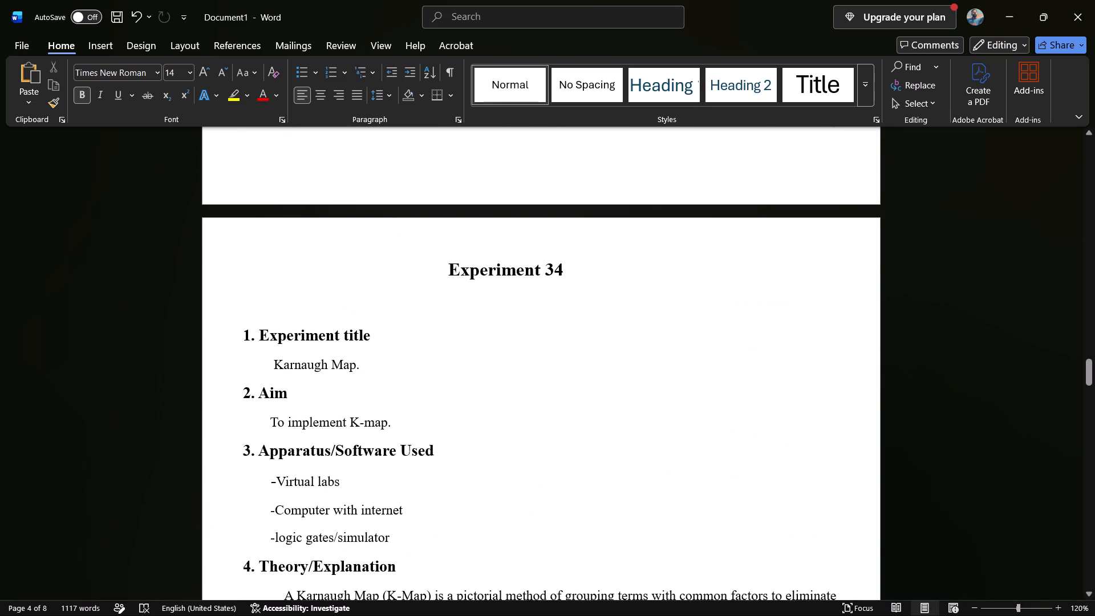
pyautogui.scroll(-4, 369, 408)
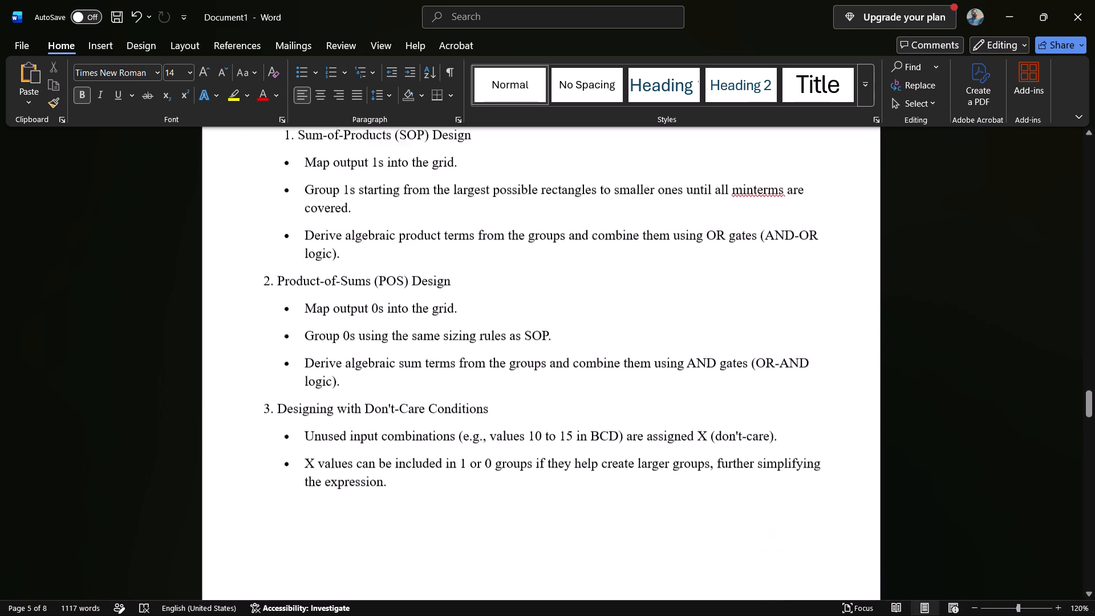
pyautogui.scroll(-5, 369, 408)
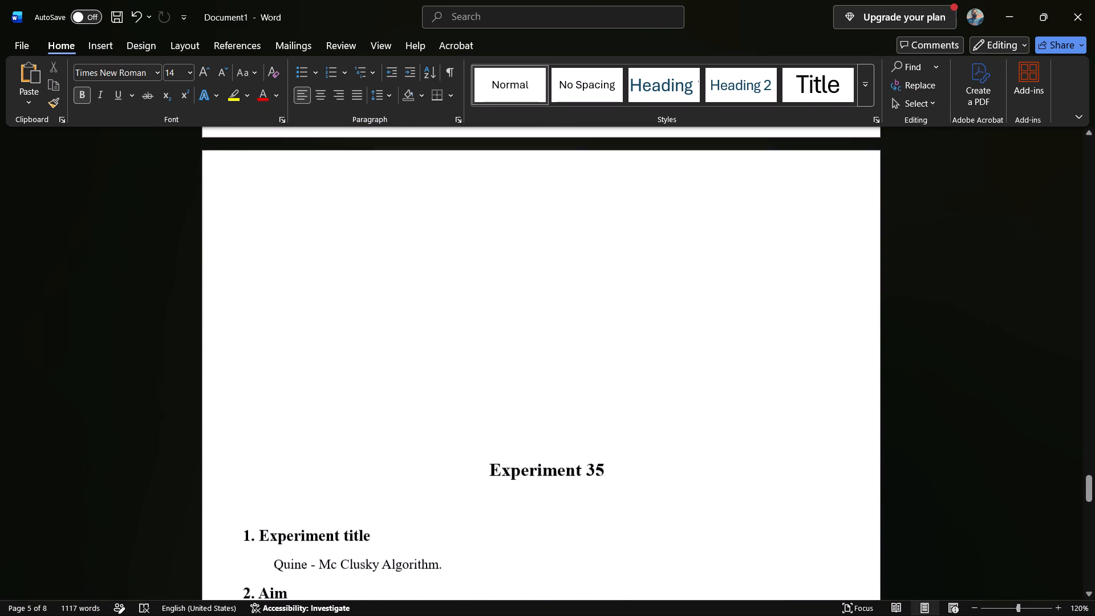
pyautogui.scroll(-1, 369, 408)
pyautogui.scroll(1, 369, 408)
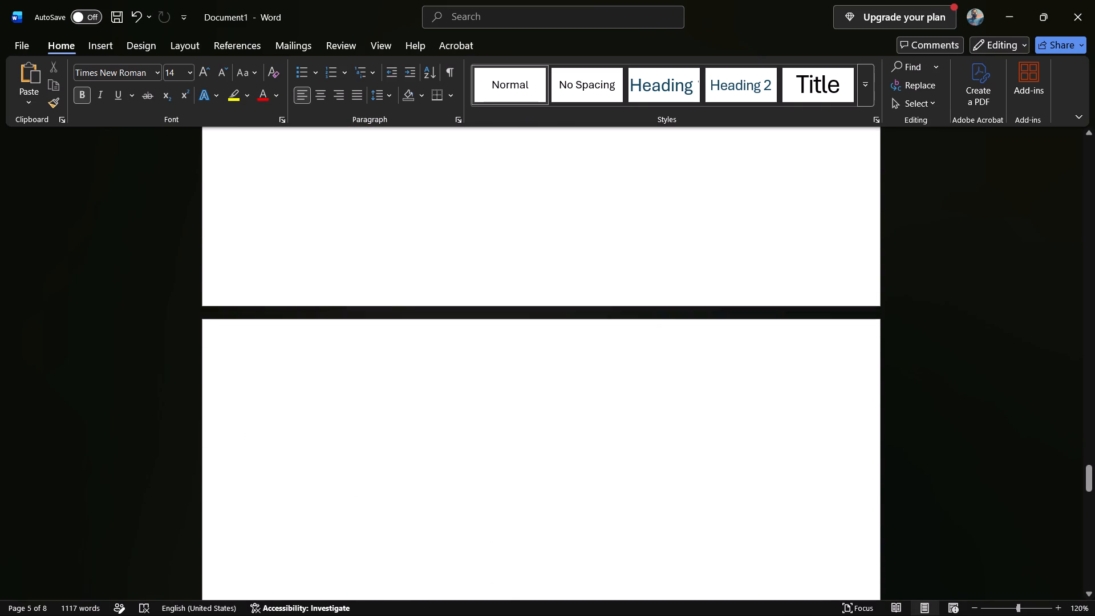
pyautogui.scroll(1, 369, 408)
# Delete the blank lines above the Experiment 35 heading so it starts at the top of its page.
pyautogui.scroll(-1, 369, 408)
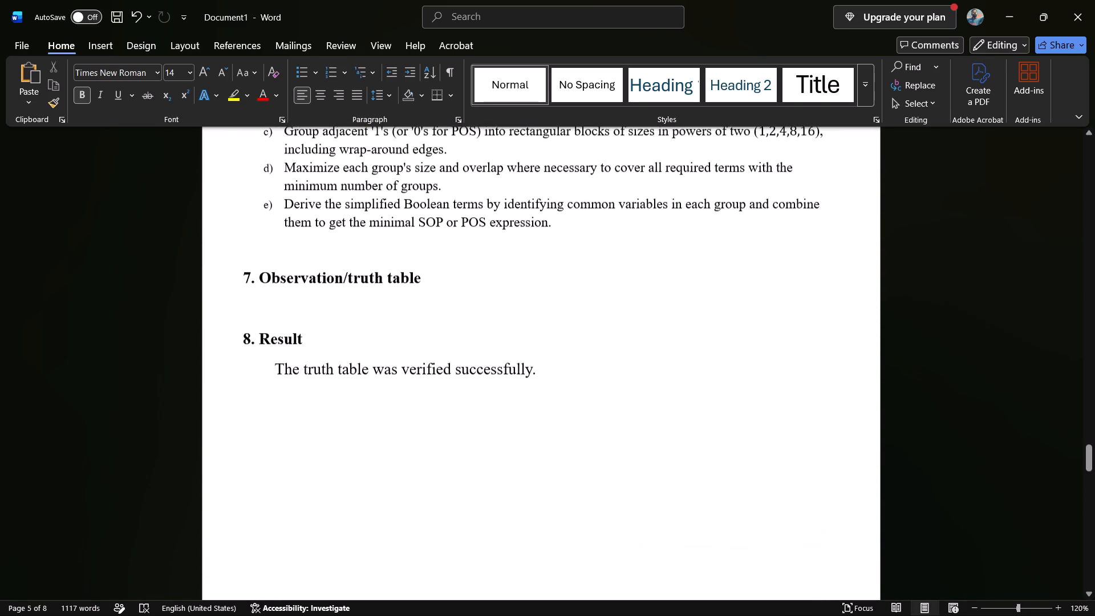
pyautogui.scroll(-1, 369, 408)
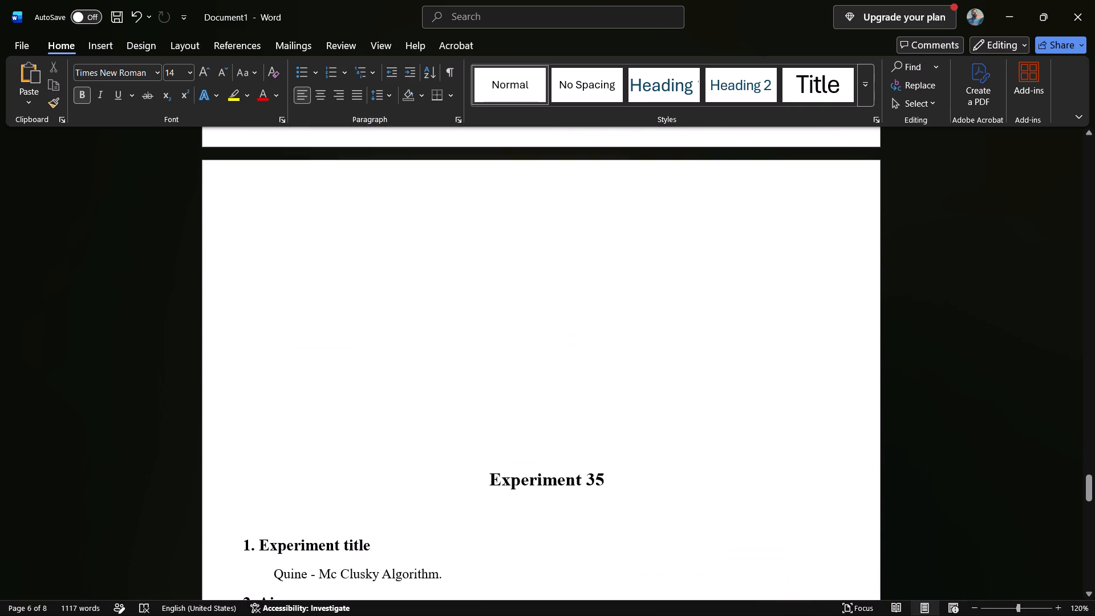
pyautogui.click(455, 457)
pyautogui.press('BackSpace')
pyautogui.press('BackSpace')
pyautogui.press('BackSpace')
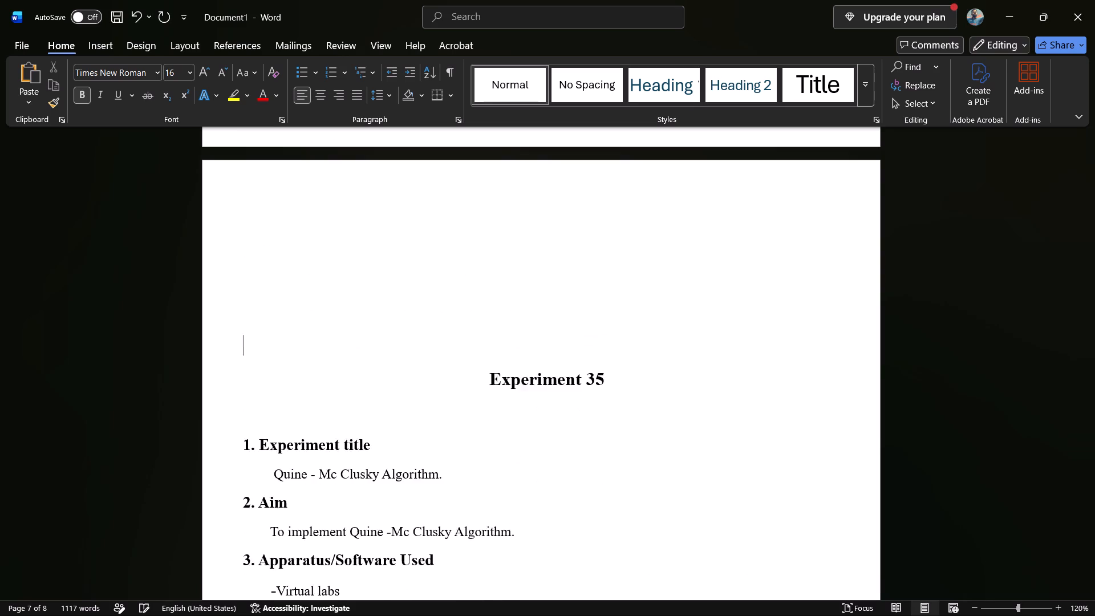
pyautogui.press('BackSpace')
pyautogui.press('BackSpace')
pyautogui.press('BackSpace')
pyautogui.press('BackSpace')
pyautogui.press('BackSpace')
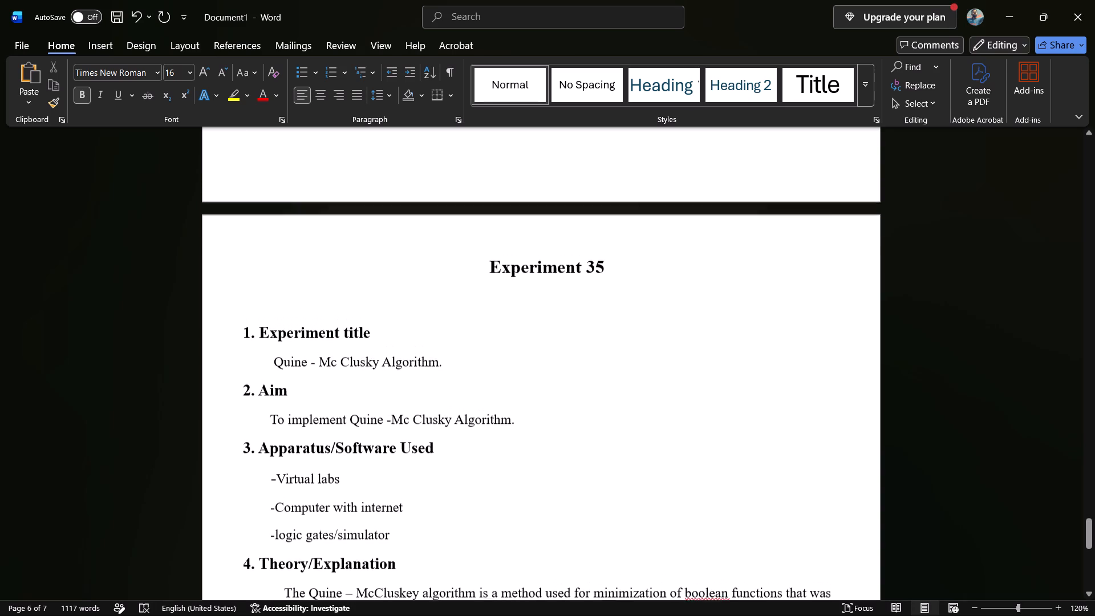
# Remove the extra blank lines between Experiment 35's Procedure list and its Observation/truth table heading.
pyautogui.scroll(-2, 503, 411)
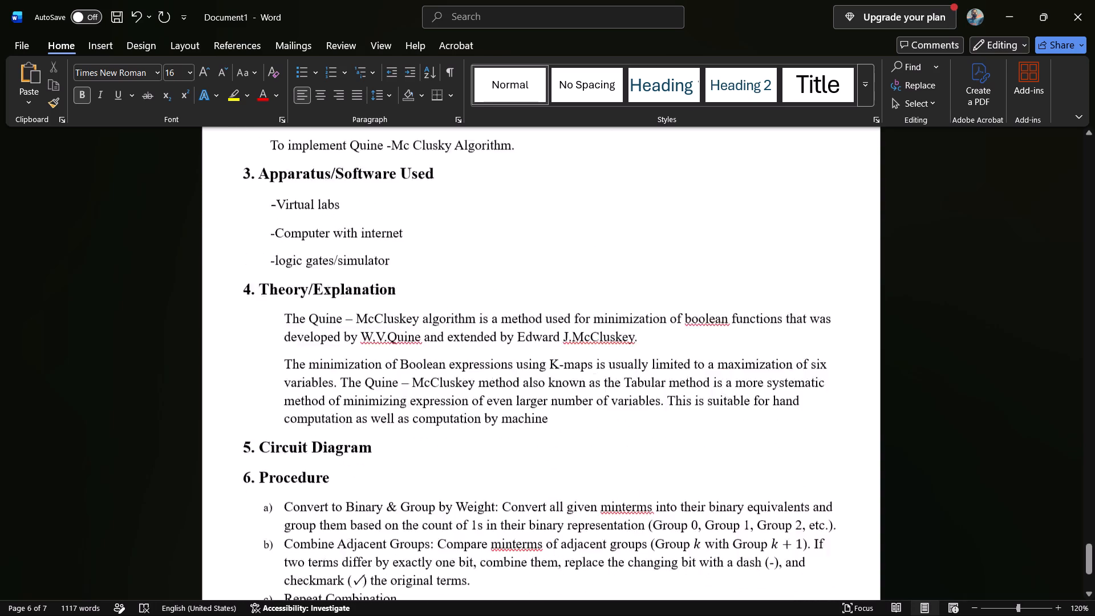
pyautogui.scroll(-1, 503, 411)
pyautogui.click(452, 386)
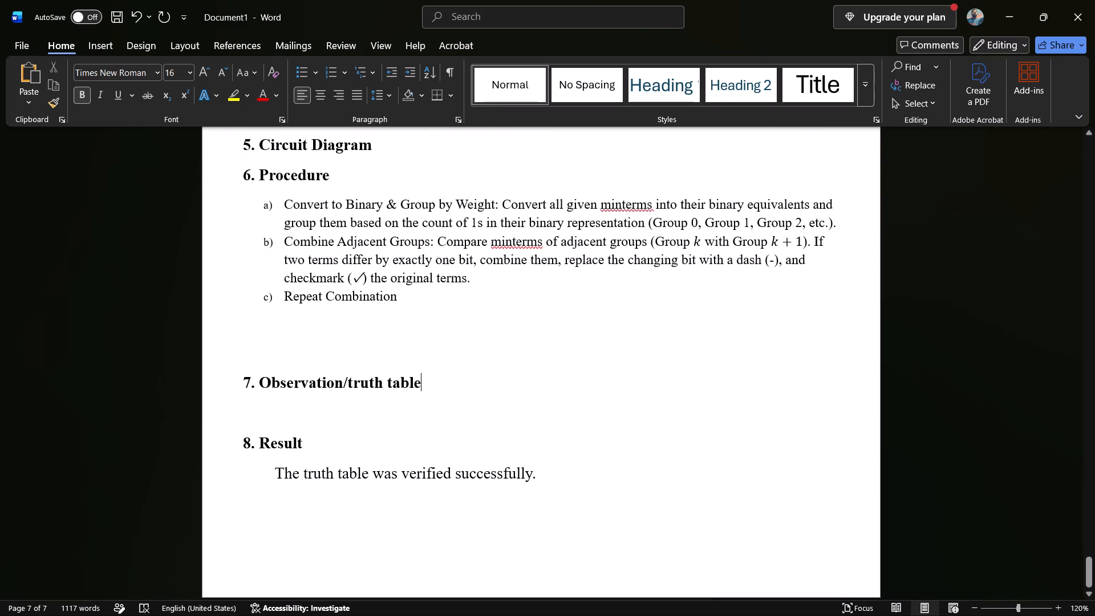
pyautogui.click(360, 360)
pyautogui.press('BackSpace')
pyautogui.press('BackSpace')
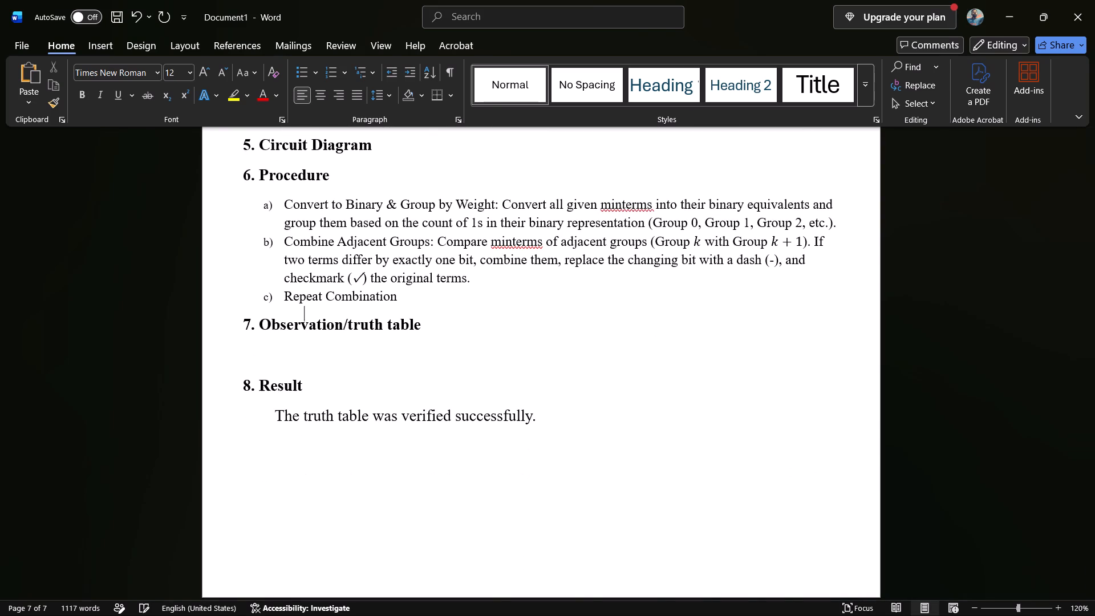
# Switch to Brave and go from the CircuitVerse CPU design project to the account's dashboard, leaving the simulator without saving.
pyautogui.scroll(1, 360, 360)
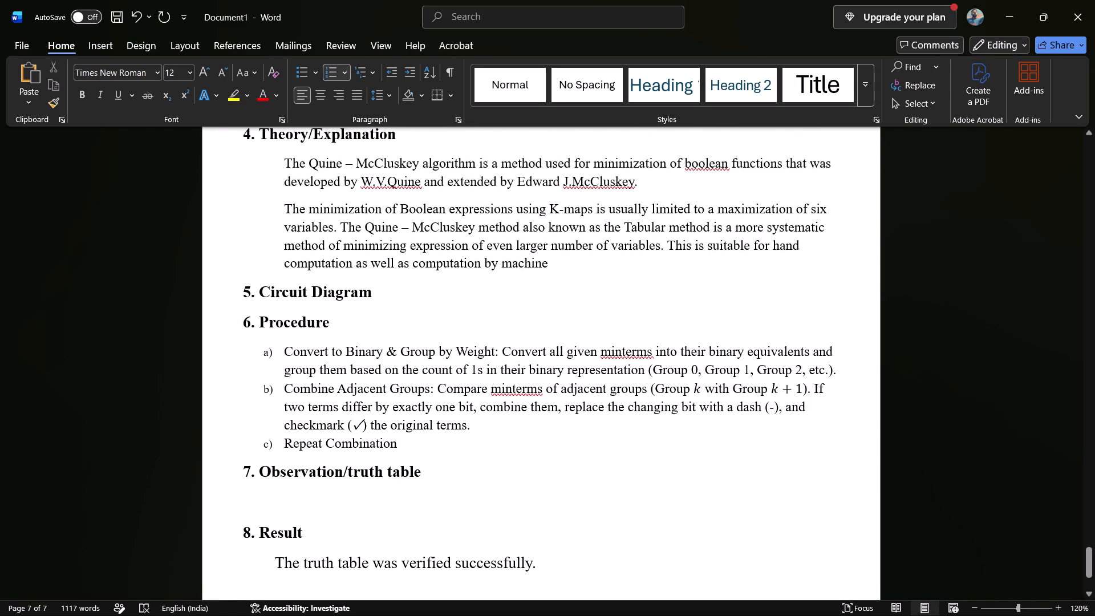
pyautogui.click(617, 599)
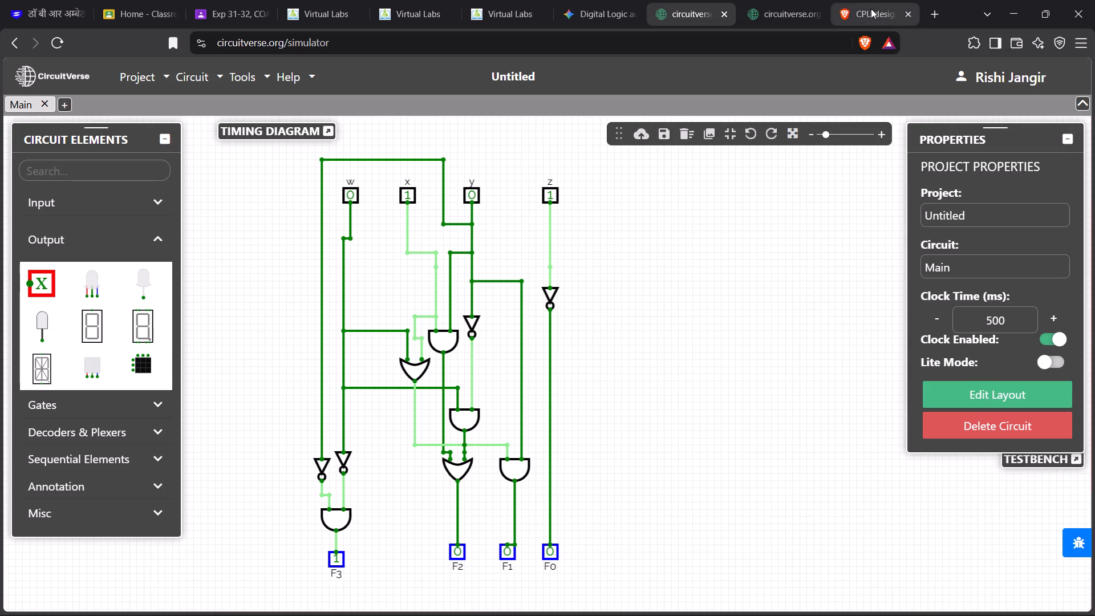
pyautogui.click(936, 15)
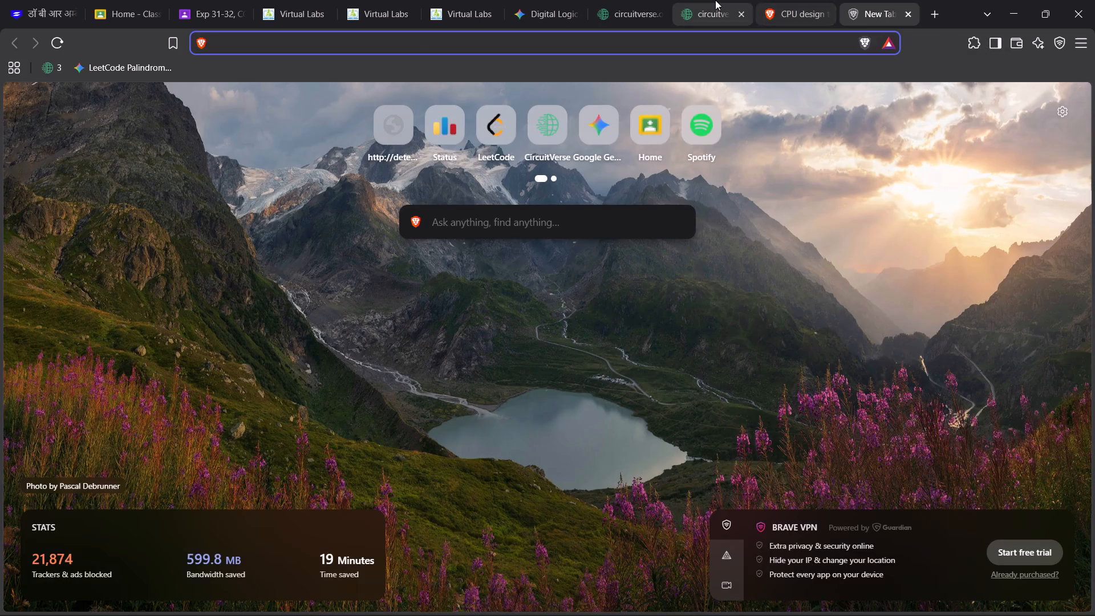
pyautogui.click(715, 0)
pyautogui.click(1013, 78)
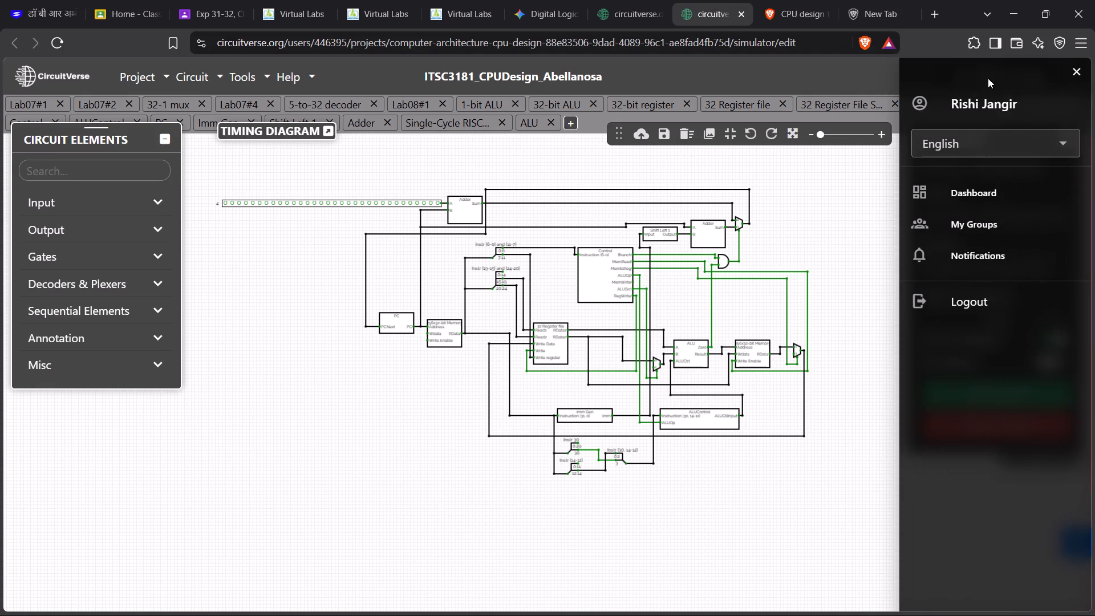
pyautogui.click(930, 195)
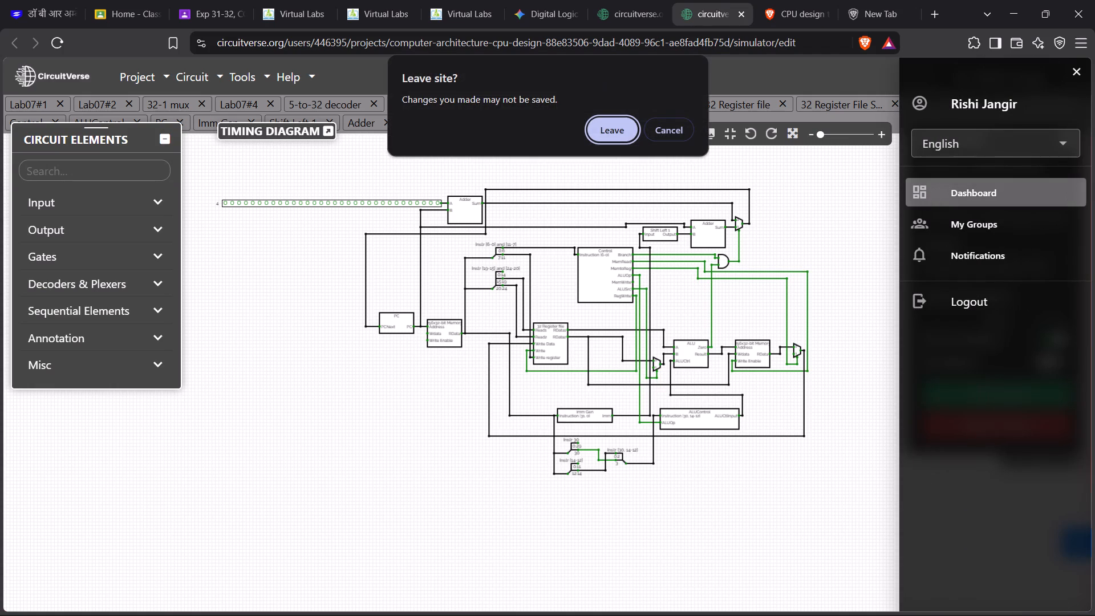
pyautogui.click(613, 131)
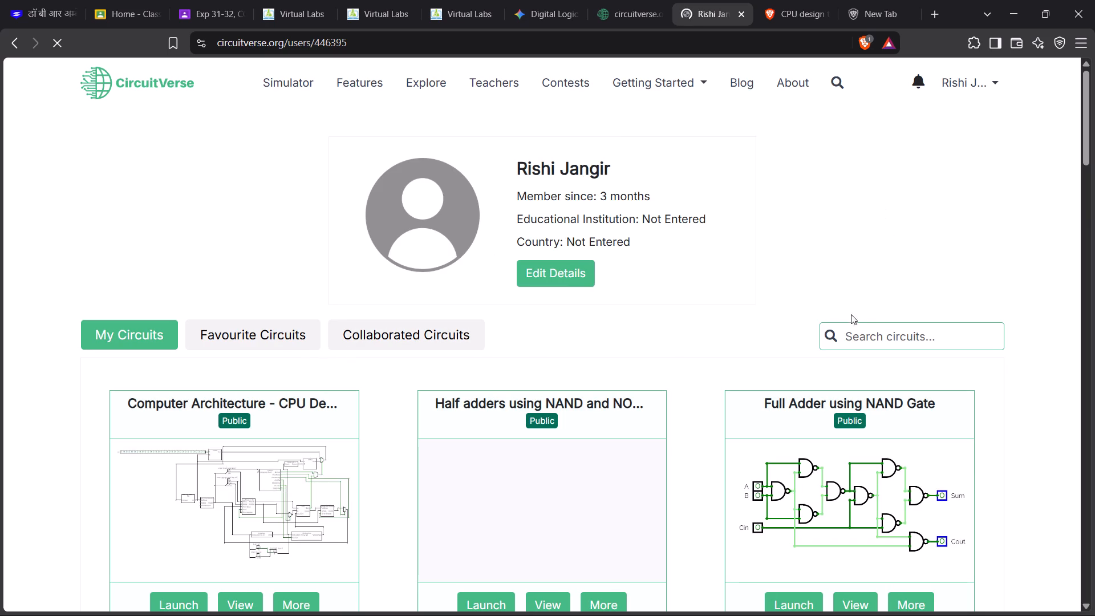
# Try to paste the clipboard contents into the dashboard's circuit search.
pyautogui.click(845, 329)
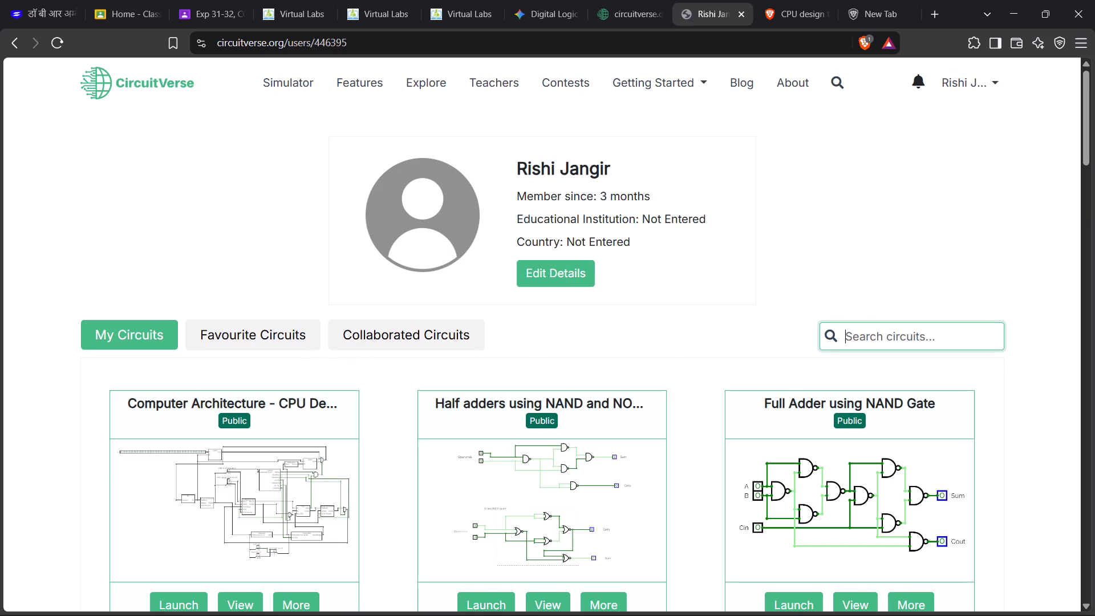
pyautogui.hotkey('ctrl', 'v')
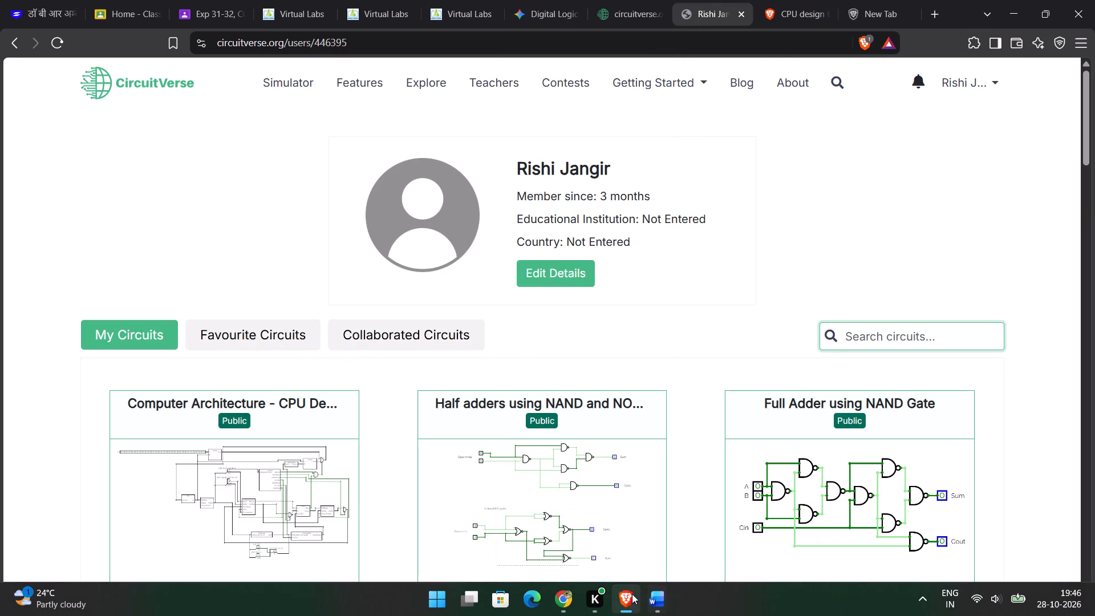
# Switch to Word and copy Experiment 35's title text, "Quine - Mc Clusky Algorithm.".
pyautogui.click(654, 599)
pyautogui.scroll(-1, 363, 306)
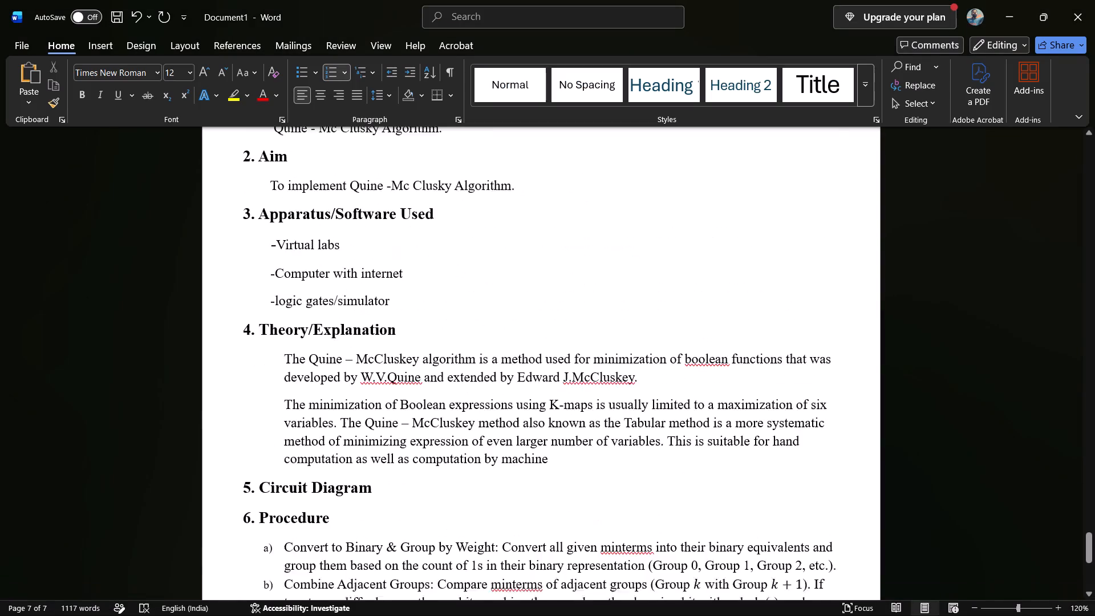
pyautogui.scroll(-1, 363, 306)
pyautogui.scroll(2, 363, 306)
pyautogui.rightClick(363, 306)
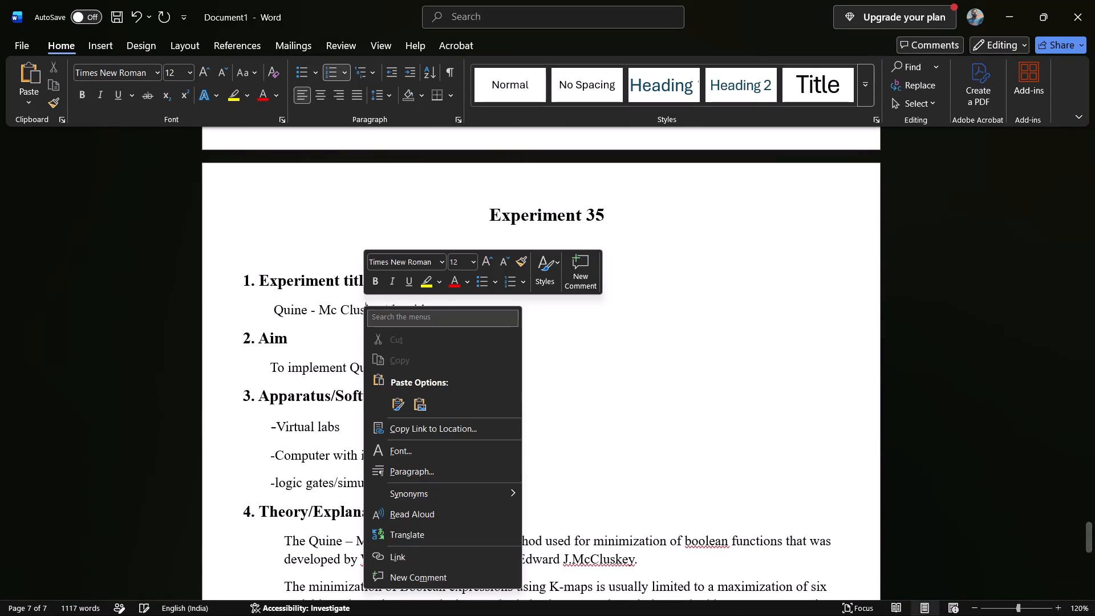
pyautogui.click(542, 334)
pyautogui.moveTo(448, 311); pyautogui.dragTo(286, 317)
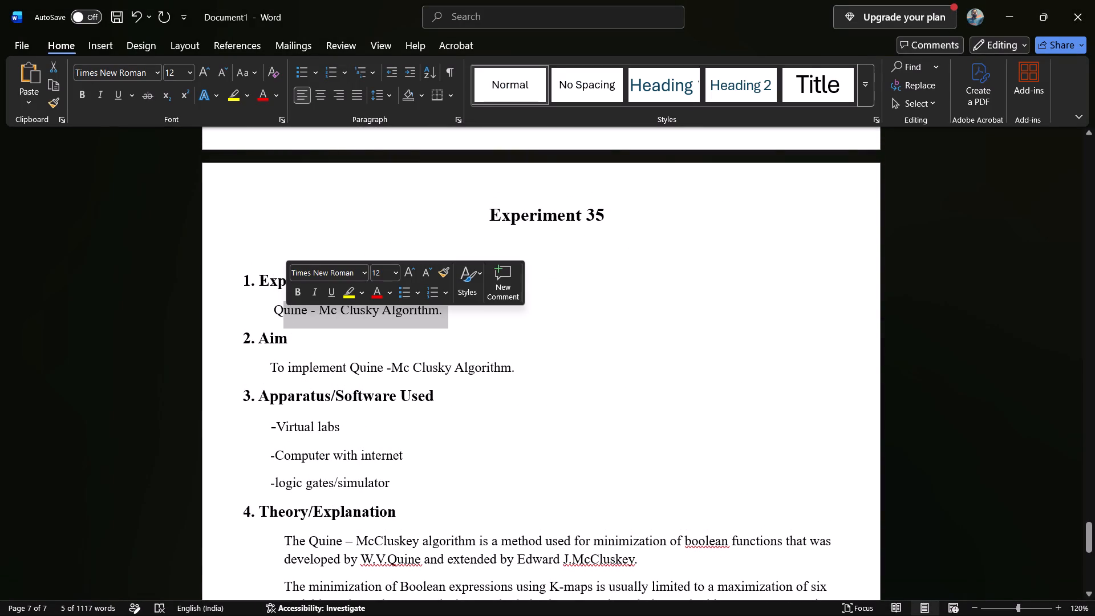
pyautogui.moveTo(271, 314); pyautogui.dragTo(427, 306)
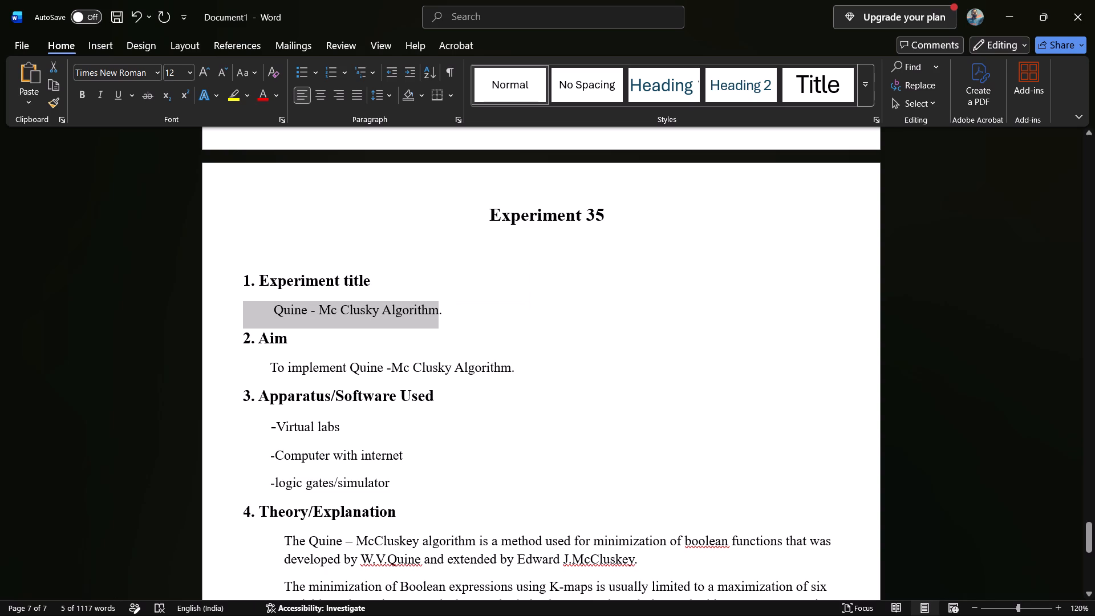
pyautogui.moveTo(427, 306); pyautogui.dragTo(448, 313)
pyautogui.hotkey('ctrl', 'c')
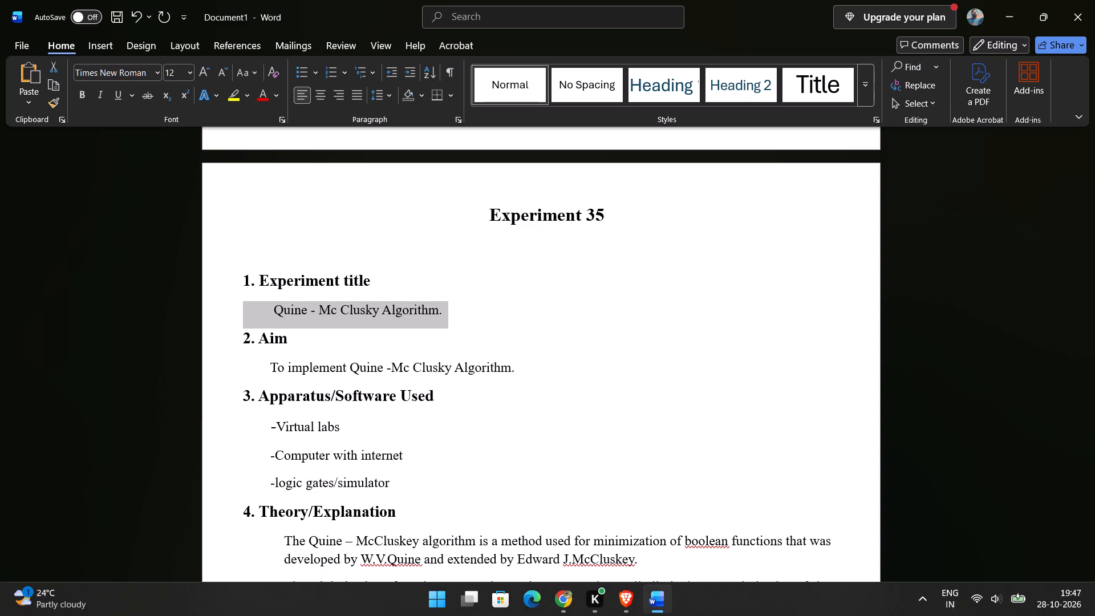
# Switch to Brave, search the CircuitVerse dashboard's circuits for the copied title, clear the search and close the dashboard page.
pyautogui.click(634, 600)
pyautogui.hotkey('ctrl', 'v')
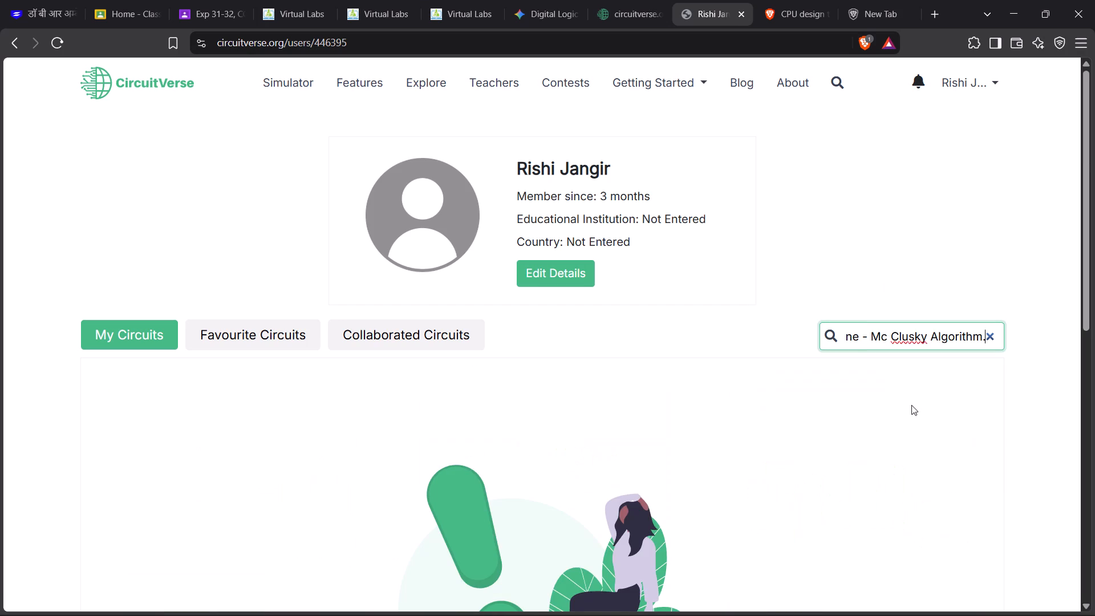
pyautogui.hscroll(1, 438, 428)
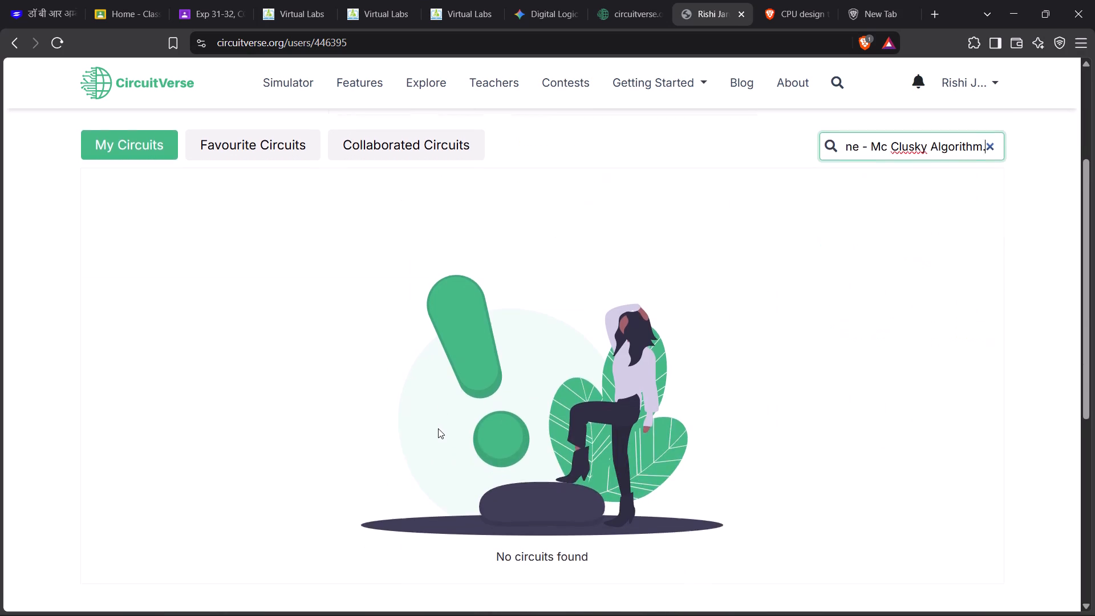
pyautogui.hscroll(1, 438, 428)
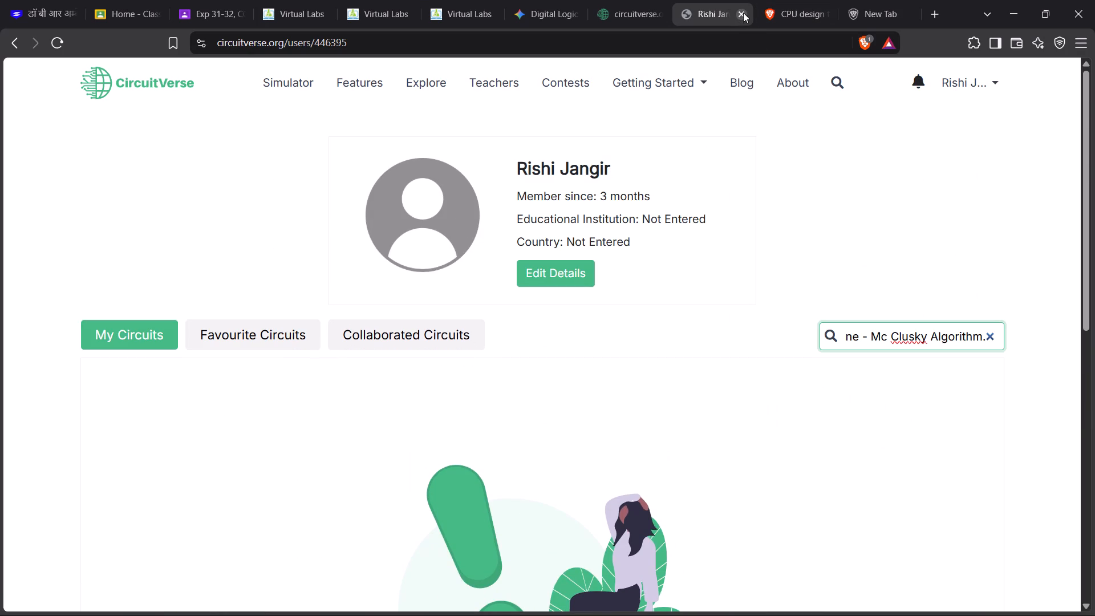
pyautogui.click(993, 339)
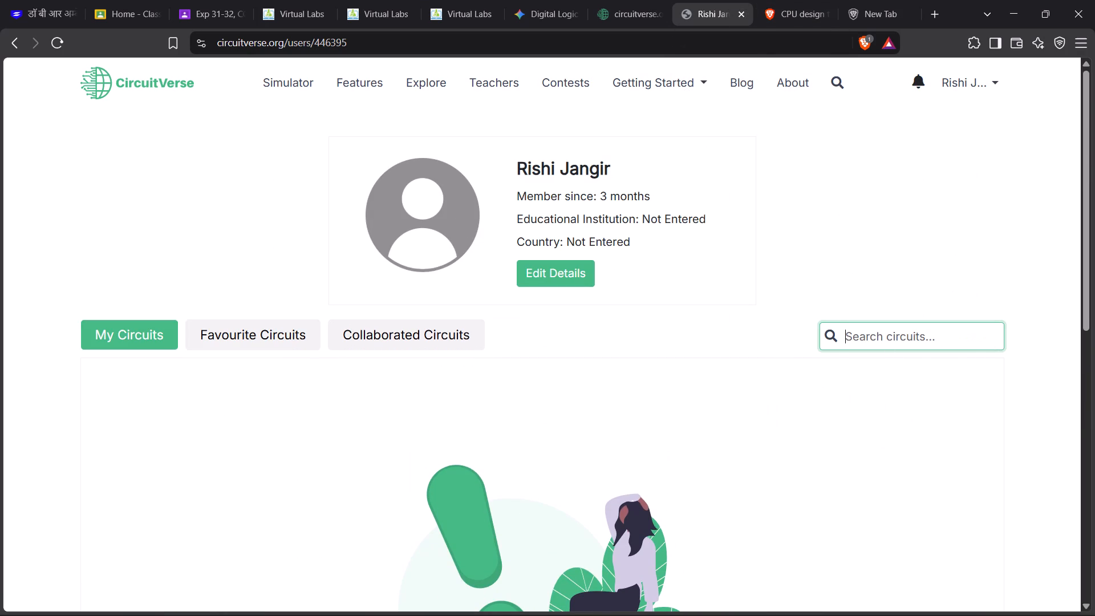
pyautogui.click(739, 18)
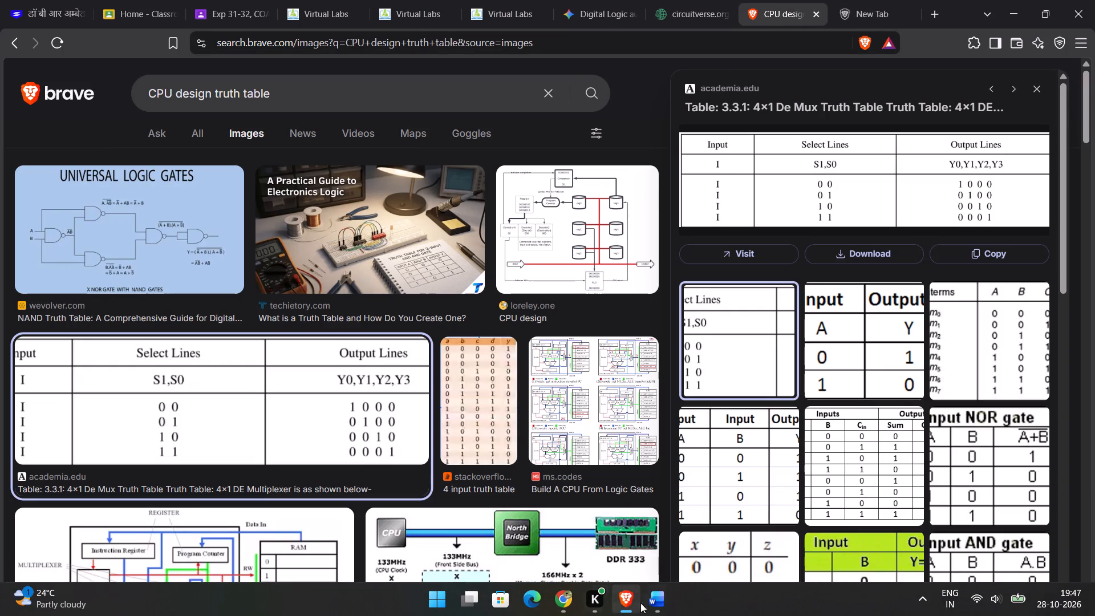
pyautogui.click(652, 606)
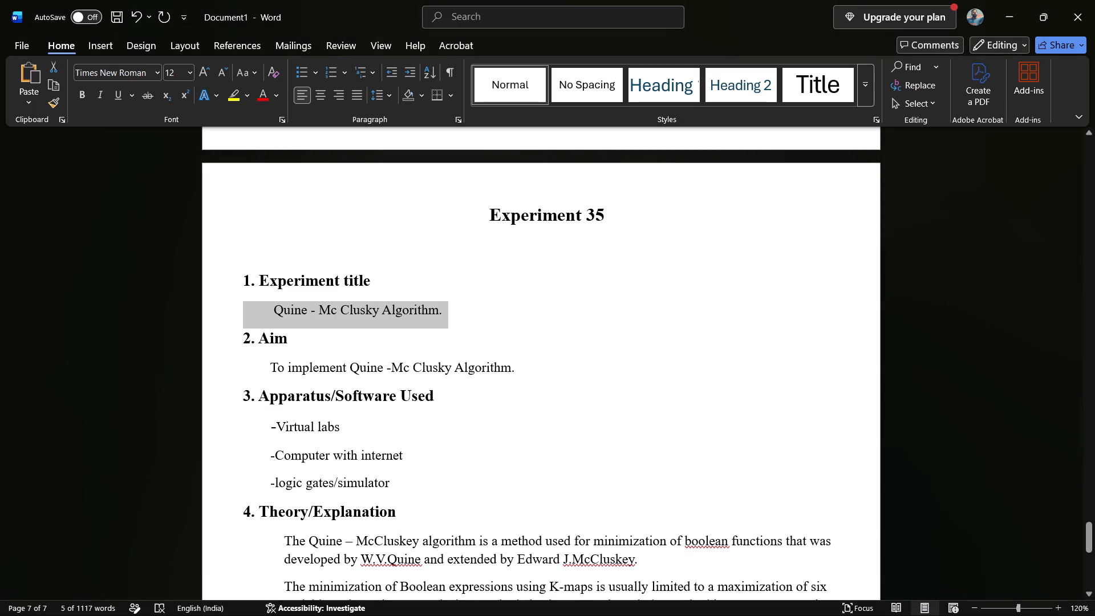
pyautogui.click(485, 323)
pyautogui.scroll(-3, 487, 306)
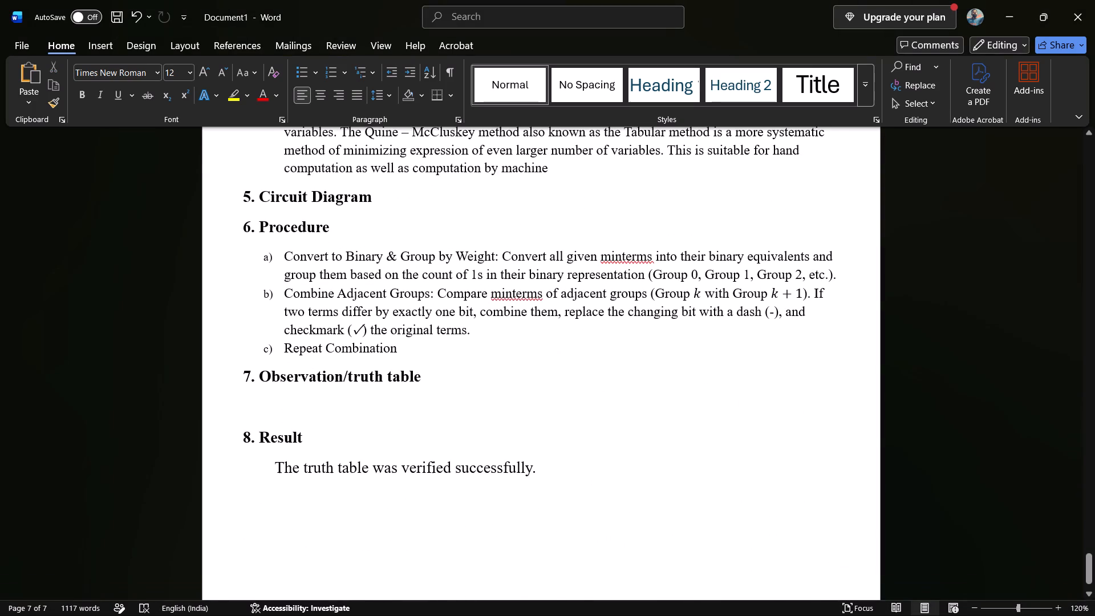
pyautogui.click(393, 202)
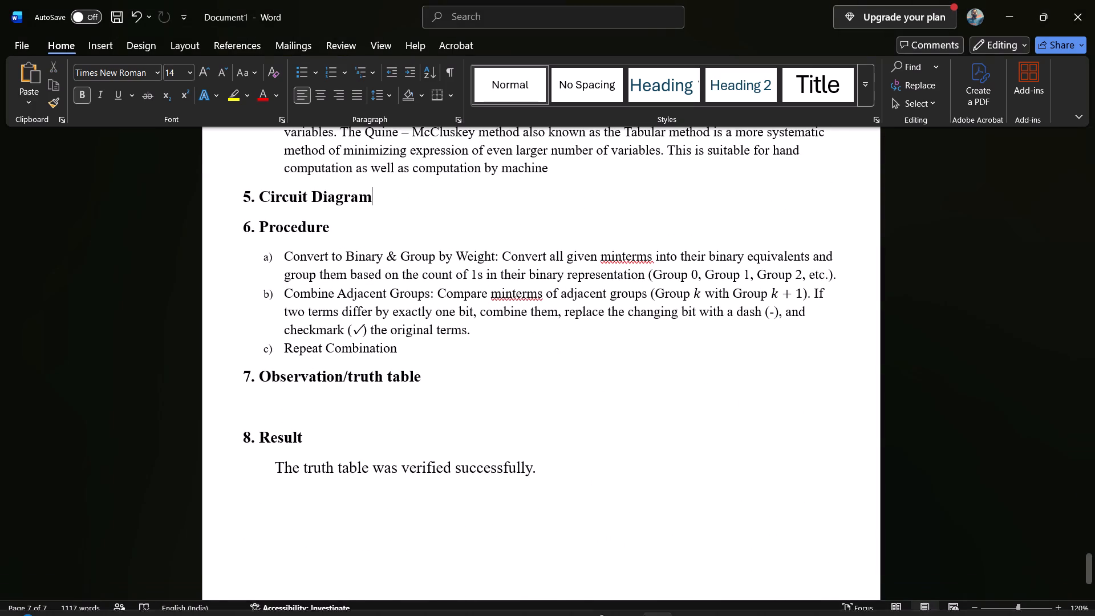
# Switch to Brave and look through the open Virtual Labs pages, examining the Quine - Mc Clusky theory page's tables.
pyautogui.click(631, 598)
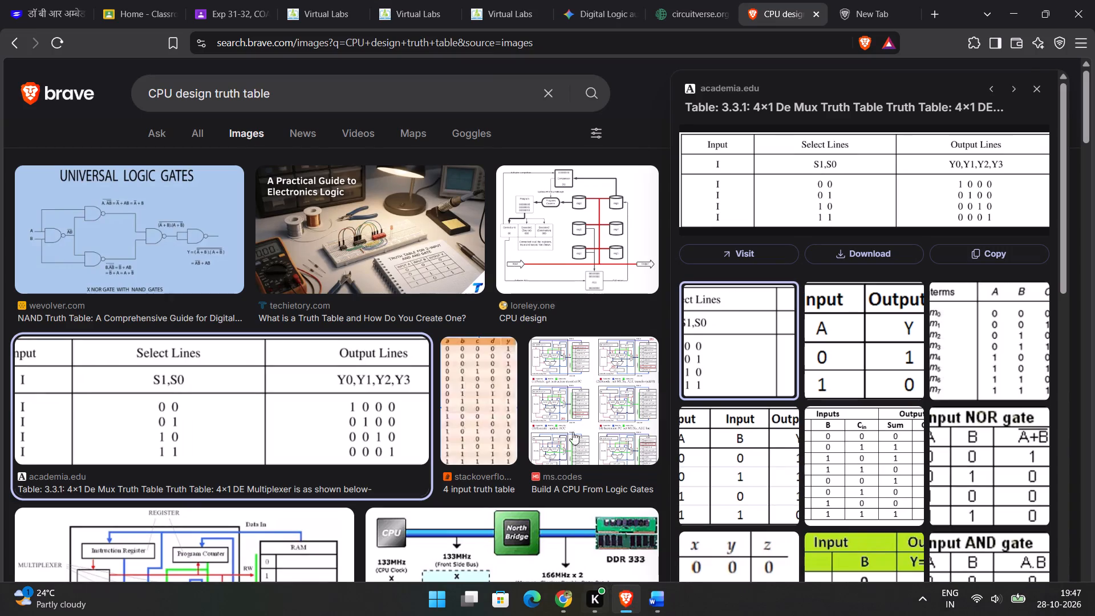
pyautogui.click(502, 0)
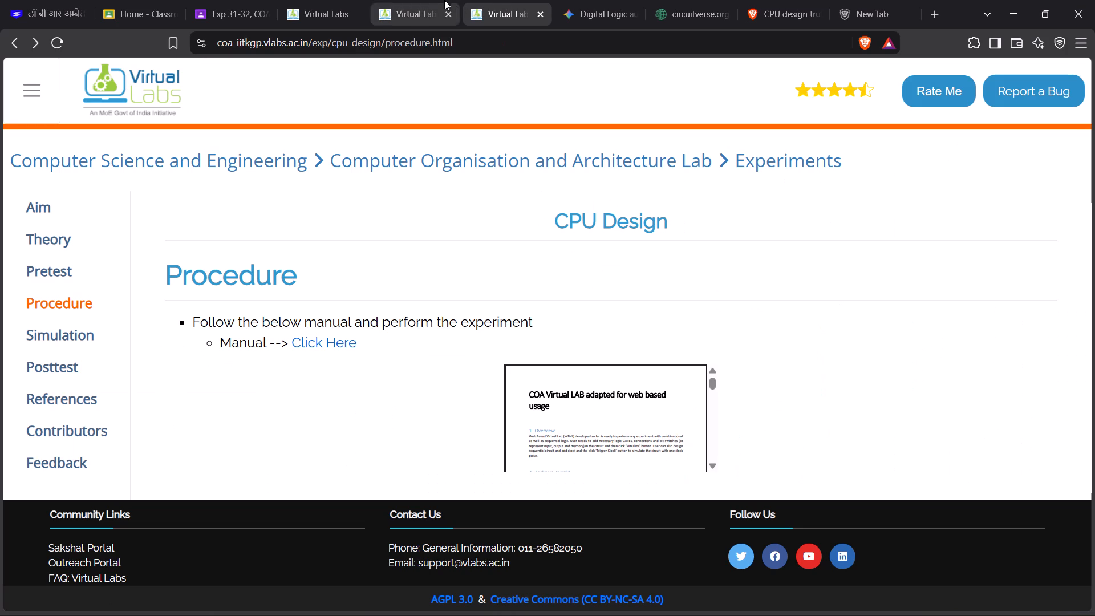
pyautogui.scroll(-1, 364, 177)
pyautogui.click(394, 16)
pyautogui.click(321, 179)
pyautogui.scroll(3, 321, 179)
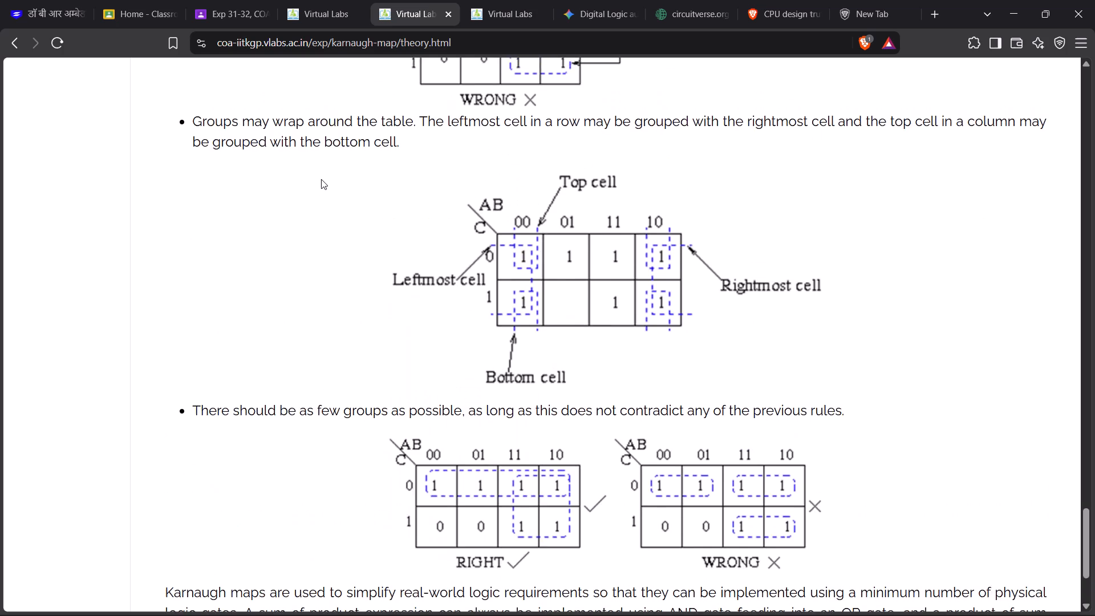
pyautogui.scroll(5, 321, 179)
pyautogui.click(347, 0)
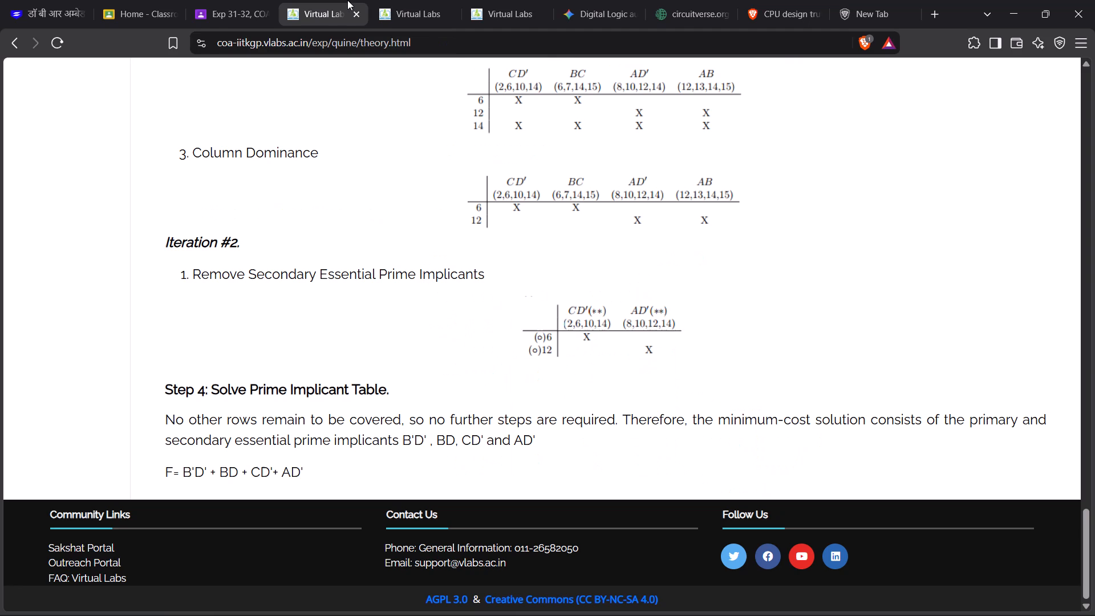
pyautogui.scroll(5, 319, 232)
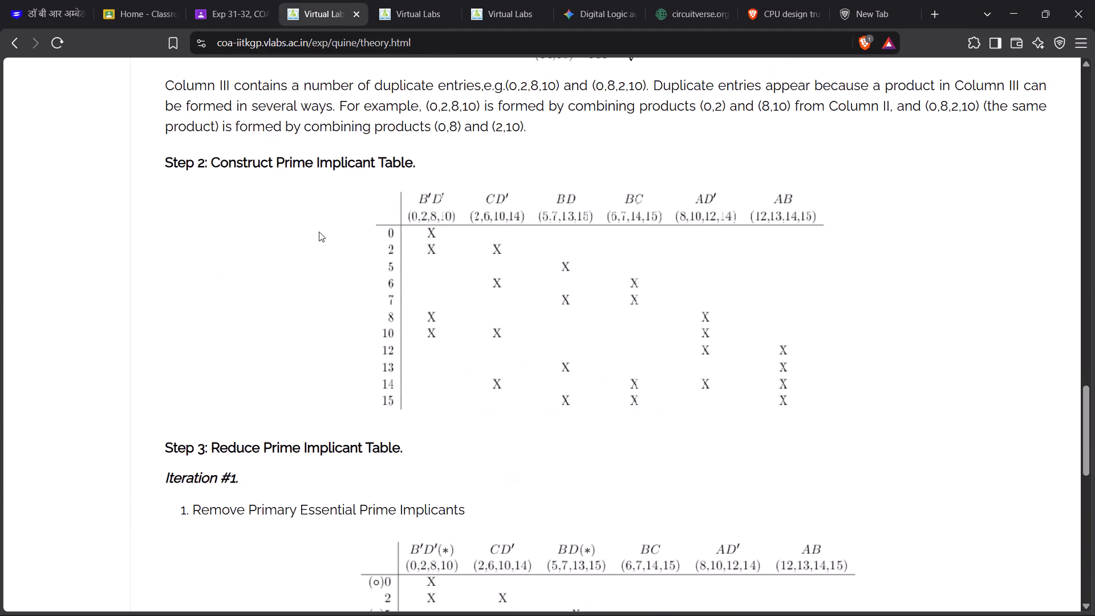
pyautogui.scroll(4, 319, 232)
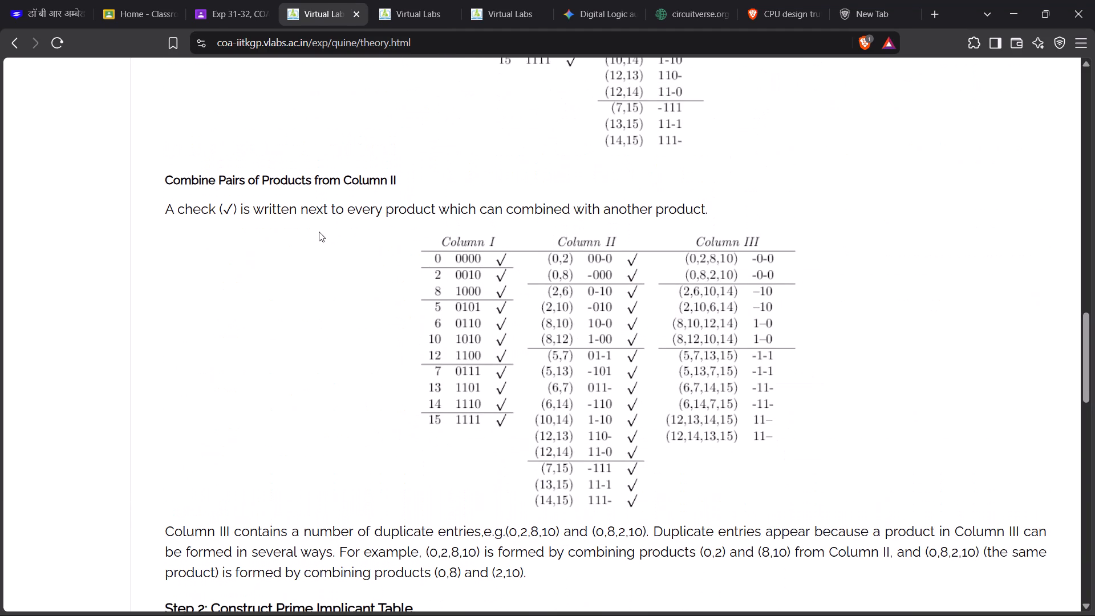
pyautogui.scroll(11, 319, 232)
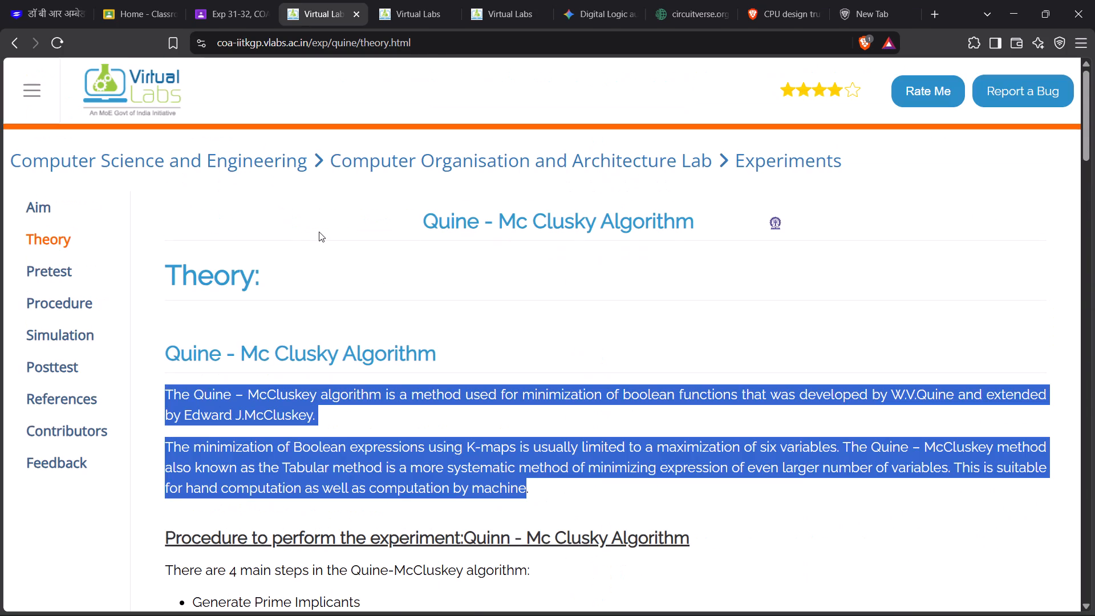
# Browse the Quine - Mc Clusky experiment's sections to its Simulation page and open the Quine McCluskey simulator.
pyautogui.click(58, 273)
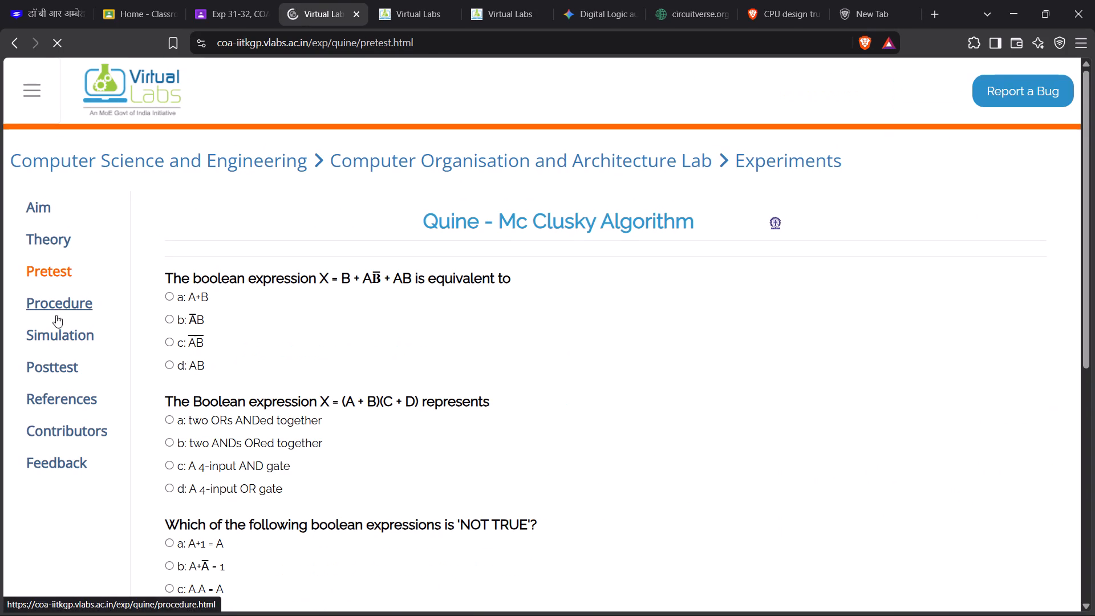
pyautogui.click(72, 463)
pyautogui.click(75, 439)
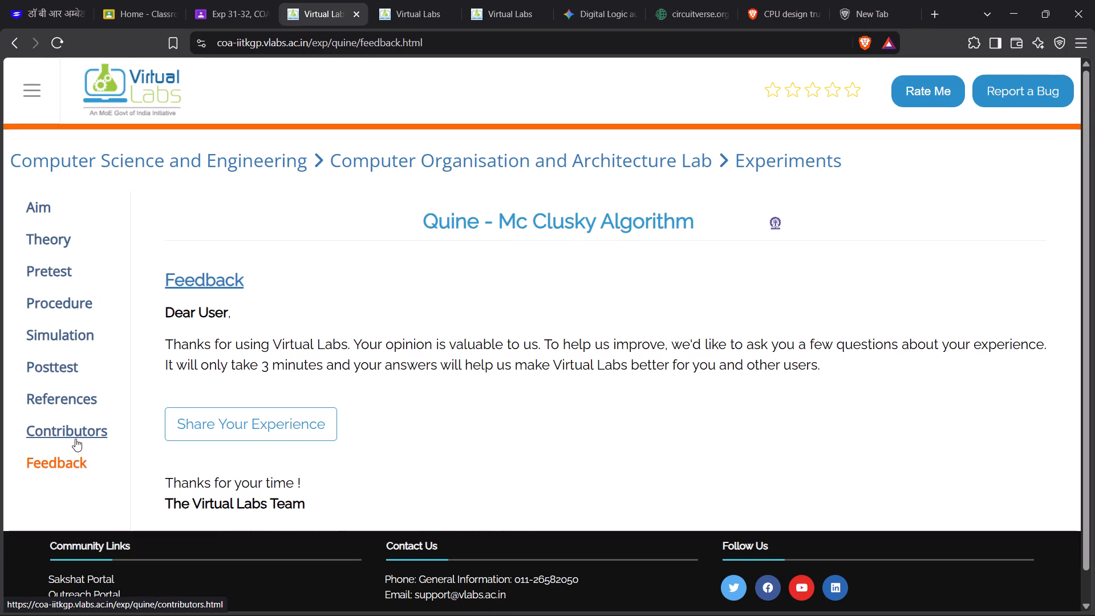
pyautogui.click(84, 410)
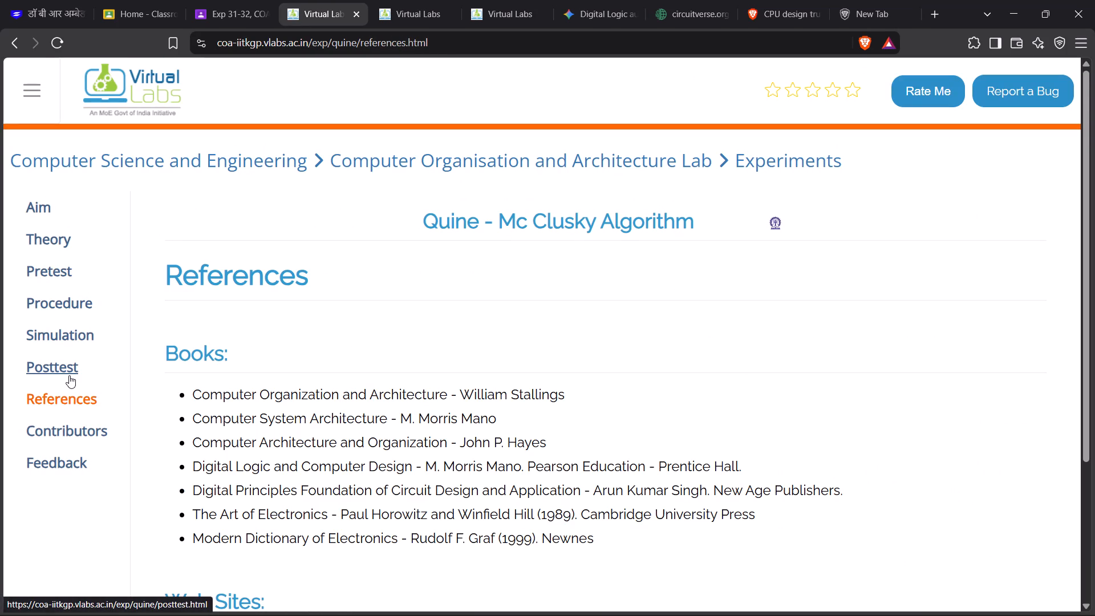
pyautogui.click(69, 374)
pyautogui.click(73, 320)
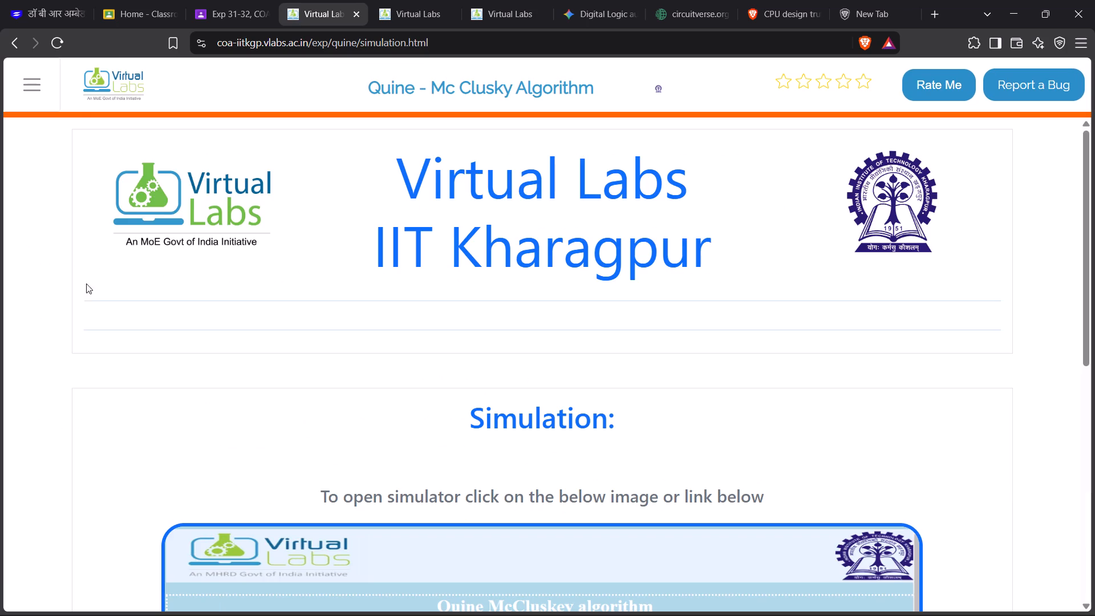
pyautogui.scroll(-3, 232, 330)
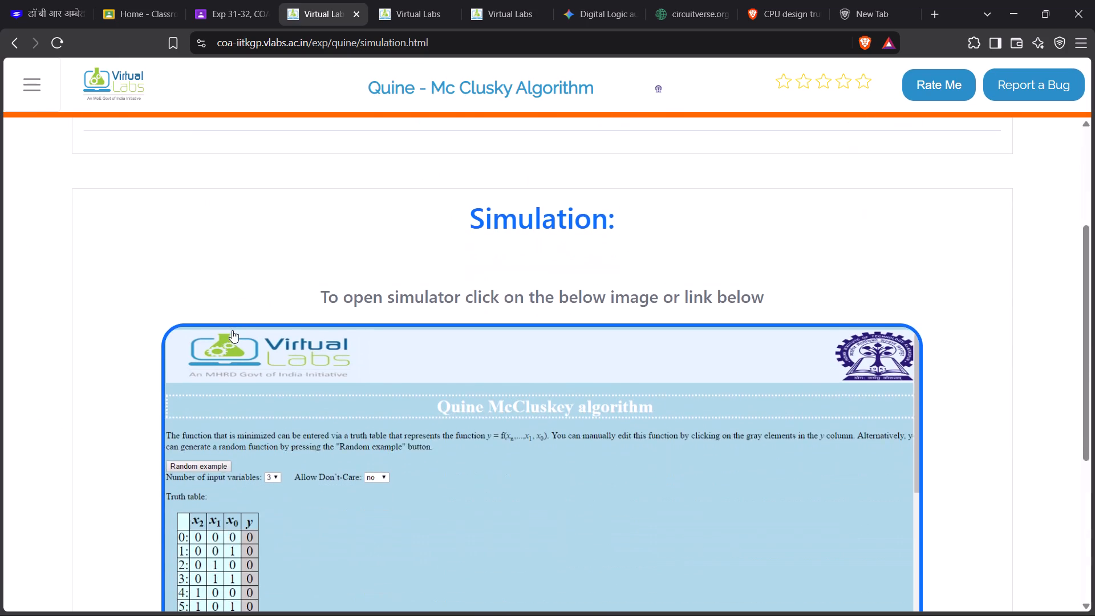
pyautogui.scroll(-2, 232, 330)
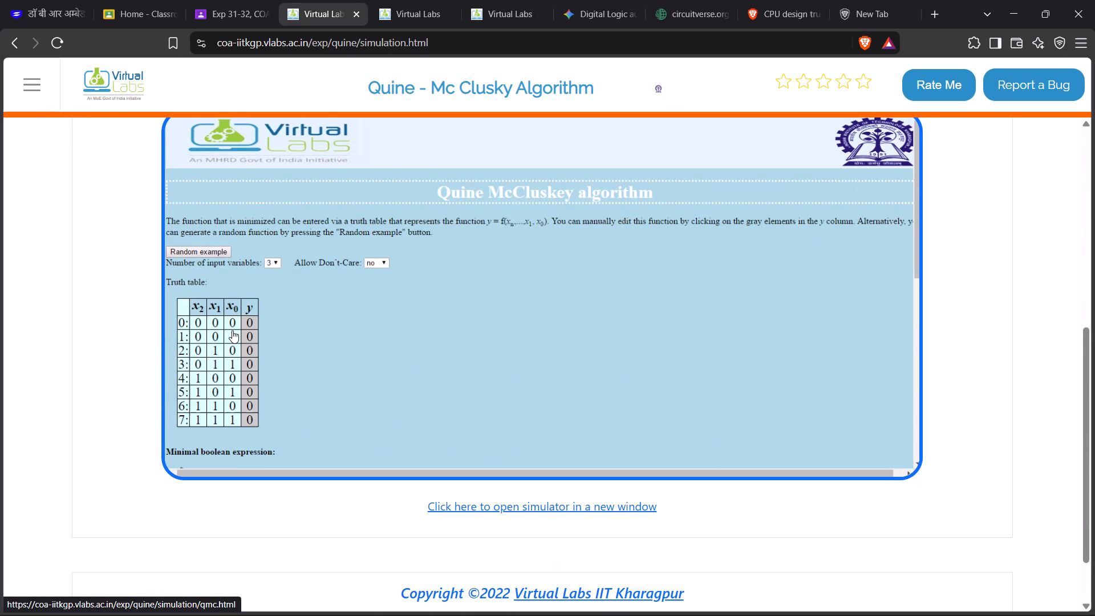
pyautogui.scroll(-1, 232, 330)
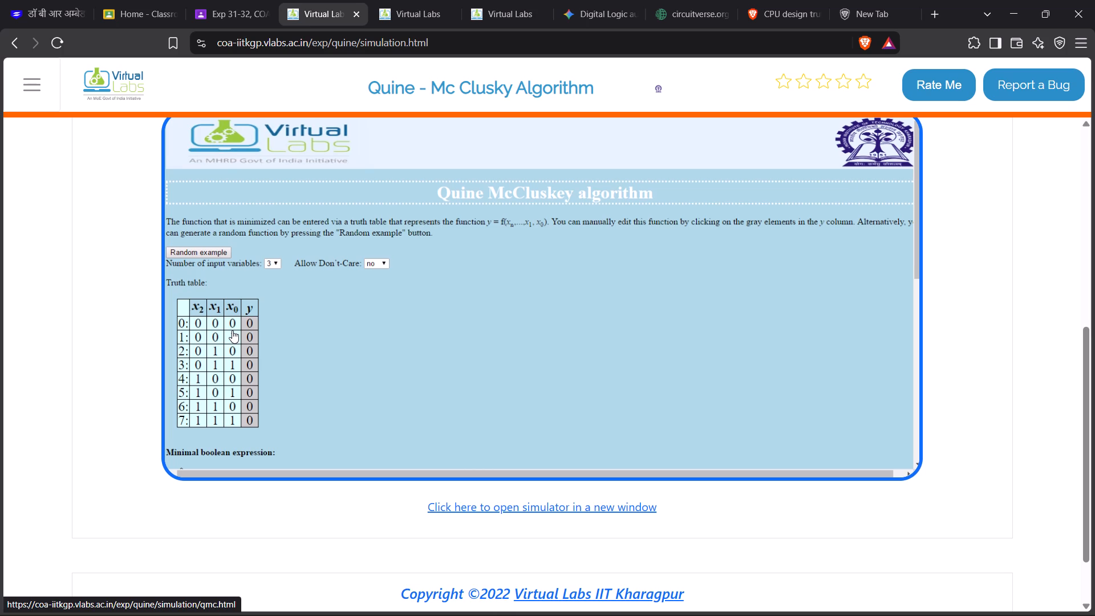
pyautogui.click(180, 297)
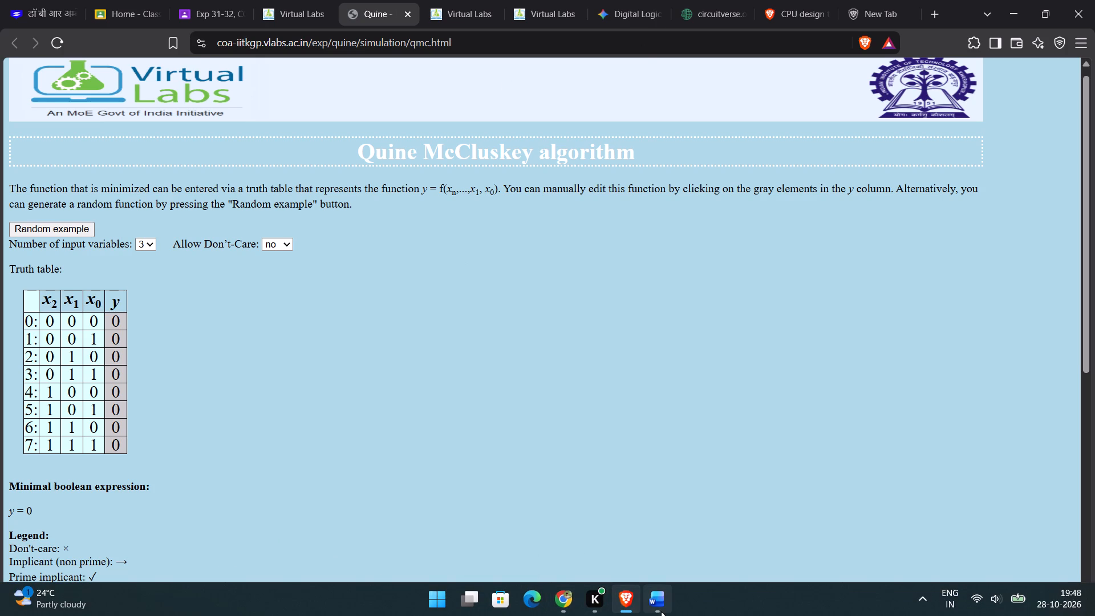
# Switch to Word and insert a table of 5 columns and 9 rows under Experiment 35's "7. Observation/truth table" heading.
pyautogui.click(663, 610)
pyautogui.click(430, 380)
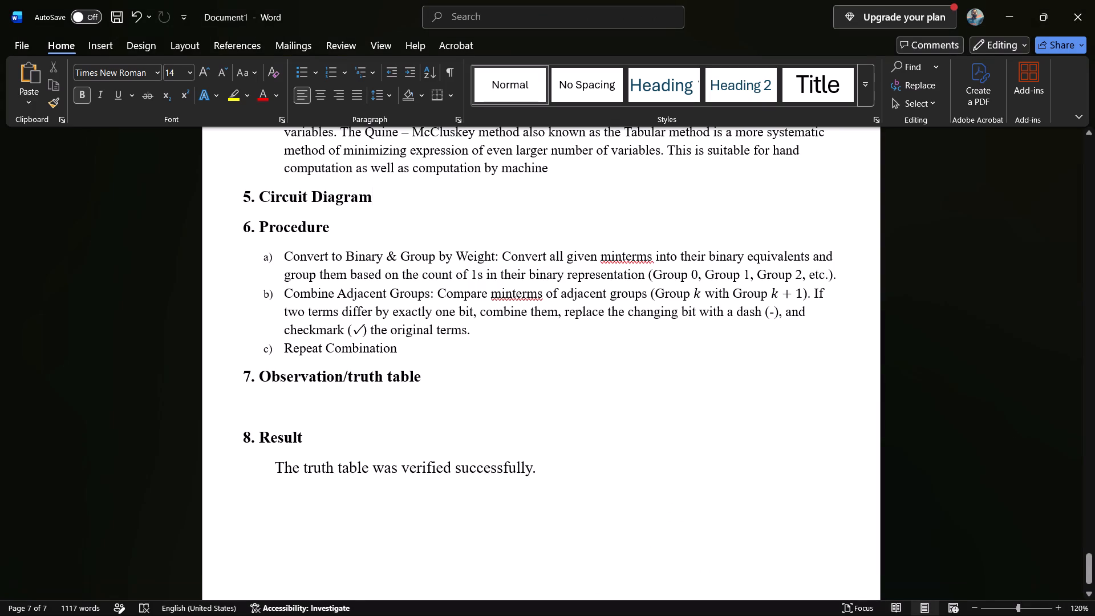
pyautogui.scroll(3, 430, 380)
pyautogui.scroll(-2, 430, 380)
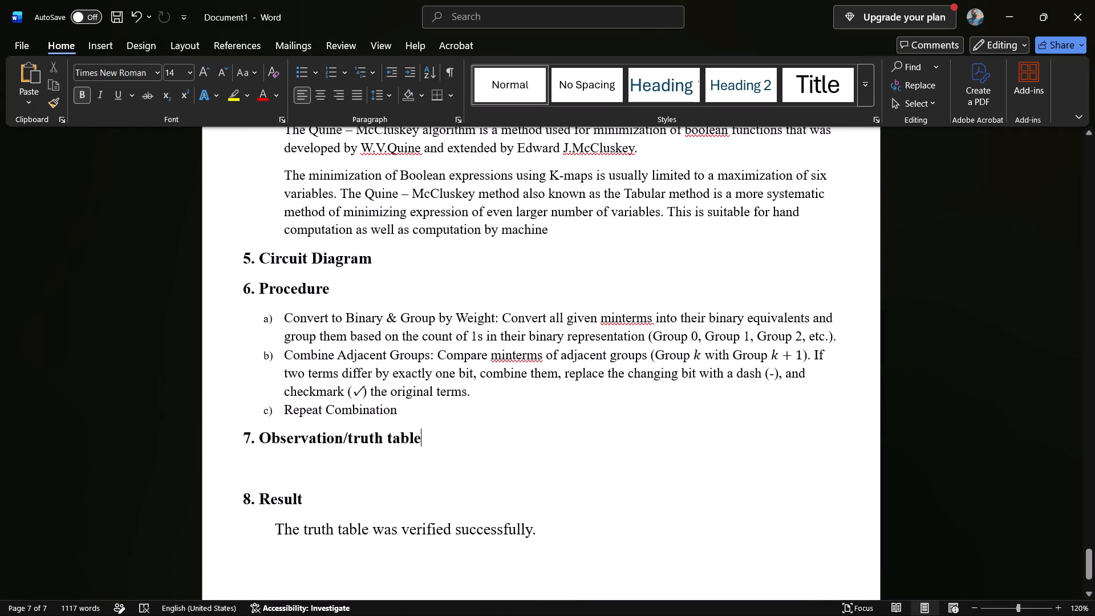
pyautogui.press('Return')
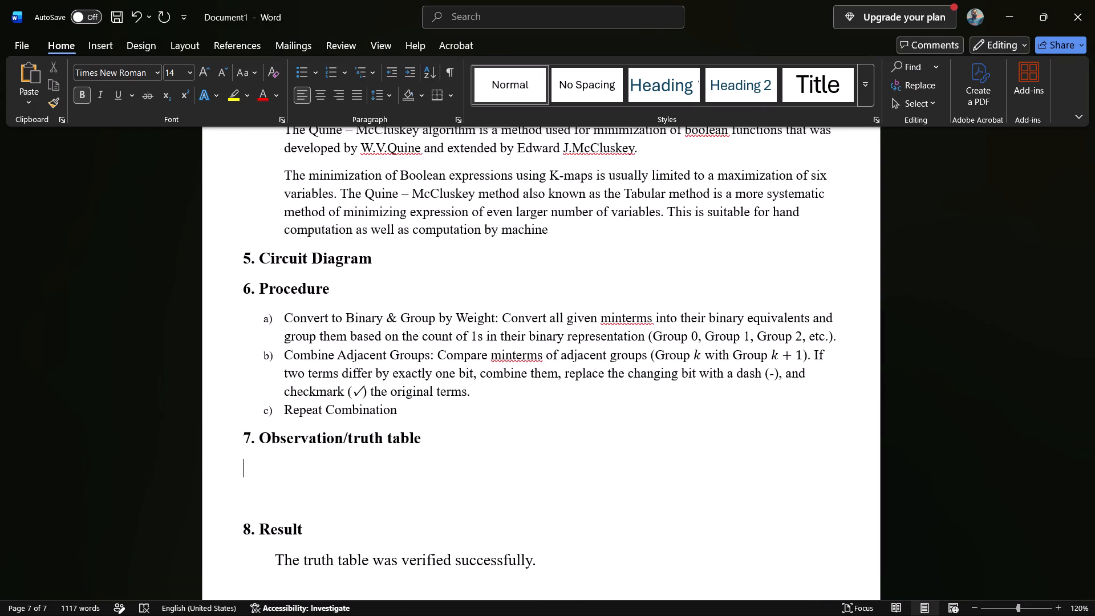
pyautogui.click(110, 51)
pyautogui.click(113, 76)
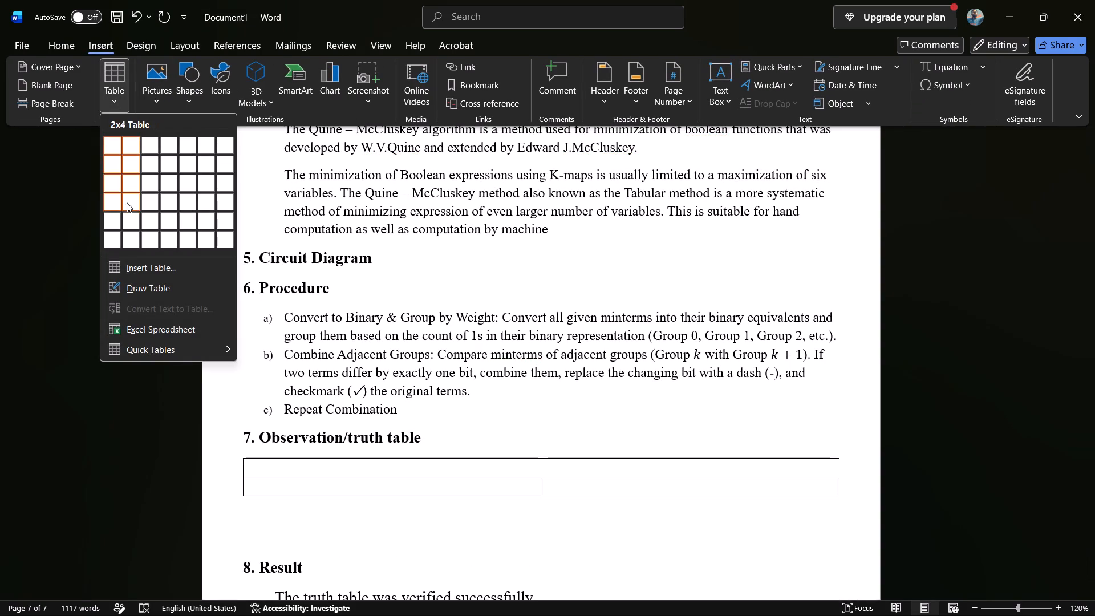
pyautogui.click(136, 269)
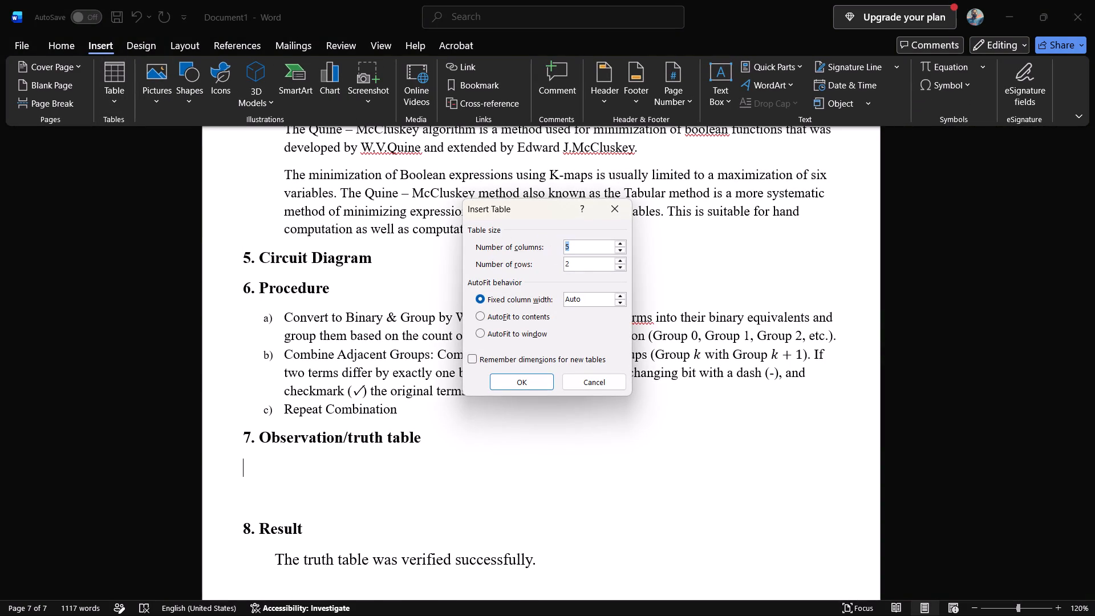
pyautogui.click(573, 264)
pyautogui.press('BackSpace')
pyautogui.press('9')
pyautogui.click(531, 382)
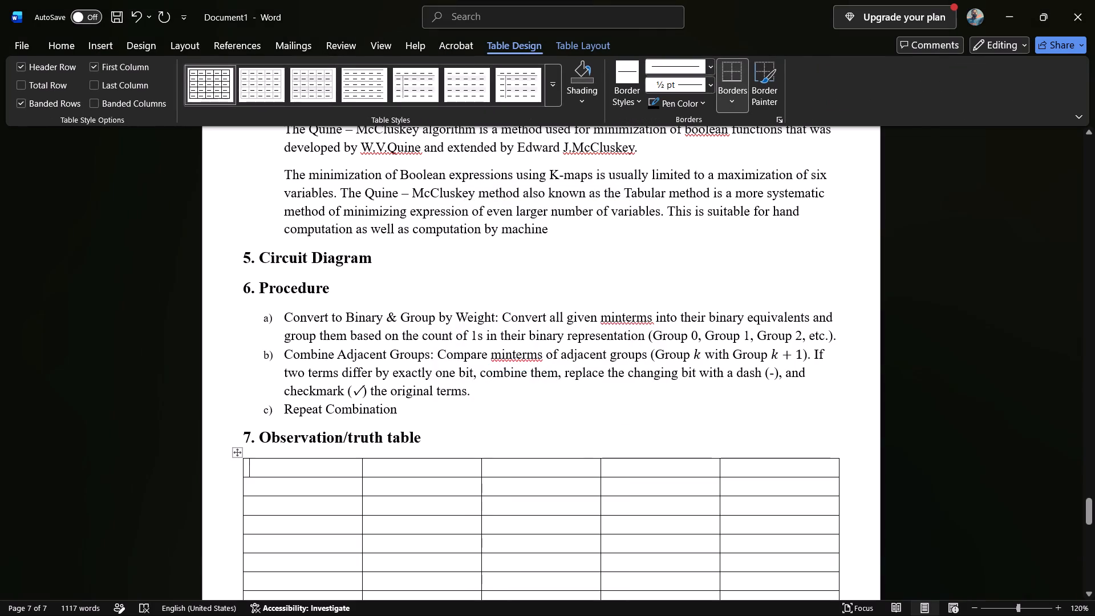
# Narrow all five columns of the new truth table, making the first column the slimmest and pulling in the table's outer edge.
pyautogui.scroll(-1, 434, 487)
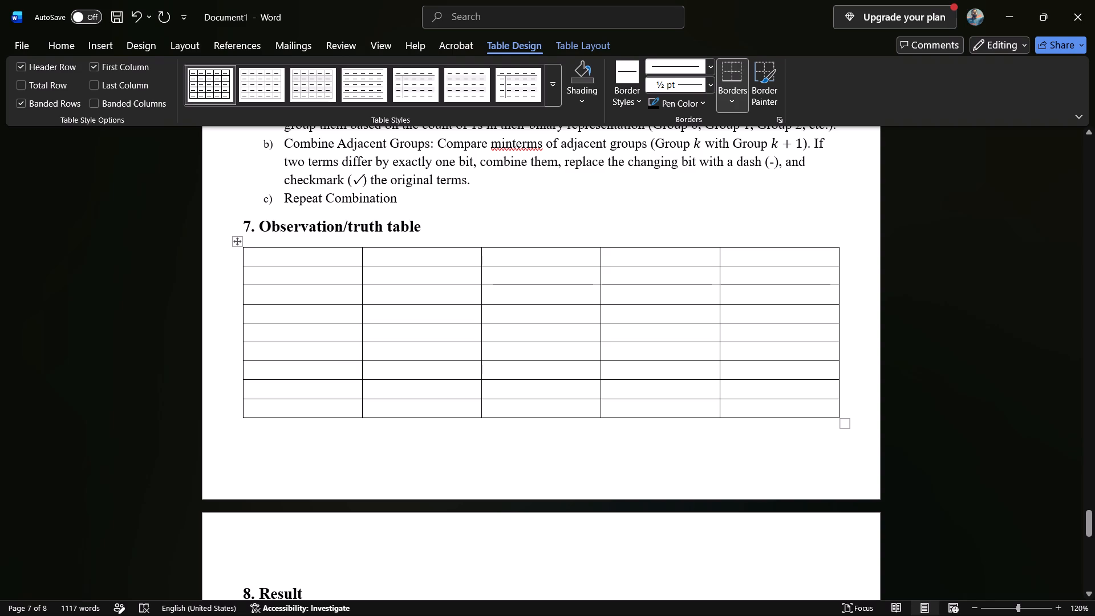
pyautogui.moveTo(362, 258); pyautogui.dragTo(270, 252)
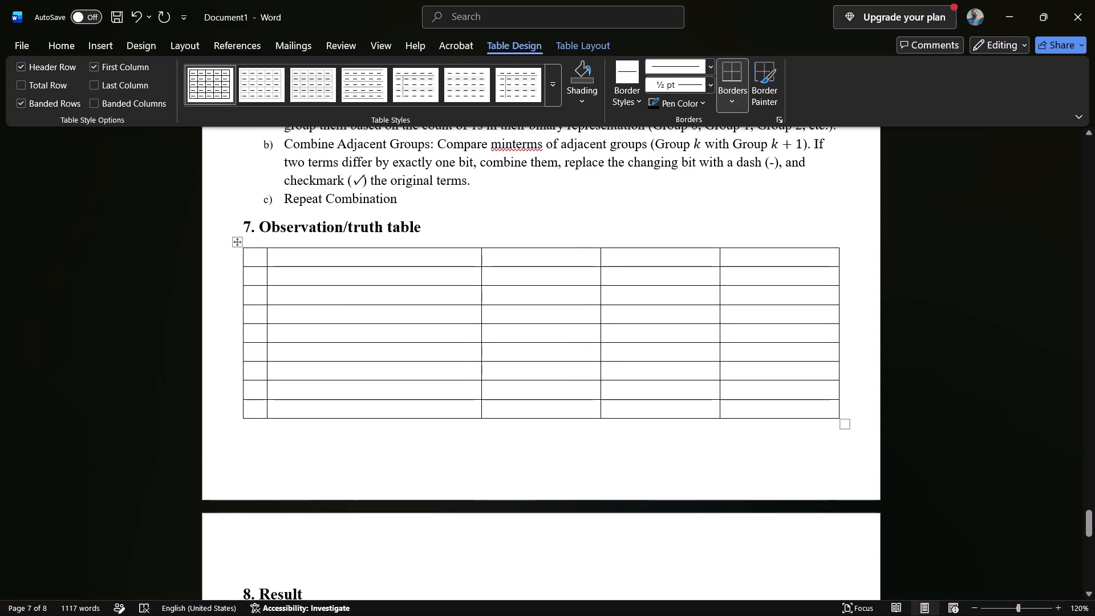
pyautogui.moveTo(481, 259); pyautogui.dragTo(339, 260)
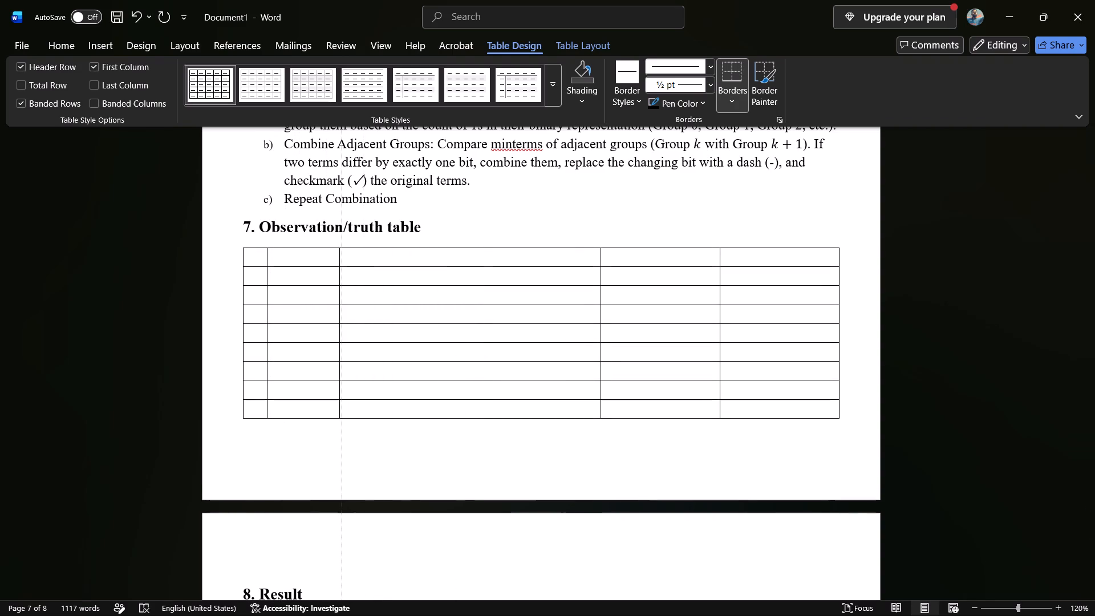
pyautogui.moveTo(339, 260); pyautogui.dragTo(314, 261)
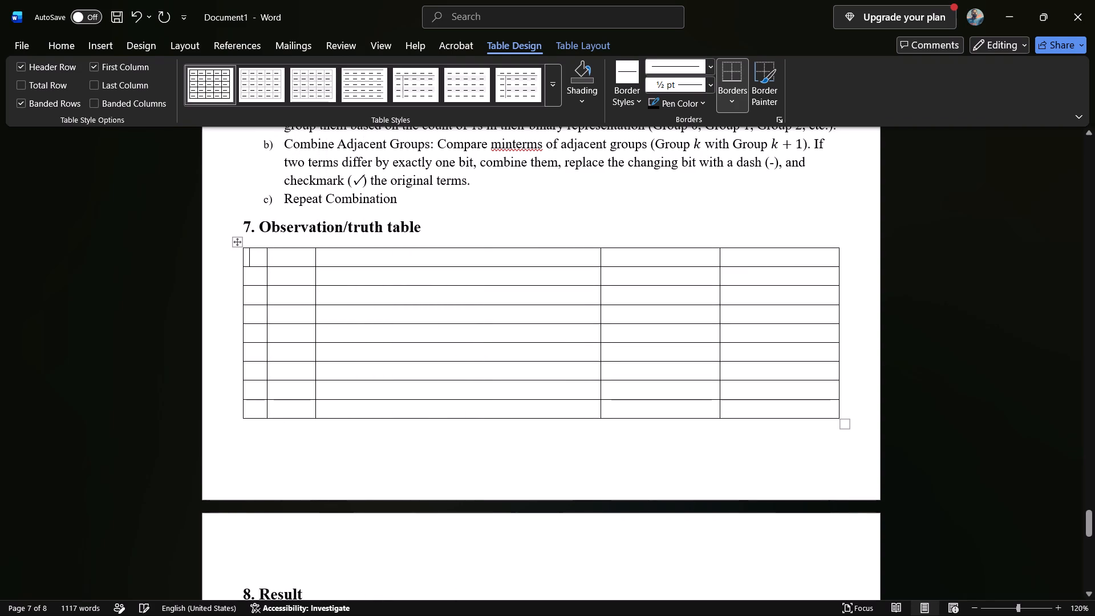
pyautogui.moveTo(600, 256); pyautogui.dragTo(379, 255)
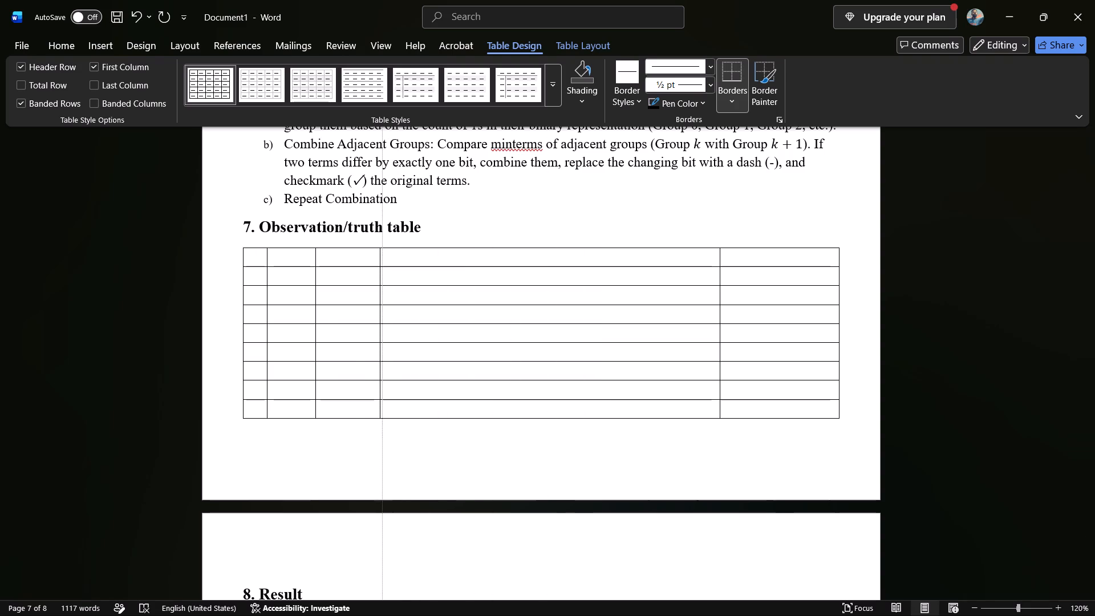
pyautogui.moveTo(379, 255); pyautogui.dragTo(365, 258)
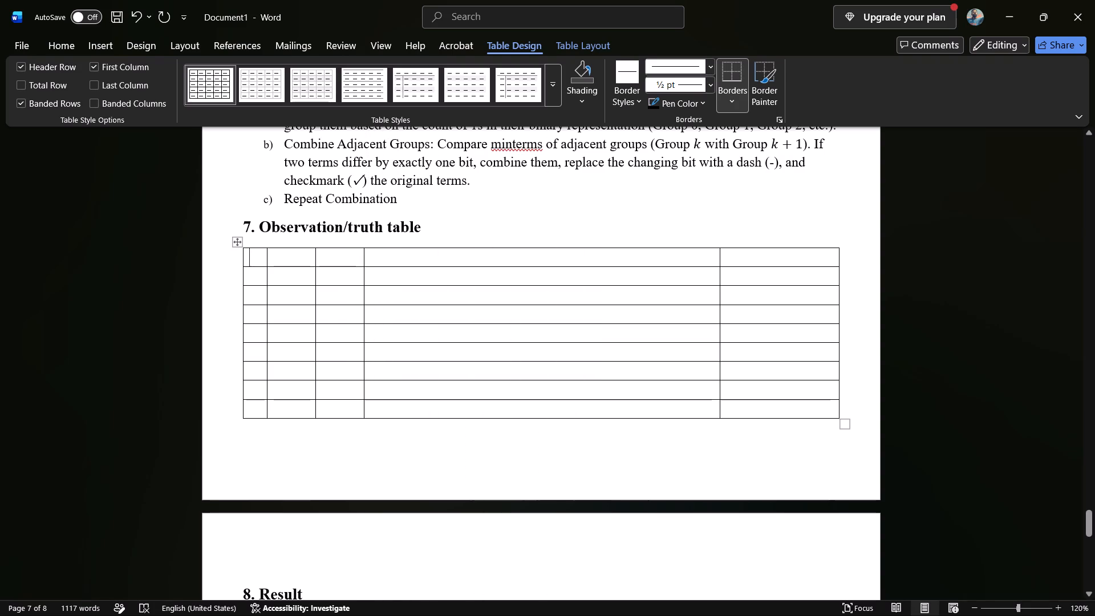
pyautogui.moveTo(719, 260); pyautogui.dragTo(633, 255)
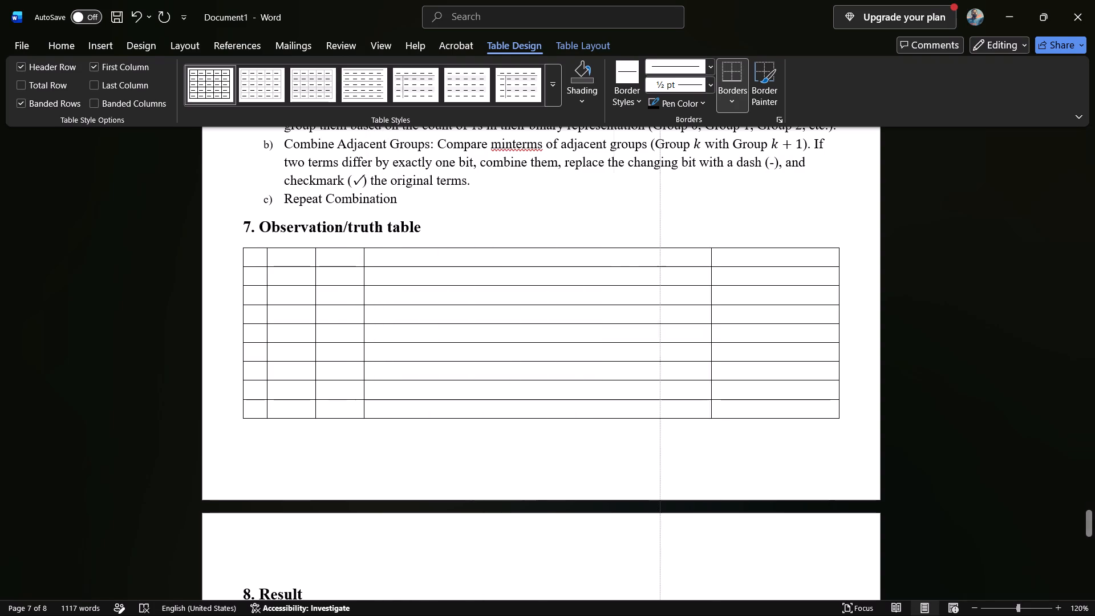
pyautogui.moveTo(633, 255); pyautogui.dragTo(404, 257)
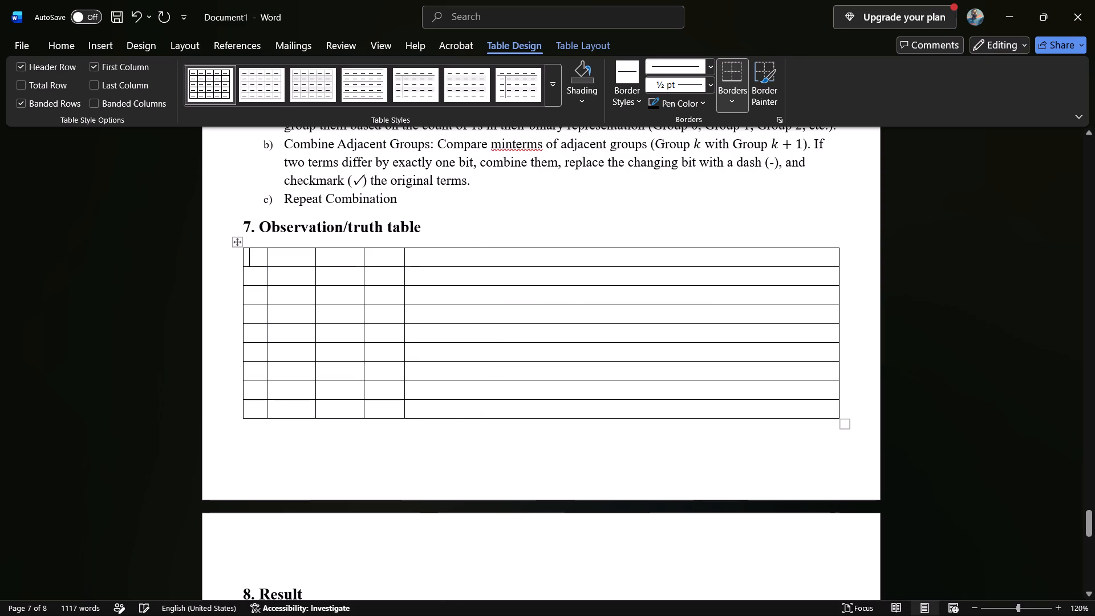
pyautogui.moveTo(838, 259); pyautogui.dragTo(542, 261)
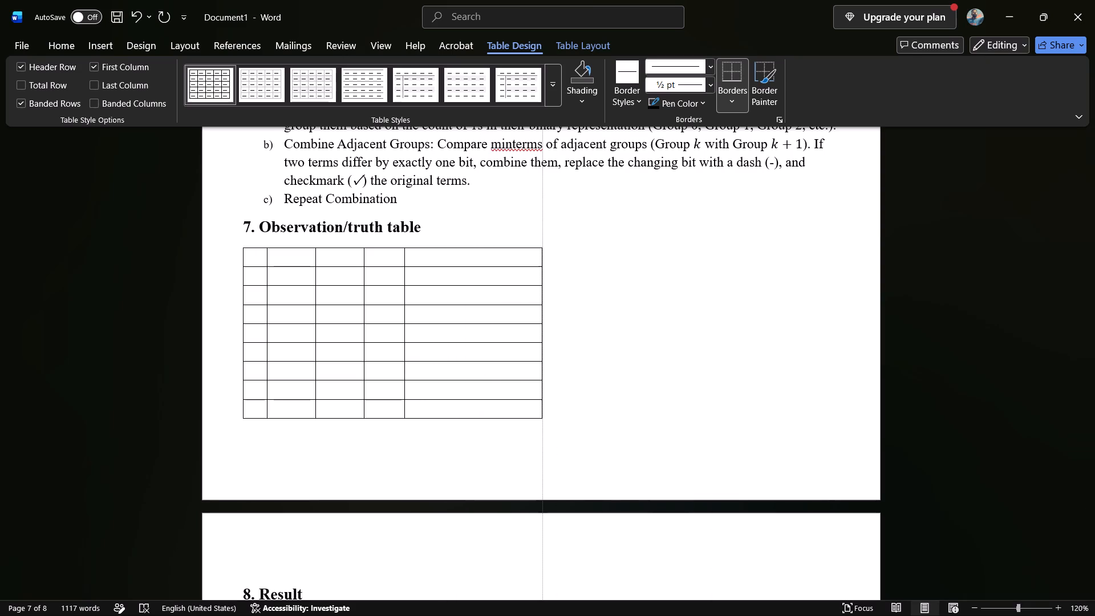
pyautogui.moveTo(542, 261); pyautogui.dragTo(442, 263)
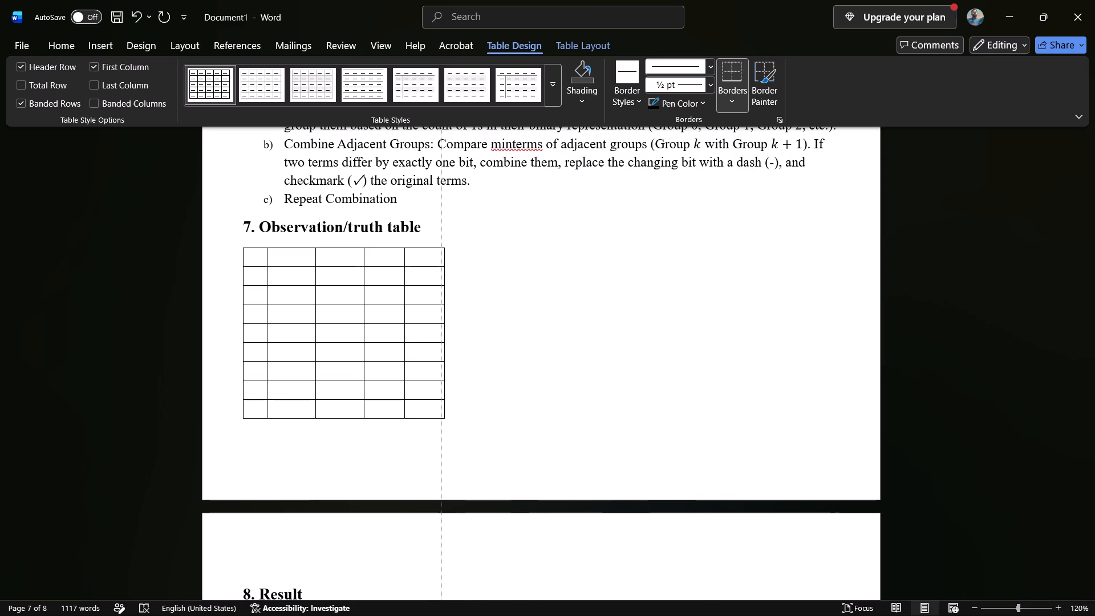
pyautogui.moveTo(442, 263); pyautogui.dragTo(443, 263)
pyautogui.click(481, 266)
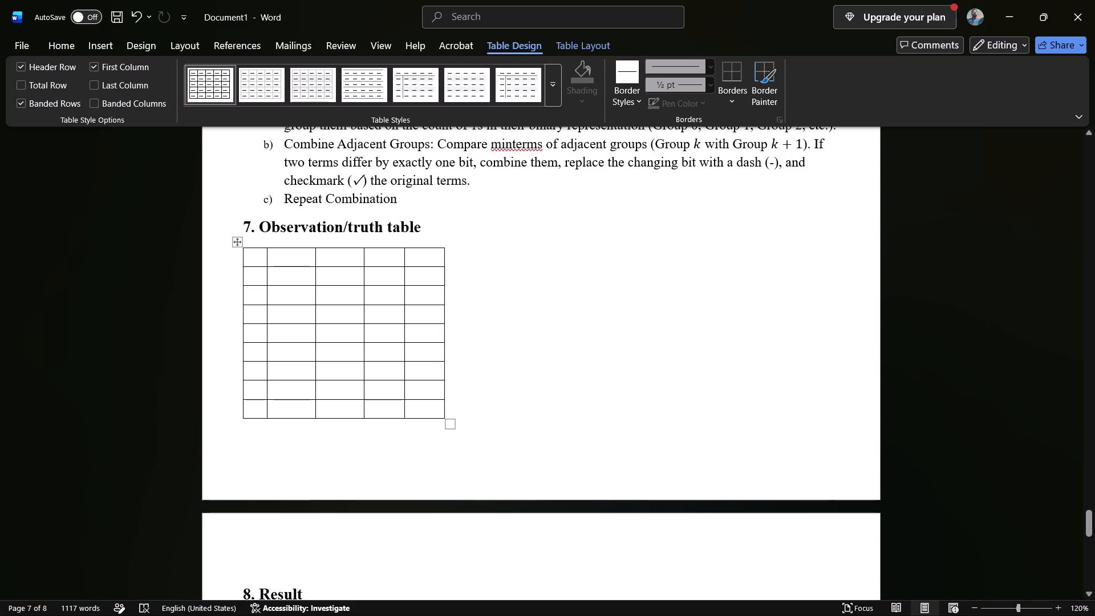
# Widen the truth table's fourth and fifth columns slightly to match the width of the second and third.
pyautogui.moveTo(403, 268); pyautogui.dragTo(404, 268)
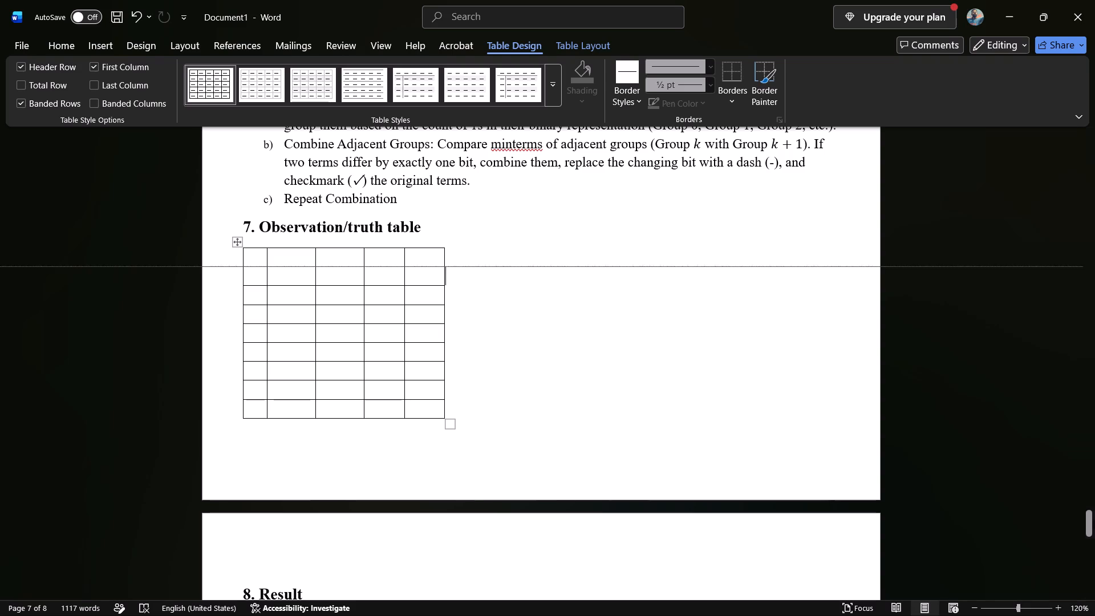
pyautogui.moveTo(404, 268); pyautogui.dragTo(409, 269)
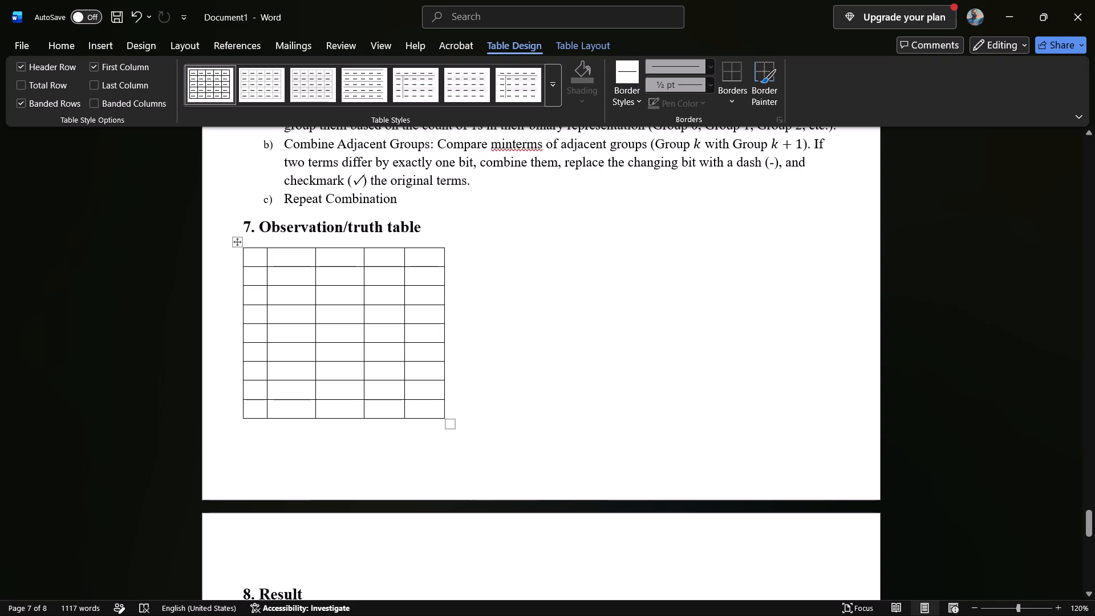
pyautogui.moveTo(403, 274); pyautogui.dragTo(409, 274)
pyautogui.moveTo(443, 278); pyautogui.dragTo(449, 278)
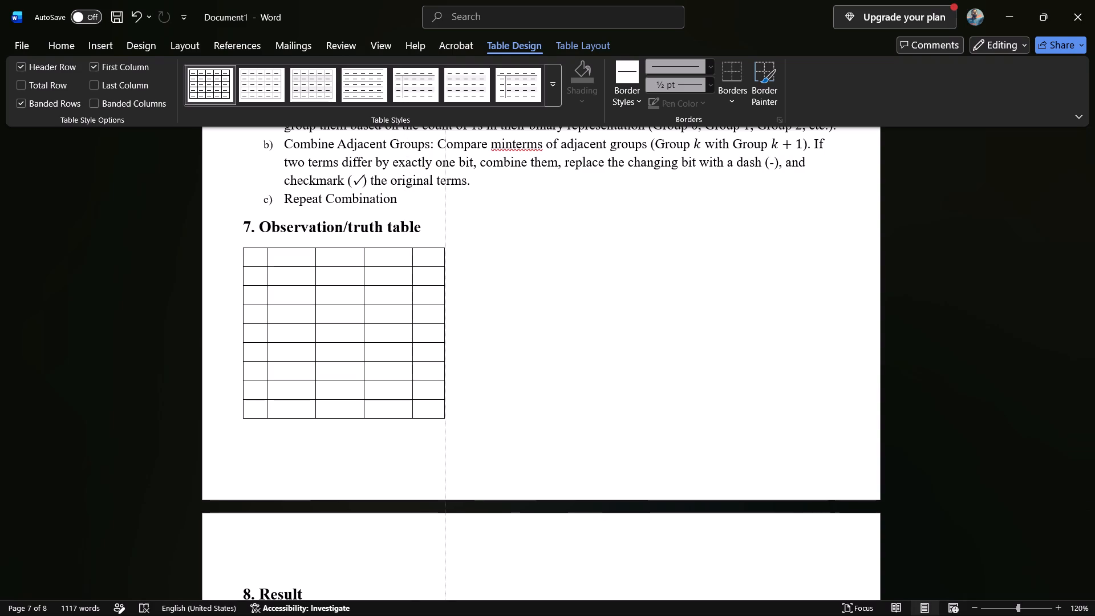
pyautogui.moveTo(449, 278); pyautogui.dragTo(459, 279)
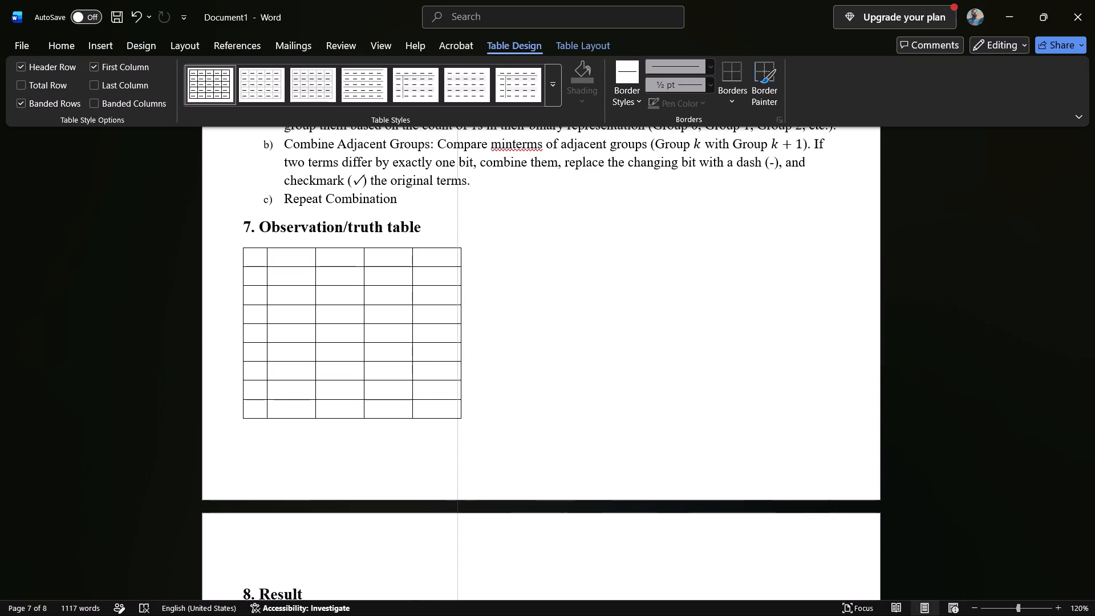
pyautogui.moveTo(459, 279); pyautogui.dragTo(459, 279)
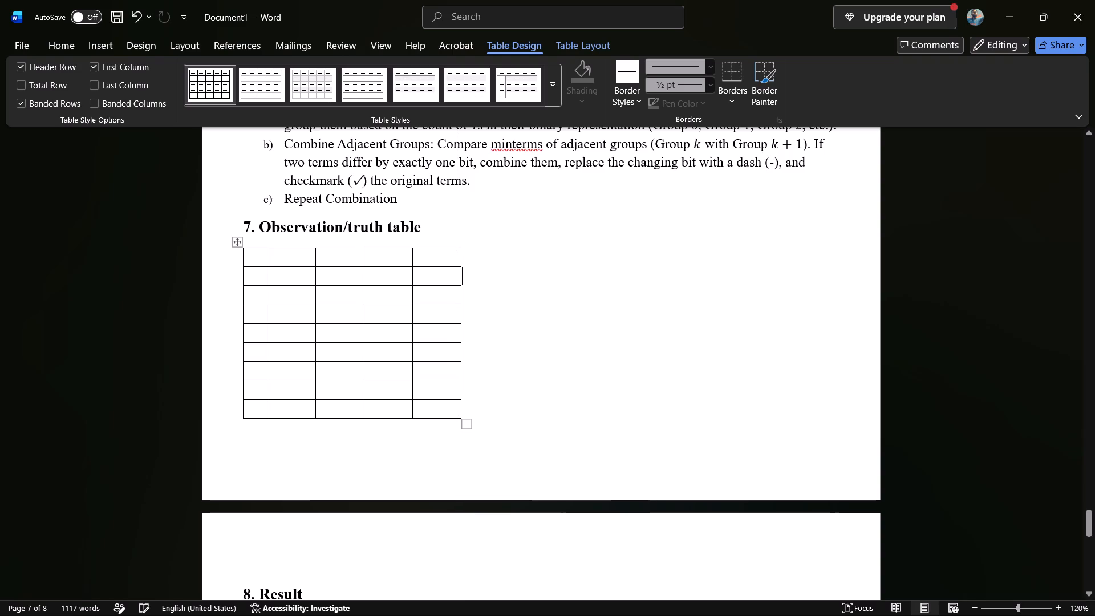
pyautogui.click(498, 279)
# Set the first cell of the truth table's second row to non-bold text at font size 12.
pyautogui.click(249, 283)
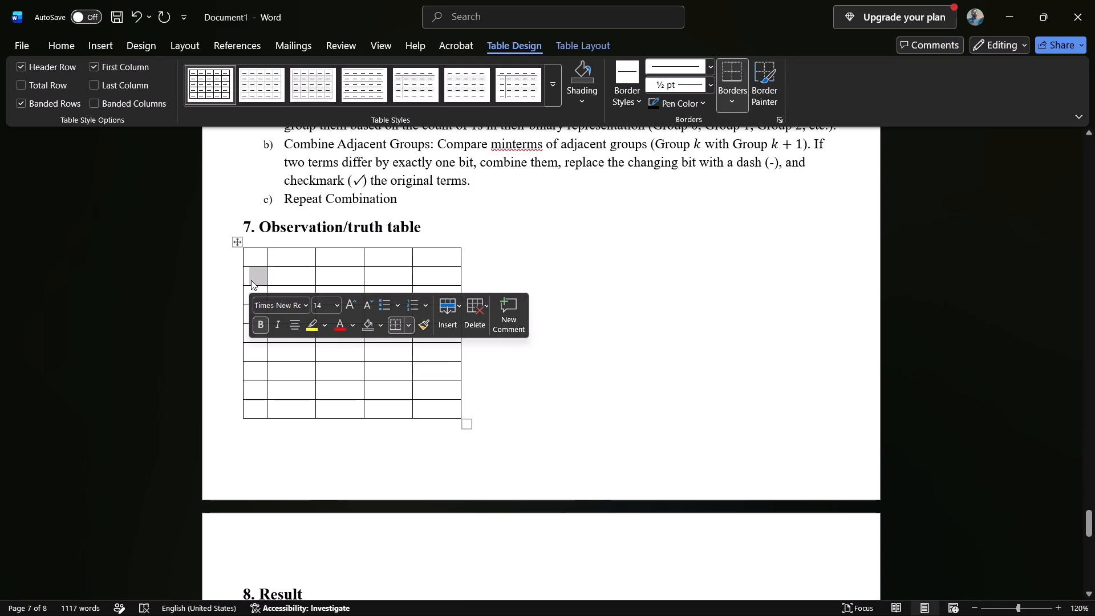
pyautogui.click(251, 280)
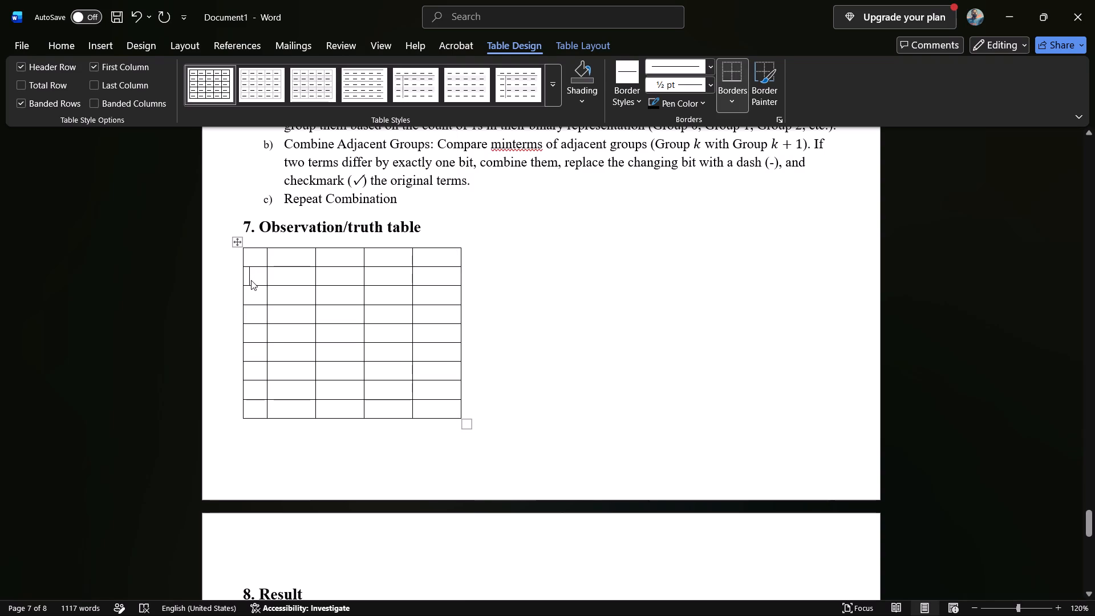
pyautogui.click(74, 51)
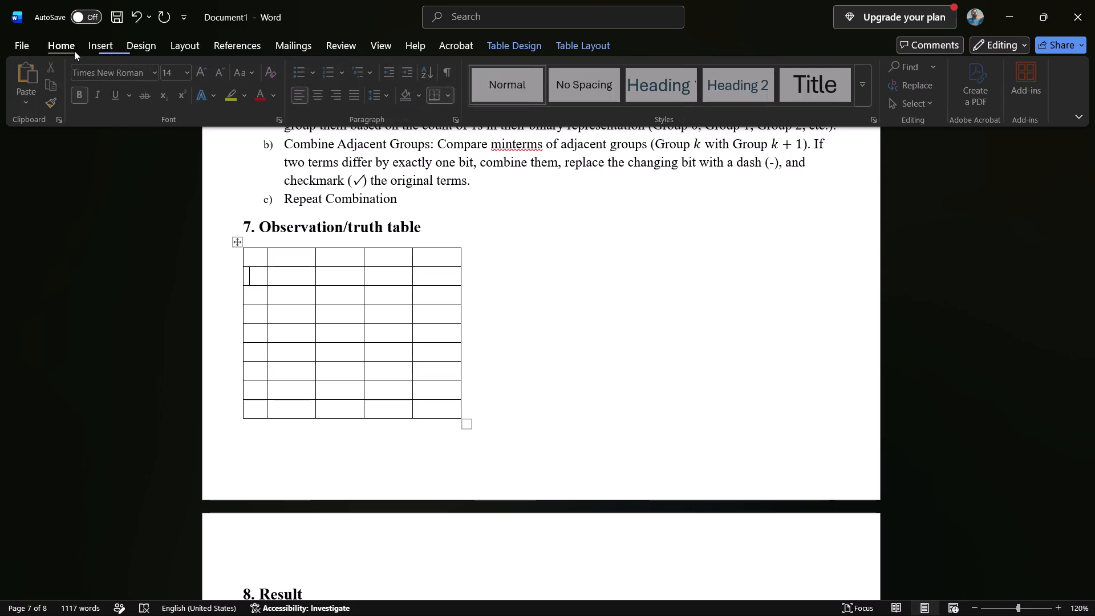
pyautogui.click(80, 96)
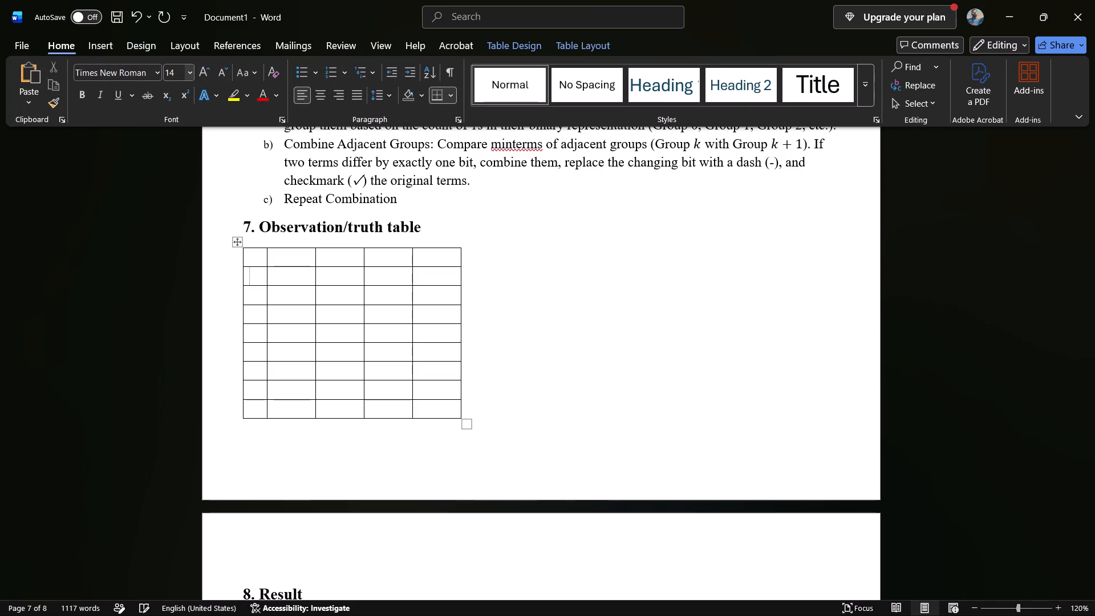
pyautogui.click(177, 74)
pyautogui.press(']')
pyautogui.press('BackSpace')
pyautogui.write('12')
pyautogui.press('Return')
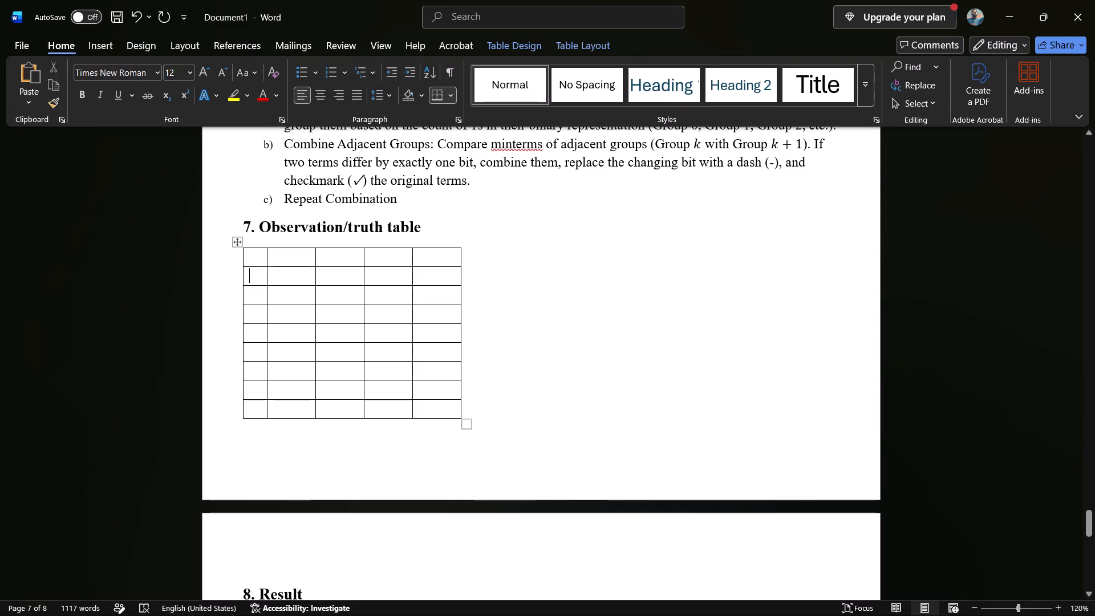
# Number the truth table's first column from 0 to 7, starting in the second row.
pyautogui.press('0')
pyautogui.press('Down')
pyautogui.press('1')
pyautogui.press('Down')
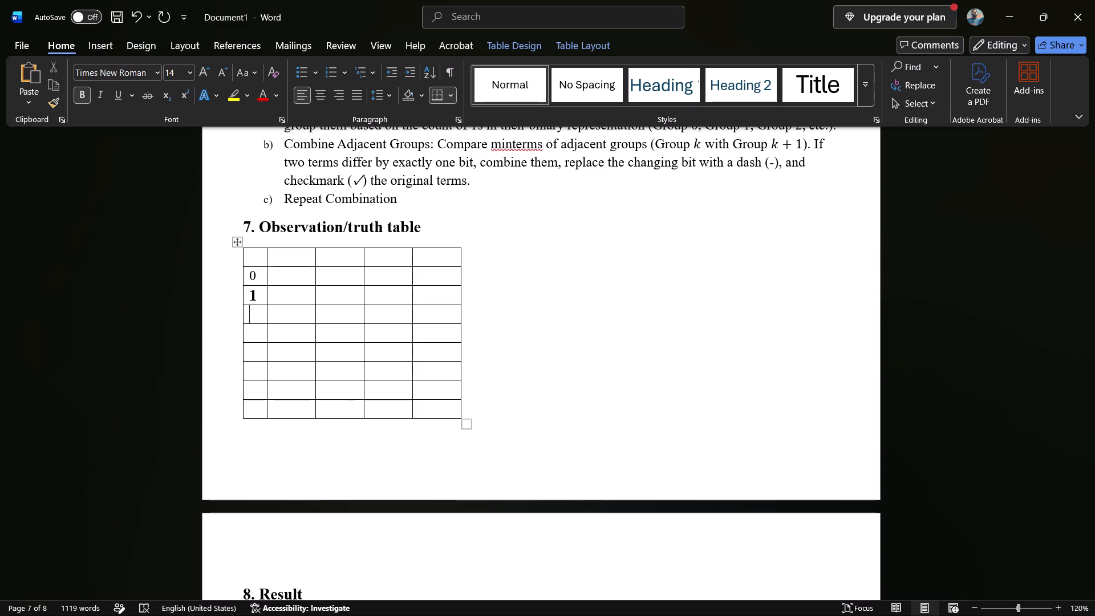
pyautogui.press('2')
pyautogui.press('Down')
pyautogui.press('3')
pyautogui.press('Down')
pyautogui.press('4')
pyautogui.press('Down')
pyautogui.press('5')
pyautogui.press('Down')
pyautogui.press('6')
pyautogui.press('Down')
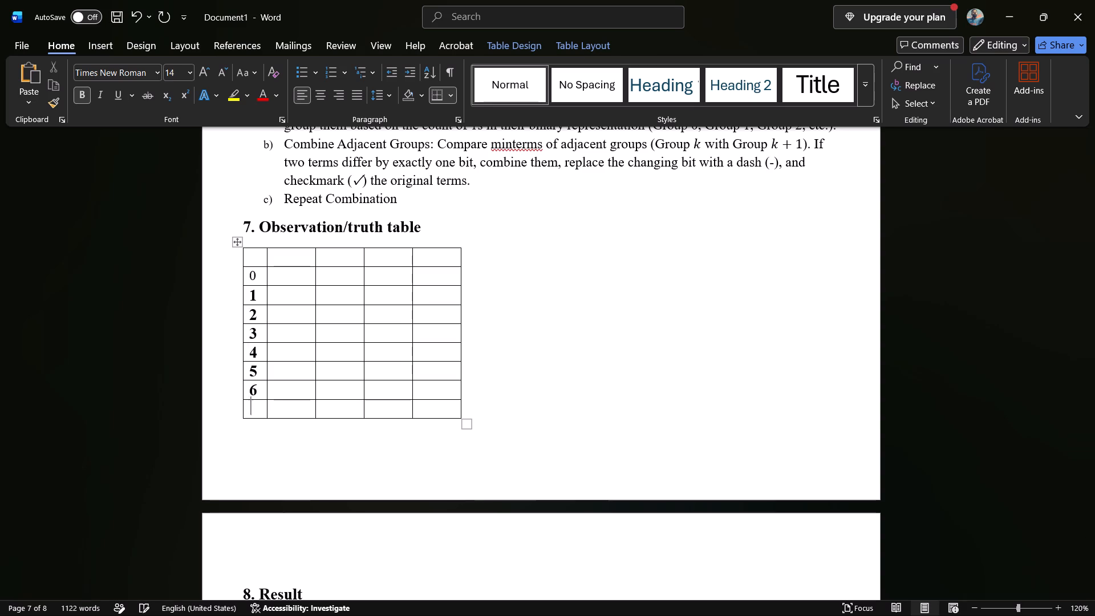
pyautogui.press('7')
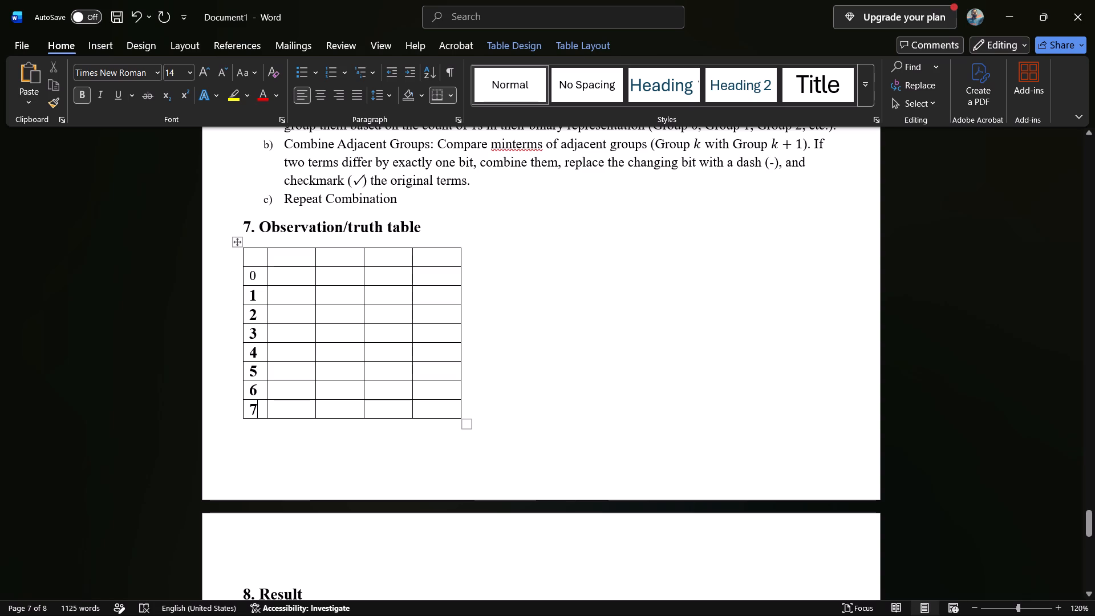
# Enter the truth table's column headers X2, X1, X0 and Y in the second to fifth columns.
pyautogui.click(291, 261)
pyautogui.hotkey('shift', 'x')
pyautogui.press('0')
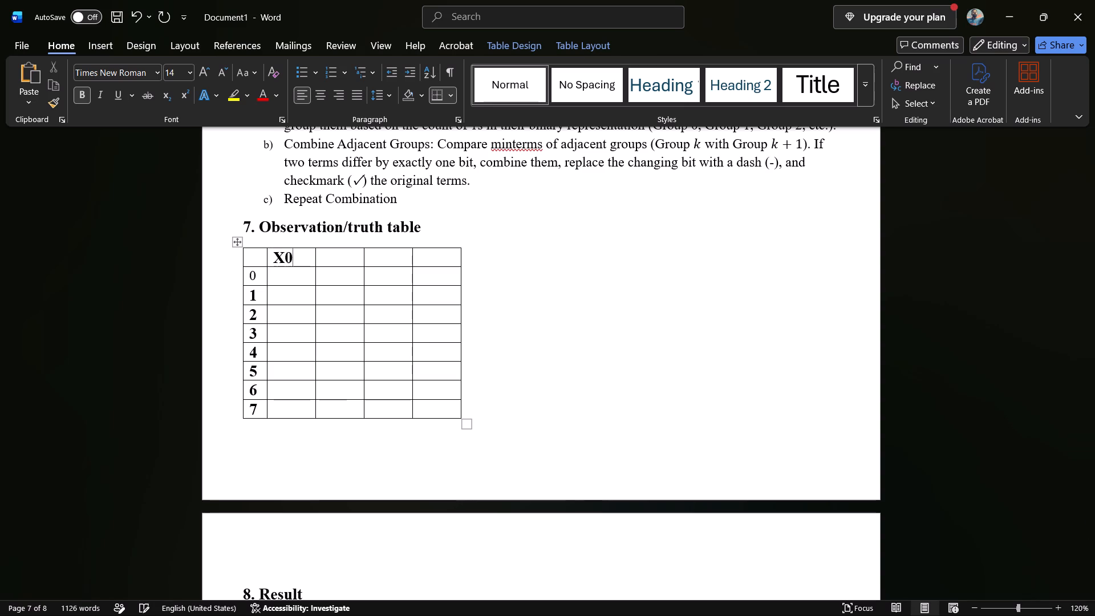
pyautogui.press('BackSpace')
pyautogui.press('3')
pyautogui.press('Right')
pyautogui.press('BackSpace')
pyautogui.press('Left')
pyautogui.press('BackSpace')
pyautogui.press('2')
pyautogui.press('Right')
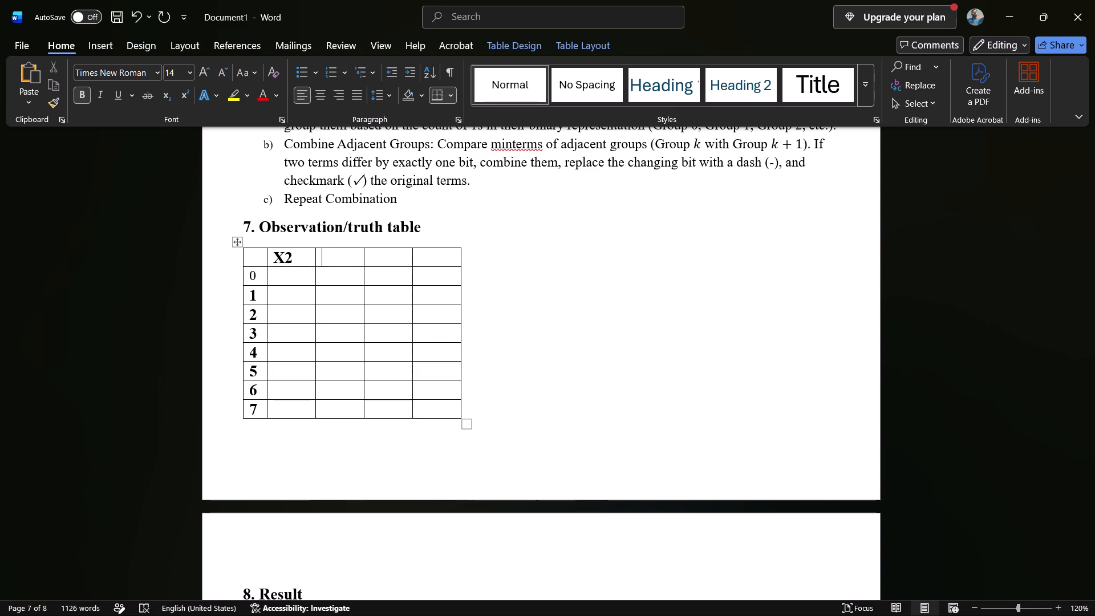
pyautogui.write('X1')
pyautogui.press('Right')
pyautogui.hotkey('shift', 'x')
pyautogui.press('0')
pyautogui.press('Right')
pyautogui.hotkey('shift', 'y')
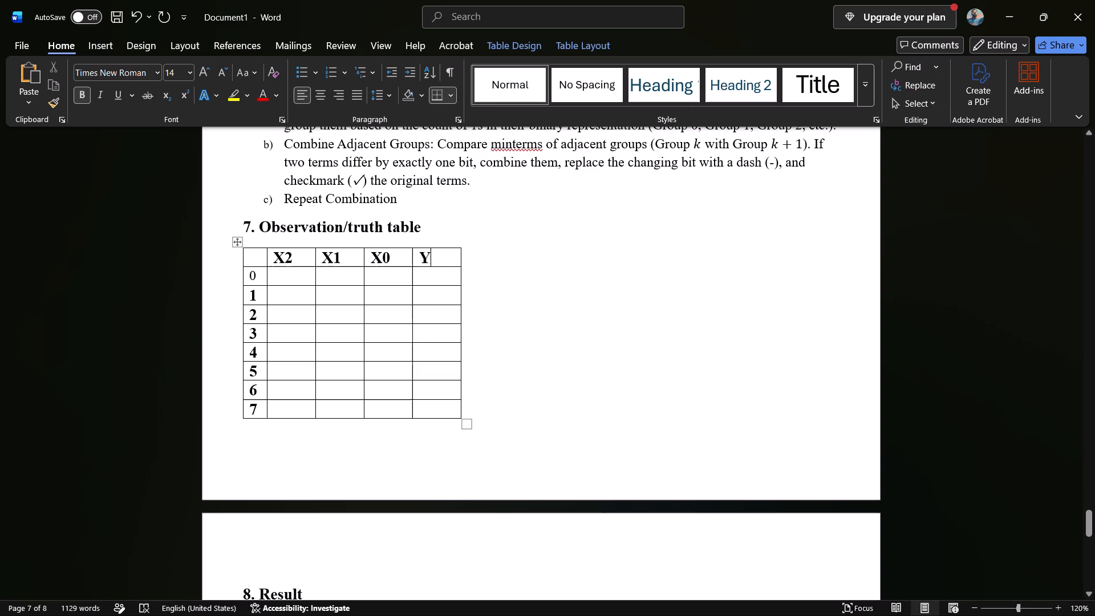
# Fill X2, X1 and X0 with 0, 0, 0 in row 0 and 0, 0, 1 in row 1.
pyautogui.click(285, 278)
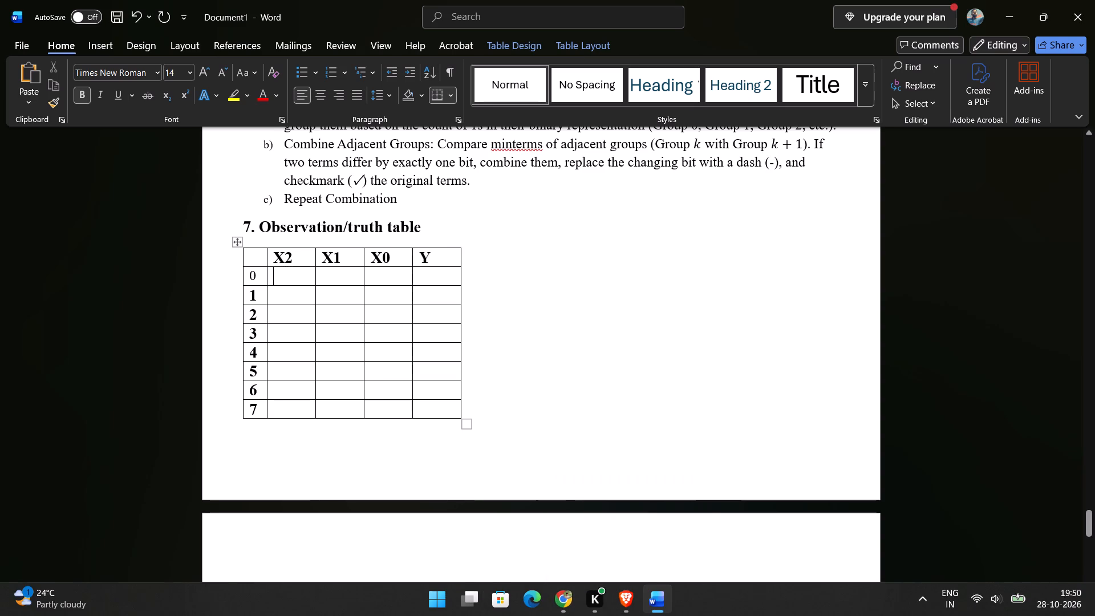
pyautogui.press('0')
pyautogui.press('Right')
pyautogui.press('0')
pyautogui.press('Right')
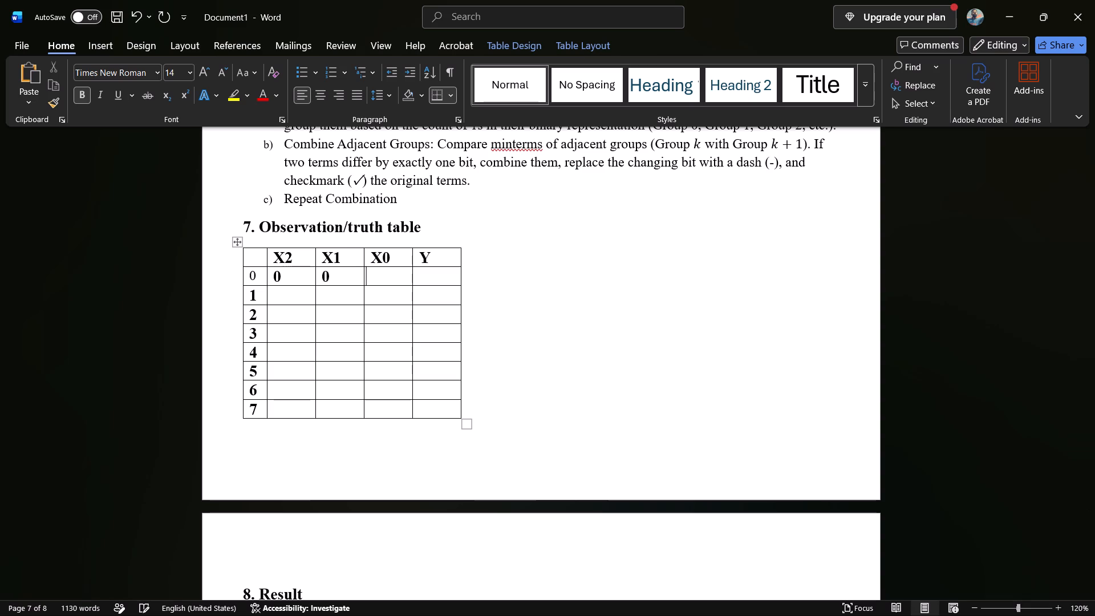
pyautogui.press('0')
pyautogui.press('Down')
pyautogui.press('1')
pyautogui.press('Left')
pyautogui.press('Left')
pyautogui.press('0')
pyautogui.press('Left')
pyautogui.press('Left')
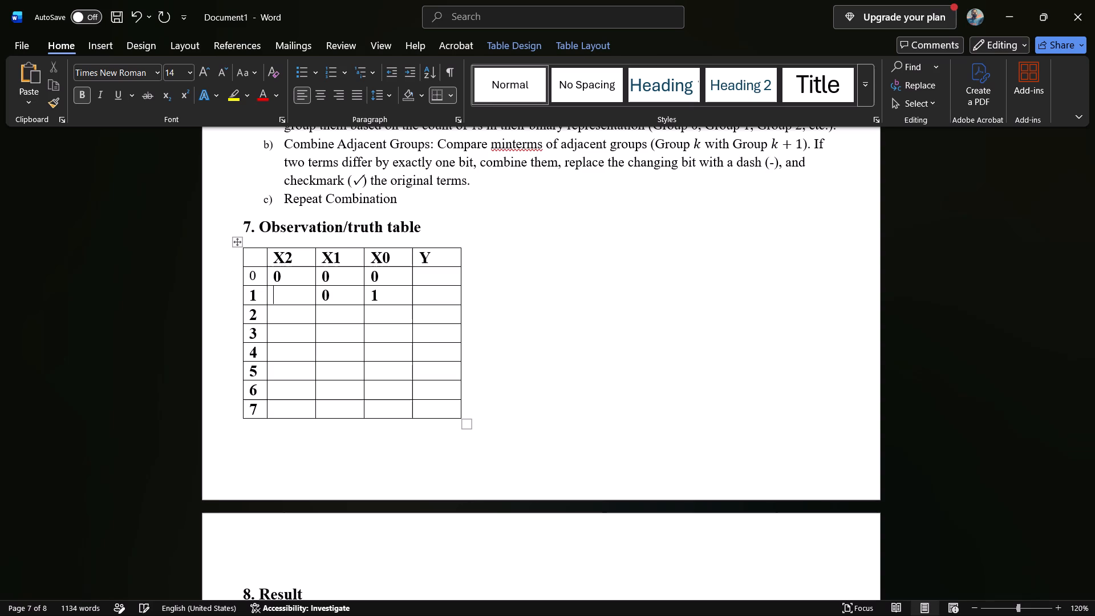
pyautogui.press('0')
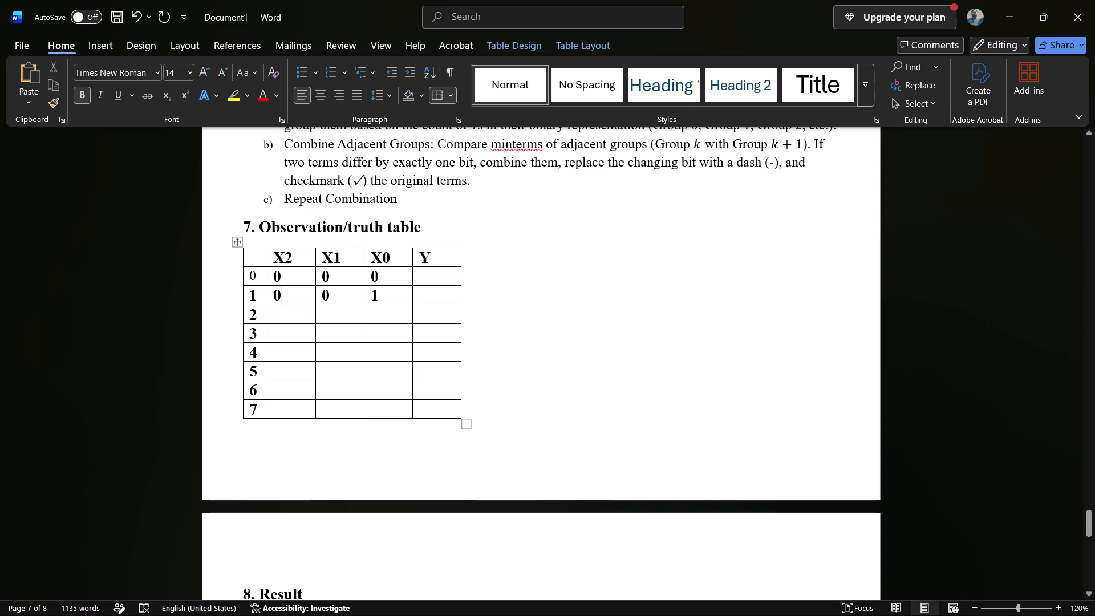
# Fill X2, X1 and X0 with 0, 1, 0 in row 2 and 0, 1, 1 in row 3.
pyautogui.click(382, 319)
pyautogui.press('0')
pyautogui.press('Left')
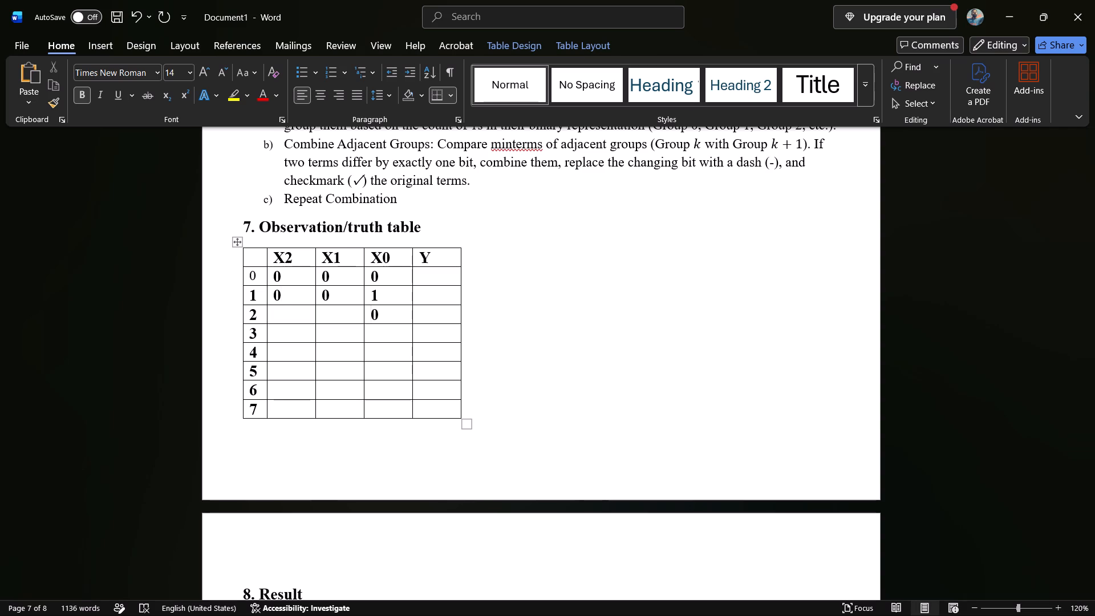
pyautogui.press('`')
pyautogui.press('BackSpace')
pyautogui.press('Left')
pyautogui.press('1')
pyautogui.press('Left')
pyautogui.press('Left')
pyautogui.press('0')
pyautogui.click(301, 331)
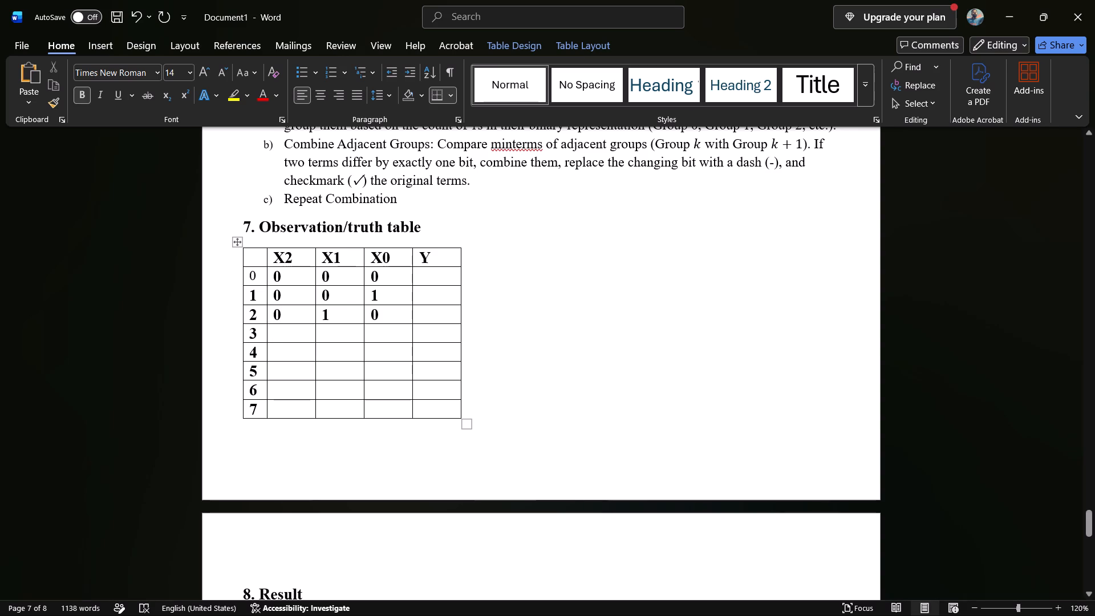
pyautogui.press('0')
pyautogui.press('Right')
pyautogui.press('1')
pyautogui.press('Right')
pyautogui.press('1')
# Fill X2, X1 and X0 with 1, 0, 0 in row 4 and 1, 0, 1 in row 5.
pyautogui.press('Down')
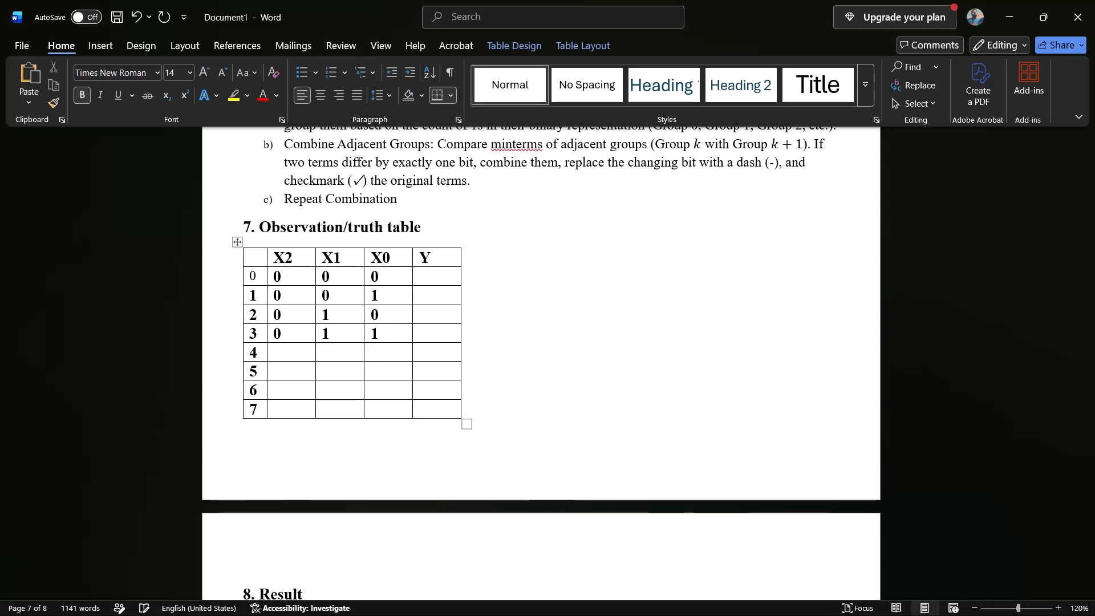
pyautogui.press('0')
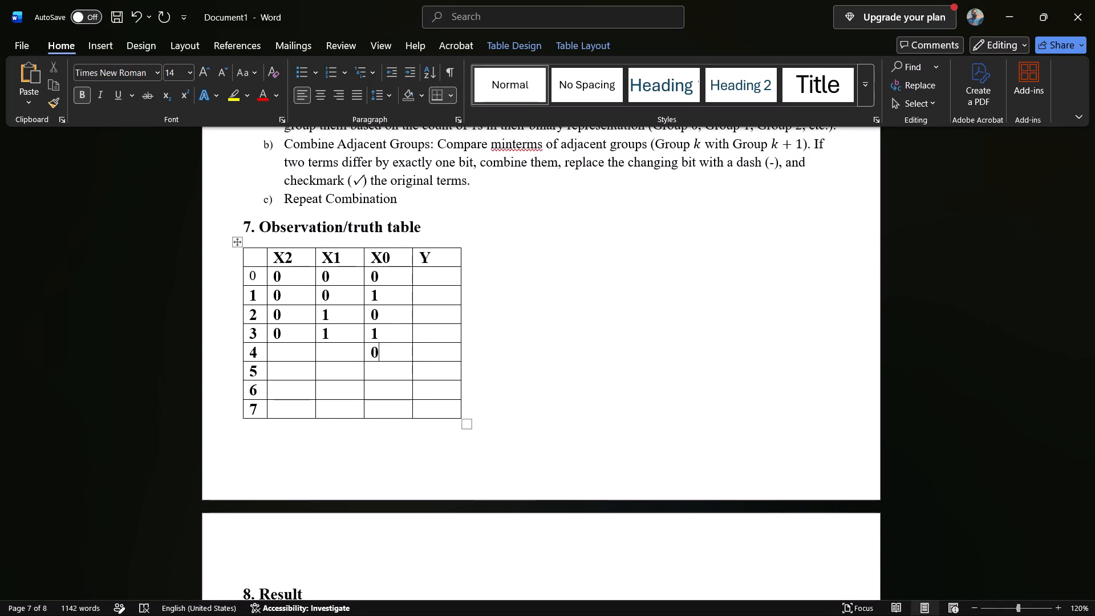
pyautogui.press('Left')
pyautogui.press('Left')
pyautogui.press('0')
pyautogui.press('Left')
pyautogui.press('Left')
pyautogui.press('1')
pyautogui.press('Down')
pyautogui.press('1')
pyautogui.press('Right')
pyautogui.press('0')
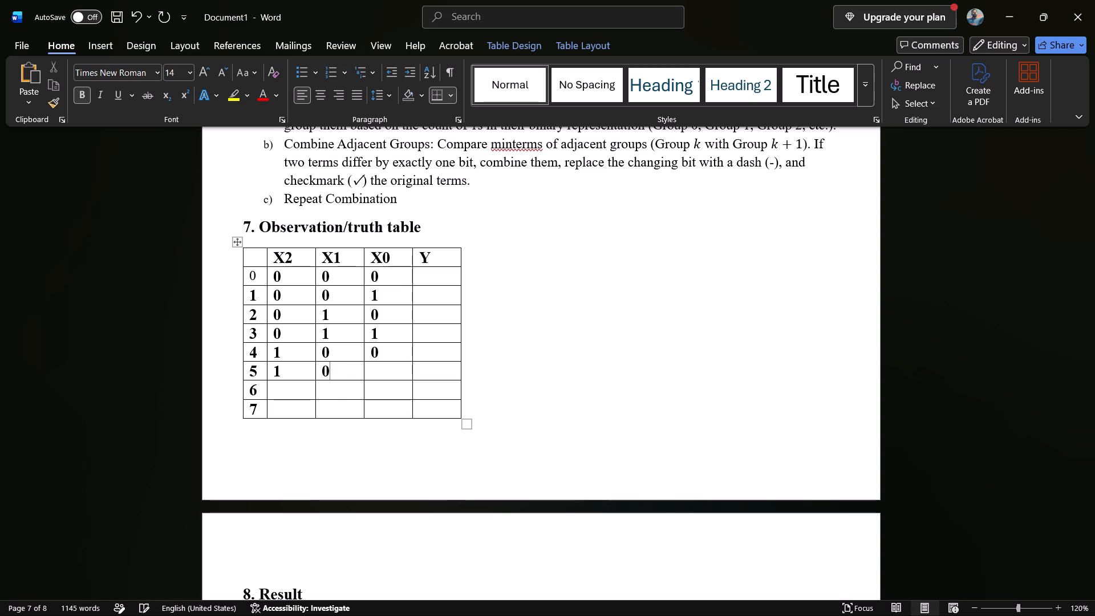
pyautogui.press('Down')
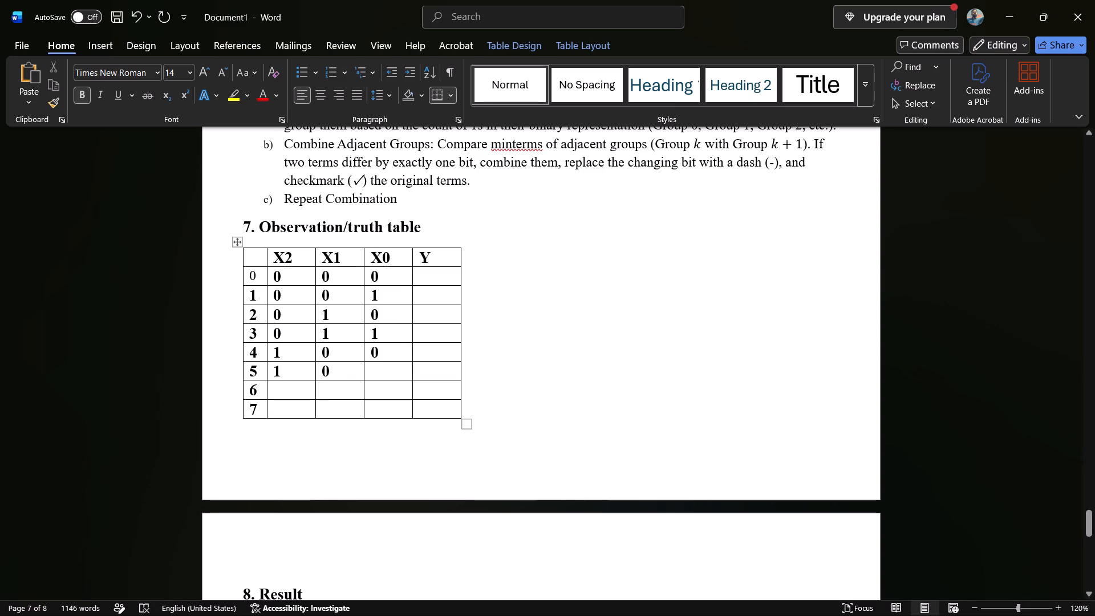
pyautogui.click(379, 375)
pyautogui.press('1')
# Fill X2, X1 and X0 with 1, 1, 0 in row 6 of the truth table.
pyautogui.press('Down')
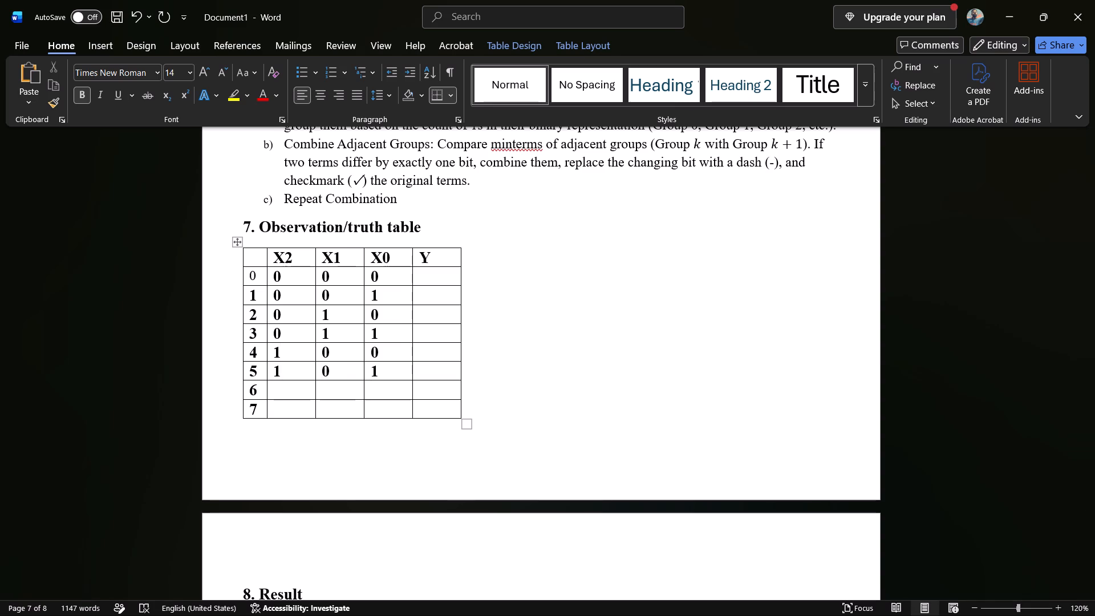
pyautogui.press('0')
pyautogui.press('Left')
pyautogui.write('1=')
pyautogui.press('BackSpace')
pyautogui.press('BackSpace')
pyautogui.press('Left')
pyautogui.press('1')
pyautogui.press('Left')
pyautogui.press('Left')
pyautogui.press('1')
pyautogui.press('Down')
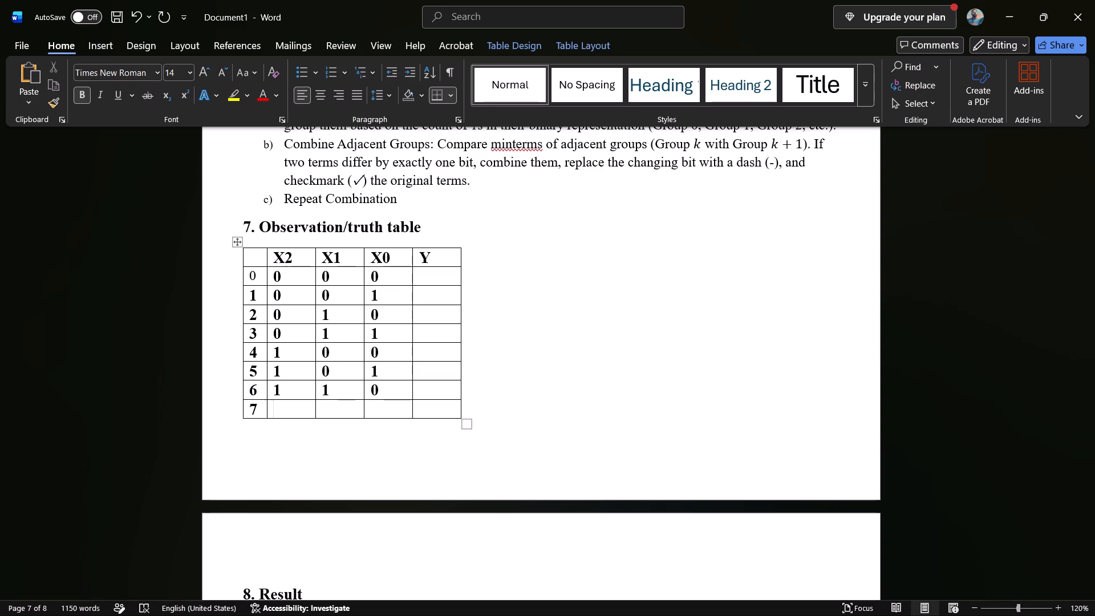
# Fill X2, X1 and X0 with 1, 1, 1 in row 7 of the truth table.
pyautogui.press('1')
pyautogui.press('Right')
pyautogui.press('2')
pyautogui.press('BackSpace')
pyautogui.press('1')
pyautogui.press('Right')
pyautogui.press('1')
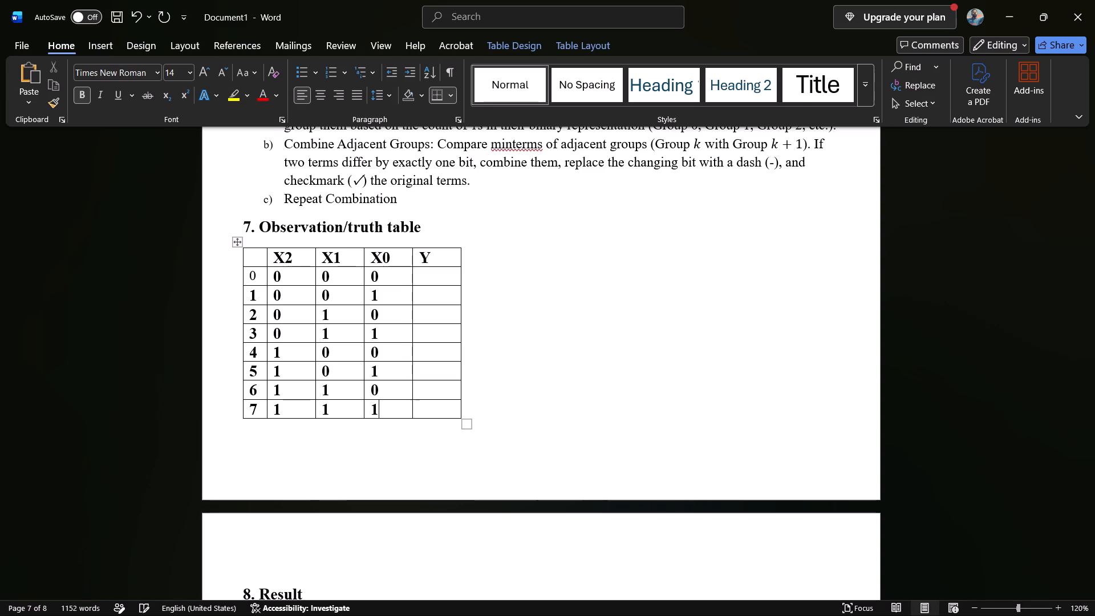
# Check the y column in the Quine McCluskey simulator and fill Y with 0 in rows 0 to 4 of the Word truth table.
pyautogui.click(435, 273)
pyautogui.click(631, 606)
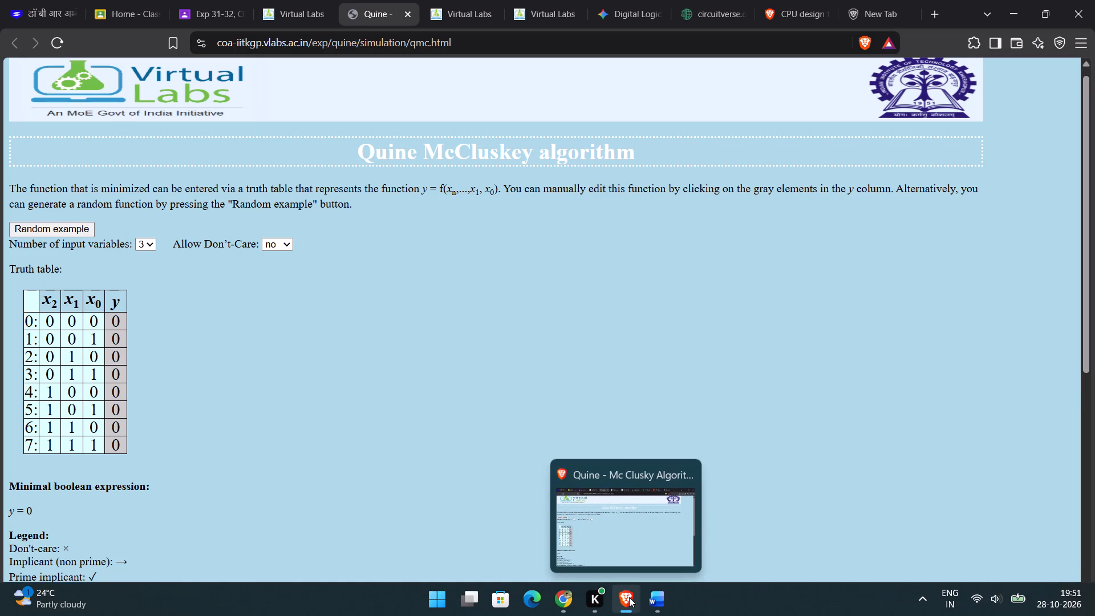
pyautogui.click(652, 605)
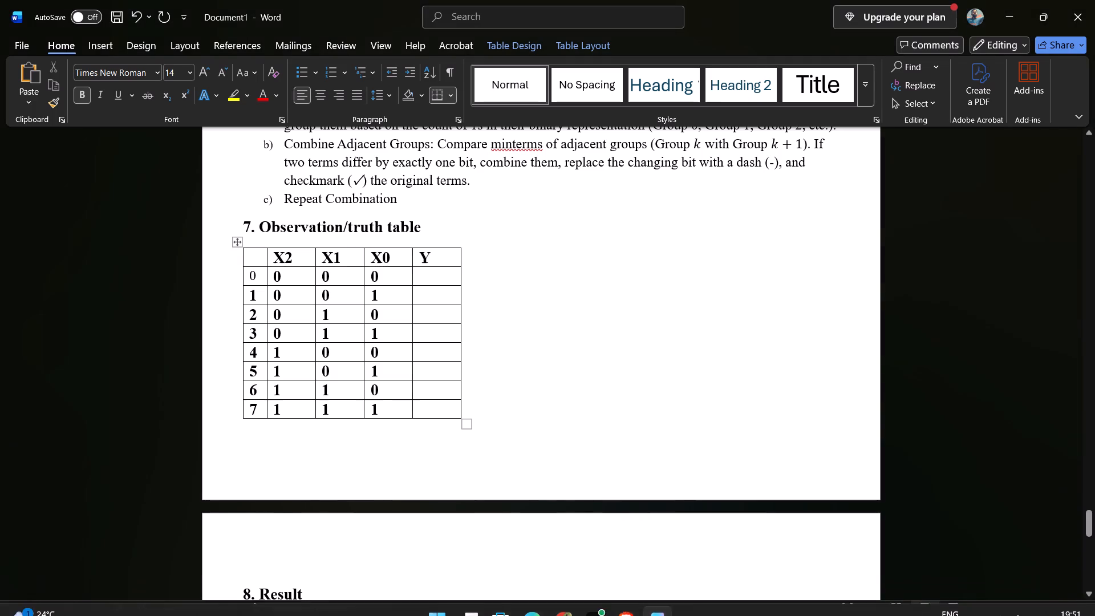
pyautogui.press('0')
pyautogui.press('Down')
pyautogui.press('0')
pyautogui.press('Down')
pyautogui.press('0')
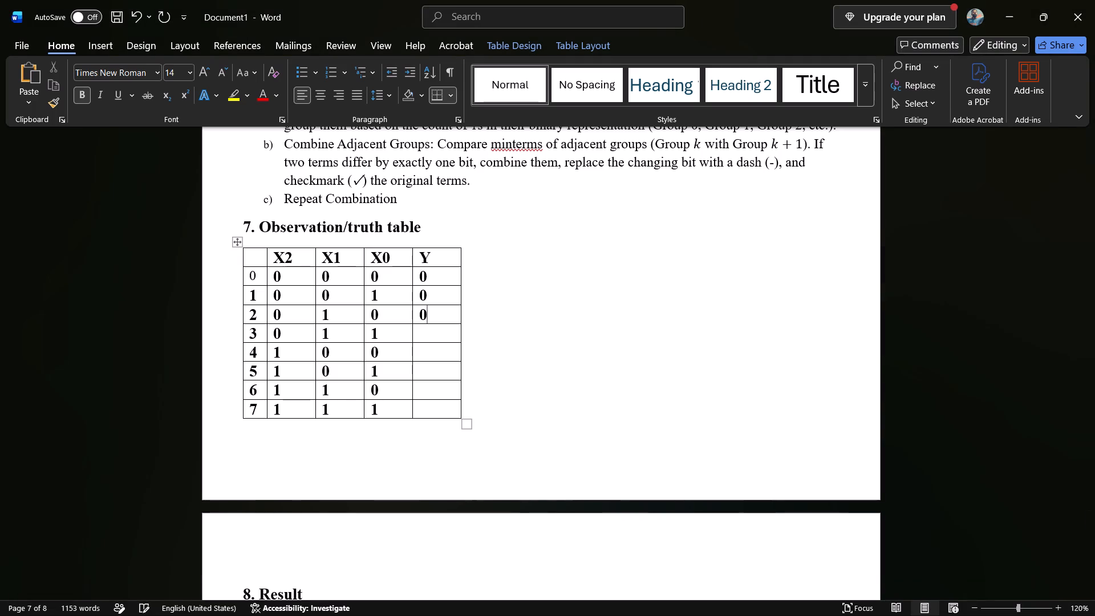
pyautogui.press('Down')
pyautogui.press('0')
pyautogui.press('Down')
pyautogui.press('0')
# Fill Y with 0 in rows 5, 6 and 7 of the truth table.
pyautogui.press('Down')
pyautogui.press('Down')
pyautogui.press('0')
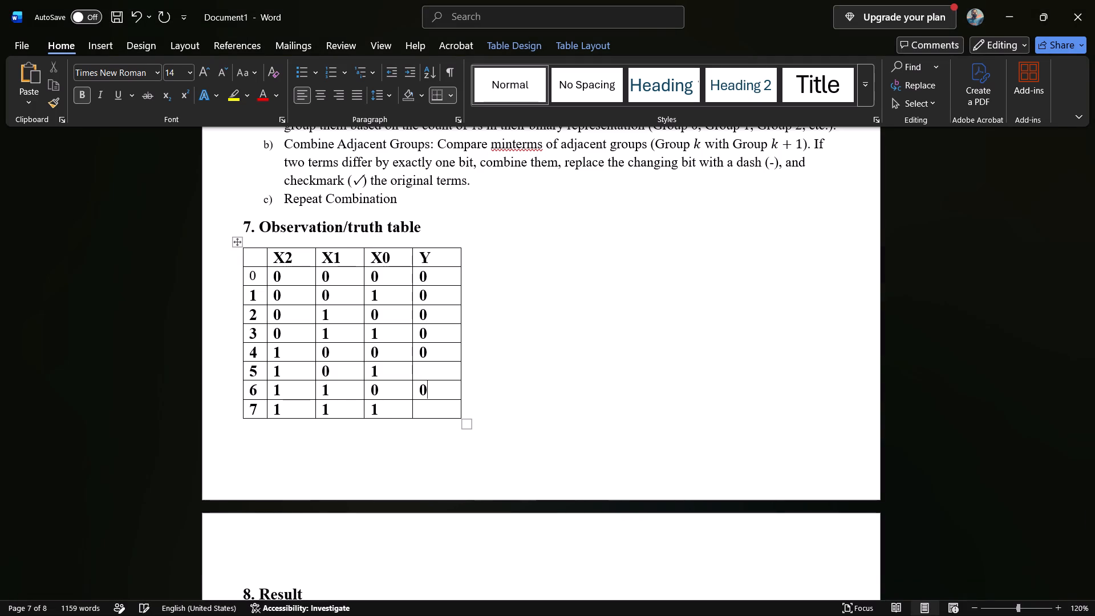
pyautogui.press('Up')
pyautogui.press('0')
pyautogui.press('Down')
pyautogui.press('Down')
pyautogui.press('0')
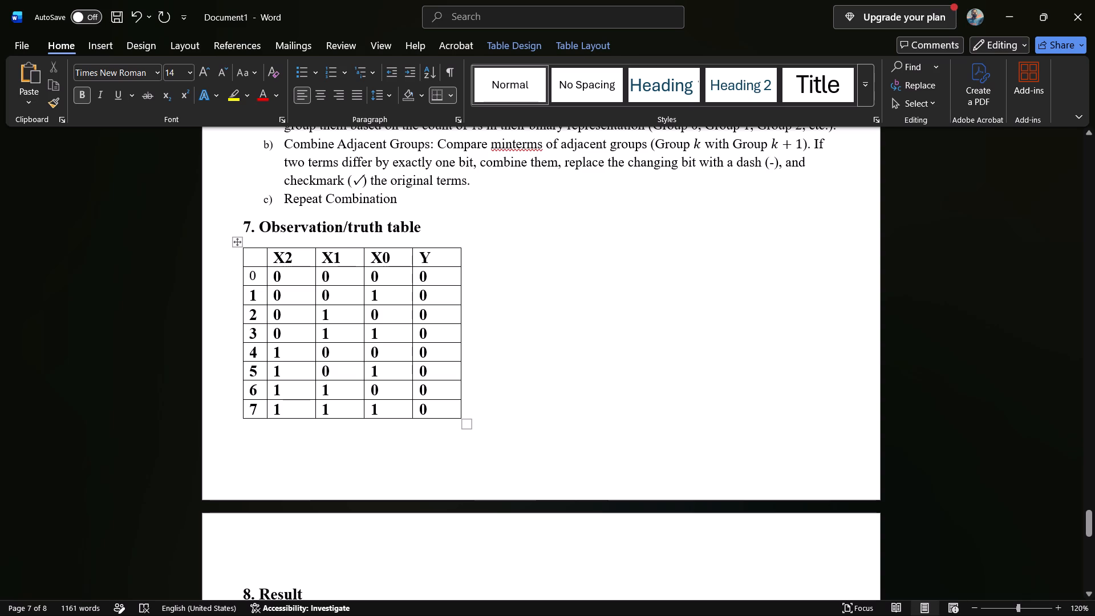
# Widen the truth table's row-number column slightly and narrow the X2, X1, X0 and Y columns to roughly equal widths.
pyautogui.moveTo(267, 264); pyautogui.dragTo(272, 264)
pyautogui.click(314, 258)
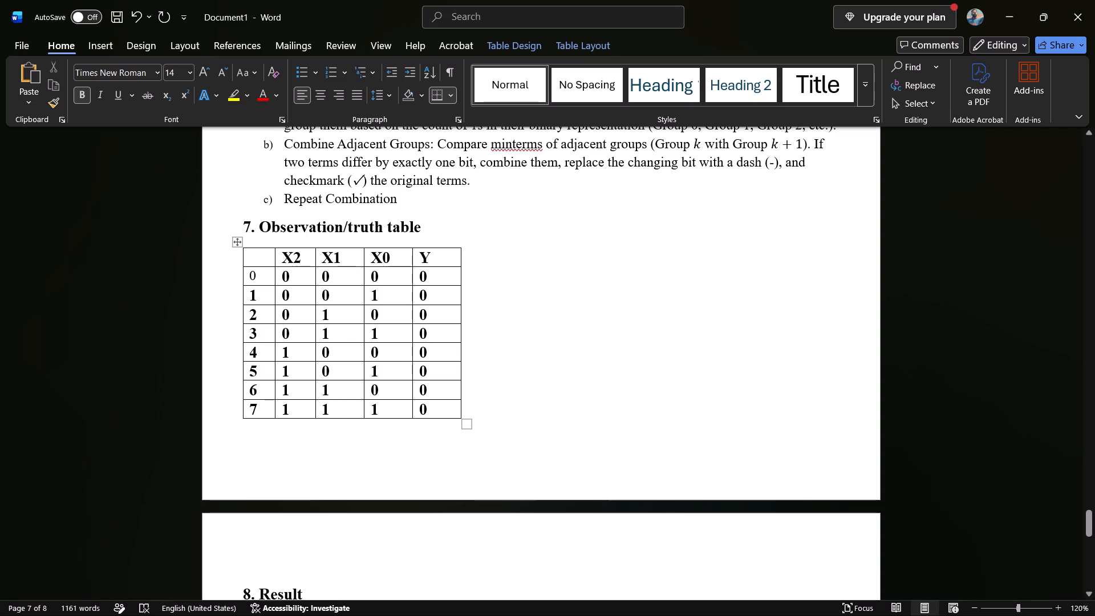
pyautogui.moveTo(364, 257); pyautogui.dragTo(351, 259)
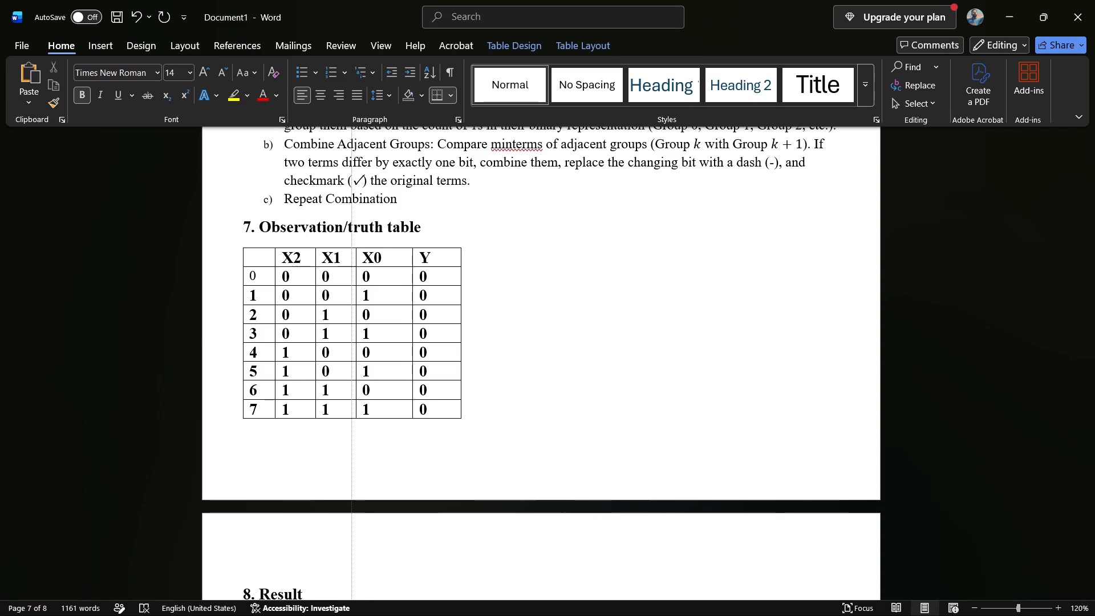
pyautogui.moveTo(351, 259); pyautogui.dragTo(353, 259)
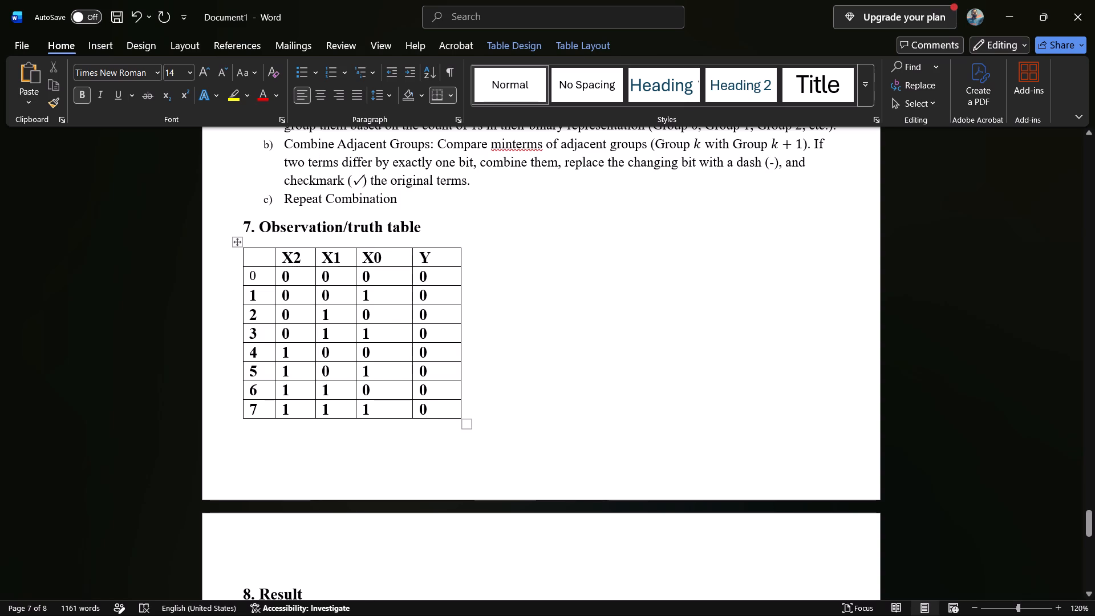
pyautogui.moveTo(412, 255); pyautogui.dragTo(387, 259)
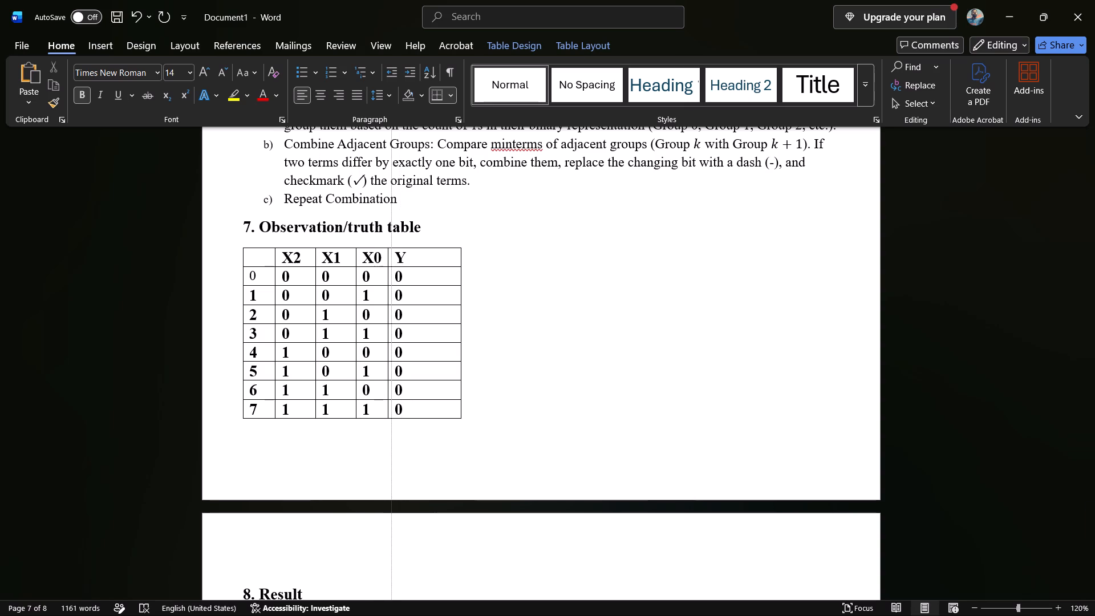
pyautogui.moveTo(387, 259); pyautogui.dragTo(391, 260)
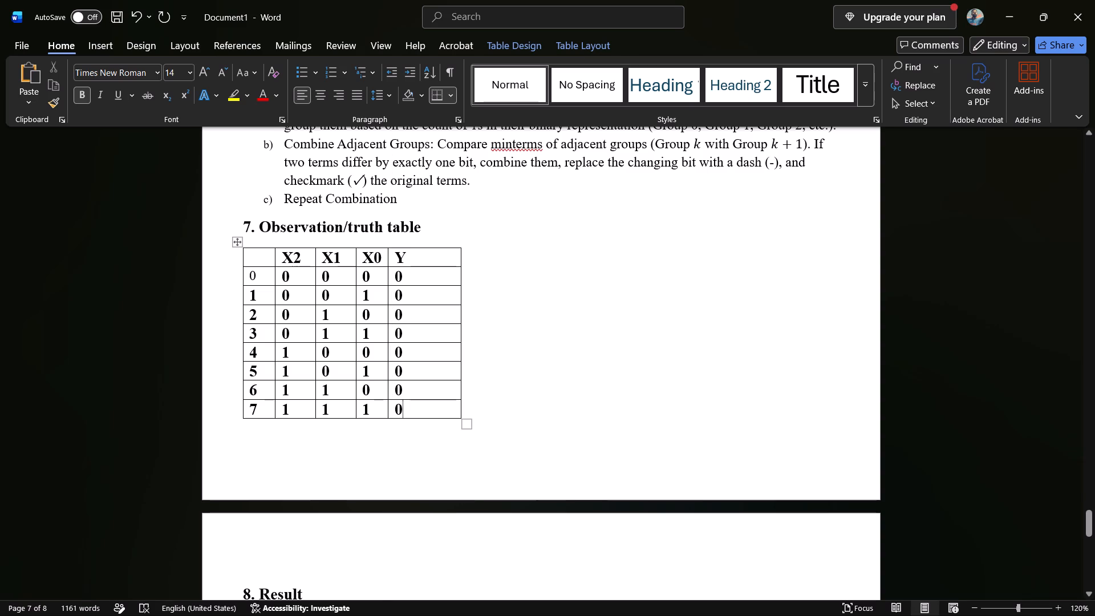
pyautogui.moveTo(387, 258); pyautogui.dragTo(391, 257)
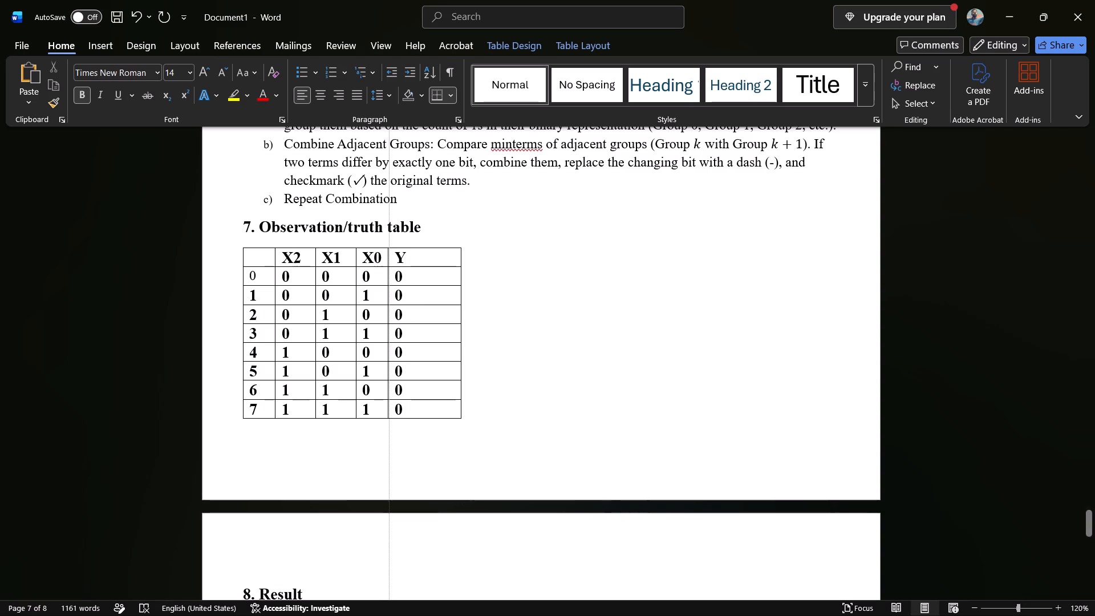
pyautogui.moveTo(391, 257); pyautogui.dragTo(394, 256)
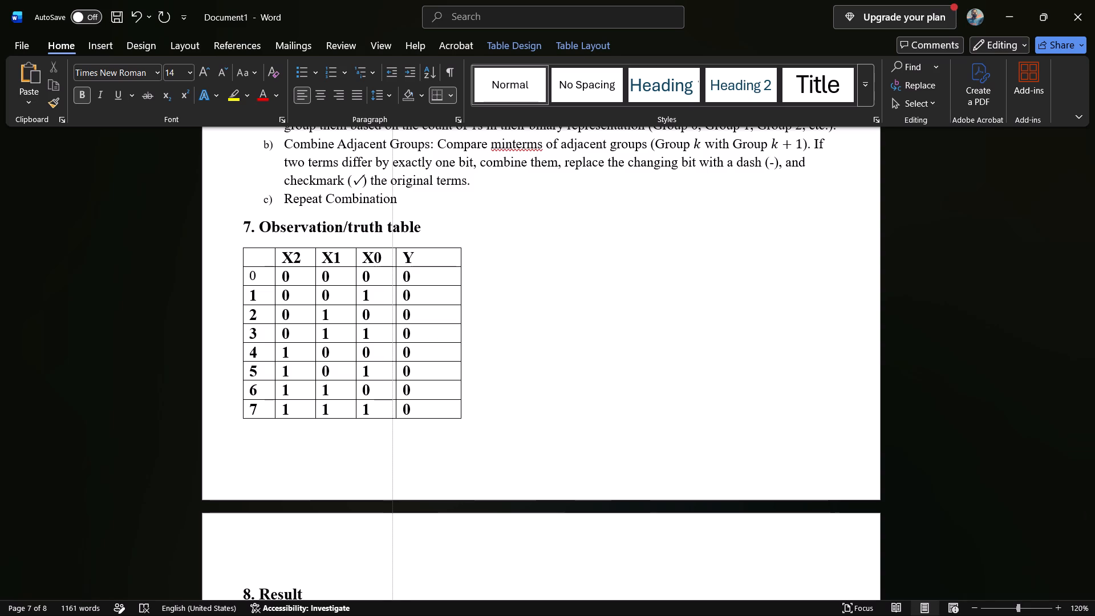
pyautogui.moveTo(394, 256); pyautogui.dragTo(393, 256)
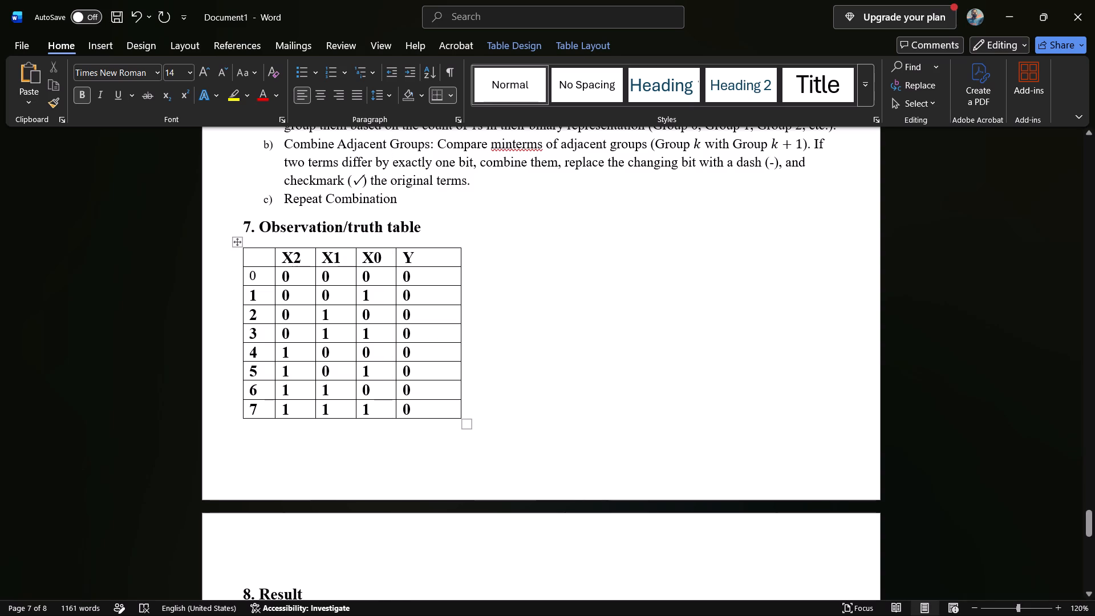
pyautogui.moveTo(460, 256); pyautogui.dragTo(437, 257)
pyautogui.click(466, 270)
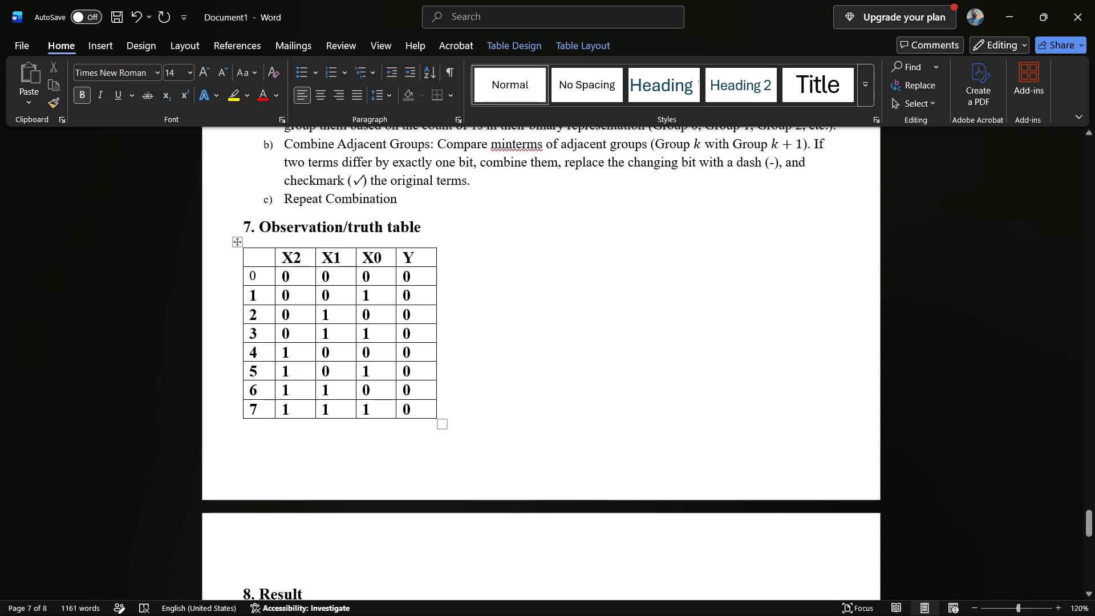
# Remove bold from all the truth table's text and set its font size to 12.
pyautogui.moveTo(251, 256); pyautogui.dragTo(415, 373)
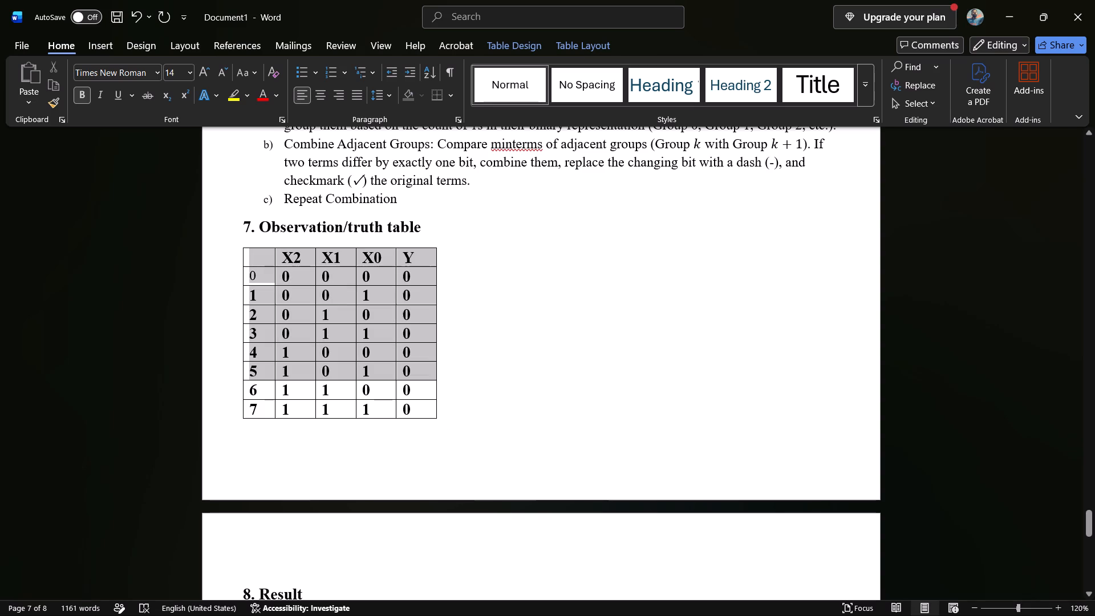
pyautogui.moveTo(415, 373); pyautogui.dragTo(433, 414)
pyautogui.click(443, 389)
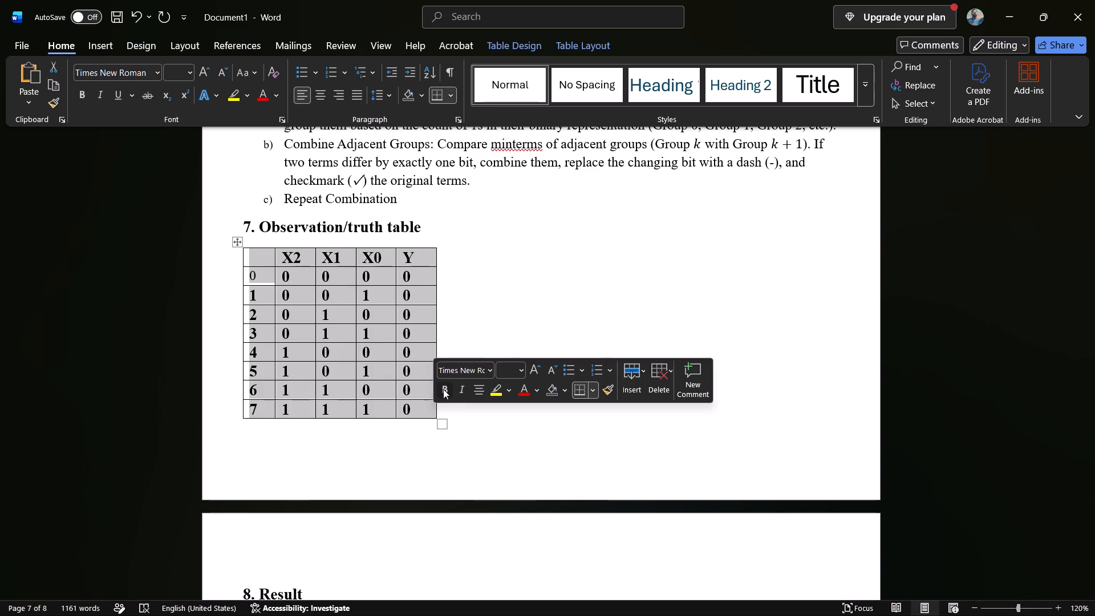
pyautogui.click(518, 370)
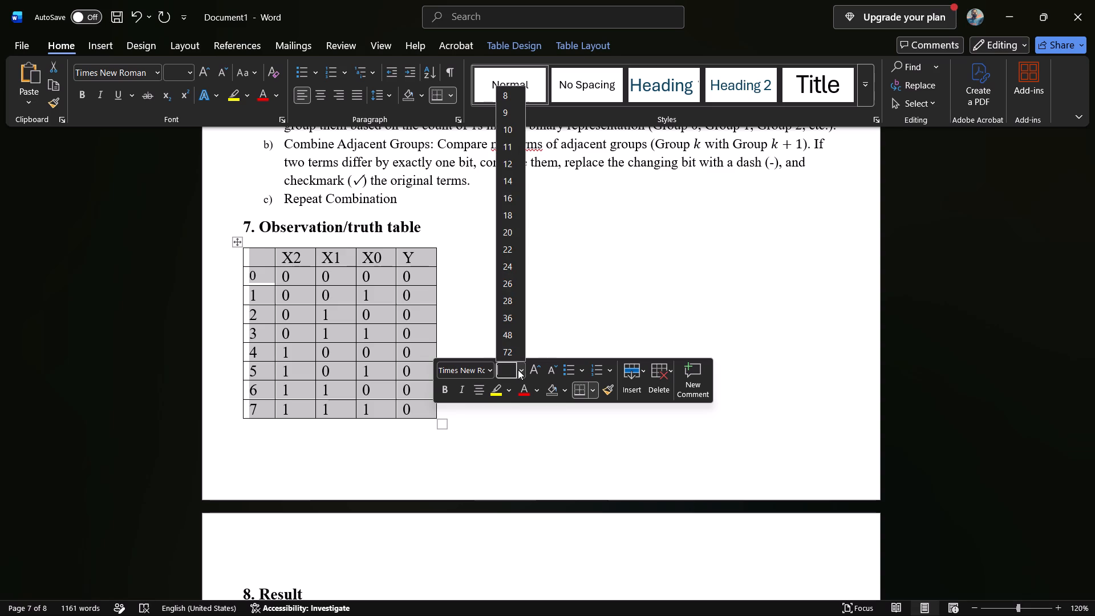
pyautogui.write('12')
pyautogui.press('Return')
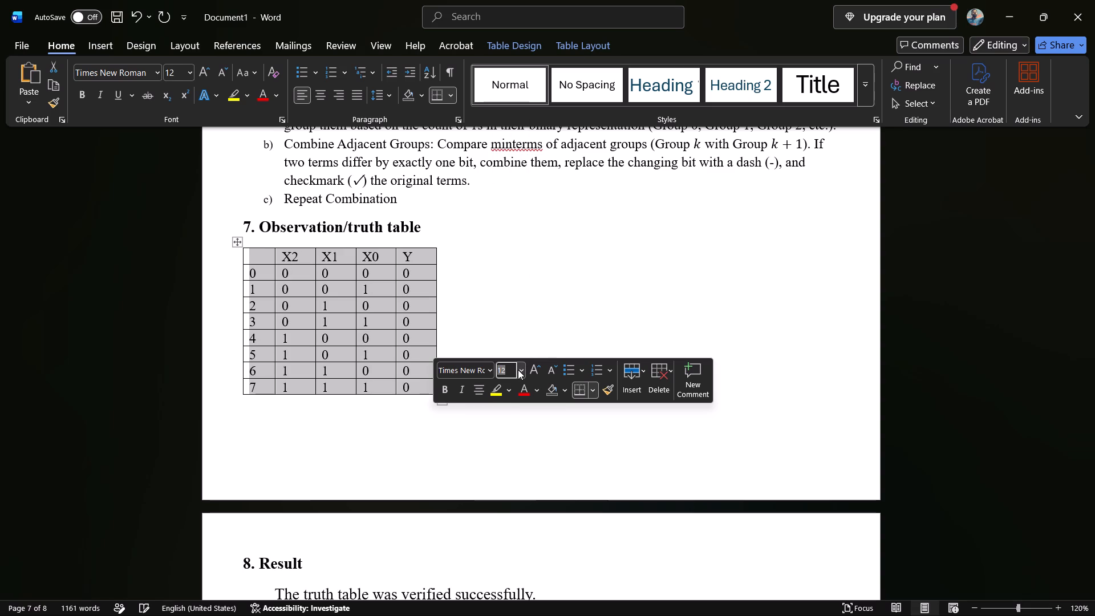
pyautogui.click(544, 252)
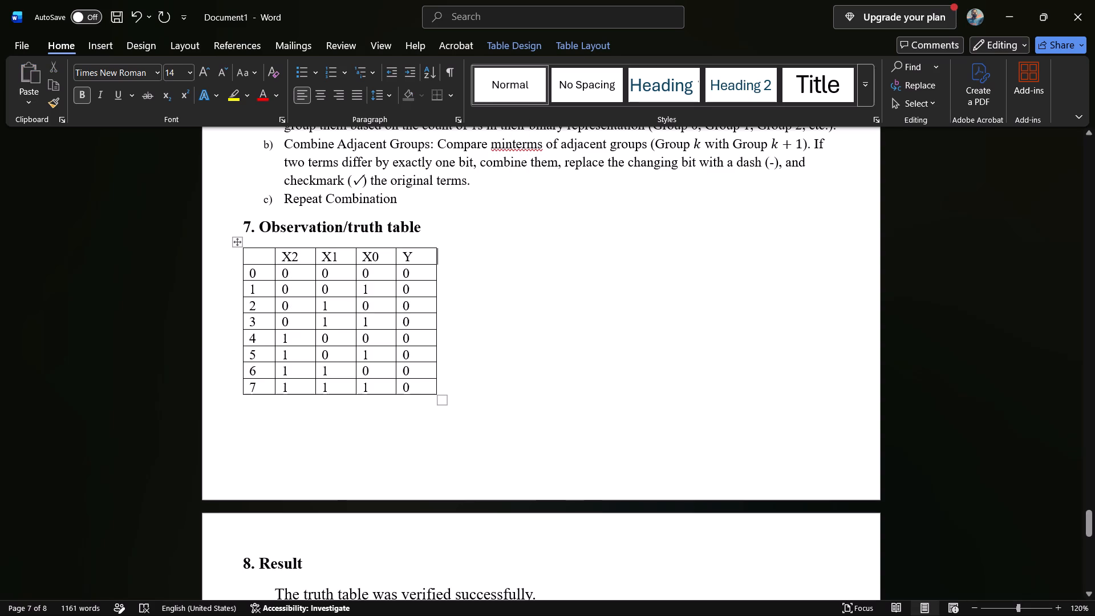
# Compare the table with the simulator's truth table and centre the text in all cells of the Word table.
pyautogui.click(620, 598)
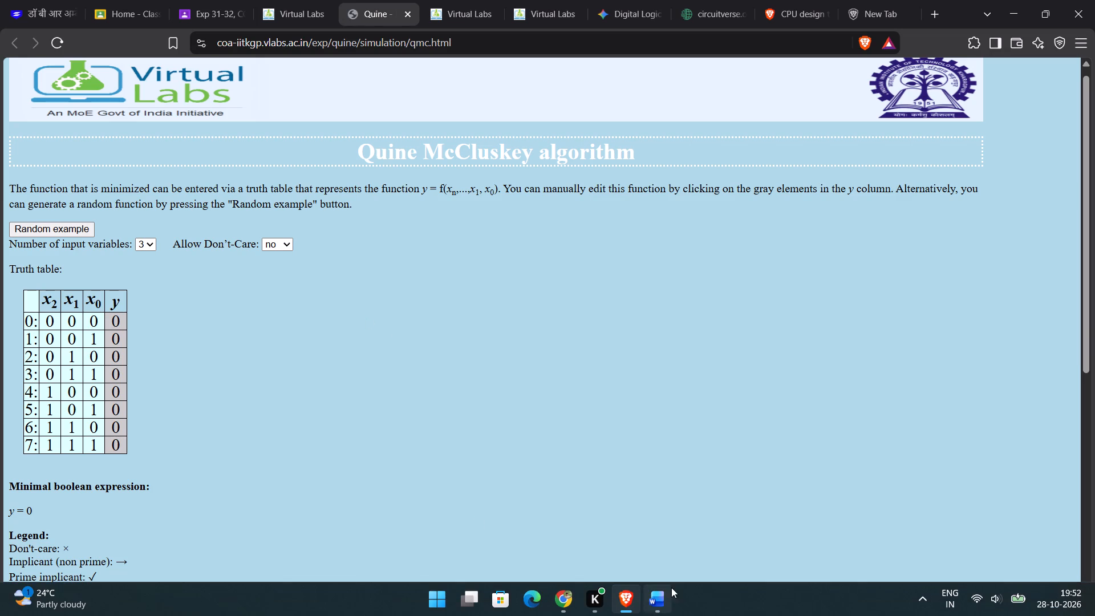
pyautogui.click(665, 598)
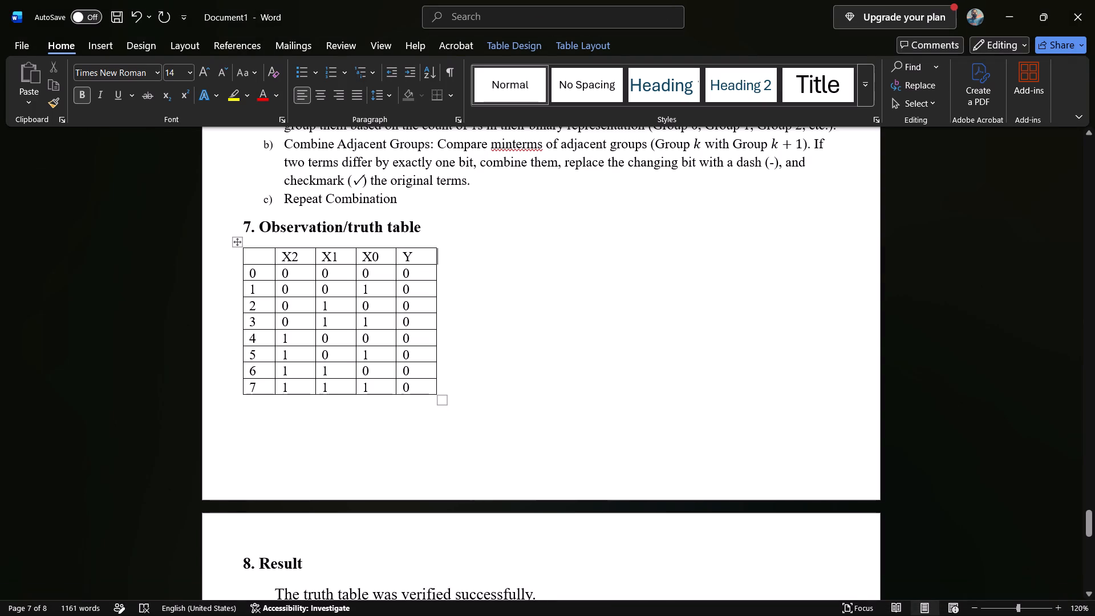
pyautogui.click(390, 420)
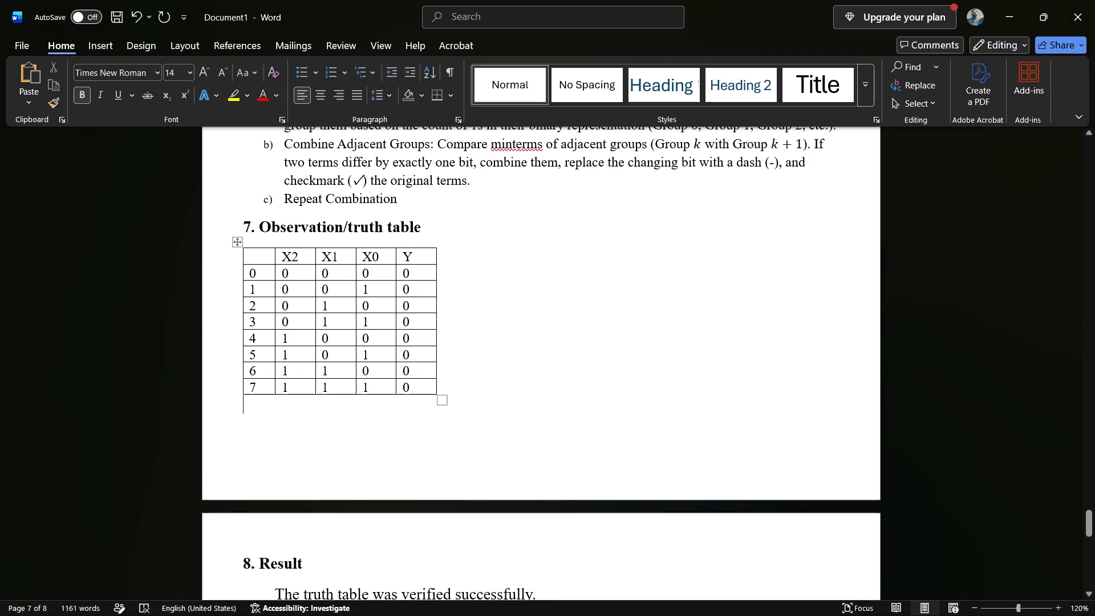
pyautogui.moveTo(251, 254); pyautogui.dragTo(423, 370)
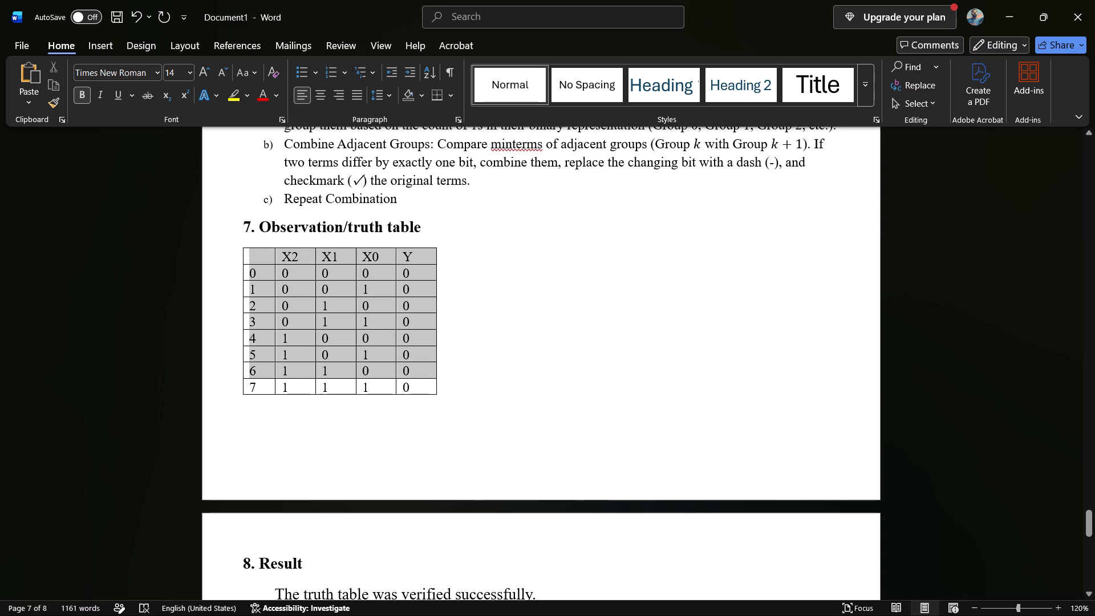
pyautogui.moveTo(423, 370); pyautogui.dragTo(422, 386)
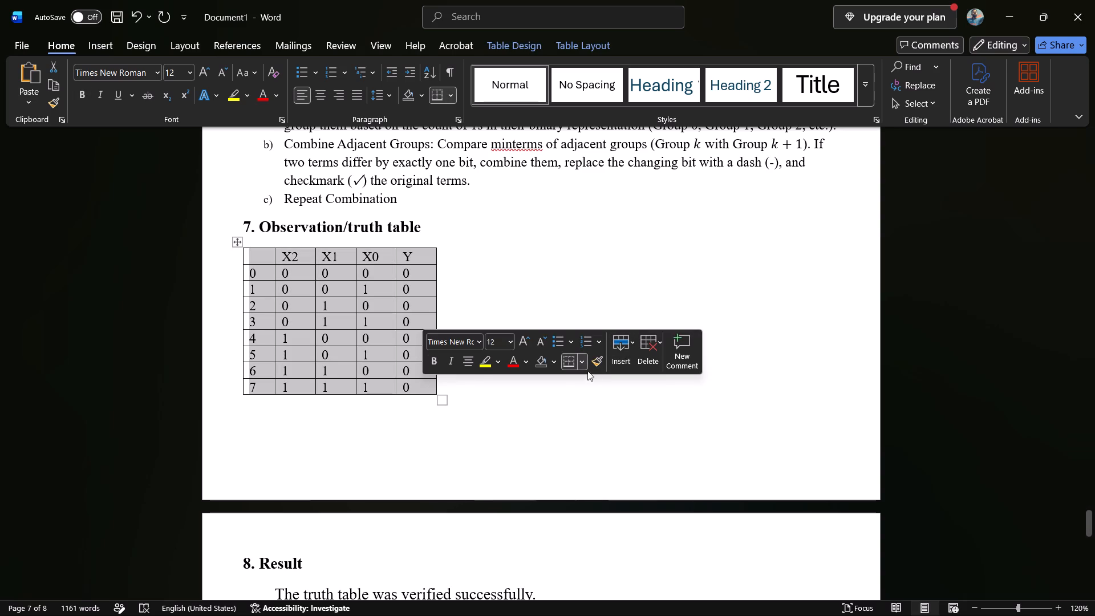
pyautogui.click(467, 356)
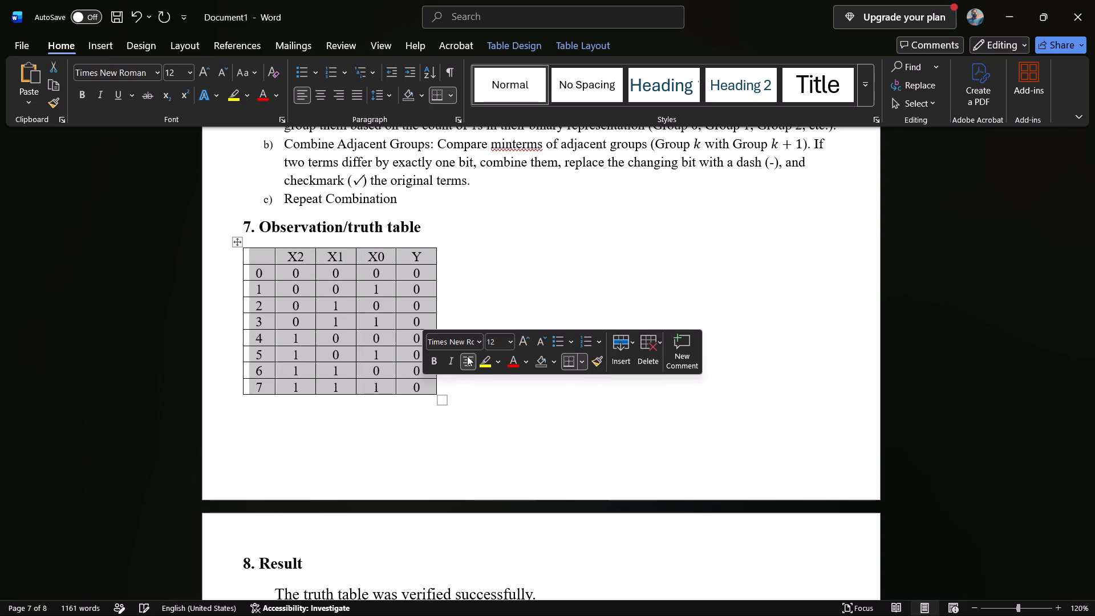
pyautogui.click(469, 422)
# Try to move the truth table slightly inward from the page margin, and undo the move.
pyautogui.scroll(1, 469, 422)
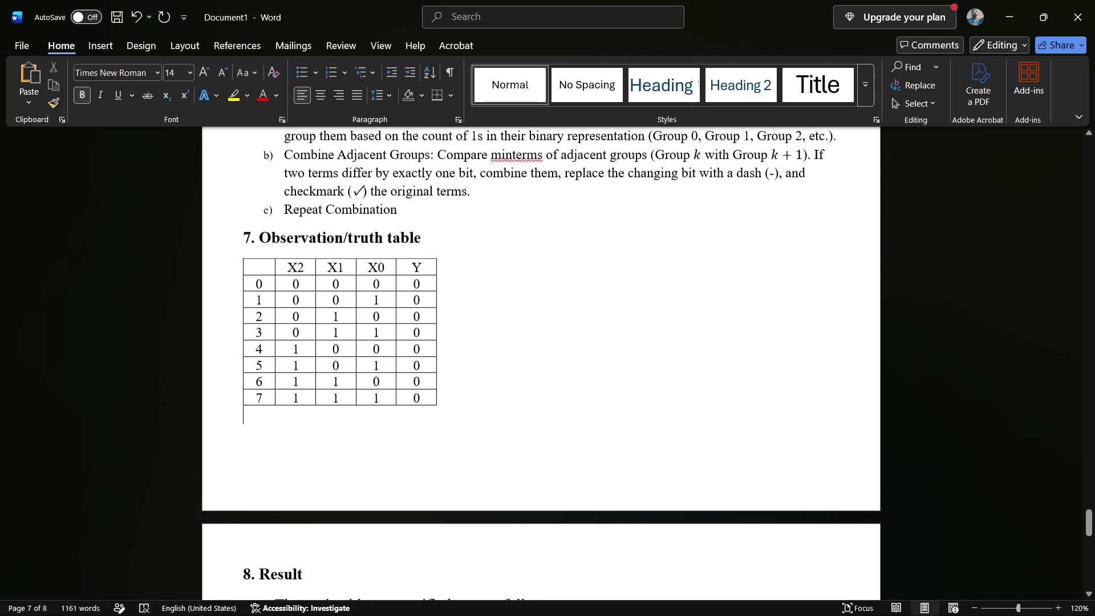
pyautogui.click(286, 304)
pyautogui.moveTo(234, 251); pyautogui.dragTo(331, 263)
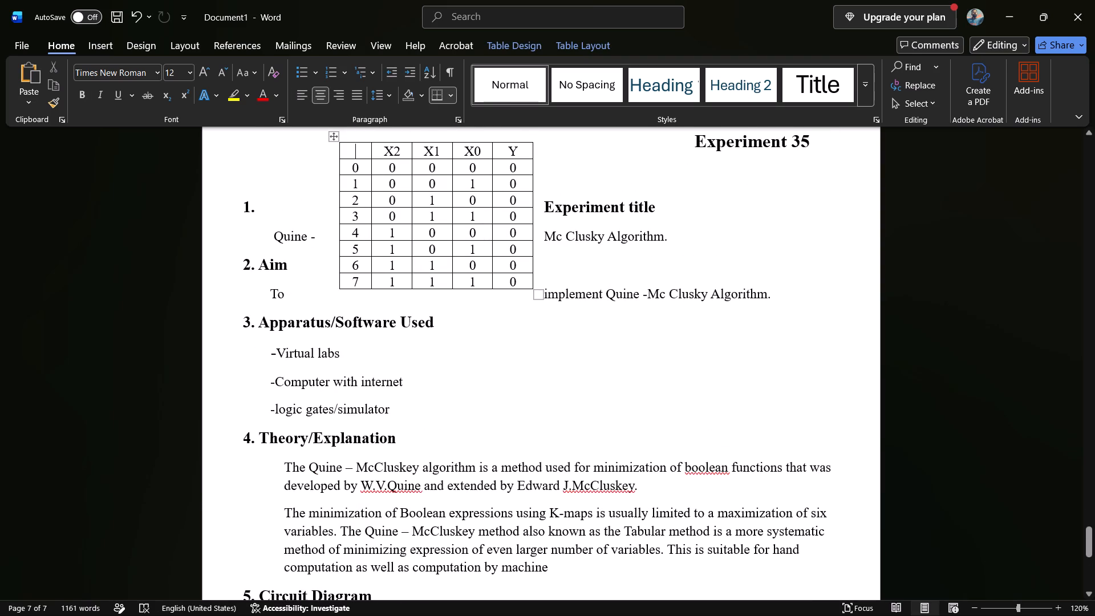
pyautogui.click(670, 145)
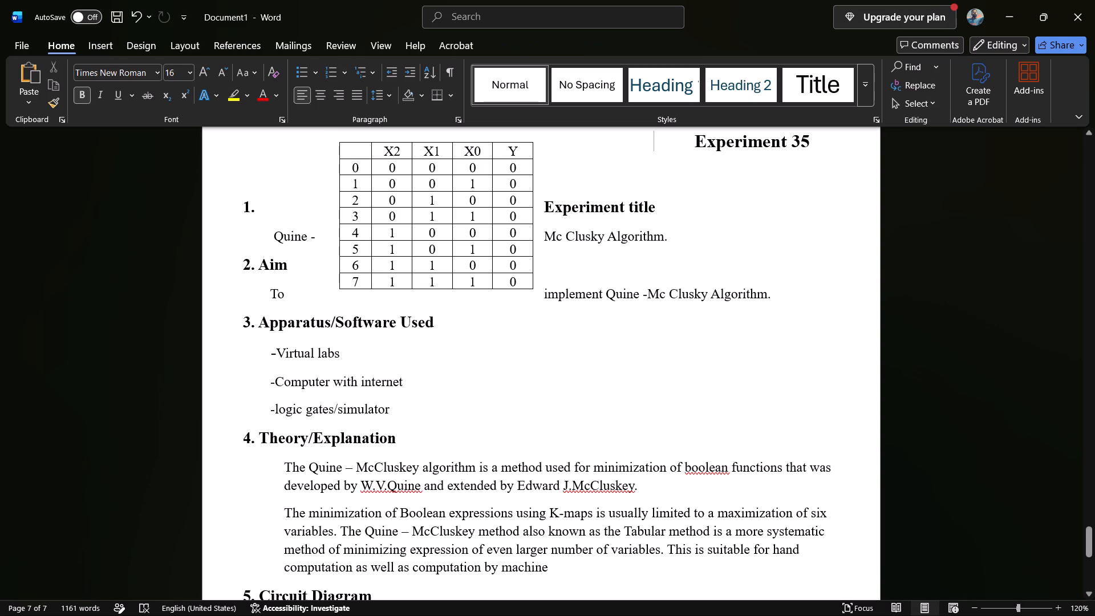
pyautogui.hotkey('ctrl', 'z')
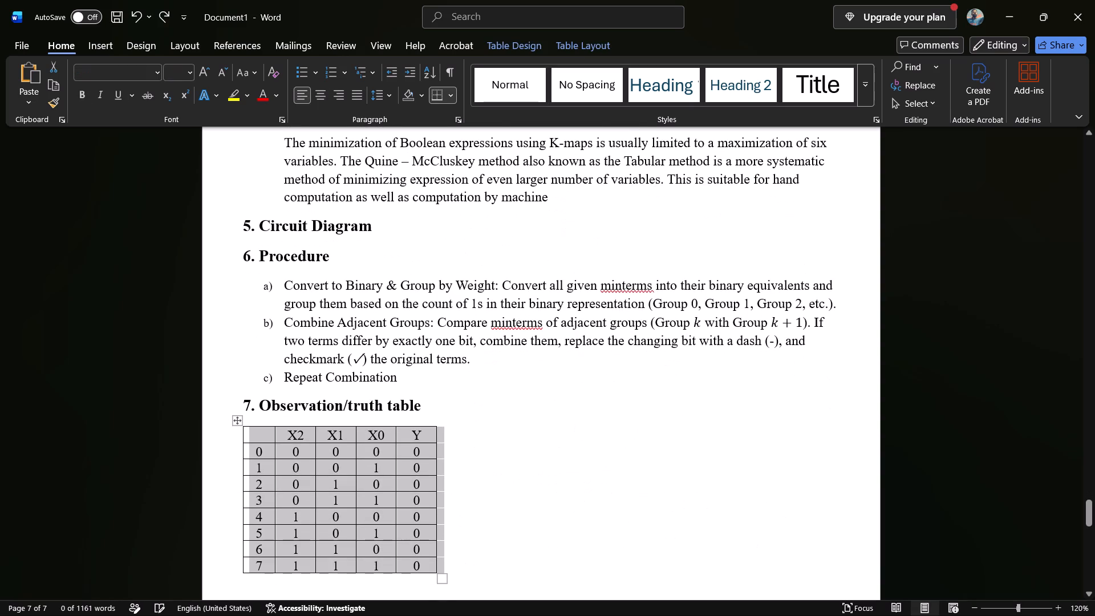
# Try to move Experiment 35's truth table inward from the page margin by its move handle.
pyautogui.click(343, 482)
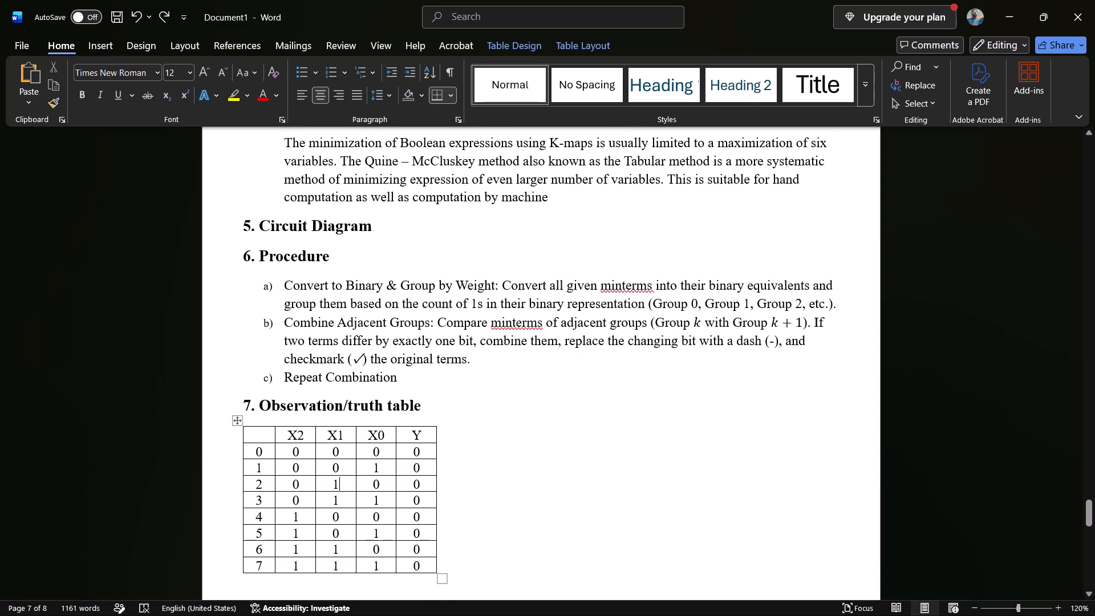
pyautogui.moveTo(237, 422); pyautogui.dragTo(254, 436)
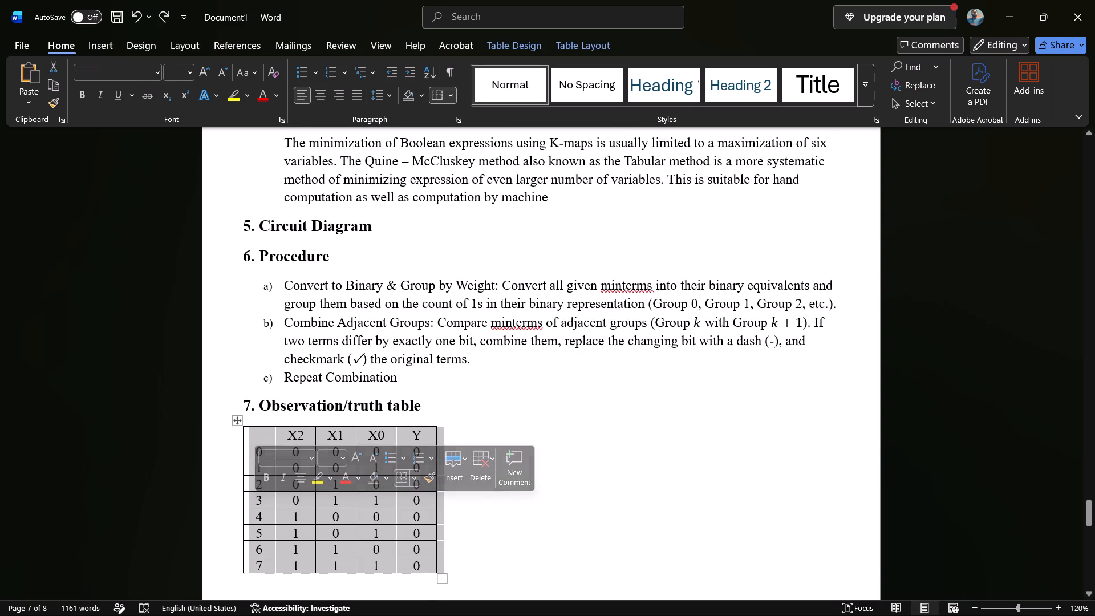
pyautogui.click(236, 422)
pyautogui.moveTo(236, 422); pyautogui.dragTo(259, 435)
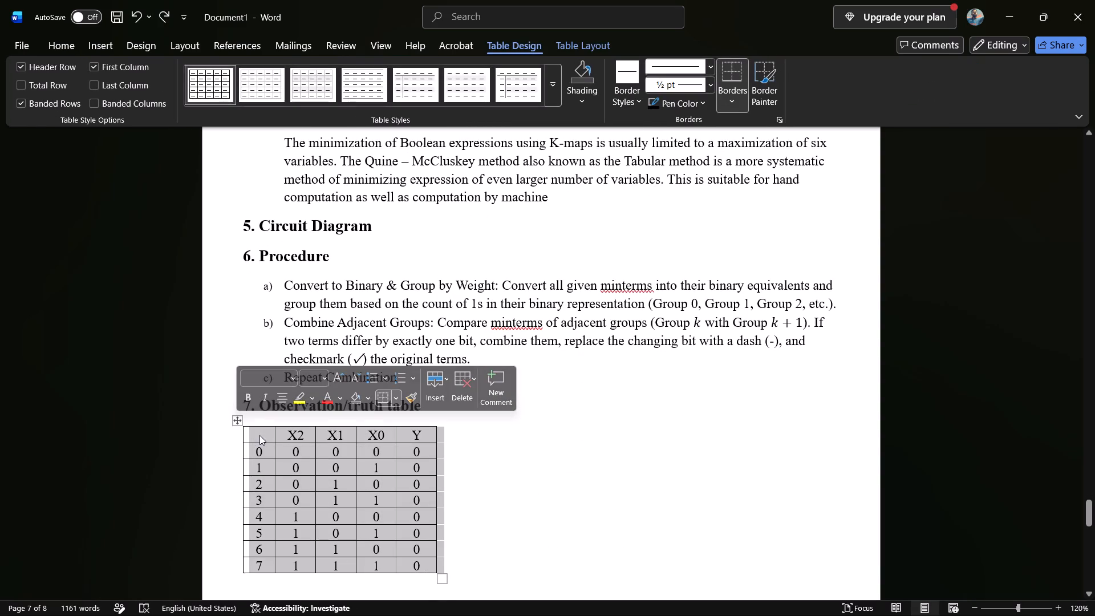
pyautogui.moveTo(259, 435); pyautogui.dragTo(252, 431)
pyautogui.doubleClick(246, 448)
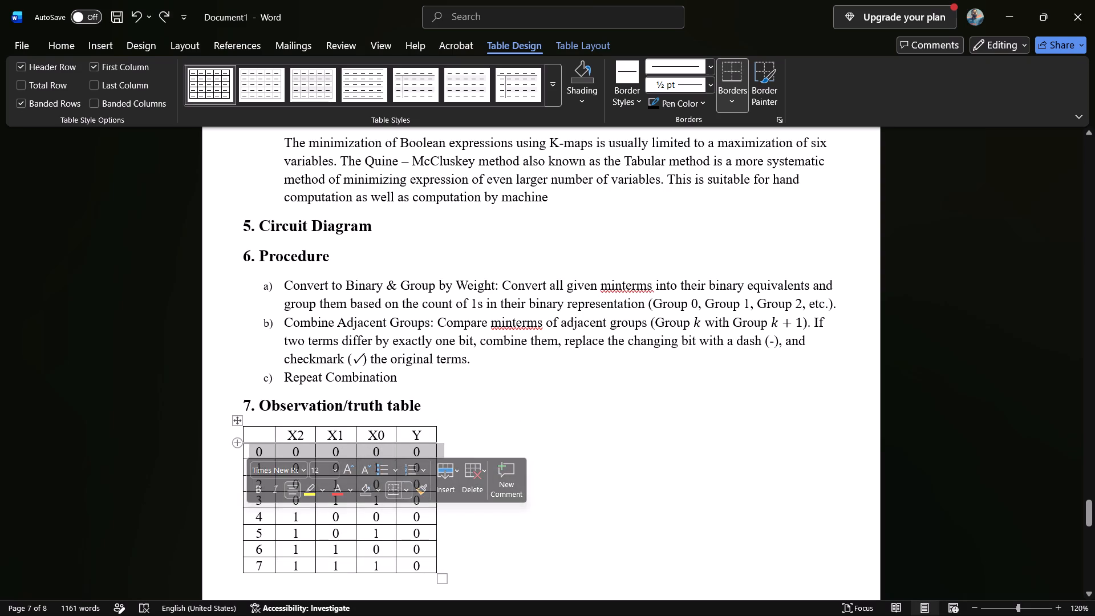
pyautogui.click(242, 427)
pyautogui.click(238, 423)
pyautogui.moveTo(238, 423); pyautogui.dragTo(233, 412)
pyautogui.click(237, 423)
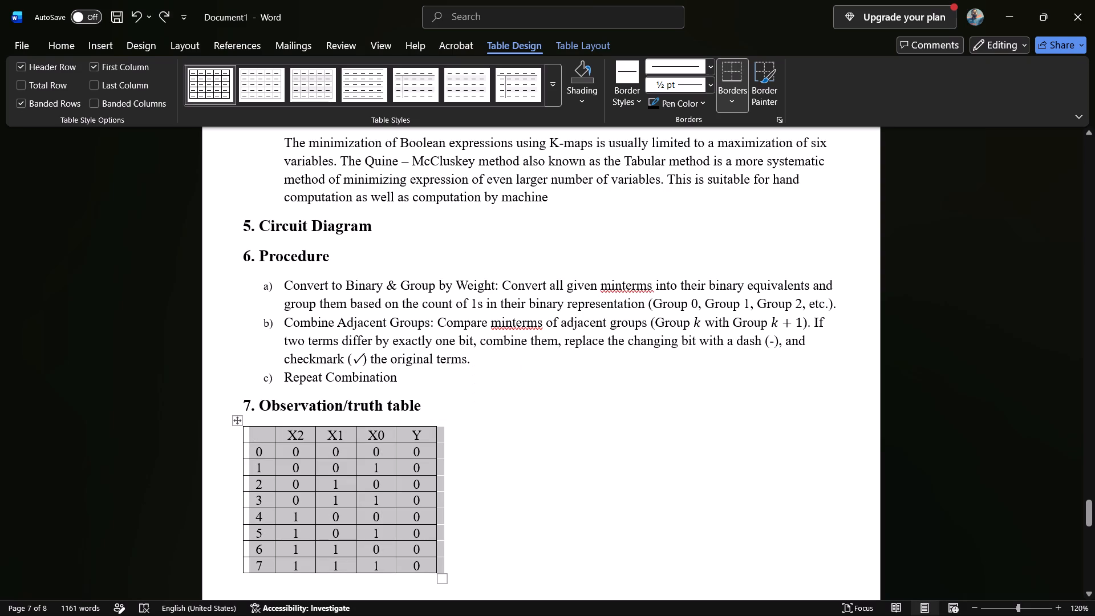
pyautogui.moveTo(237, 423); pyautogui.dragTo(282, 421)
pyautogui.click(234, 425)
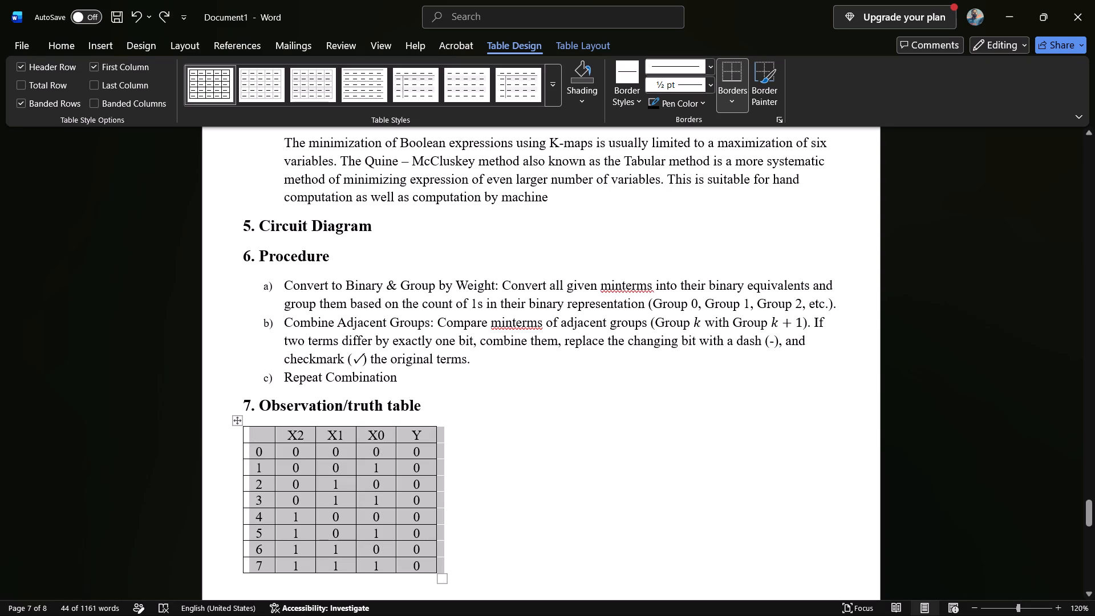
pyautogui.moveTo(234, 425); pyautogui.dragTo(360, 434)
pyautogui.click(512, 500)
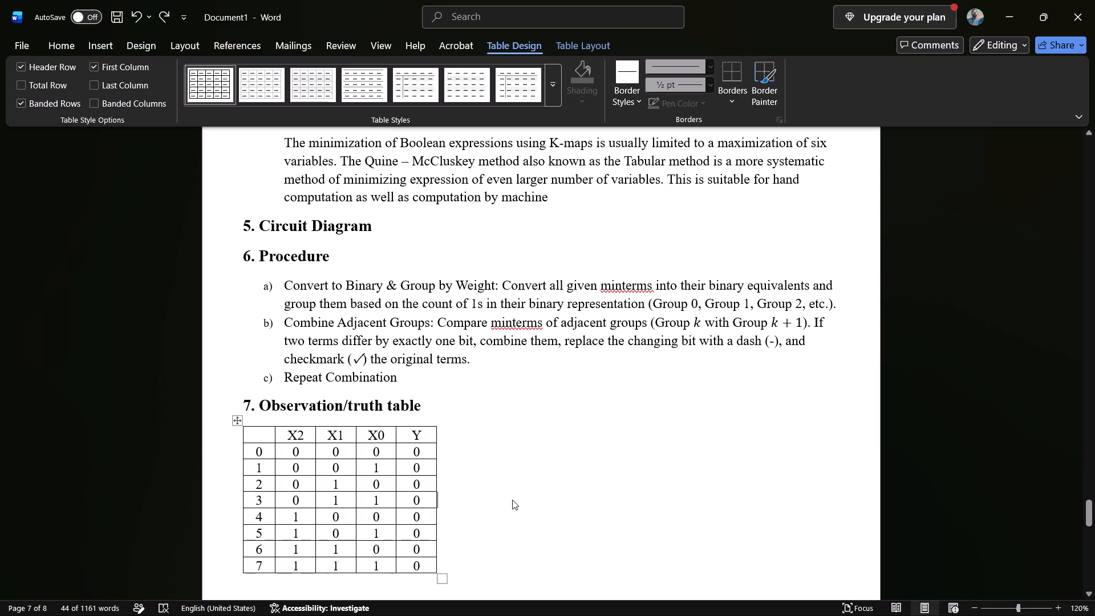
# Move Experiment 35's truth table inward from the page margin, keeping it directly beneath the Observation/truth table heading.
pyautogui.moveTo(237, 420); pyautogui.dragTo(271, 419)
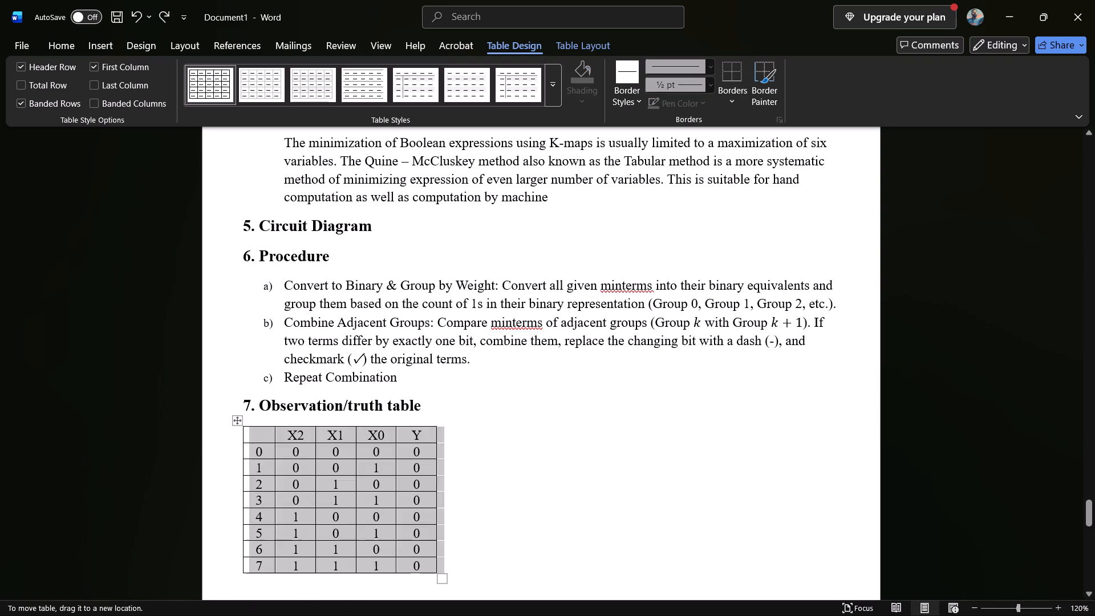
pyautogui.moveTo(271, 419); pyautogui.dragTo(291, 419)
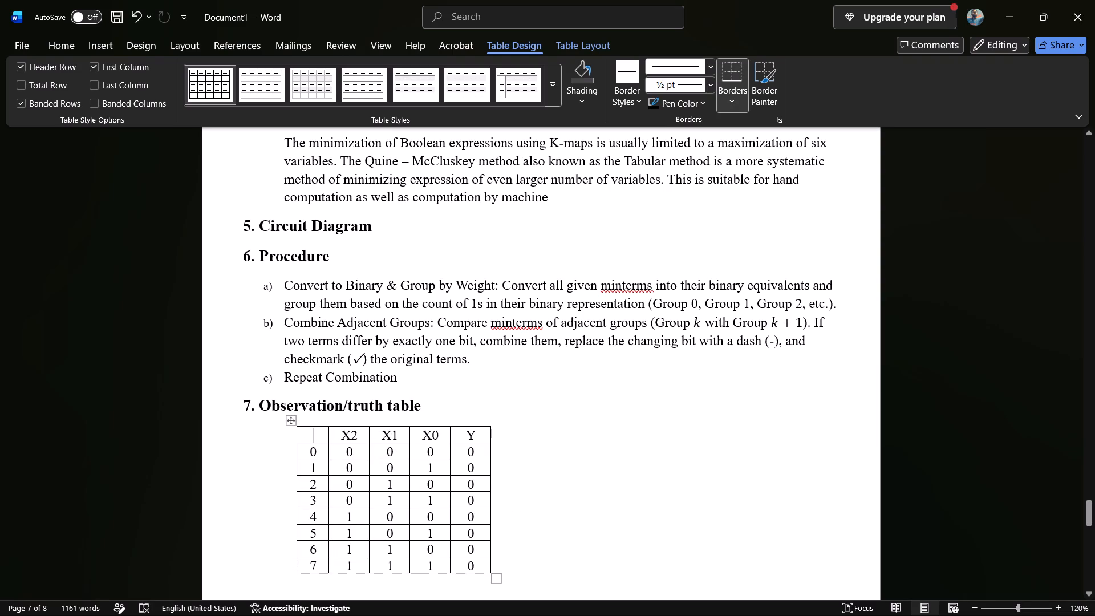
pyautogui.click(513, 467)
pyautogui.scroll(-1, 513, 467)
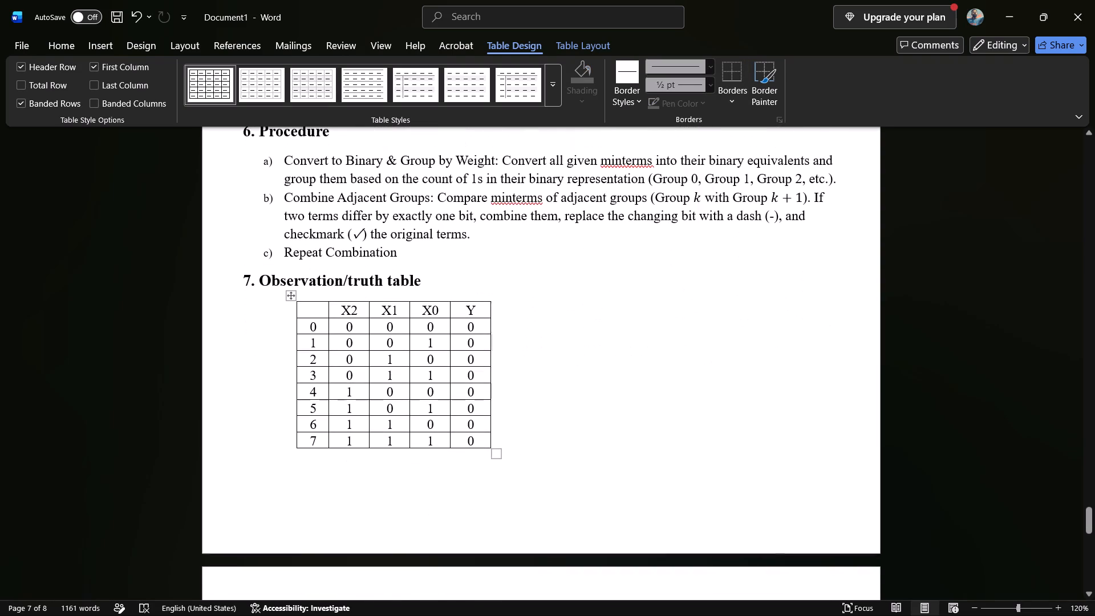
pyautogui.moveTo(293, 287); pyautogui.dragTo(325, 307)
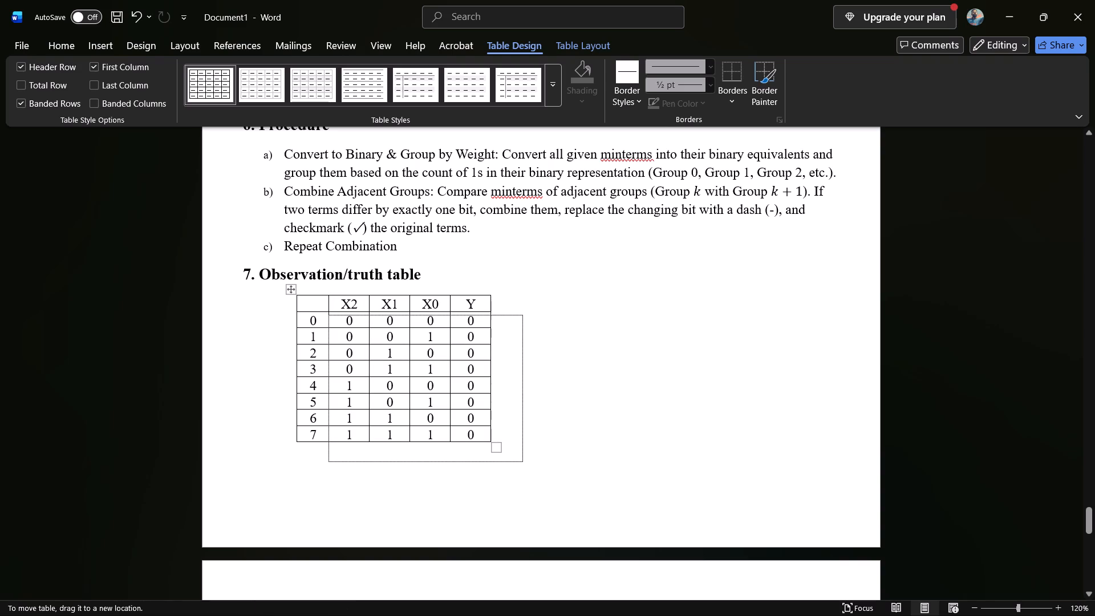
pyautogui.moveTo(325, 307); pyautogui.dragTo(315, 293)
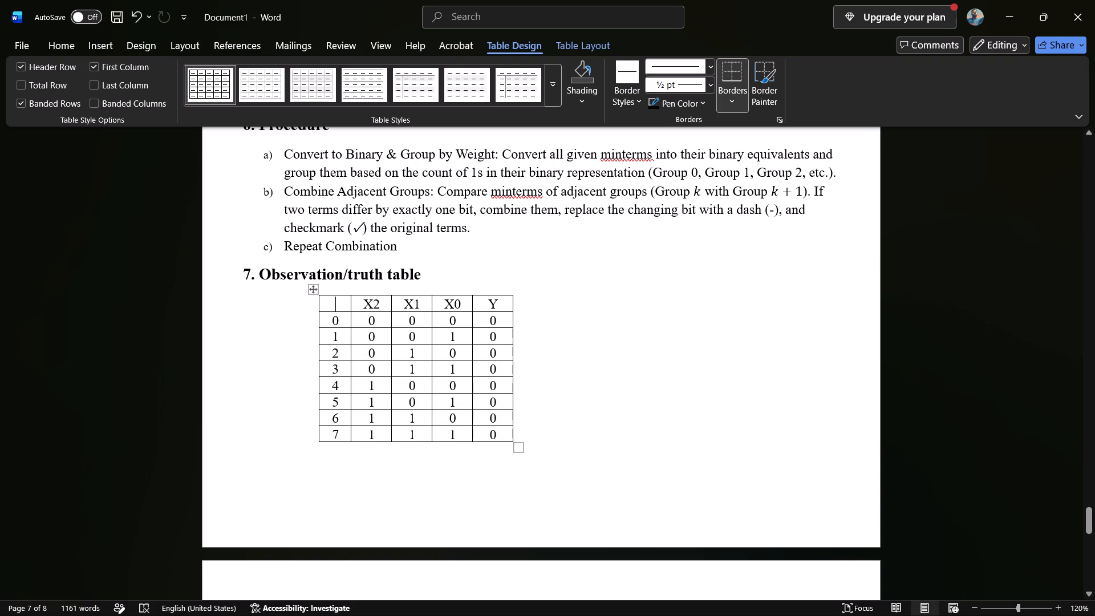
pyautogui.click(571, 370)
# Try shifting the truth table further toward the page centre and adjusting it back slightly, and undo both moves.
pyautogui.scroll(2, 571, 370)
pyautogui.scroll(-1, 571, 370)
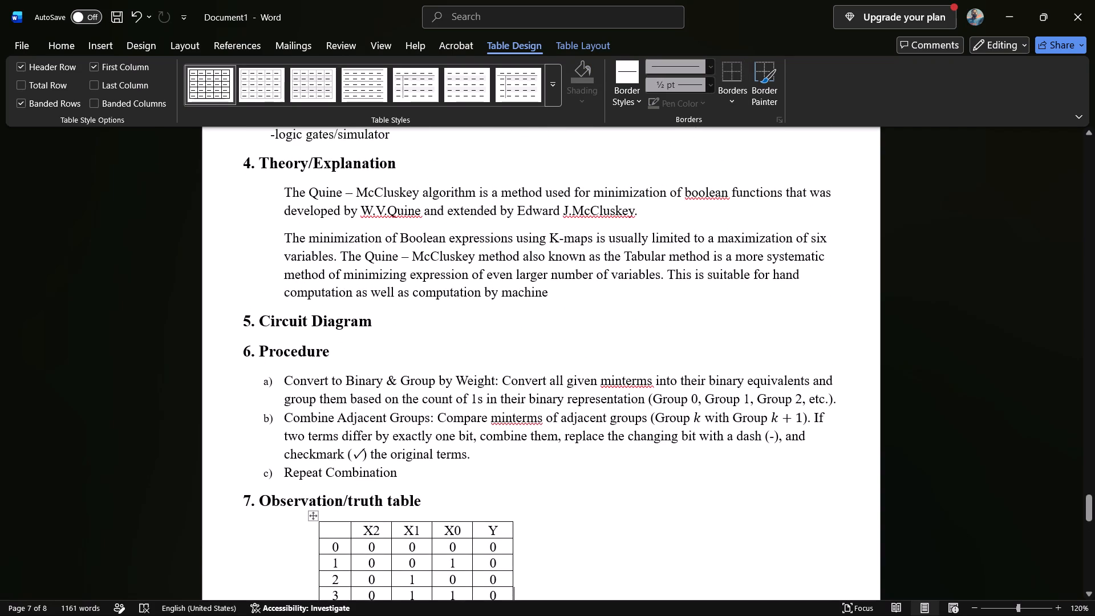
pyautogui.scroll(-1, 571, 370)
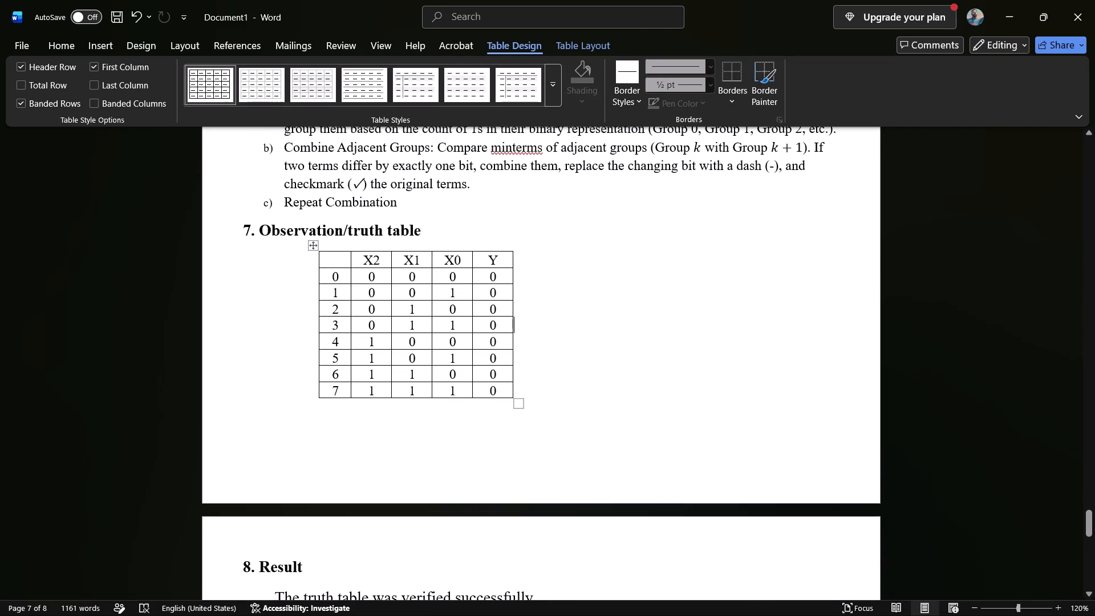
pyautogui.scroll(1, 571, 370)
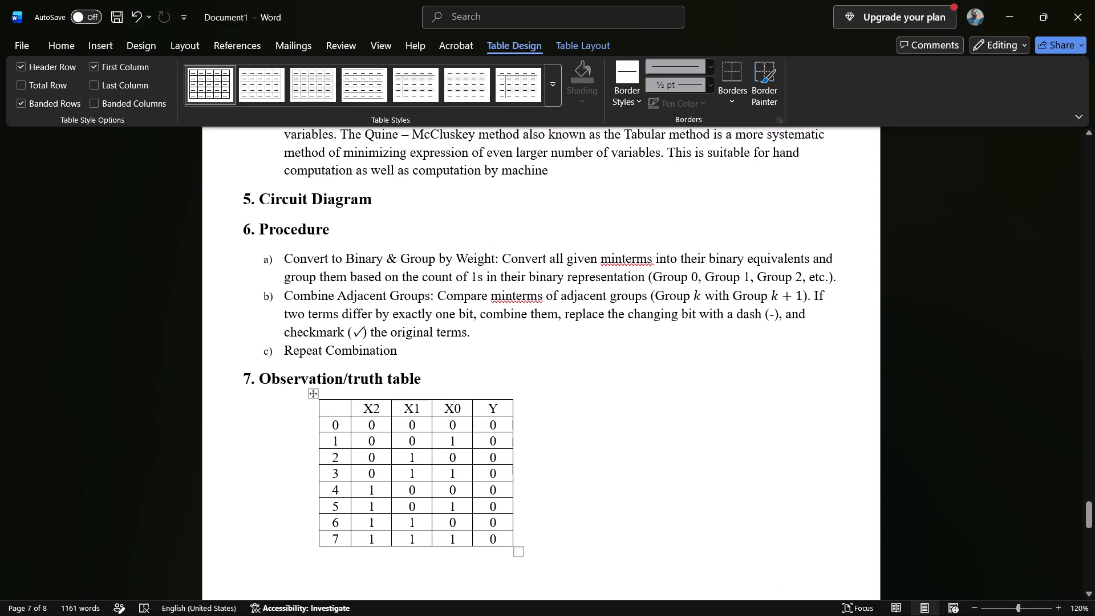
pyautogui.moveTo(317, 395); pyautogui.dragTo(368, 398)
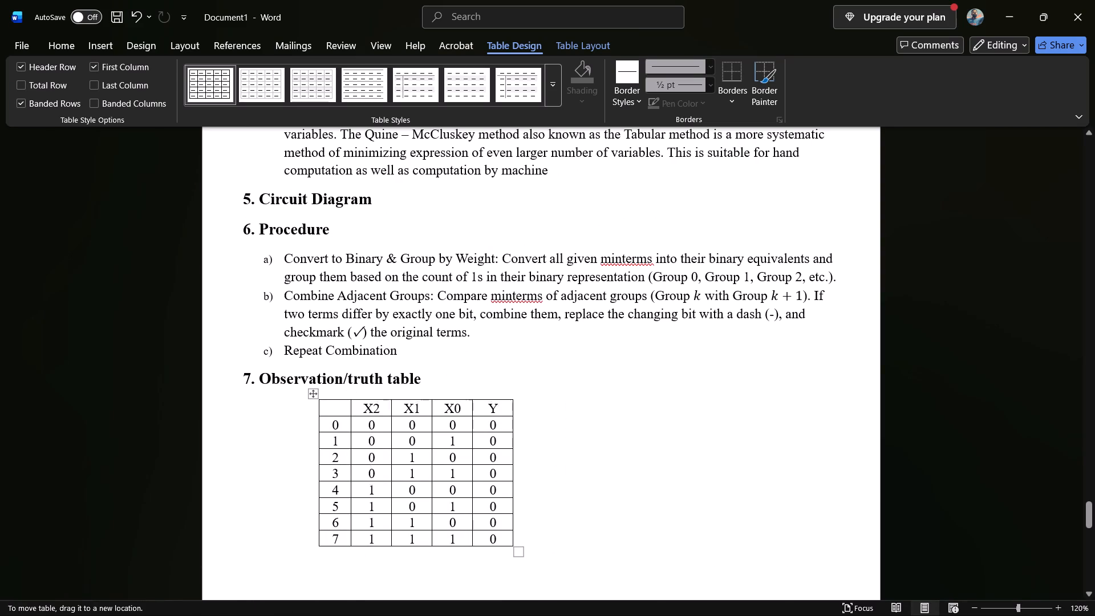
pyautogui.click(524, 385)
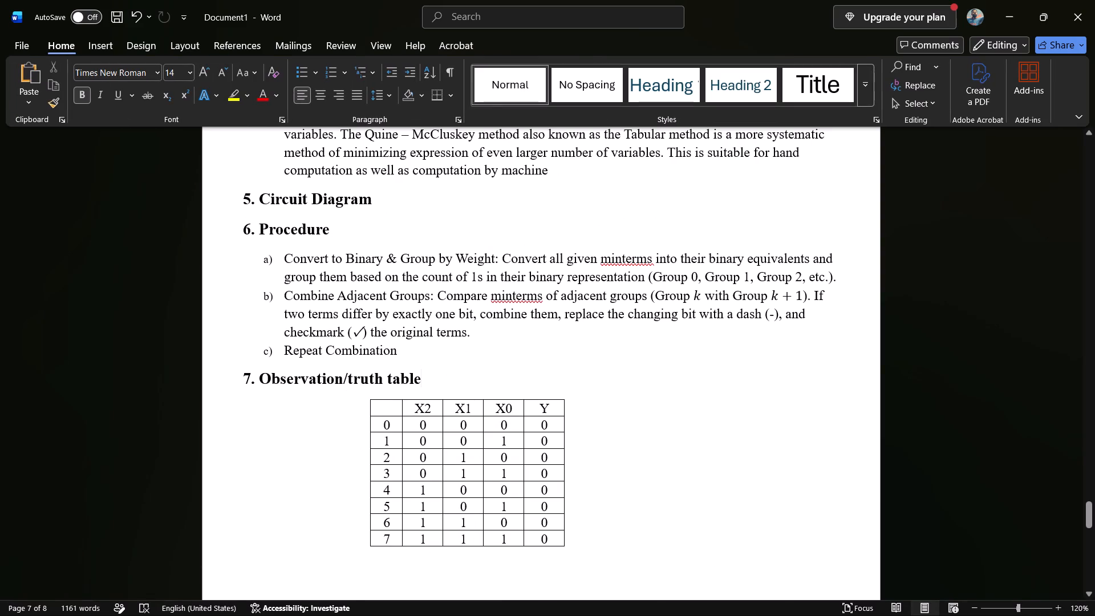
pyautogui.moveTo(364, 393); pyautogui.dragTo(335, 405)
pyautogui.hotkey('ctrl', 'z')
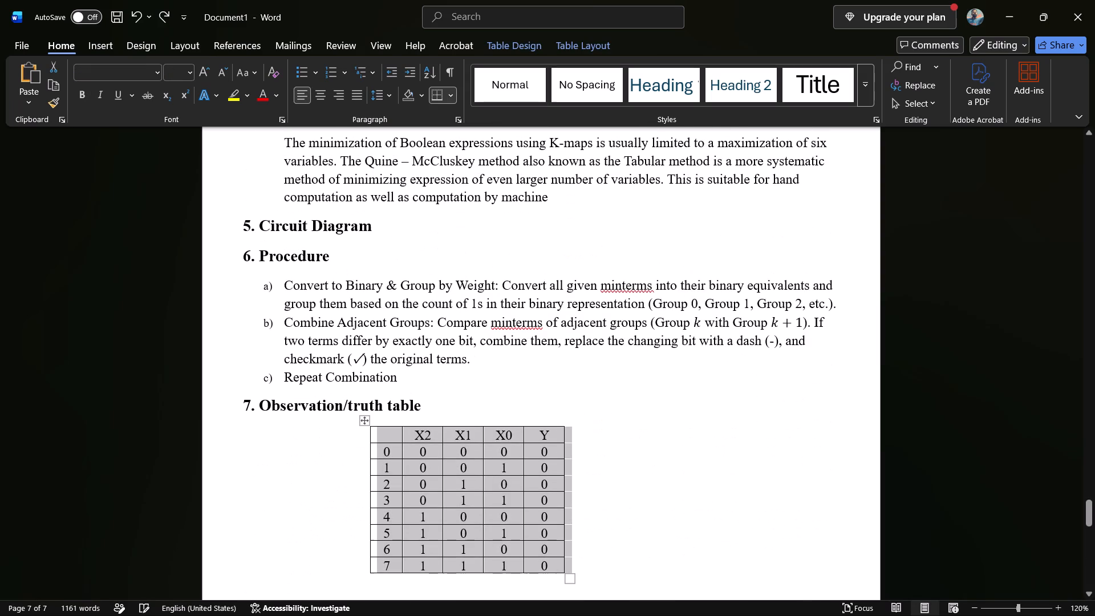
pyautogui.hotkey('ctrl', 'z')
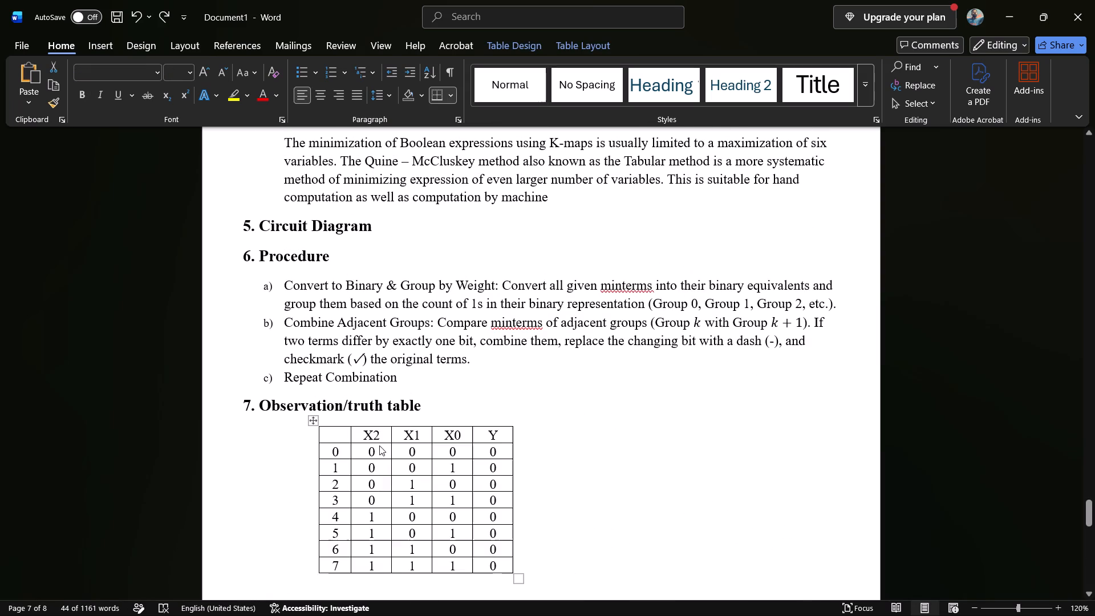
# Insert a blank line under Experiment 34's Observation/truth table heading.
pyautogui.click(467, 371)
pyautogui.scroll(-1, 467, 371)
pyautogui.scroll(1, 467, 371)
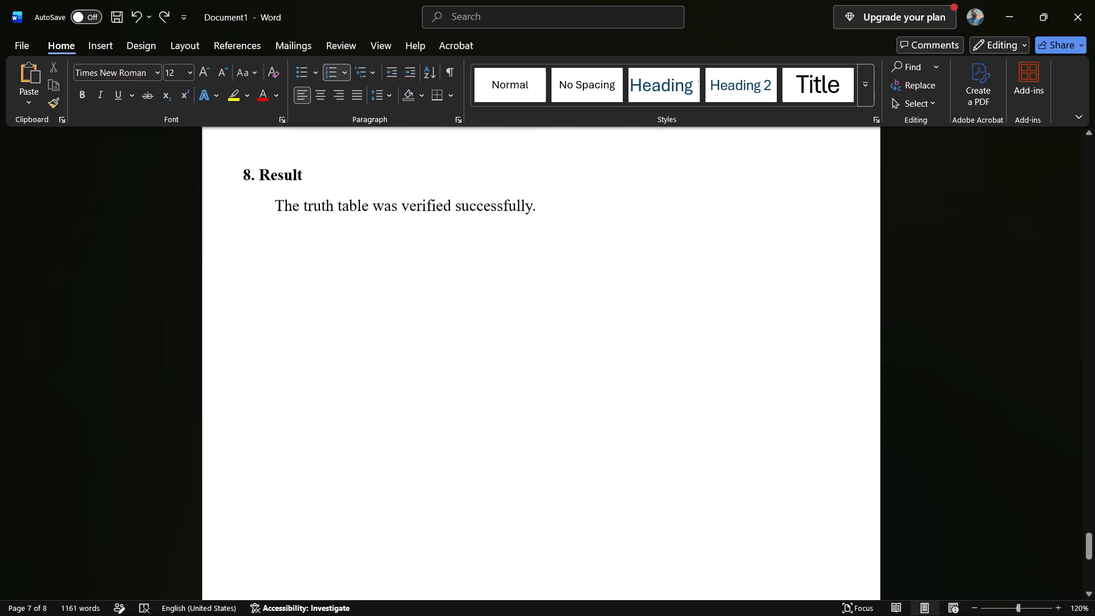
pyautogui.scroll(4, 467, 371)
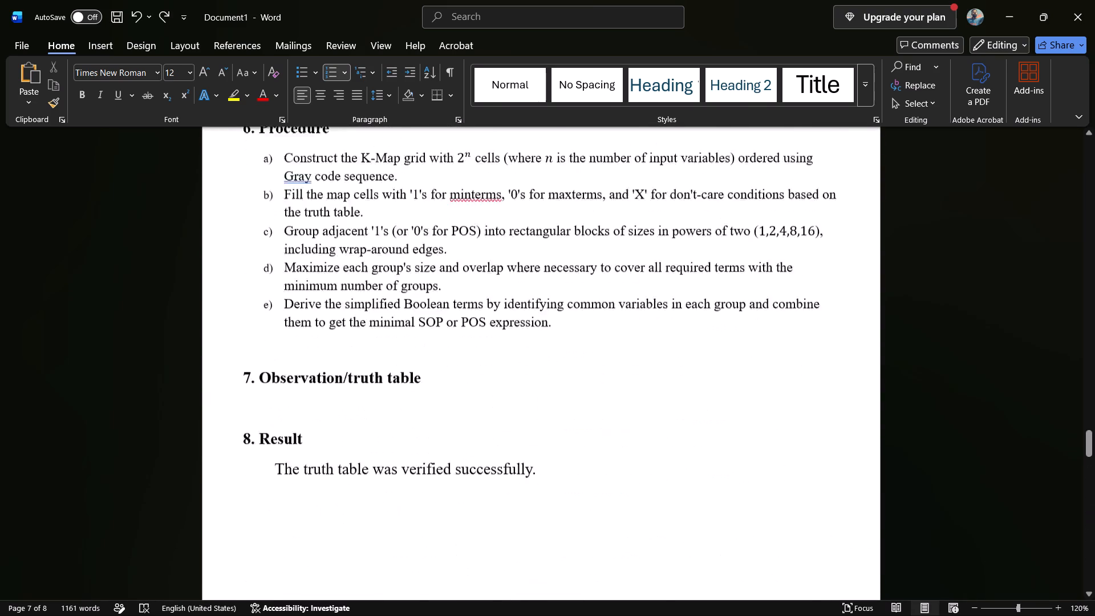
pyautogui.scroll(4, 467, 371)
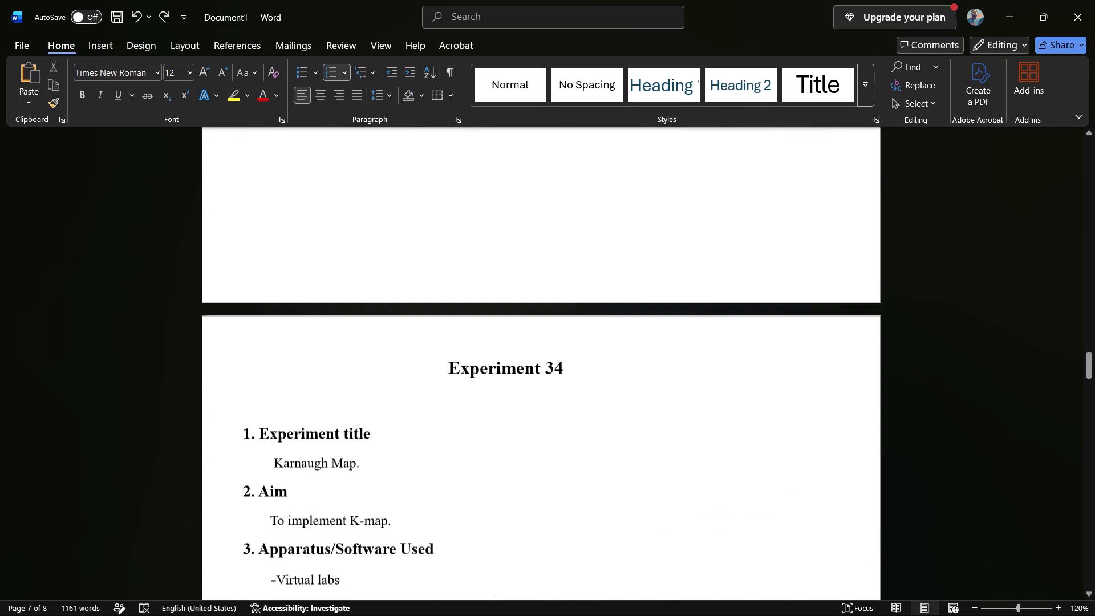
pyautogui.scroll(1, 467, 371)
pyautogui.scroll(-6, 467, 371)
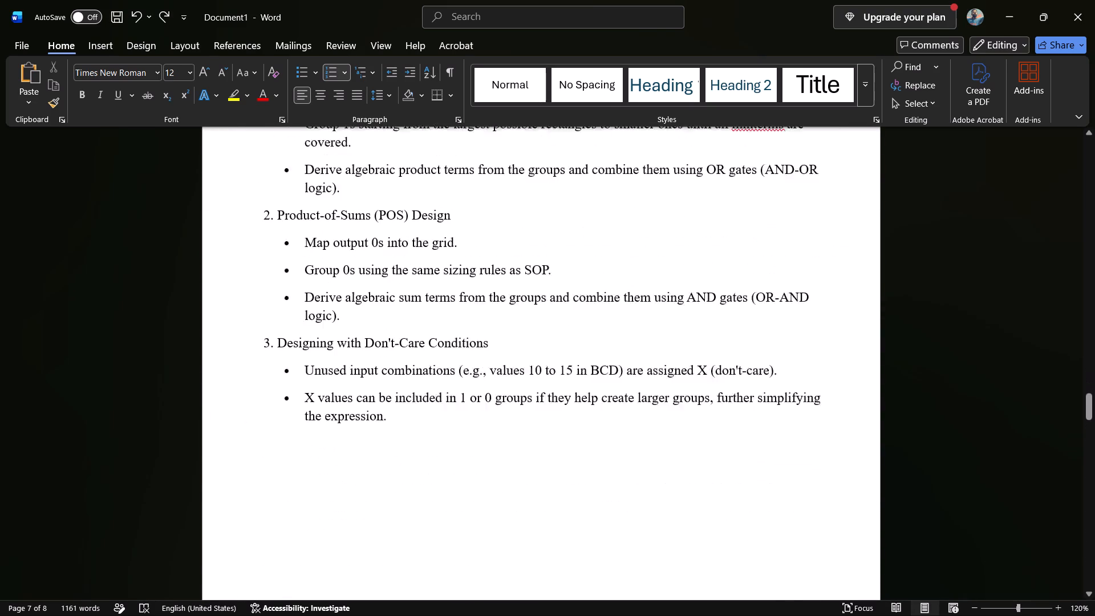
pyautogui.scroll(-5, 467, 371)
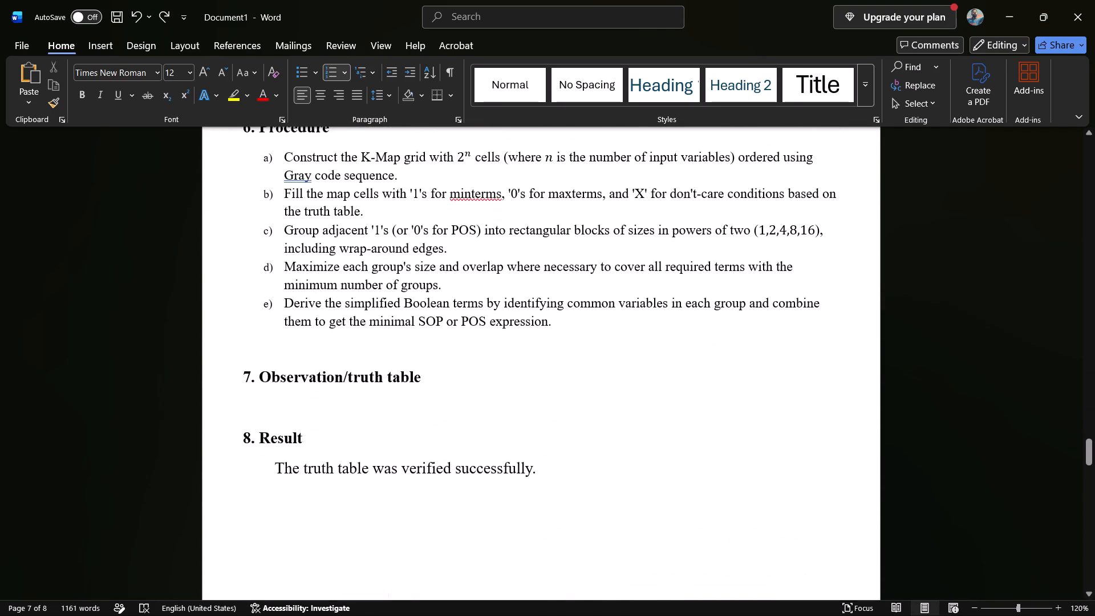
pyautogui.scroll(-1, 467, 371)
pyautogui.click(467, 371)
pyautogui.scroll(2, 467, 371)
pyautogui.press('Return')
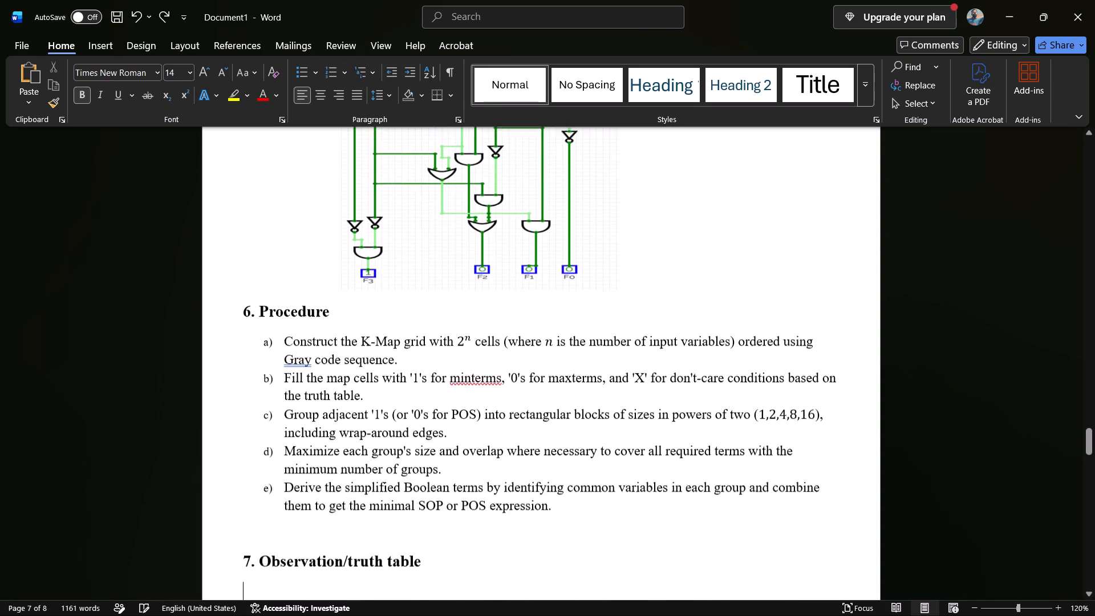
pyautogui.scroll(-1, 467, 371)
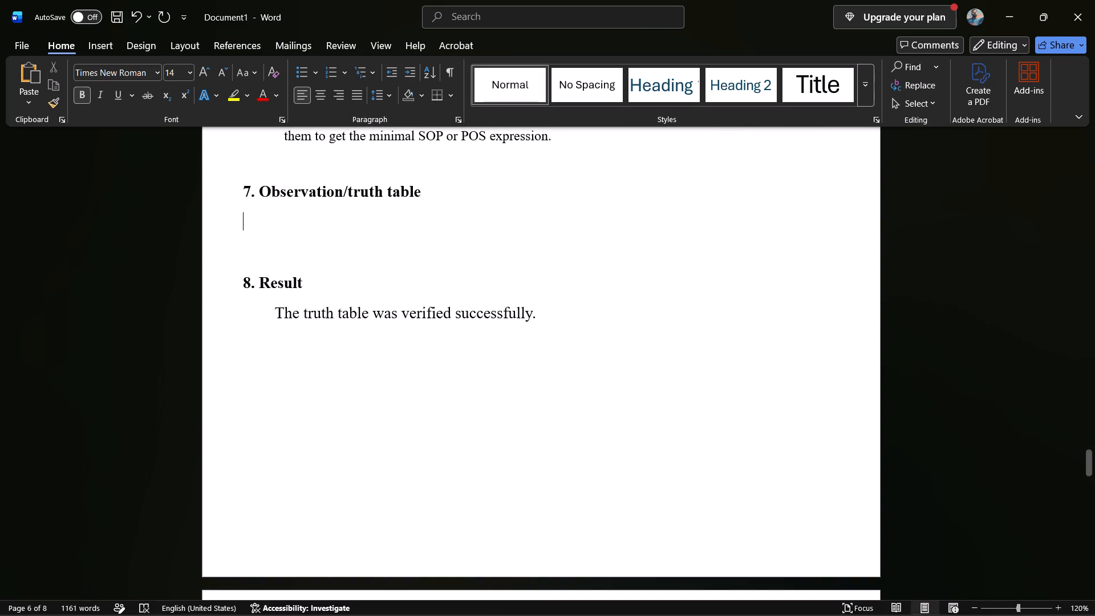
# Switch to the Brave browser window with the Quine-McCluskey simulator.
pyautogui.click(619, 600)
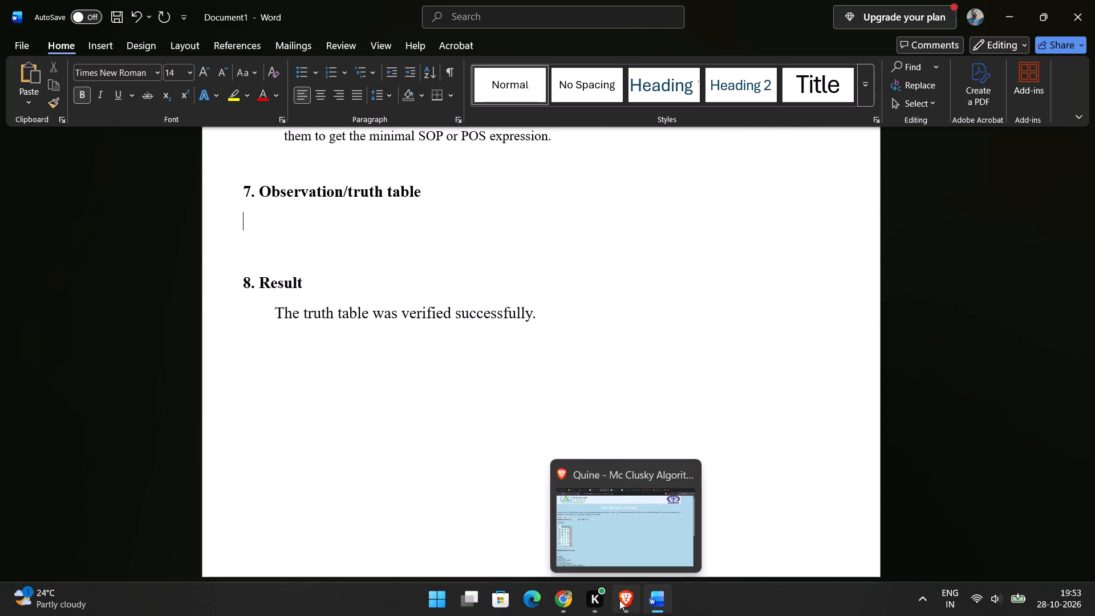
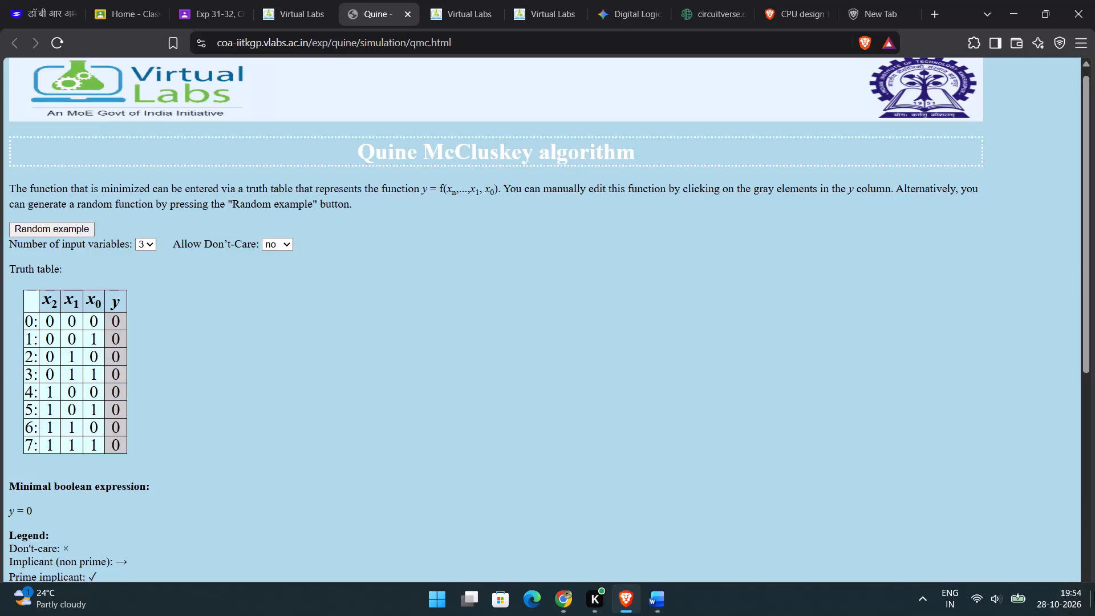
# Connect the paired Airdopes 219 Bluetooth earbuds to the computer.
pyautogui.click(1007, 614)
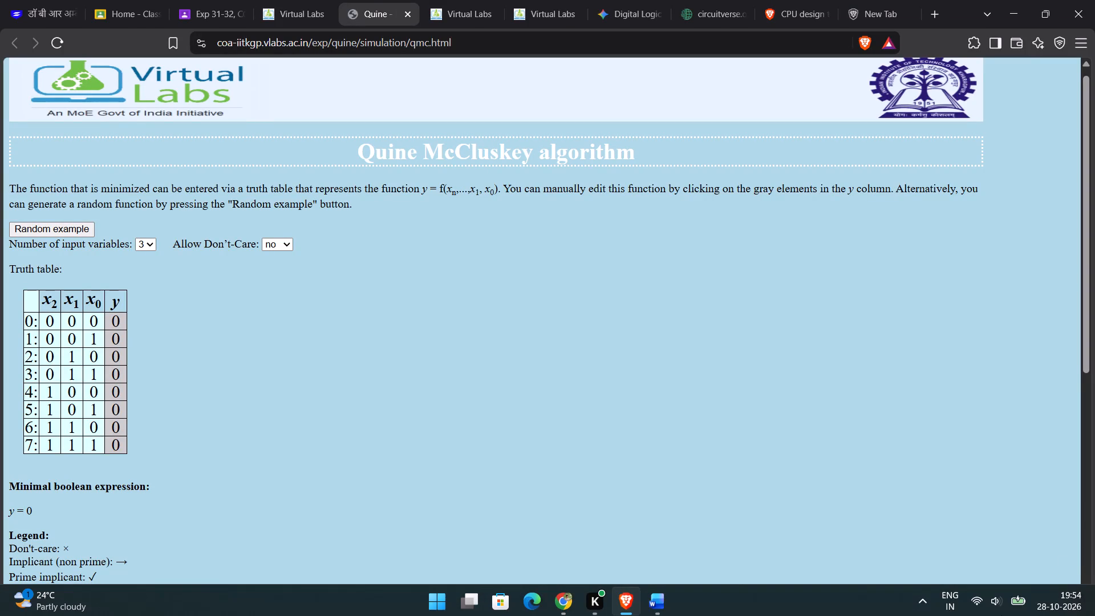
pyautogui.click(1005, 611)
pyautogui.click(1004, 609)
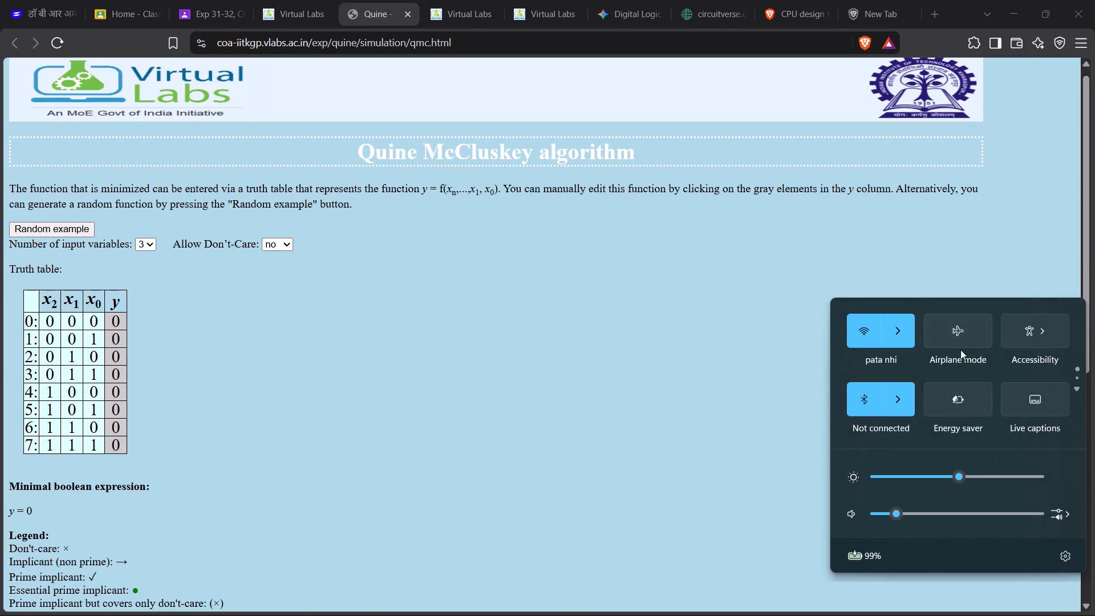
pyautogui.click(909, 408)
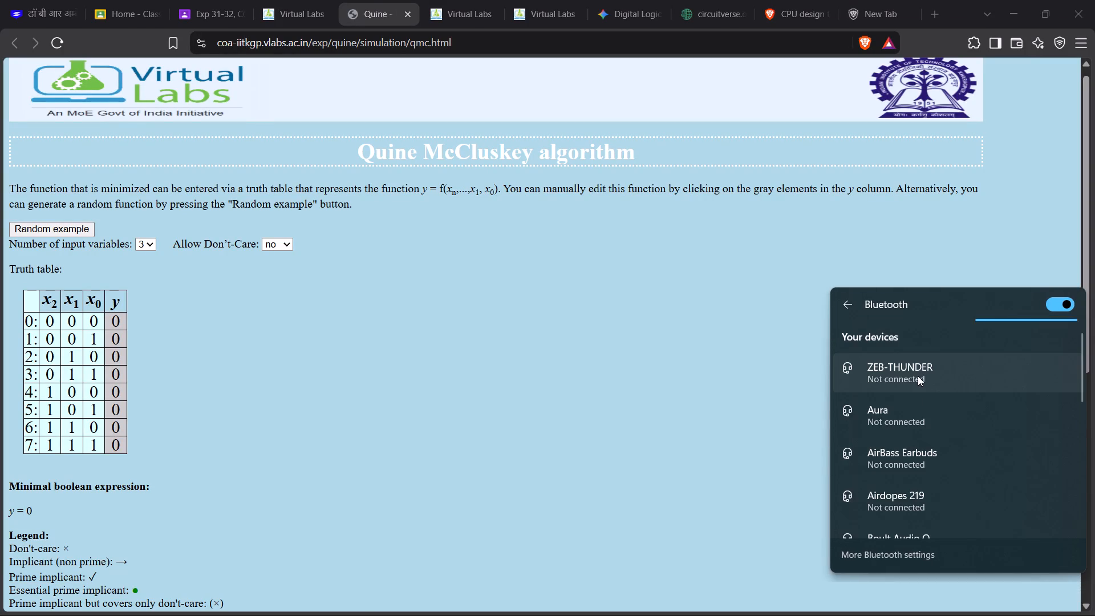
pyautogui.click(902, 500)
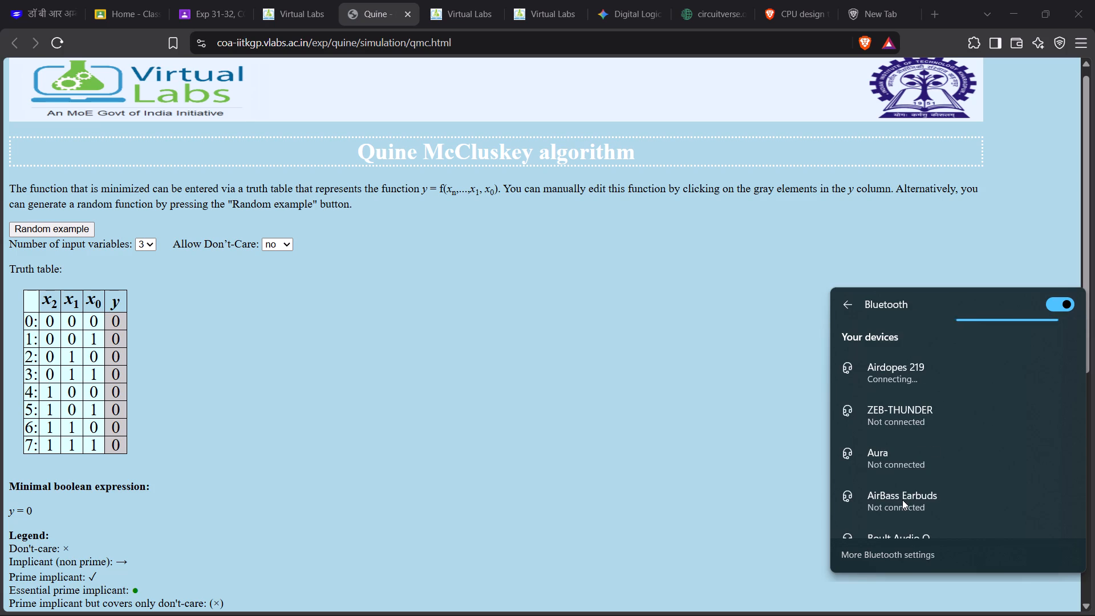
pyautogui.scroll(2, 958, 394)
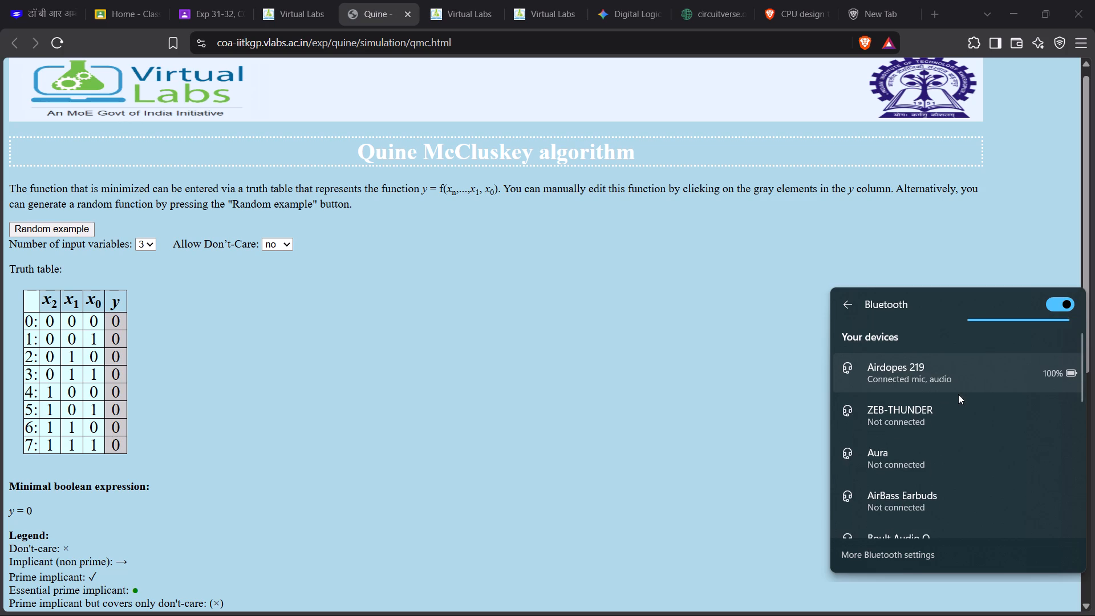
pyautogui.click(740, 363)
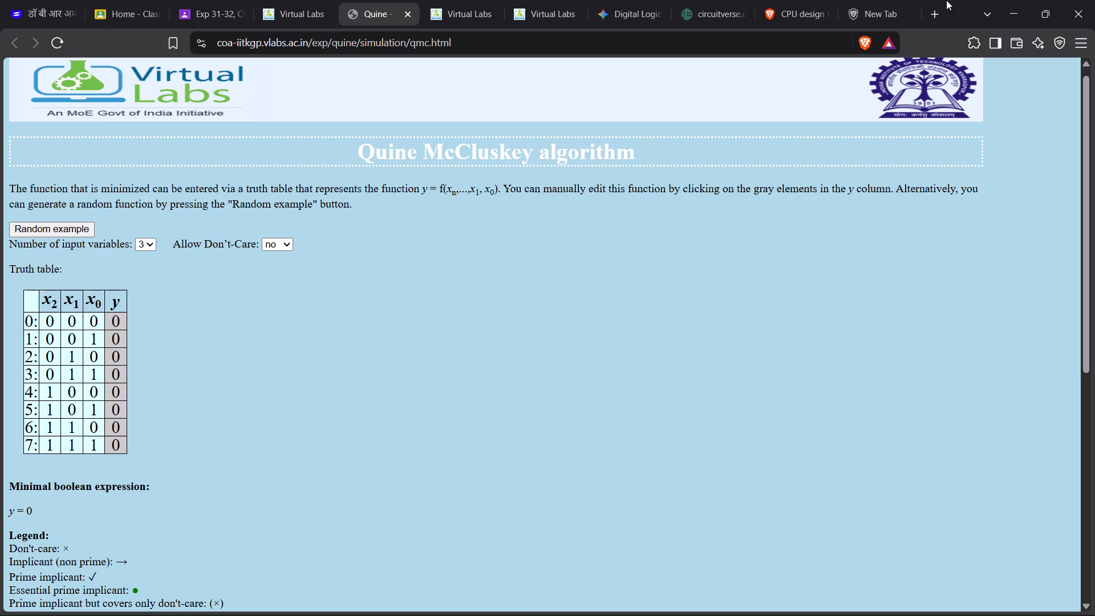
# Open Spotify in a new browser tab and play the queued track "Tera Naam Doon".
pyautogui.click(936, 15)
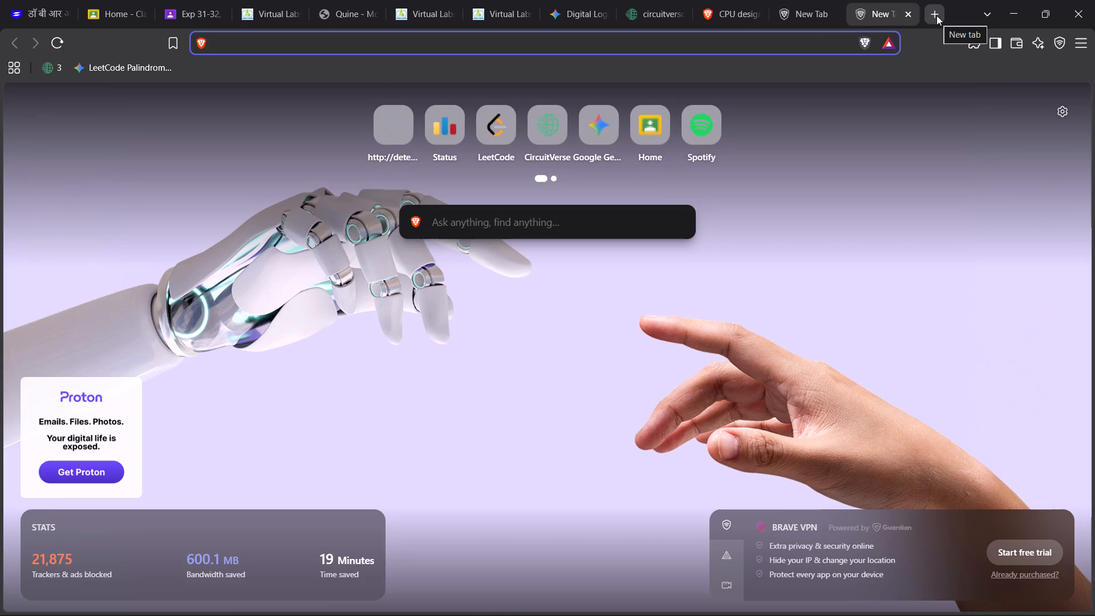
pyautogui.click(716, 116)
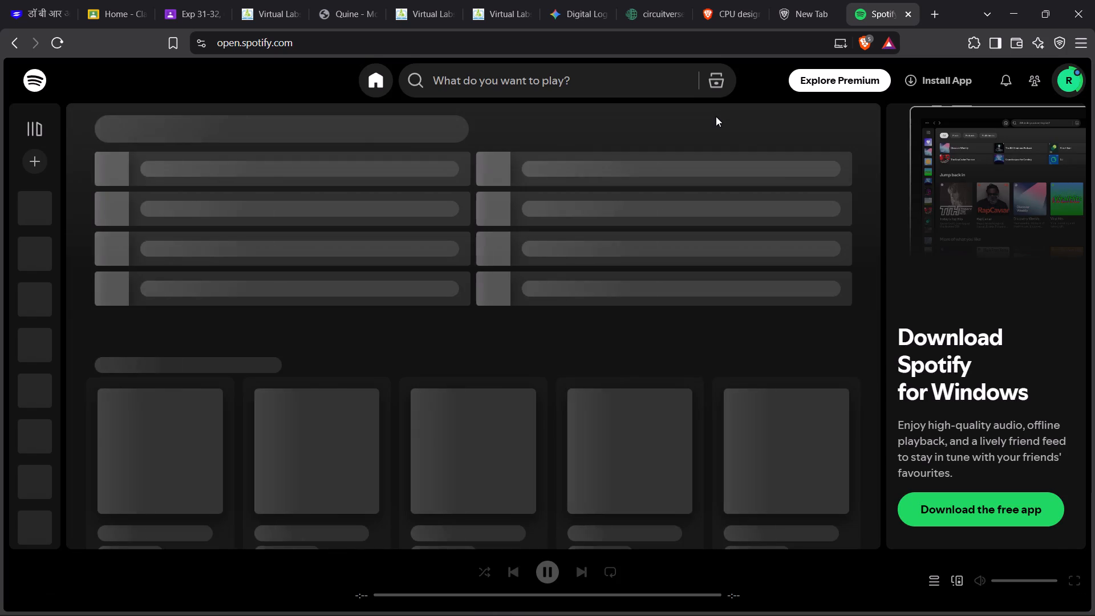
pyautogui.click(538, 572)
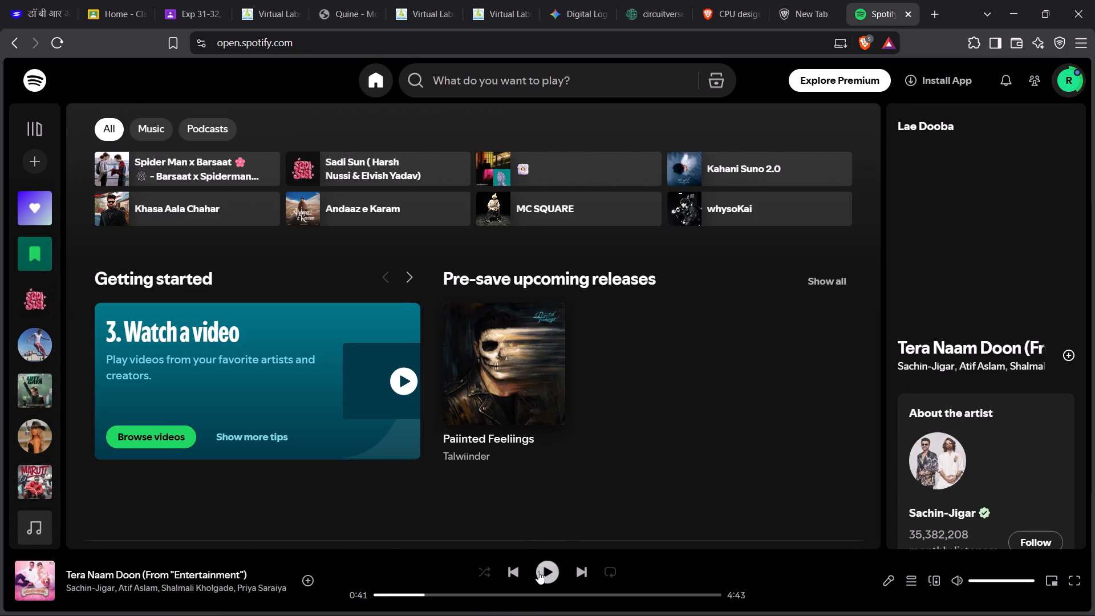
pyautogui.click(550, 573)
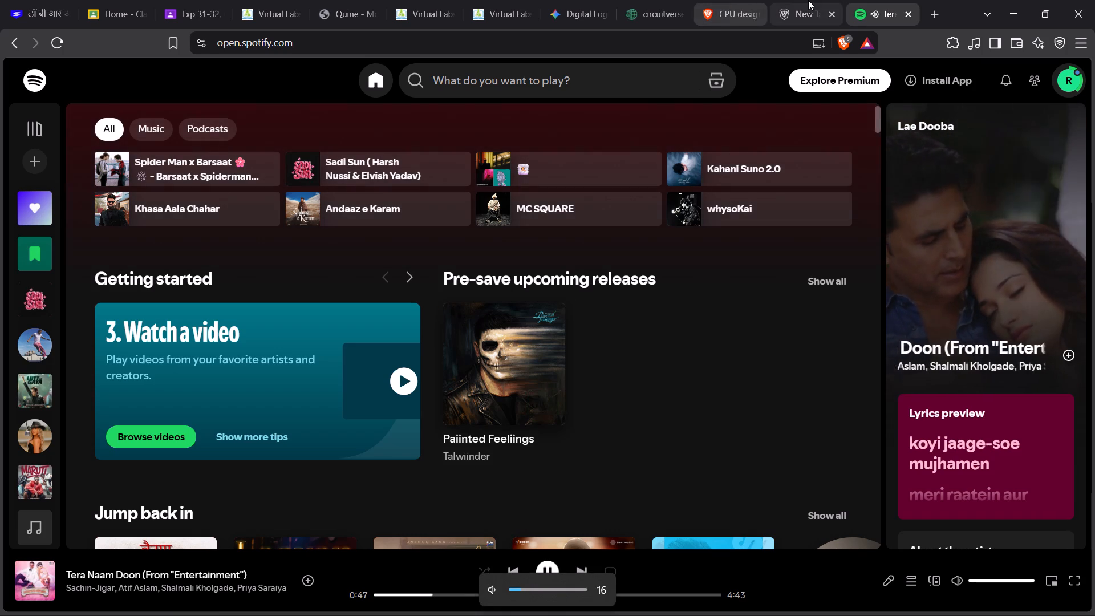
# Check the CPU design tabs, switch to the Word report, and look through the CPU design experiment down to its Observation/truth table and Result sections.
pyautogui.click(732, 0)
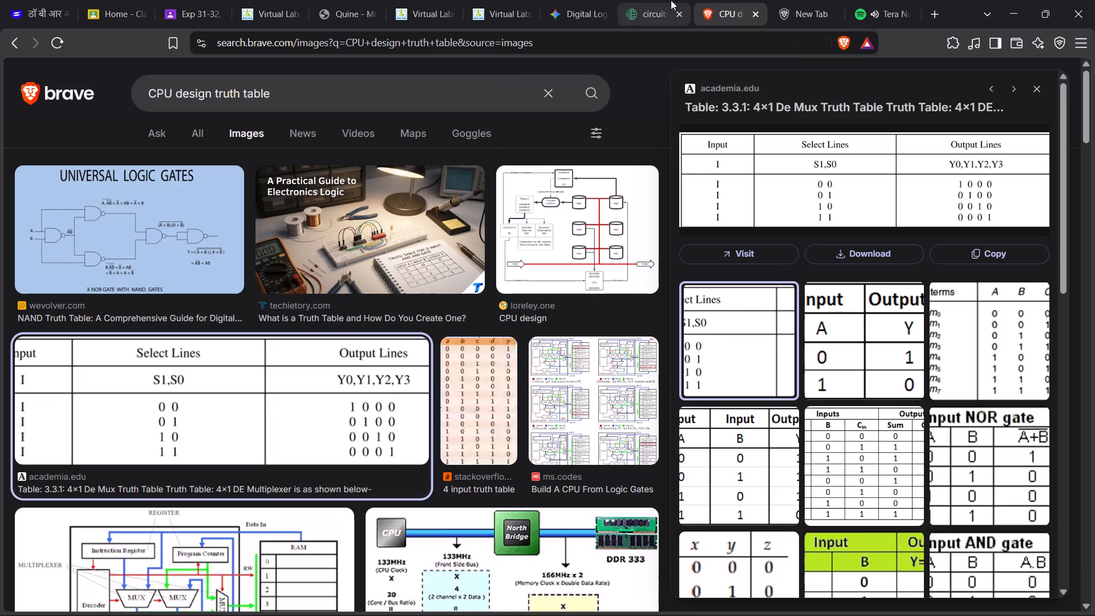
pyautogui.click(478, 0)
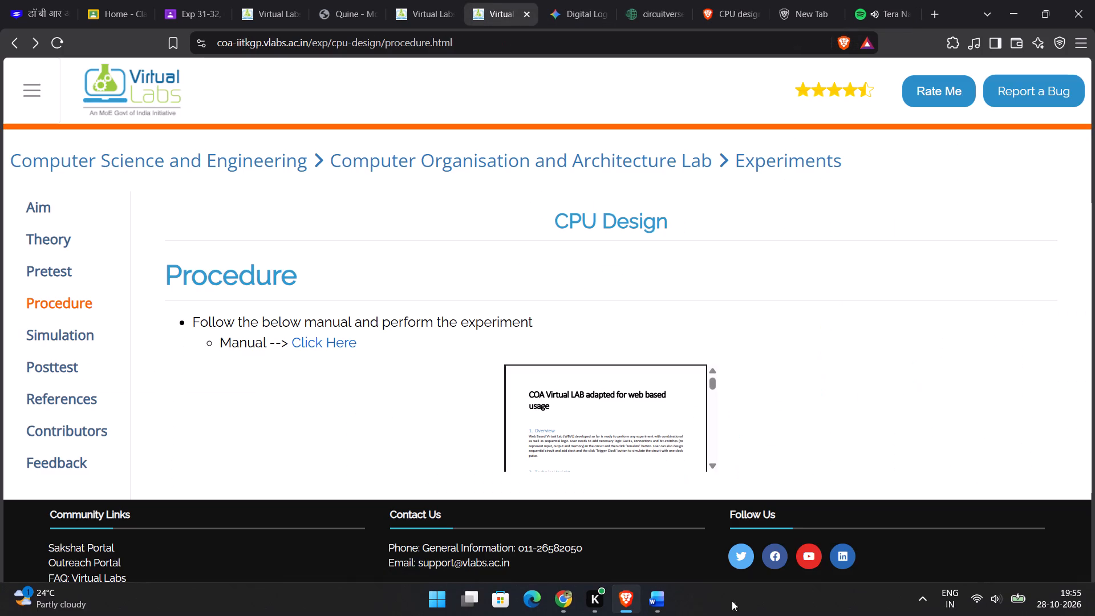
pyautogui.click(667, 598)
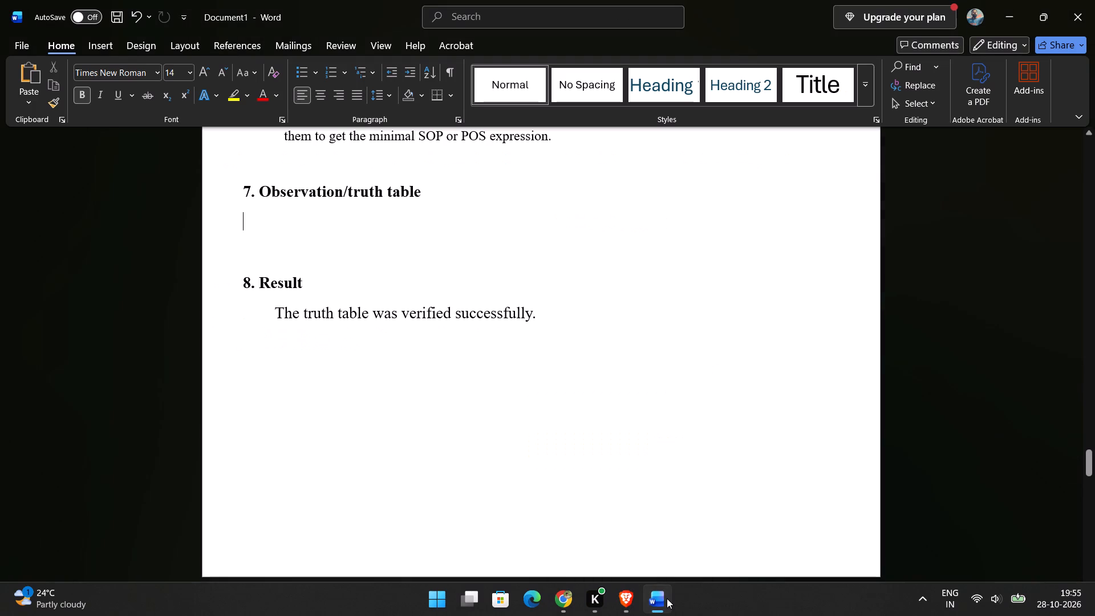
pyautogui.scroll(10, 659, 369)
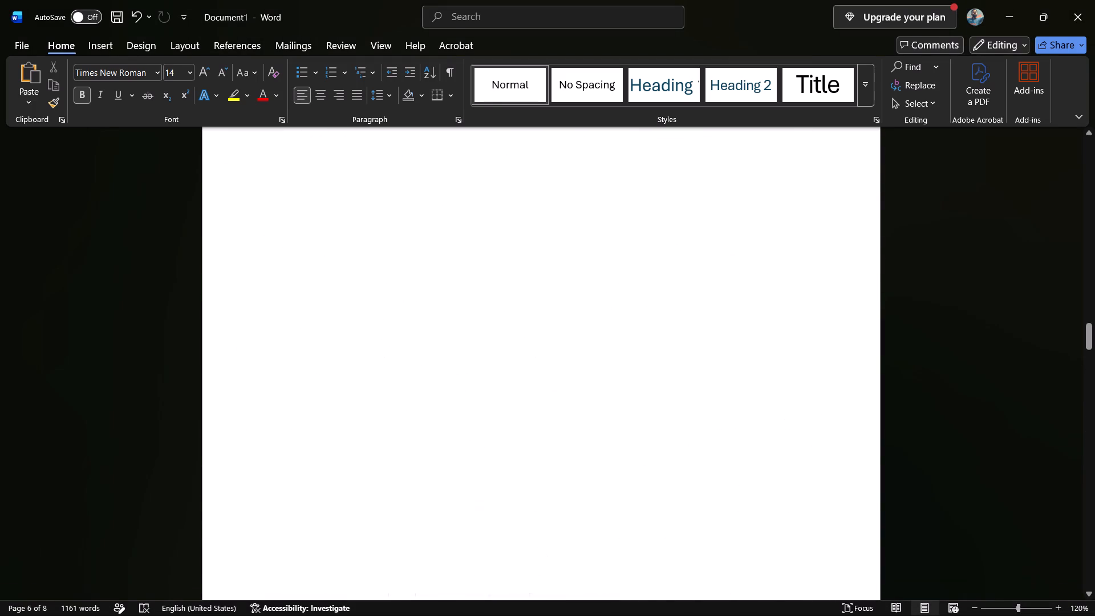
pyautogui.scroll(4, 659, 369)
pyautogui.scroll(-2, 659, 369)
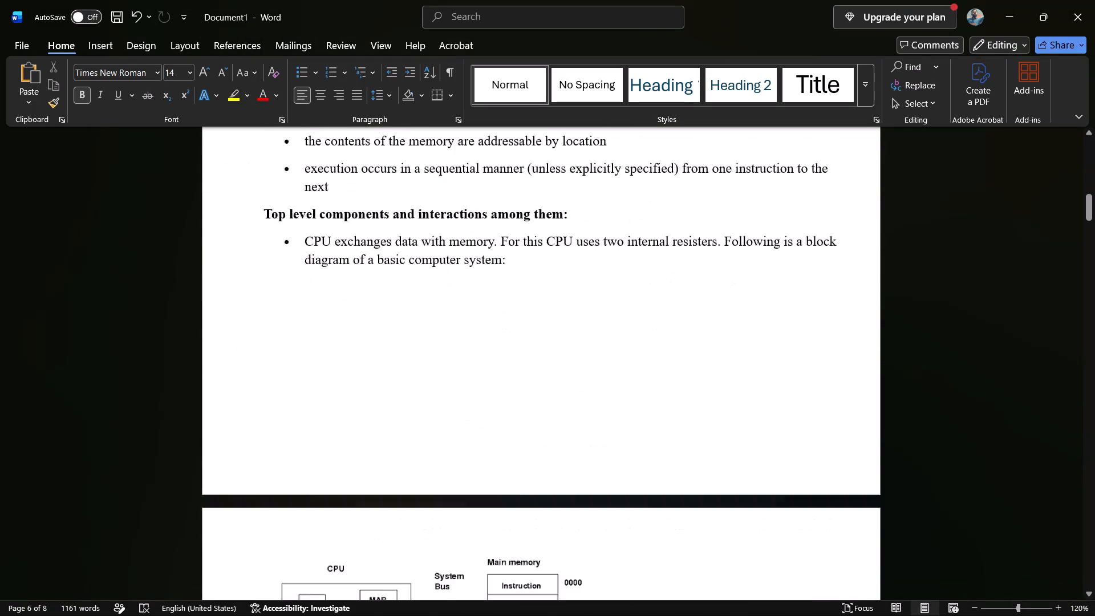
pyautogui.scroll(-6, 659, 369)
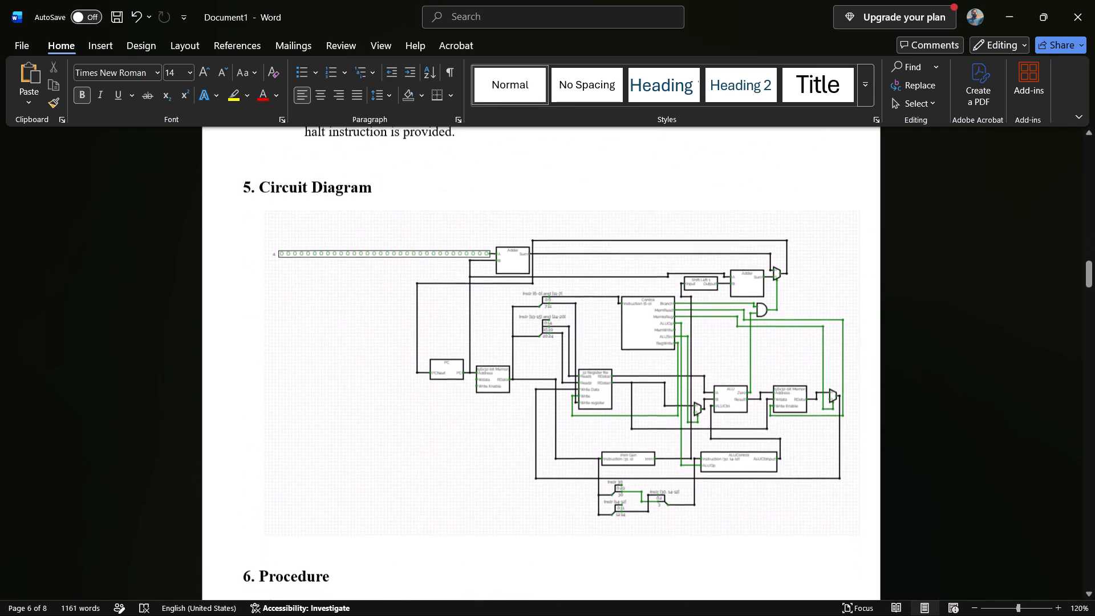
pyautogui.scroll(-5, 659, 369)
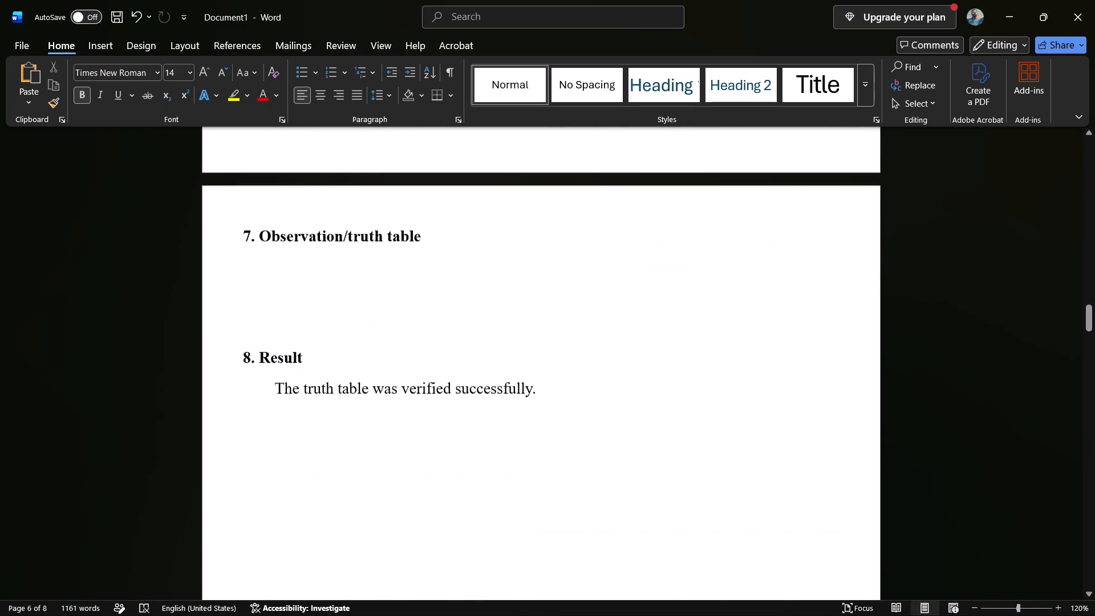
pyautogui.scroll(-4, 659, 369)
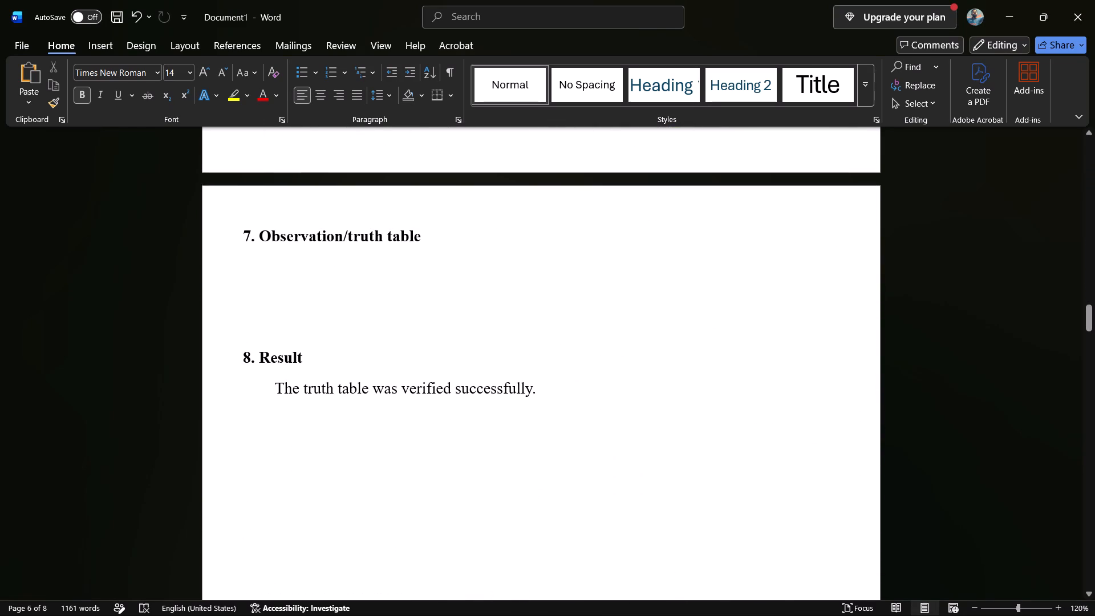
pyautogui.scroll(-1, 659, 369)
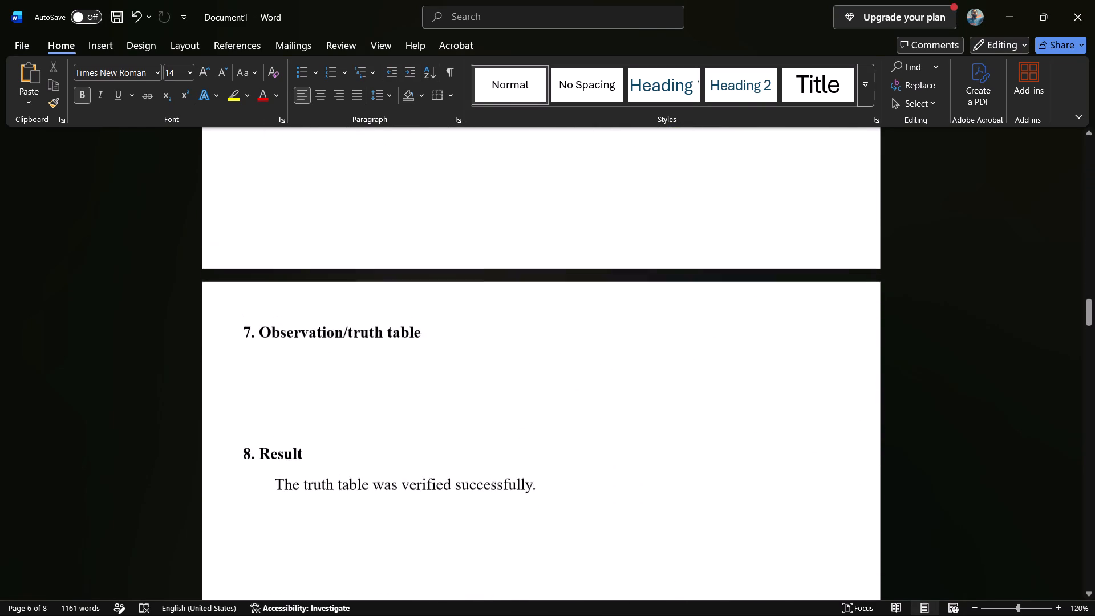
# Increase the indent of the three bullets under Sum-of-Products (SOP) Design in Experiment 34's Theory/Explanation section by one level.
pyautogui.scroll(-1, 659, 369)
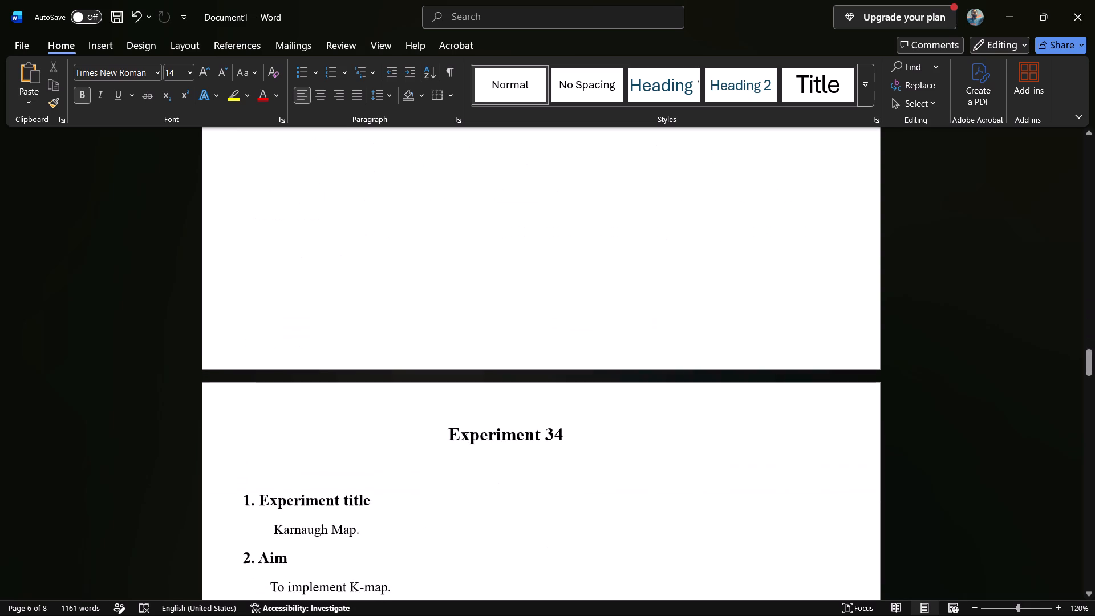
pyautogui.scroll(-2, 659, 369)
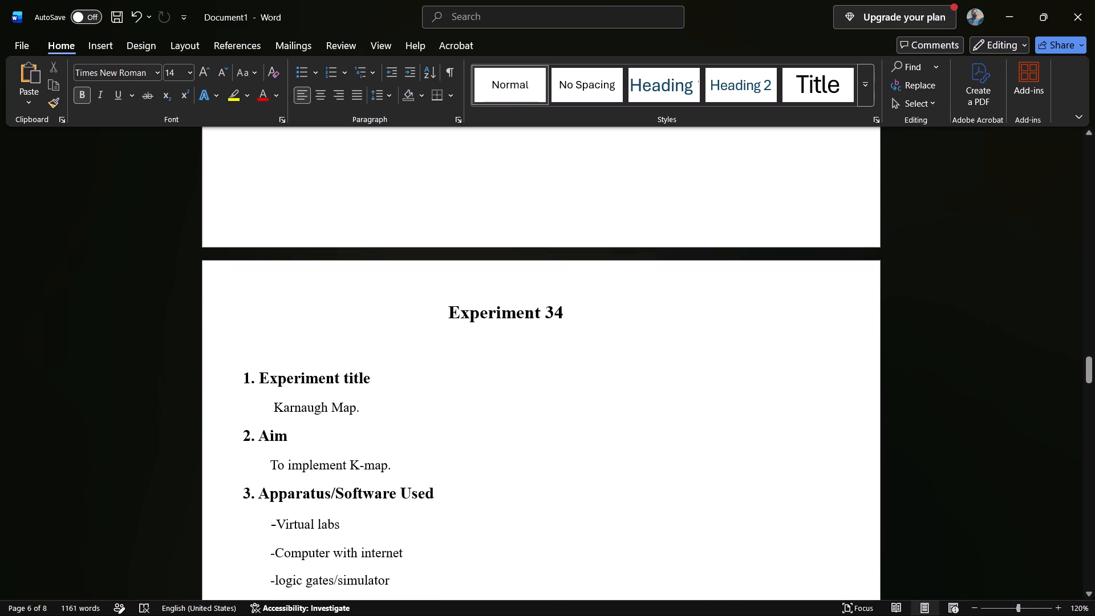
pyautogui.scroll(-1, 659, 369)
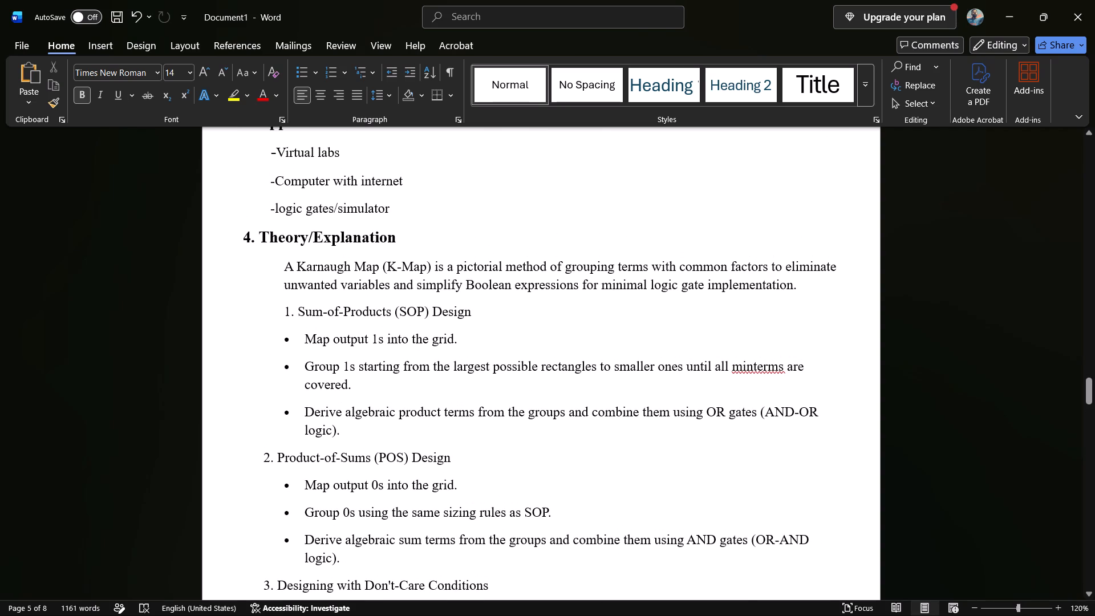
pyautogui.moveTo(281, 341); pyautogui.dragTo(439, 428)
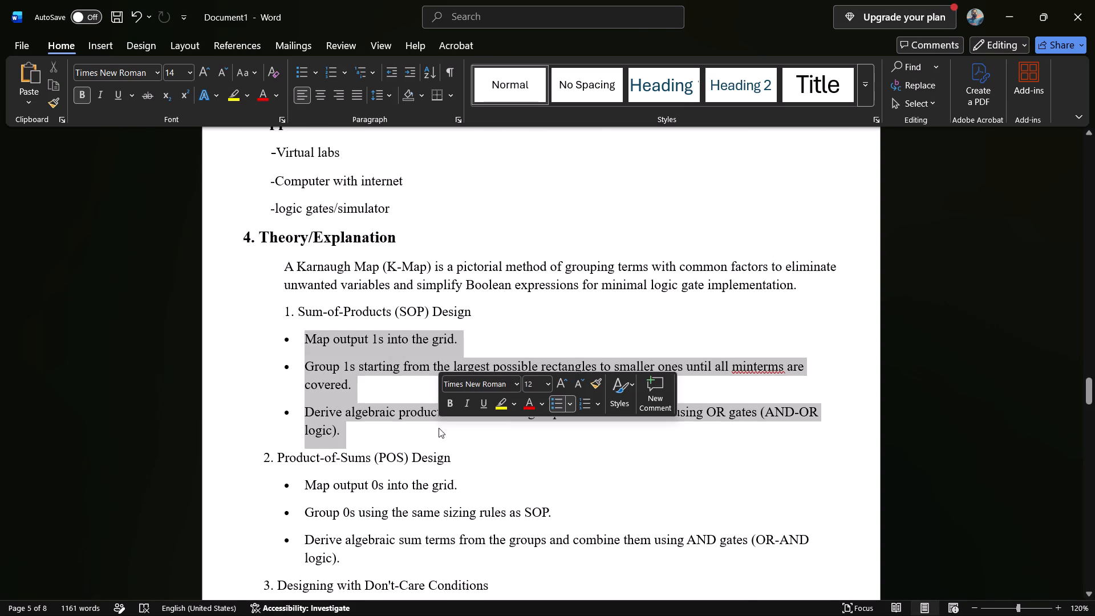
pyautogui.click(407, 79)
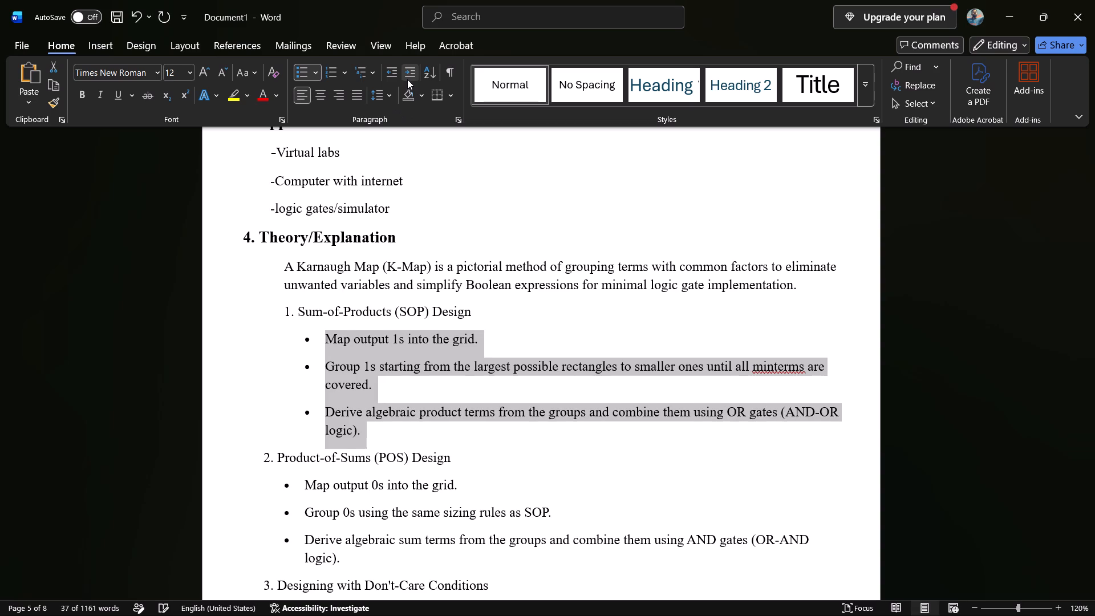
pyautogui.click(506, 310)
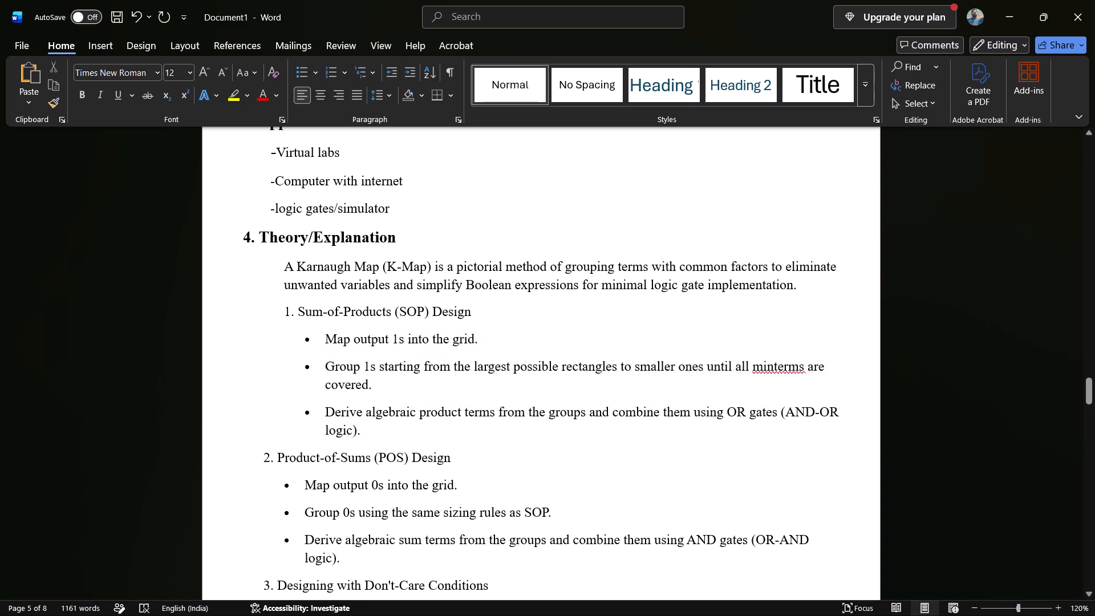
# Increase the indent of the three bullets under Product-of-Sums (POS) Design by one level.
pyautogui.moveTo(277, 485); pyautogui.dragTo(352, 551)
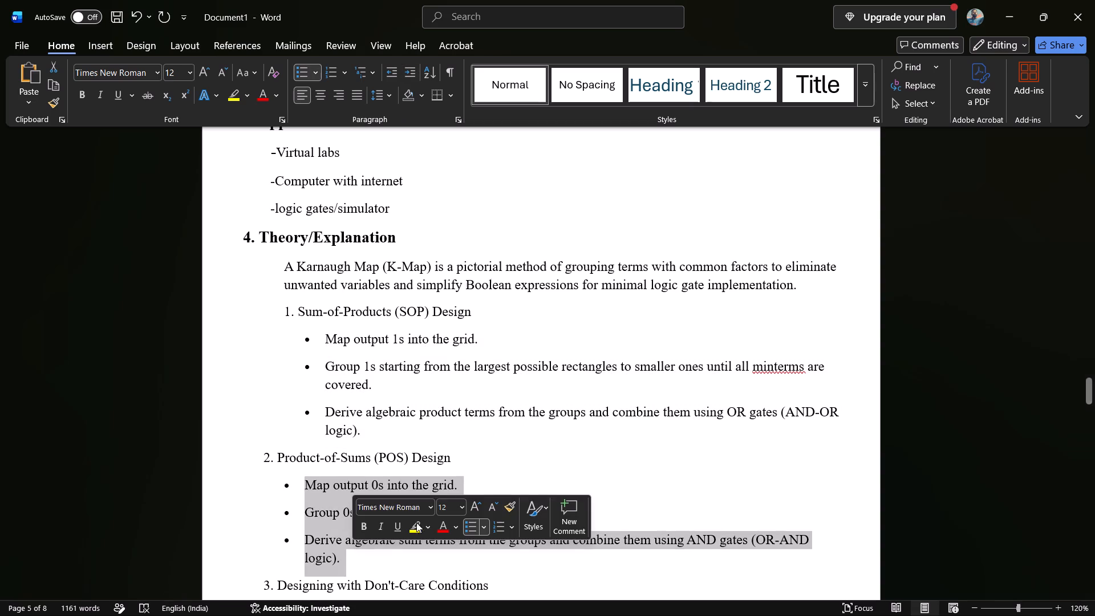
pyautogui.click(408, 70)
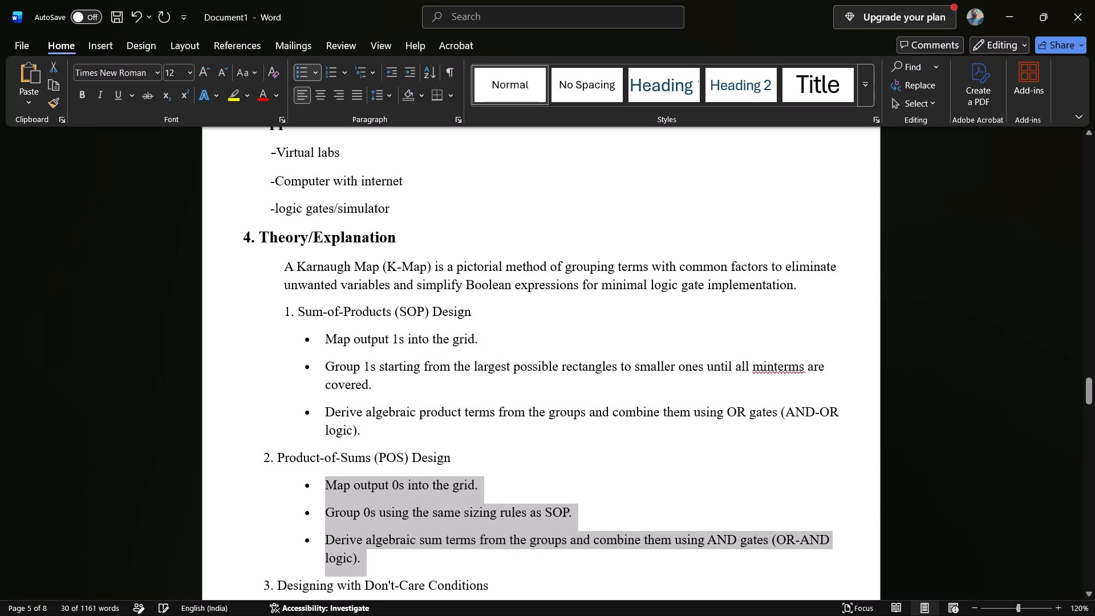
pyautogui.click(482, 439)
# Increase the indent of the two bullets under Designing with Don't-Care Conditions by one level.
pyautogui.scroll(-1, 482, 439)
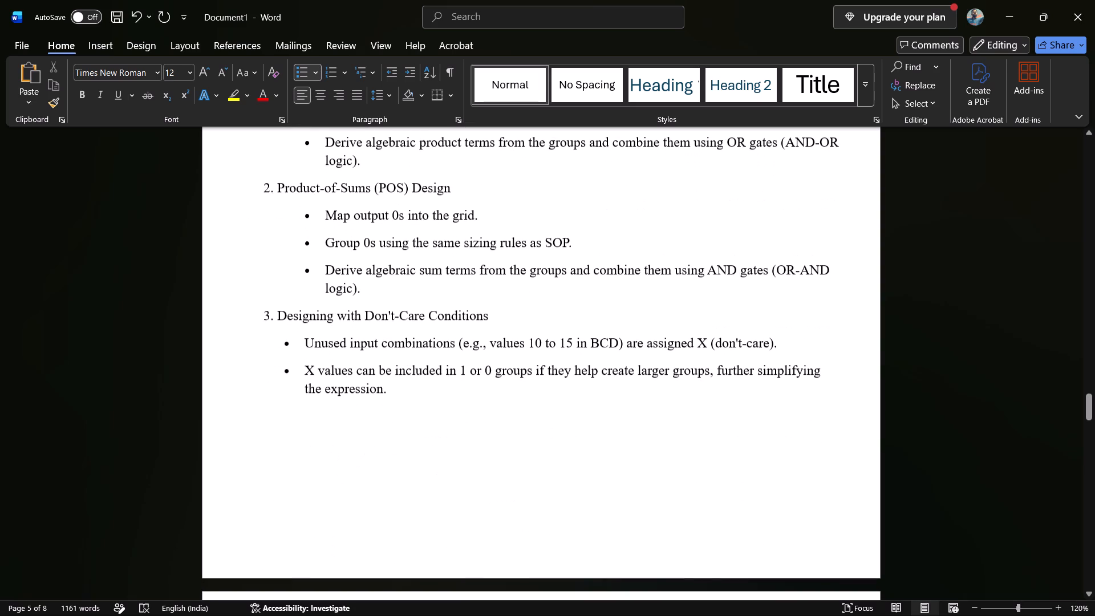
pyautogui.moveTo(282, 331); pyautogui.dragTo(330, 384)
pyautogui.click(283, 344)
pyautogui.moveTo(283, 344); pyautogui.dragTo(366, 396)
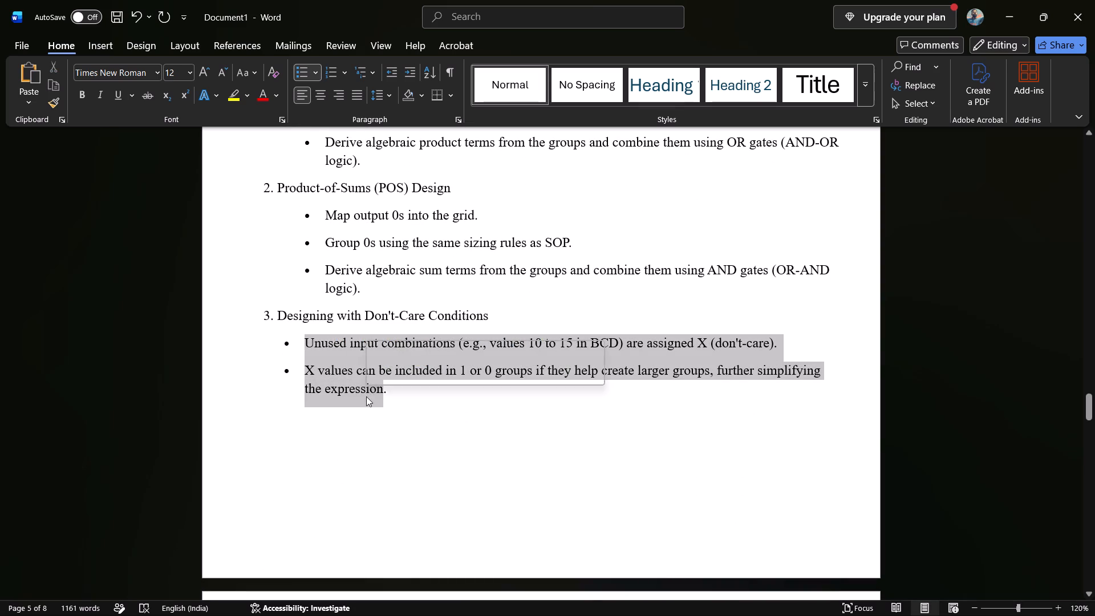
pyautogui.click(406, 68)
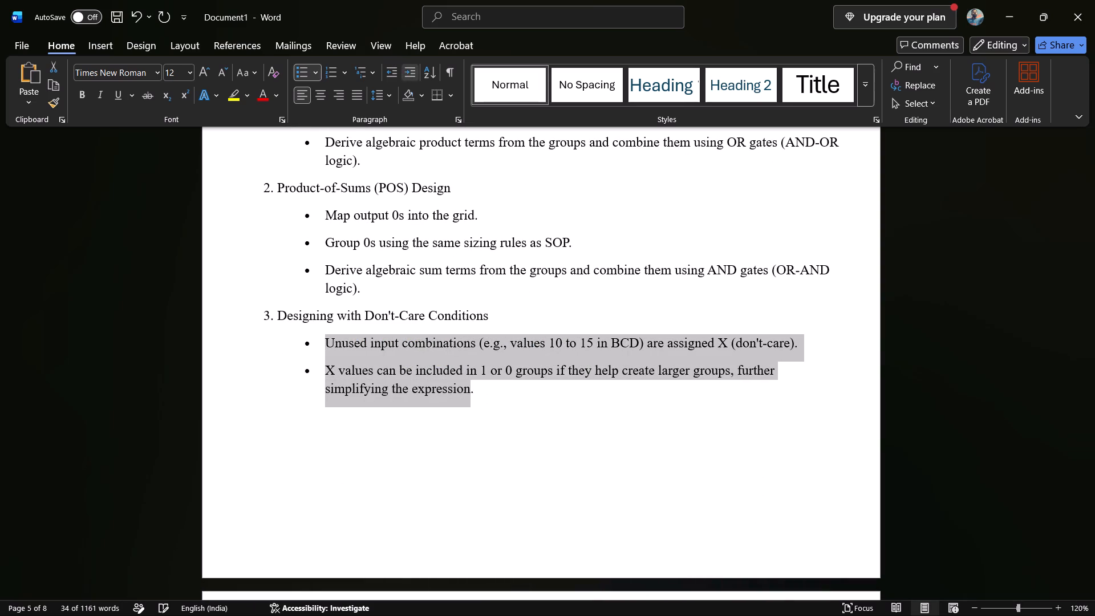
pyautogui.click(477, 469)
# Review Experiment 34's theory, circuit diagram and procedure, and Experiment 35's sections through to its Result.
pyautogui.scroll(1, 477, 469)
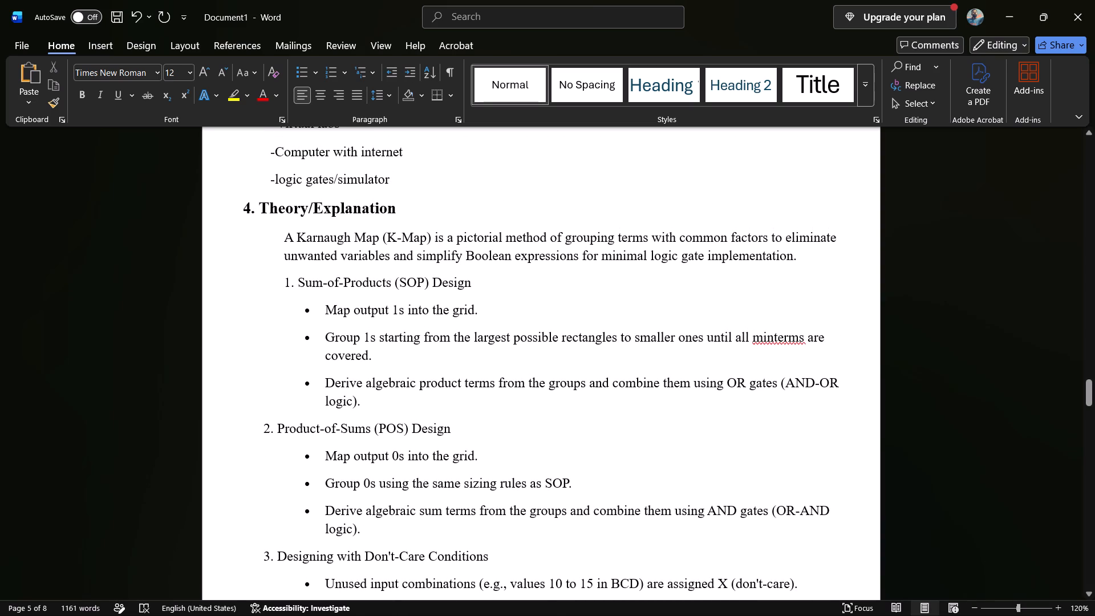
pyautogui.scroll(-3, 477, 469)
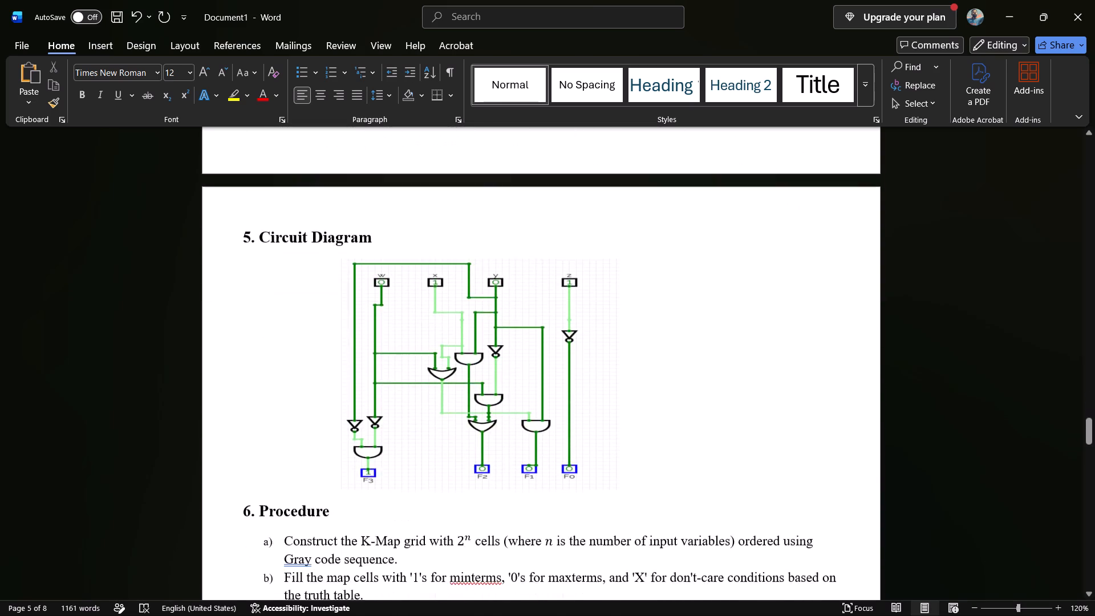
pyautogui.scroll(-1, 477, 469)
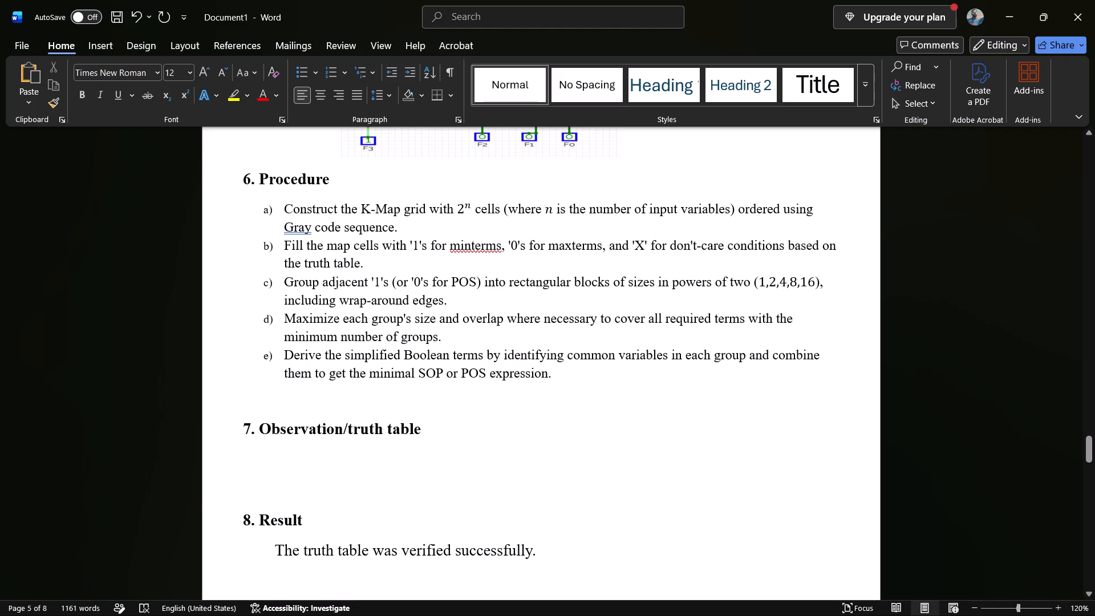
pyautogui.scroll(-1, 477, 469)
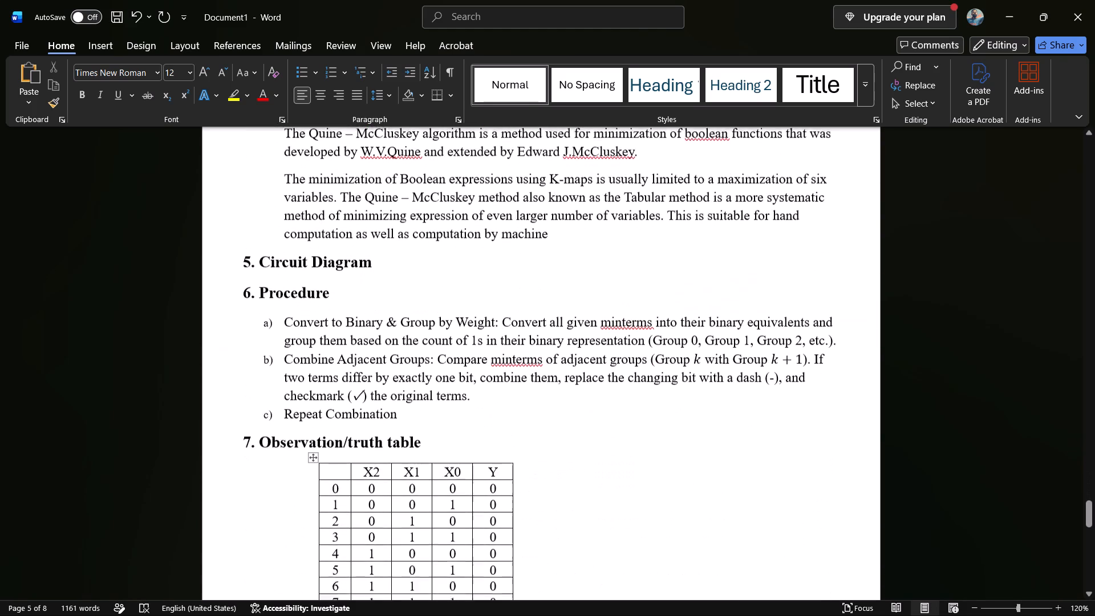
pyautogui.scroll(-2, 477, 469)
pyautogui.scroll(1, 477, 469)
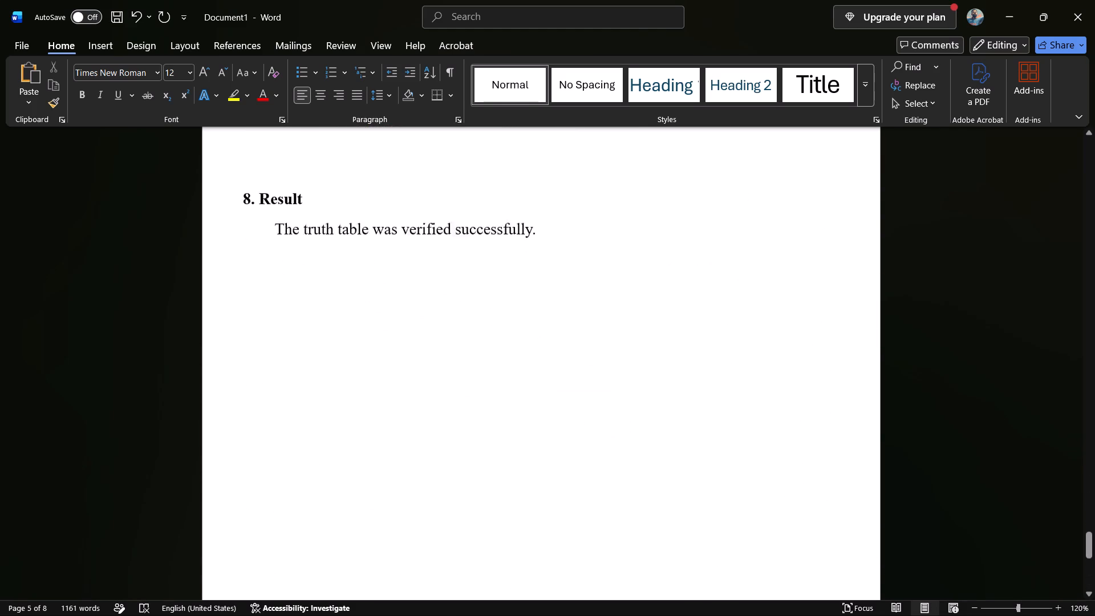
# Examine Experiment 35's truth table, its surrounding sections and the page transition from Experiment 34's Result to Experiment 35.
pyautogui.scroll(2, 477, 469)
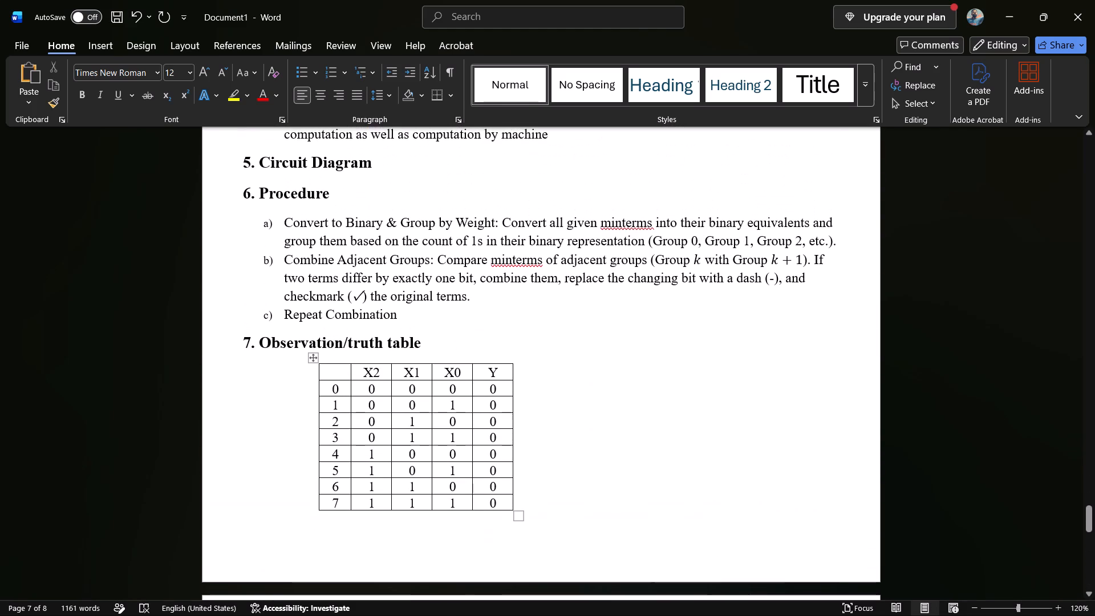
pyautogui.click(658, 452)
pyautogui.scroll(1, 658, 452)
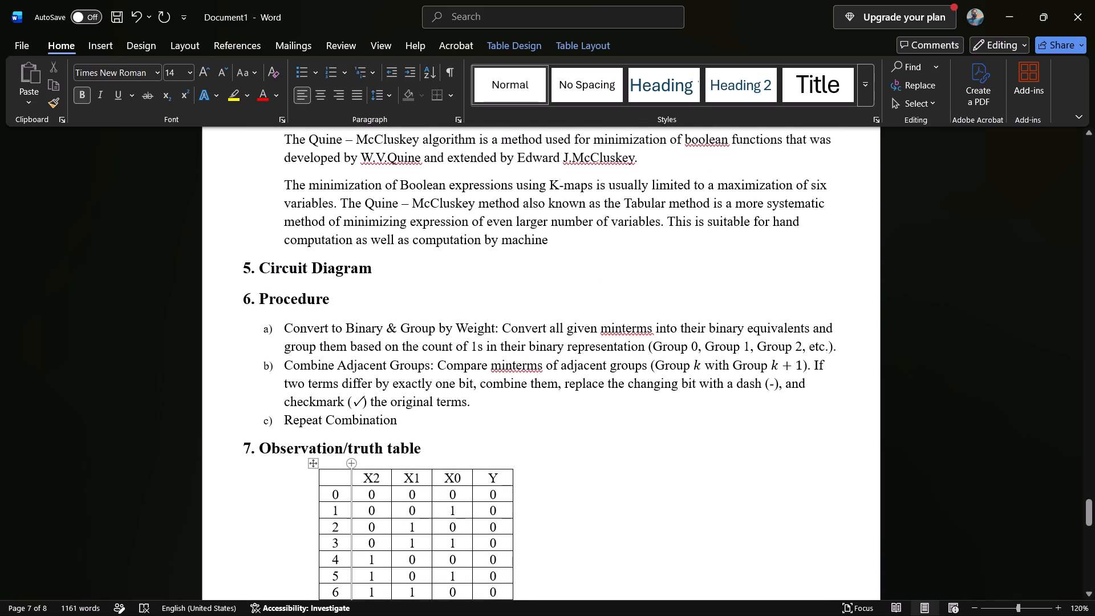
pyautogui.moveTo(367, 476); pyautogui.dragTo(518, 610)
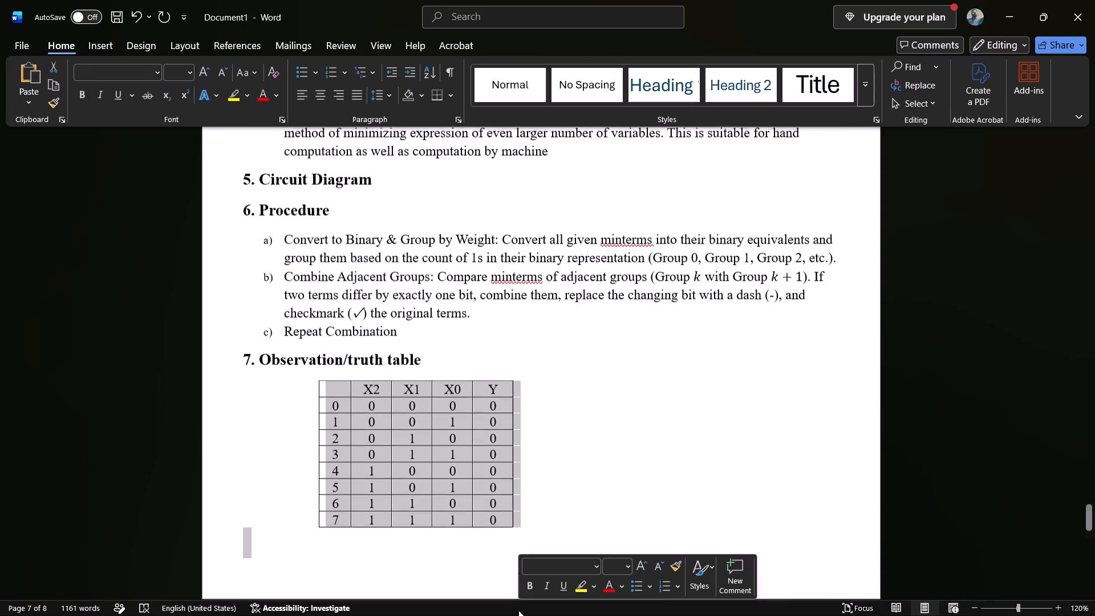
pyautogui.click(536, 481)
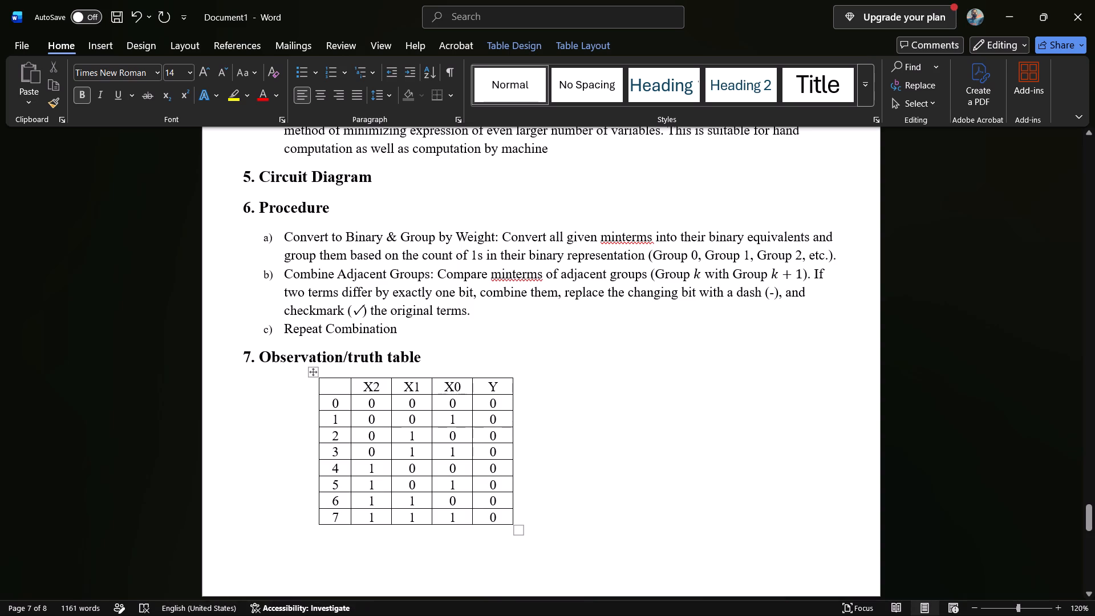
pyautogui.moveTo(362, 386); pyautogui.dragTo(506, 522)
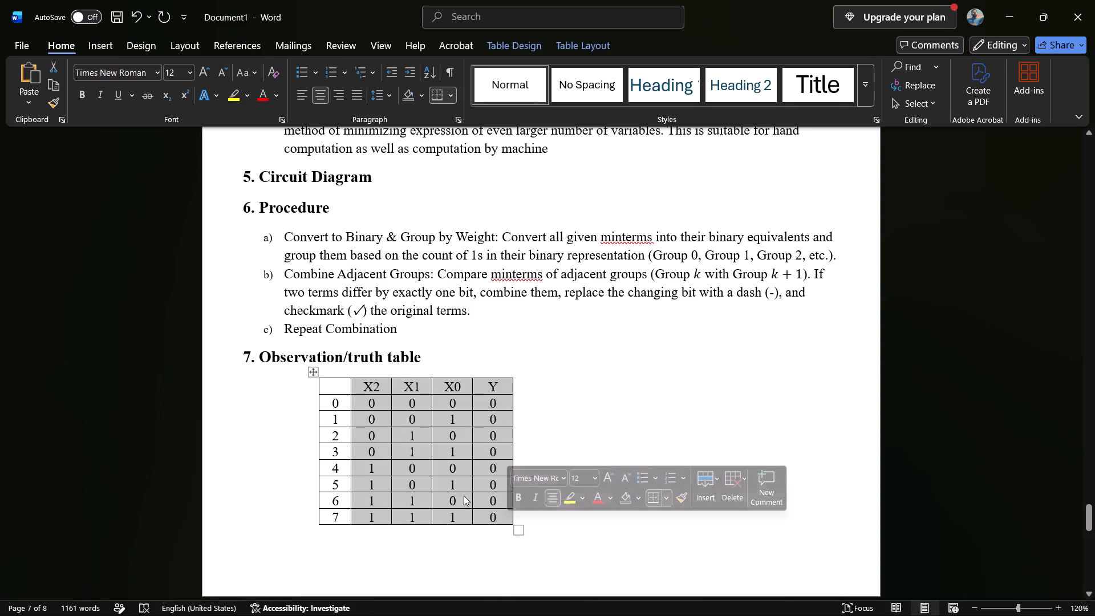
pyautogui.click(546, 383)
pyautogui.scroll(1, 488, 337)
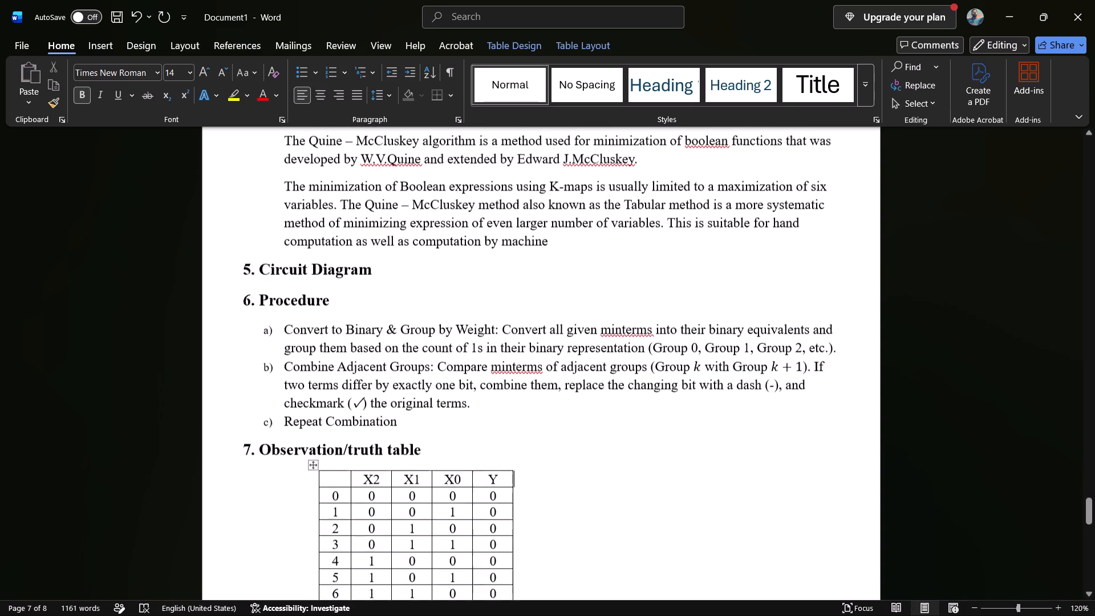
pyautogui.scroll(1, 488, 337)
pyautogui.scroll(-2, 488, 337)
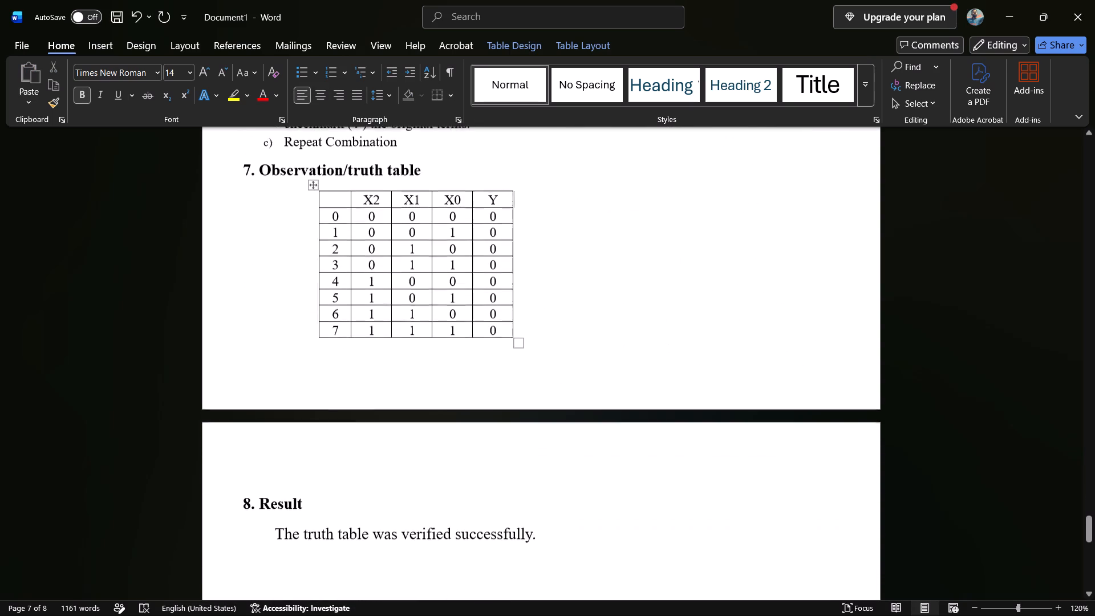
pyautogui.scroll(4, 488, 337)
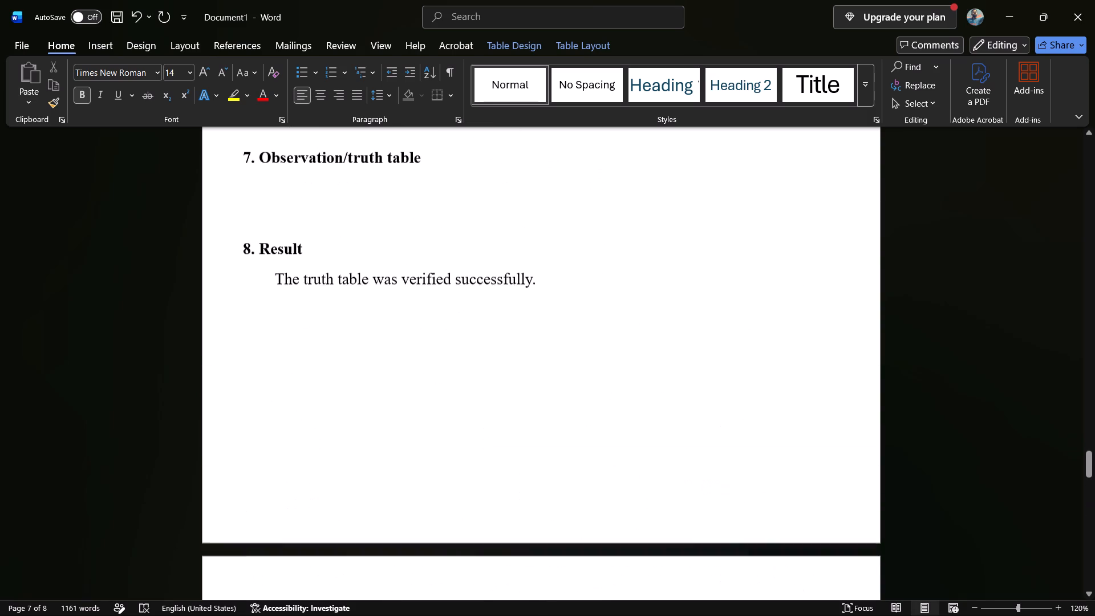
pyautogui.scroll(-2, 488, 337)
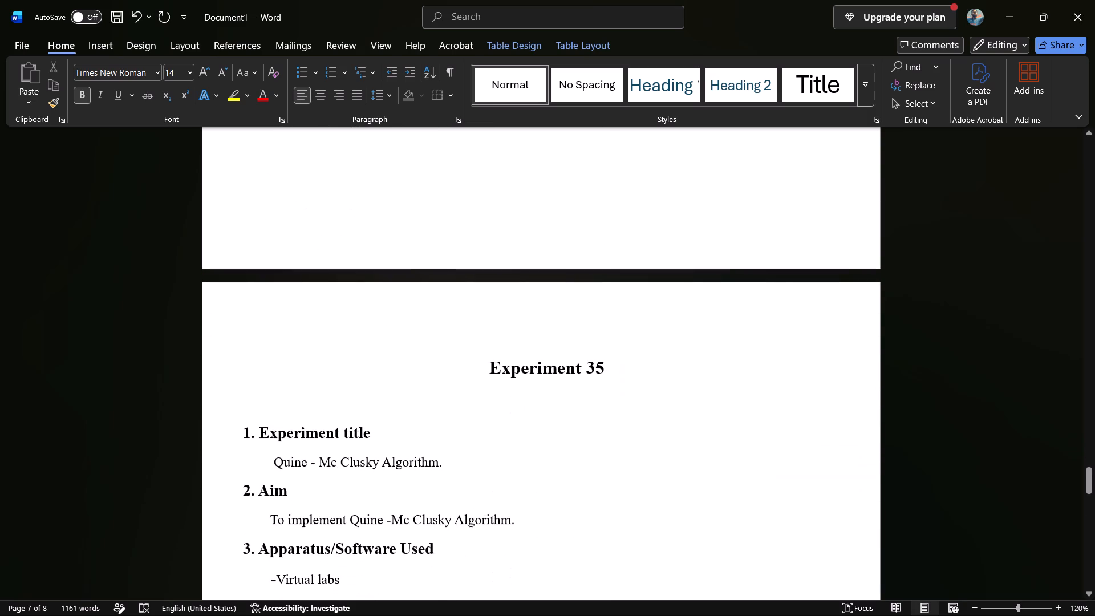
pyautogui.scroll(2, 484, 361)
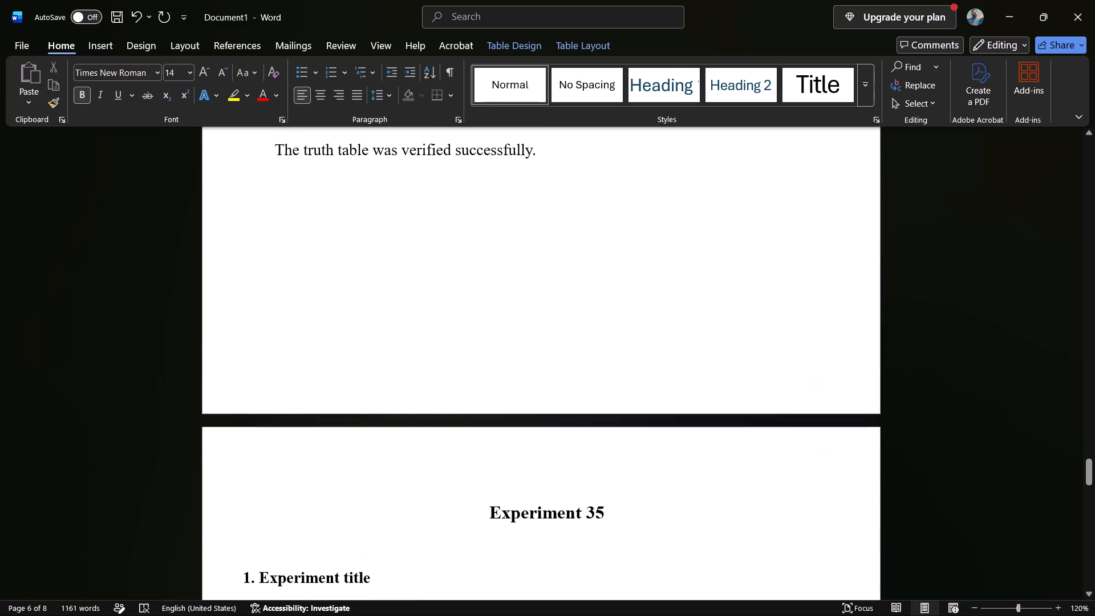
# Remove the extra blank line above the Experiment 35 heading, keeping the heading at the start of its page.
pyautogui.click(478, 481)
pyautogui.press('BackSpace')
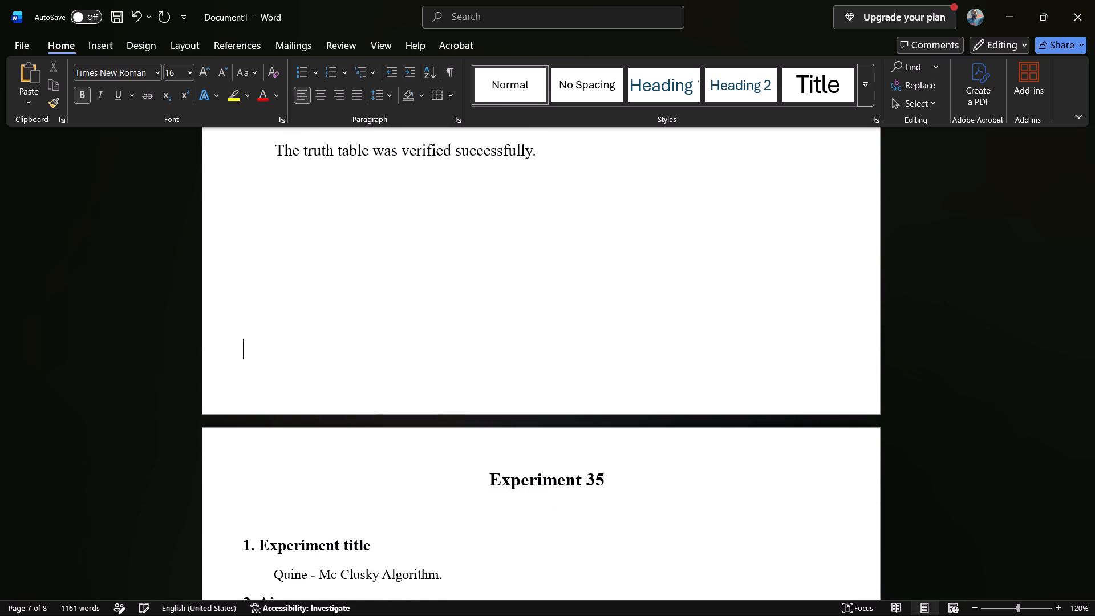
pyautogui.press('BackSpace')
pyautogui.press('Return')
# Review Experiment 34's circuit diagram, procedure, observation and result sections and the spacing around its heading.
pyautogui.scroll(3, 478, 481)
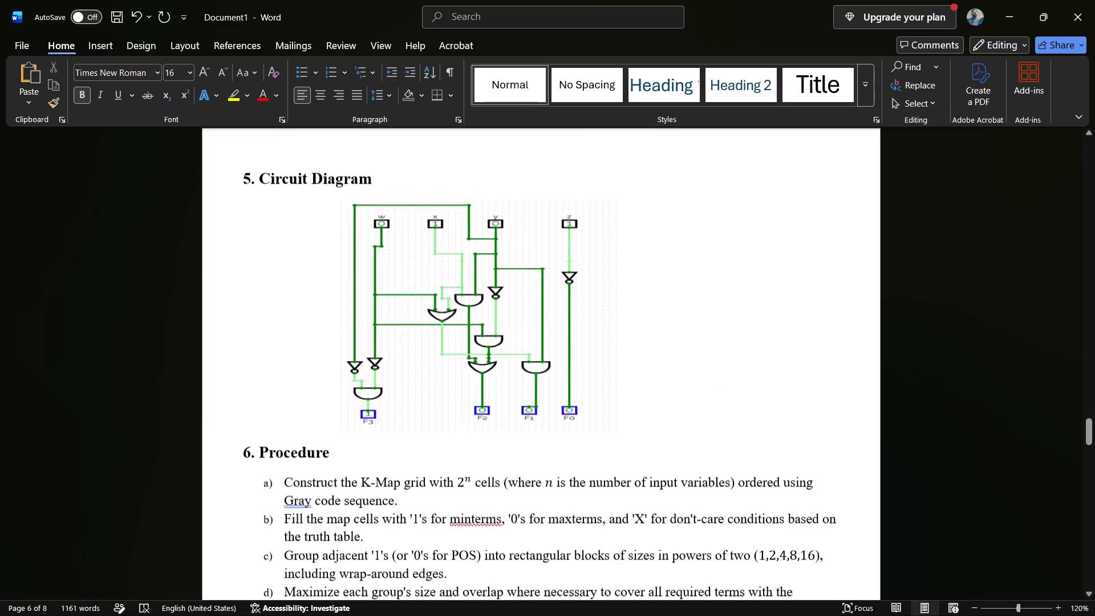
pyautogui.scroll(4, 478, 481)
pyautogui.scroll(-3, 478, 481)
pyautogui.scroll(1, 478, 481)
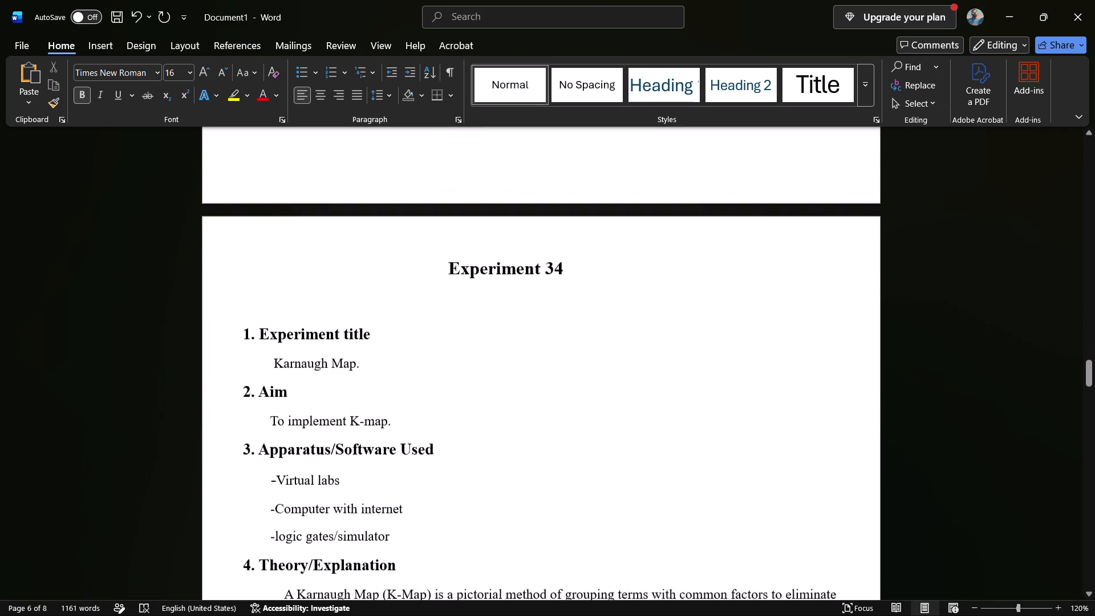
pyautogui.scroll(1, 478, 481)
pyautogui.hscroll(2, 478, 481)
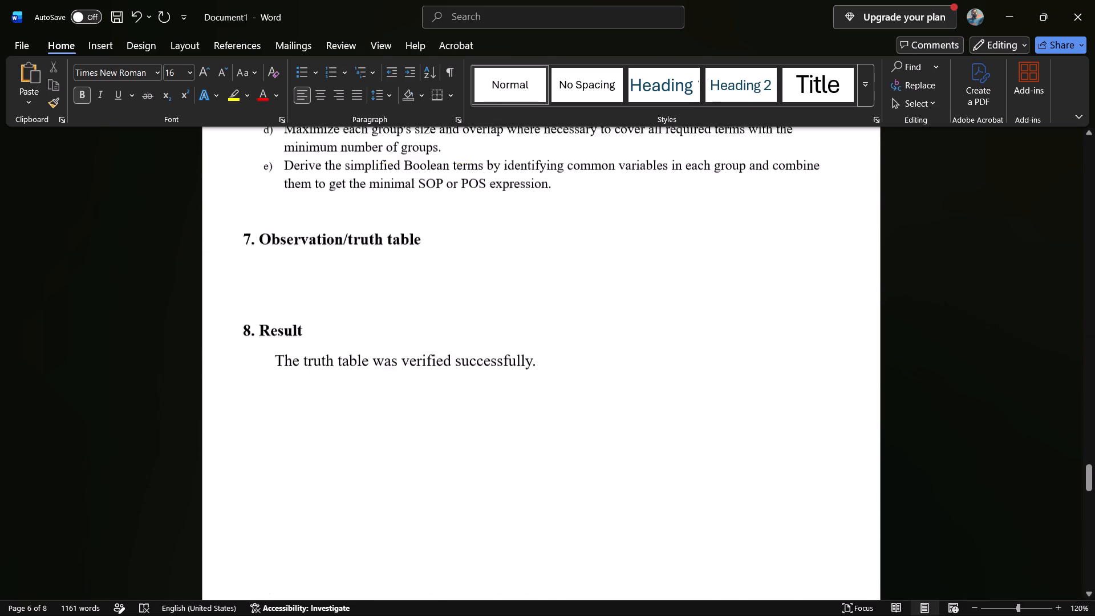
pyautogui.hscroll(1, 478, 481)
pyautogui.scroll(3, 478, 481)
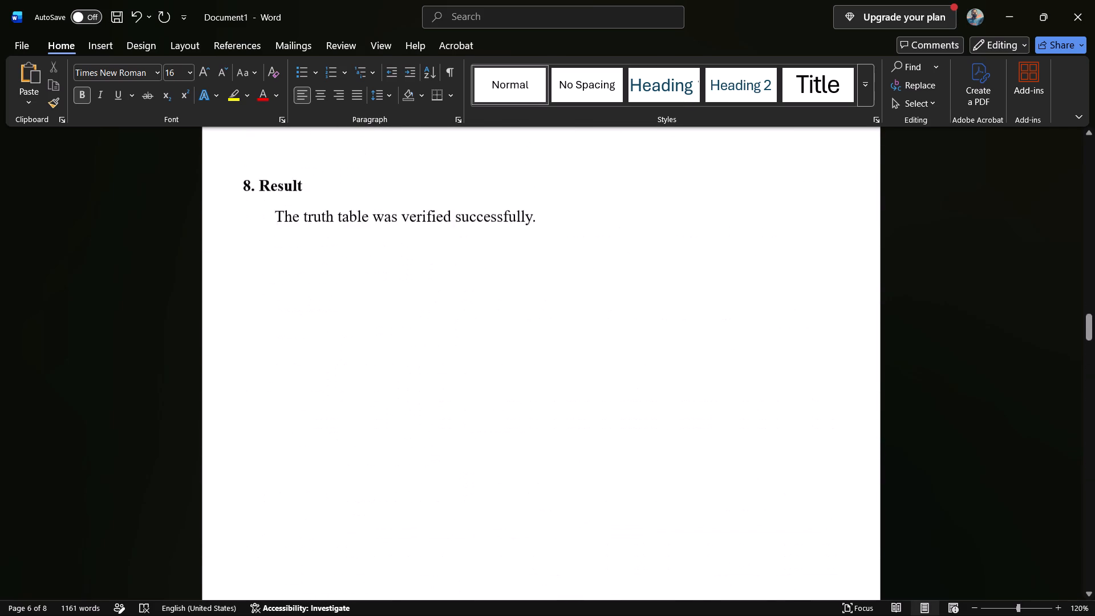
pyautogui.scroll(-4, 478, 481)
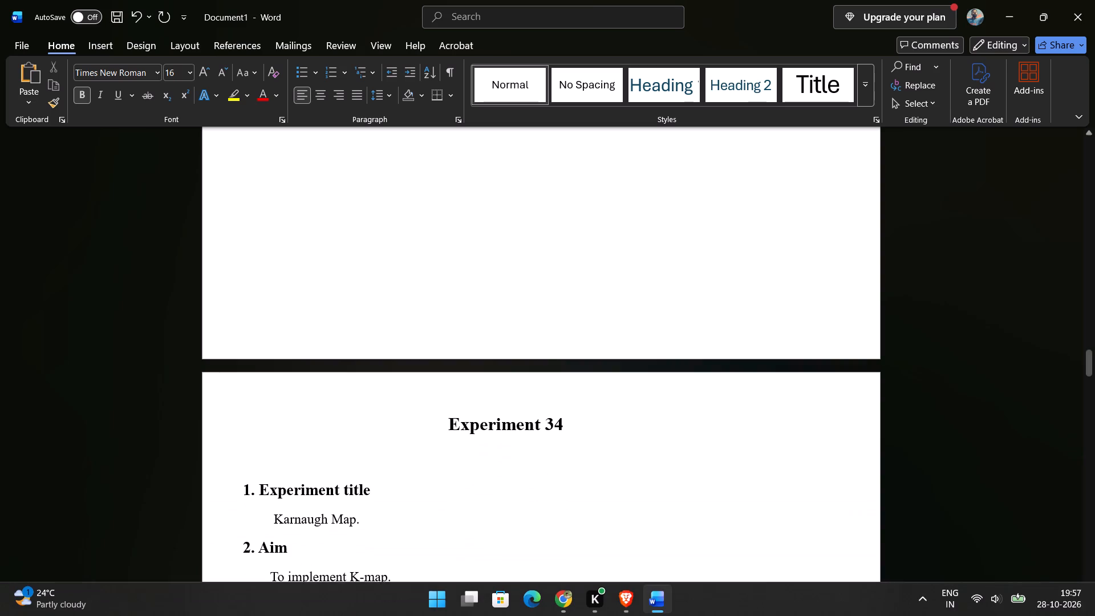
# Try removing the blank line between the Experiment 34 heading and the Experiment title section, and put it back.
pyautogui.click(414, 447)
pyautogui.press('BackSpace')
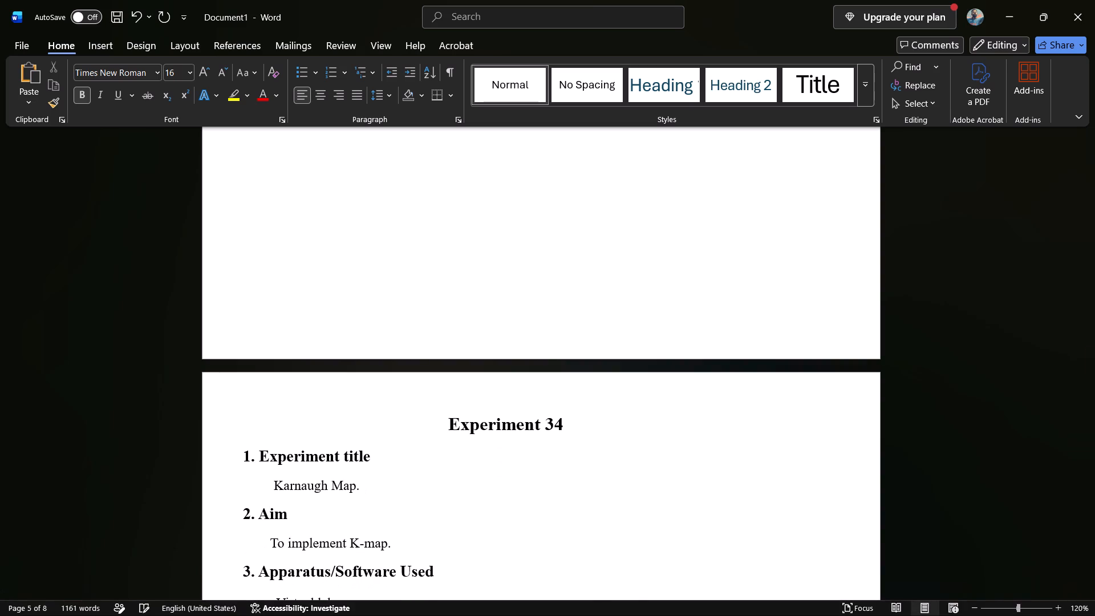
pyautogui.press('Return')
# Review the layout of Experiments 34 and 35, and Experiment 33 from its title through its Observation/truth table and Result sections.
pyautogui.scroll(-5, 414, 447)
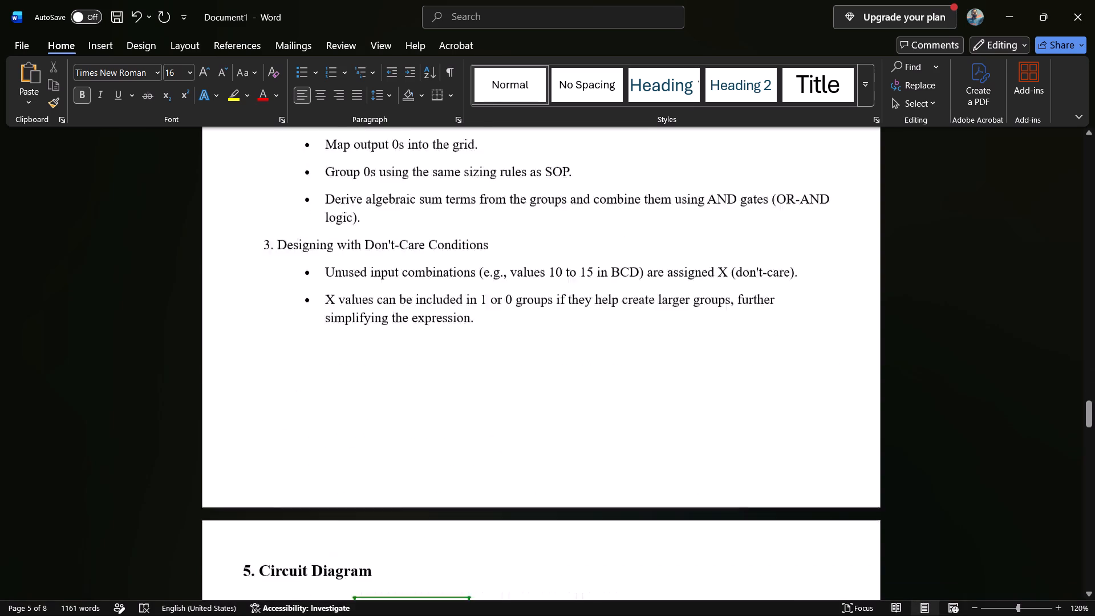
pyautogui.scroll(-4, 414, 447)
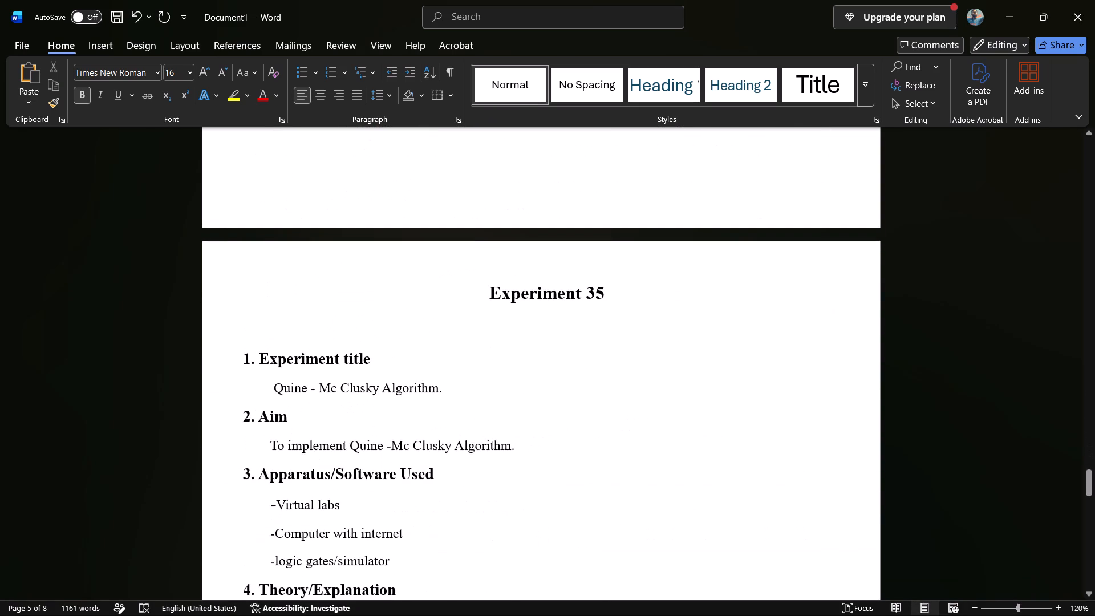
pyautogui.scroll(-7, 457, 342)
pyautogui.scroll(2, 457, 342)
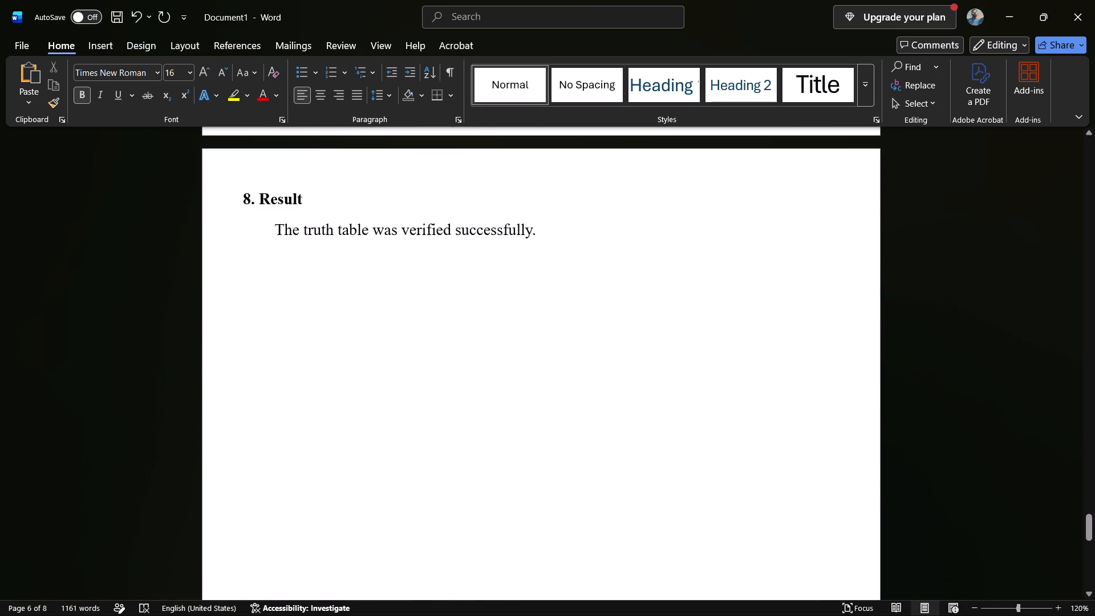
pyautogui.scroll(12, 457, 342)
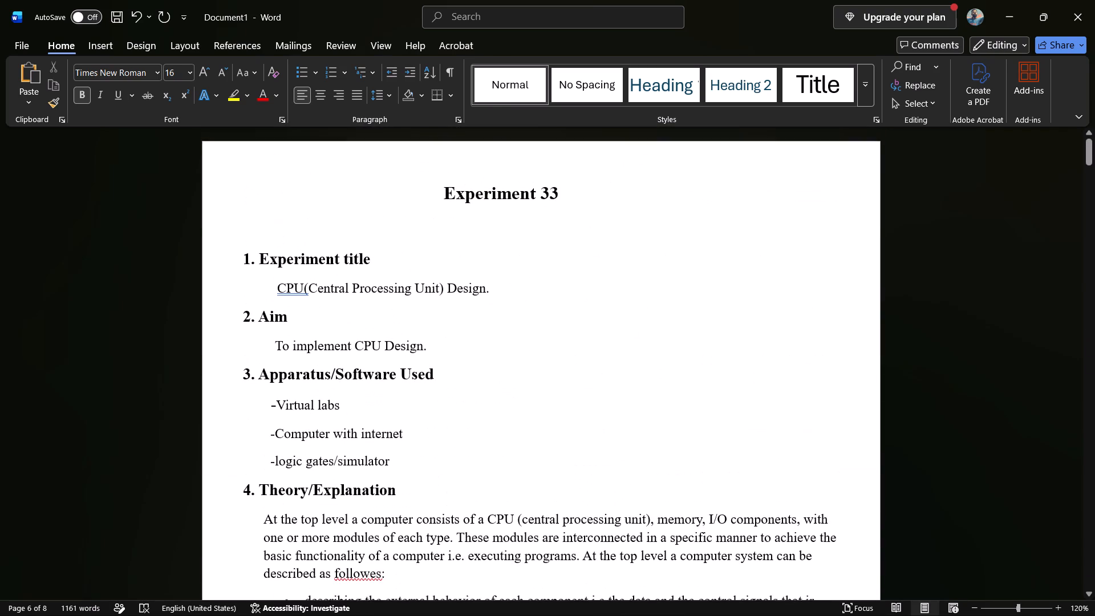
pyautogui.scroll(-3, 457, 342)
pyautogui.scroll(1, 457, 342)
pyautogui.scroll(-2, 457, 342)
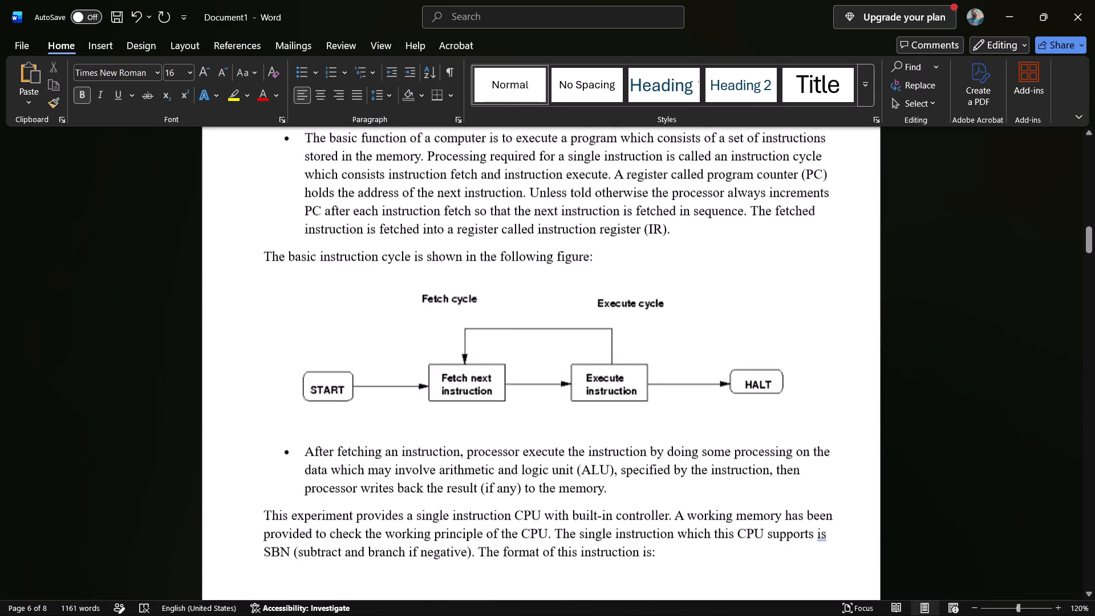
pyautogui.scroll(-2, 457, 342)
pyautogui.scroll(1, 457, 342)
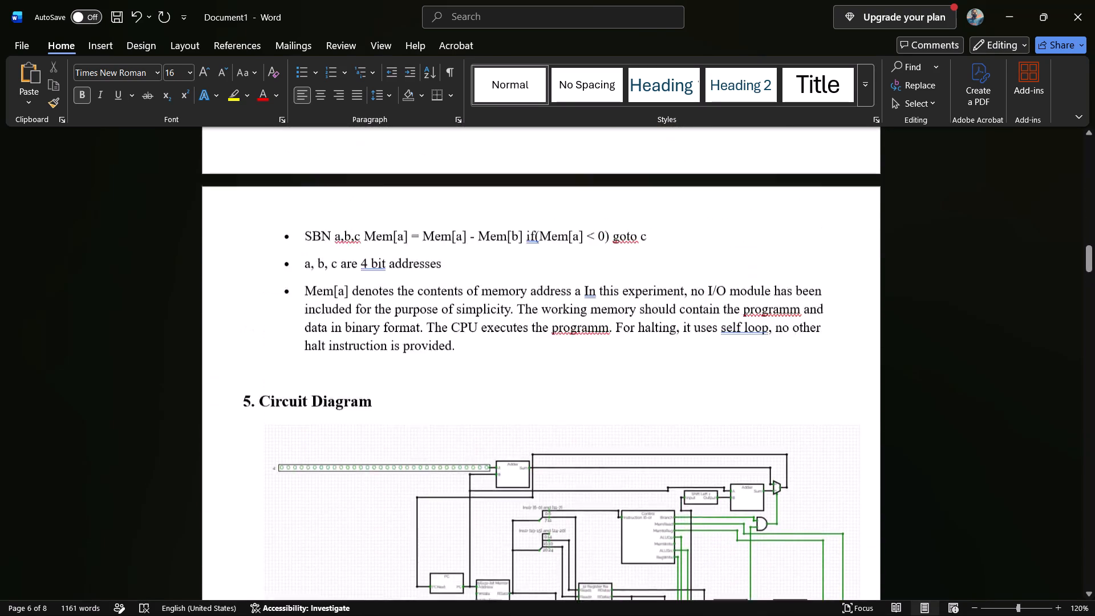
pyautogui.scroll(1, 457, 342)
pyautogui.scroll(-2, 457, 342)
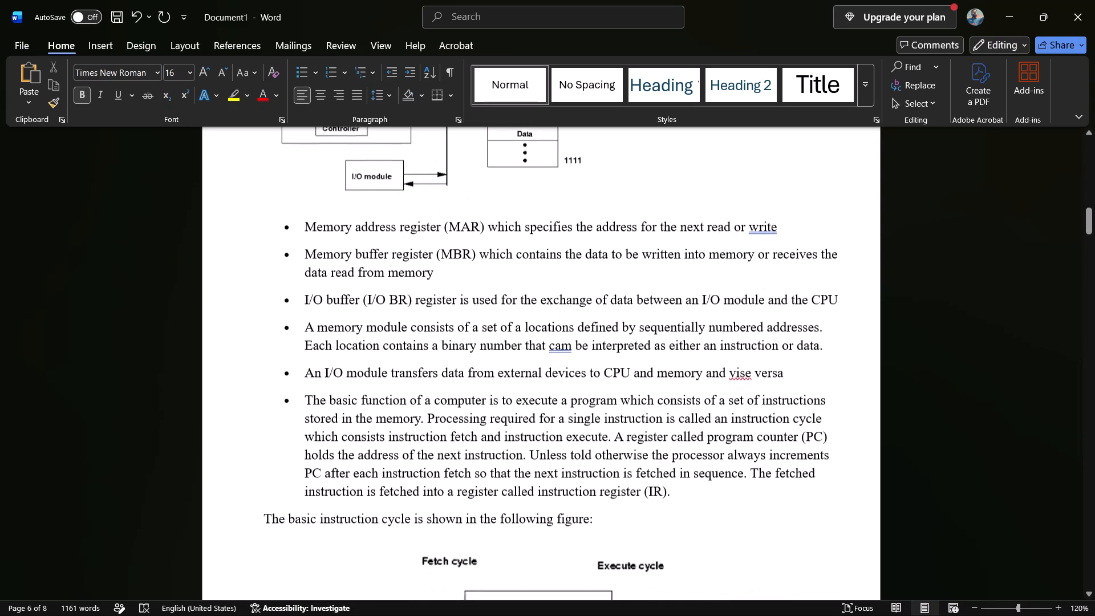
pyautogui.scroll(-6, 457, 342)
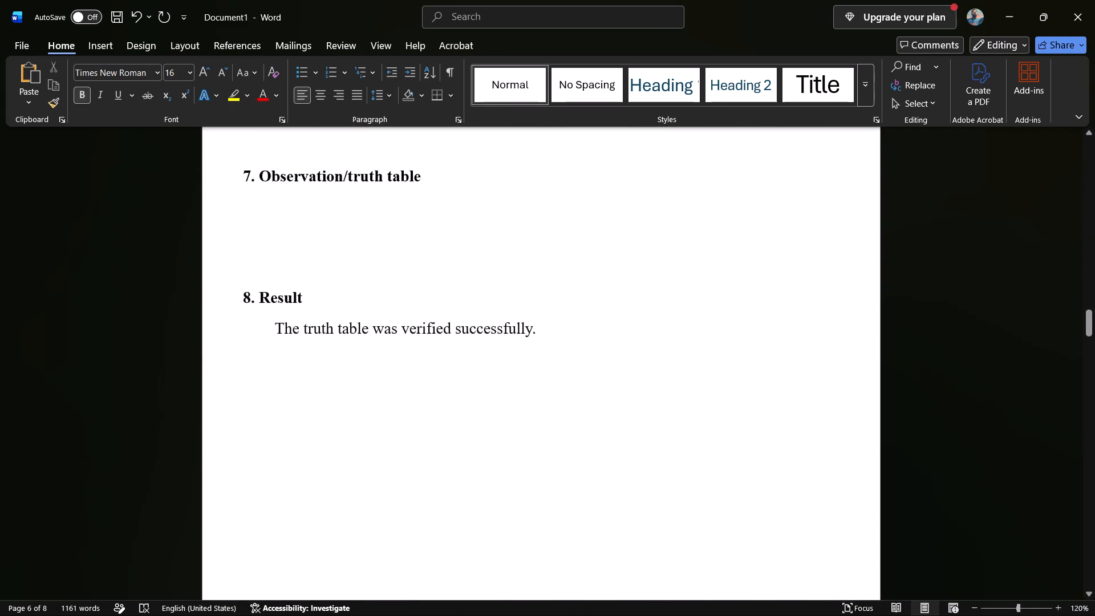
# Add a blank line under Experiment 33's Observation/truth table heading.
pyautogui.scroll(1, 457, 342)
pyautogui.click(448, 198)
pyautogui.press('Return')
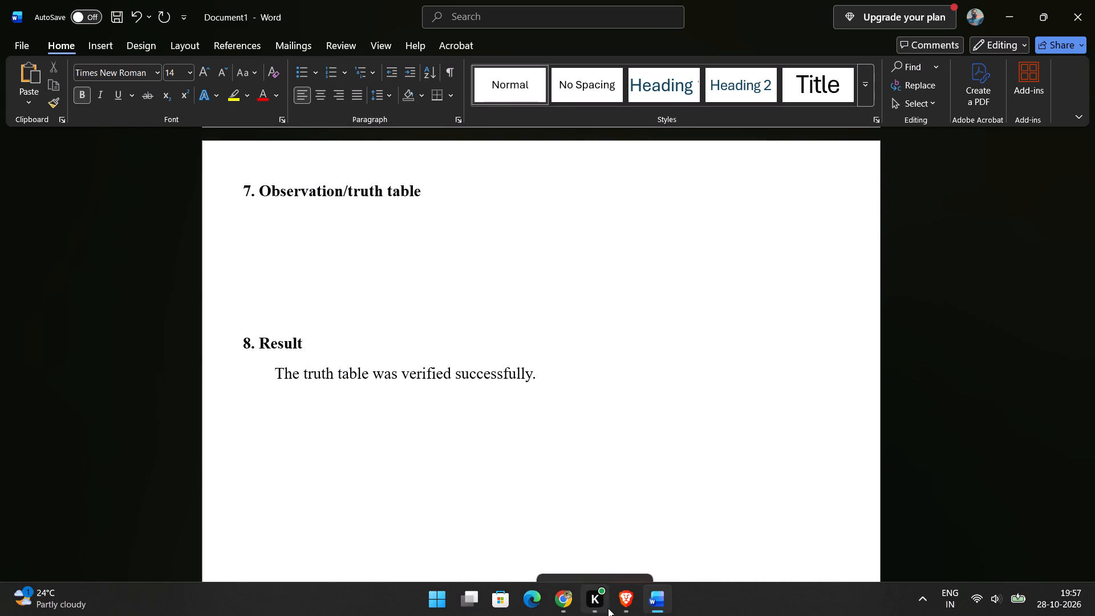
# Switch to the browser and look through the Virtual Labs CPU Design experiment's Aim, Simulation, Posttest and Procedure pages for truth table content.
pyautogui.click(618, 611)
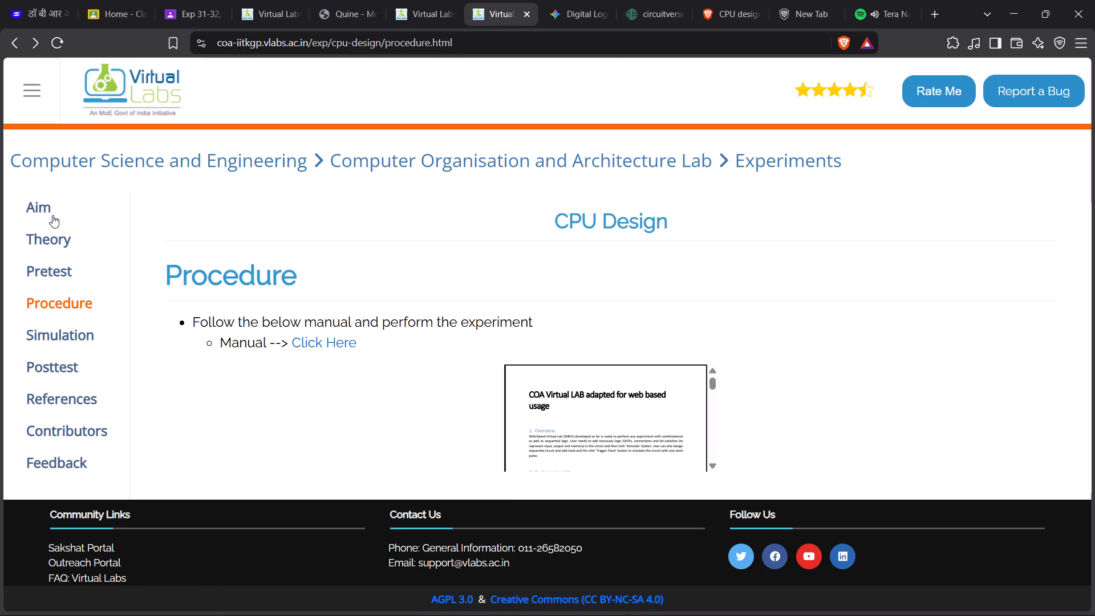
pyautogui.click(9, 36)
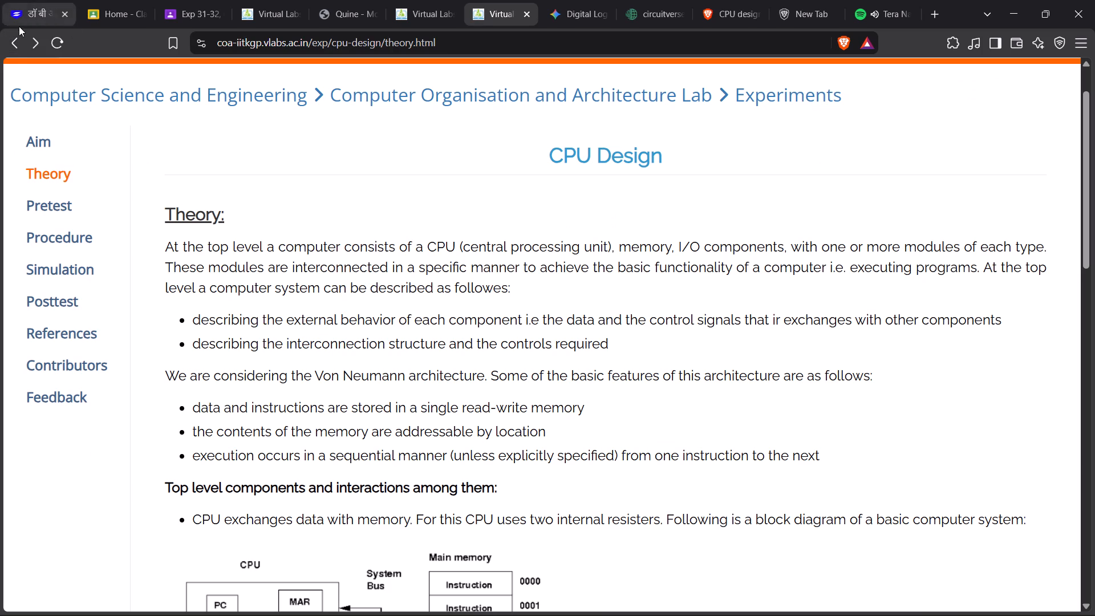
pyautogui.click(12, 52)
pyautogui.click(282, 289)
pyautogui.scroll(-1, 282, 289)
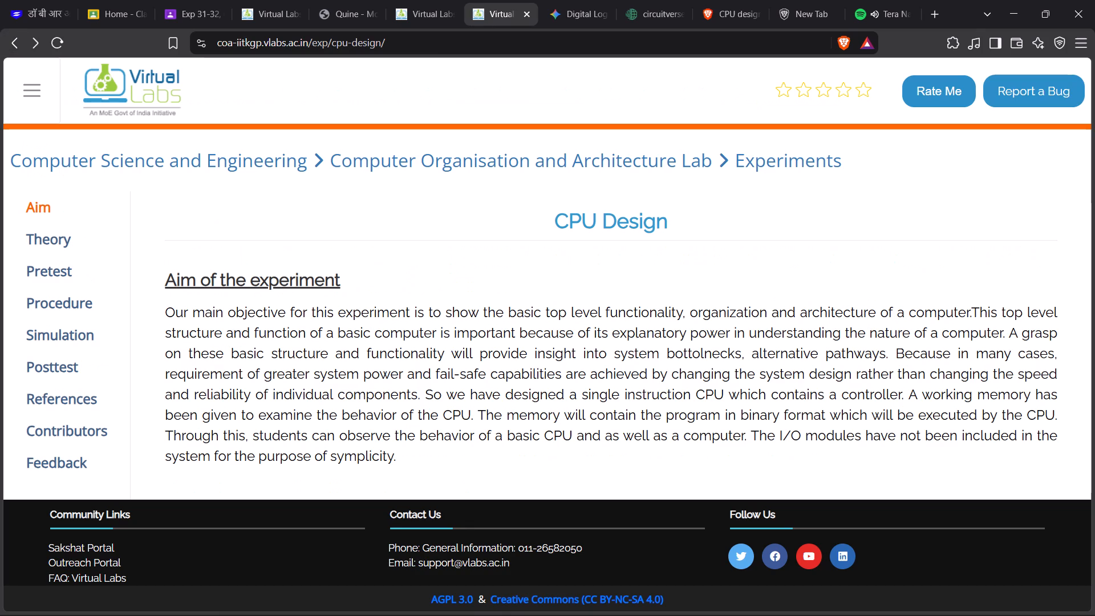
pyautogui.scroll(-1, 282, 289)
pyautogui.scroll(-2, 258, 348)
pyautogui.click(77, 367)
pyautogui.click(78, 346)
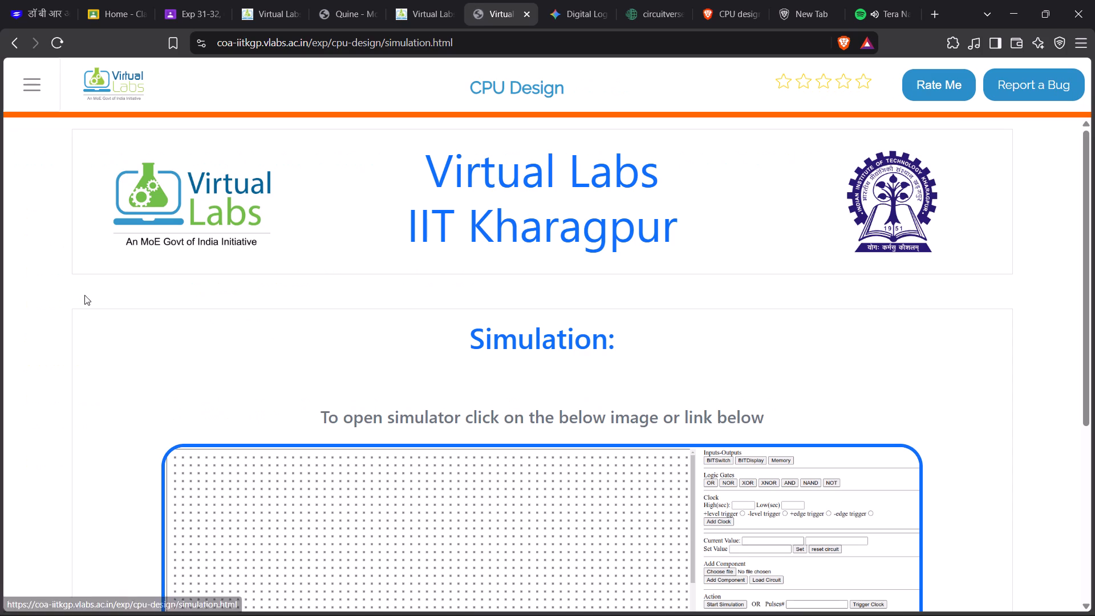
pyautogui.click(19, 43)
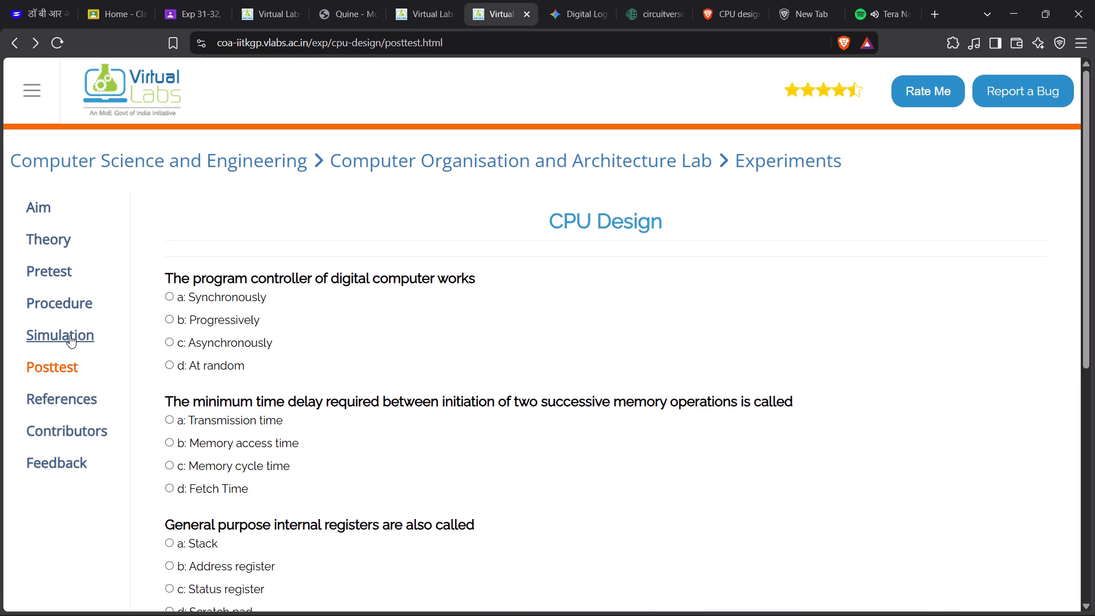
pyautogui.click(70, 335)
pyautogui.click(9, 39)
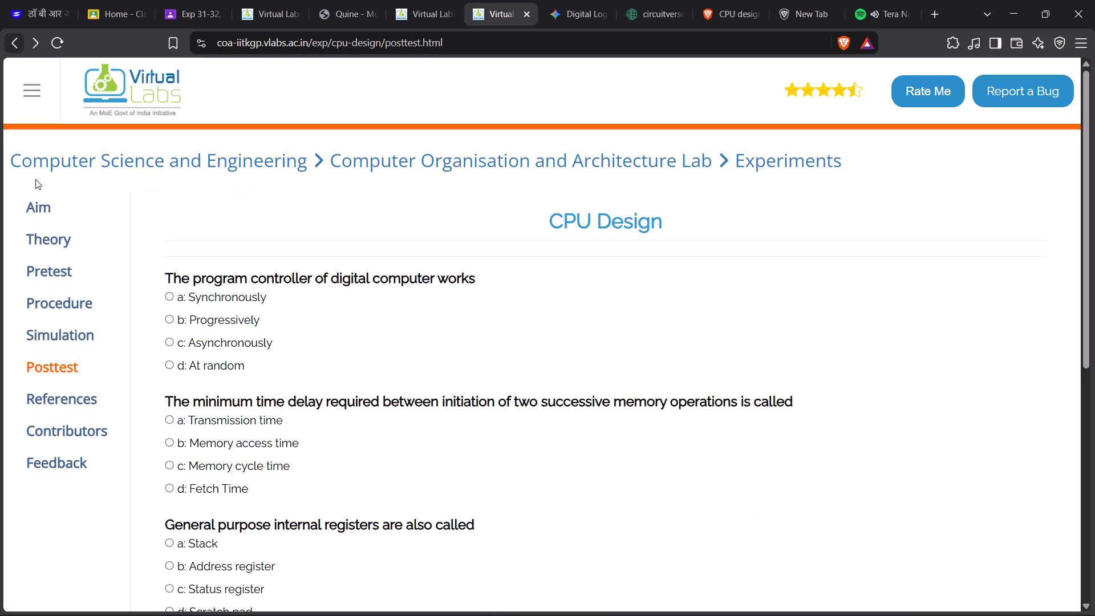
pyautogui.click(50, 306)
pyautogui.scroll(-2, 275, 351)
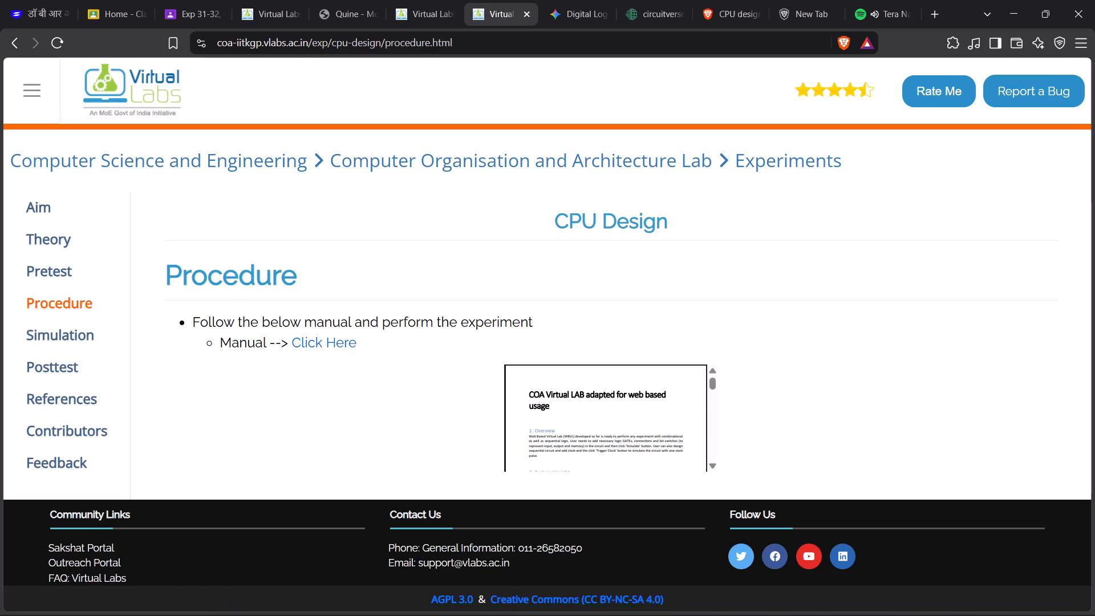
pyautogui.scroll(-3, 396, 310)
# Look through the CPU Design experiment's Pretest and Theory pages for material usable in the observation section.
pyautogui.click(56, 275)
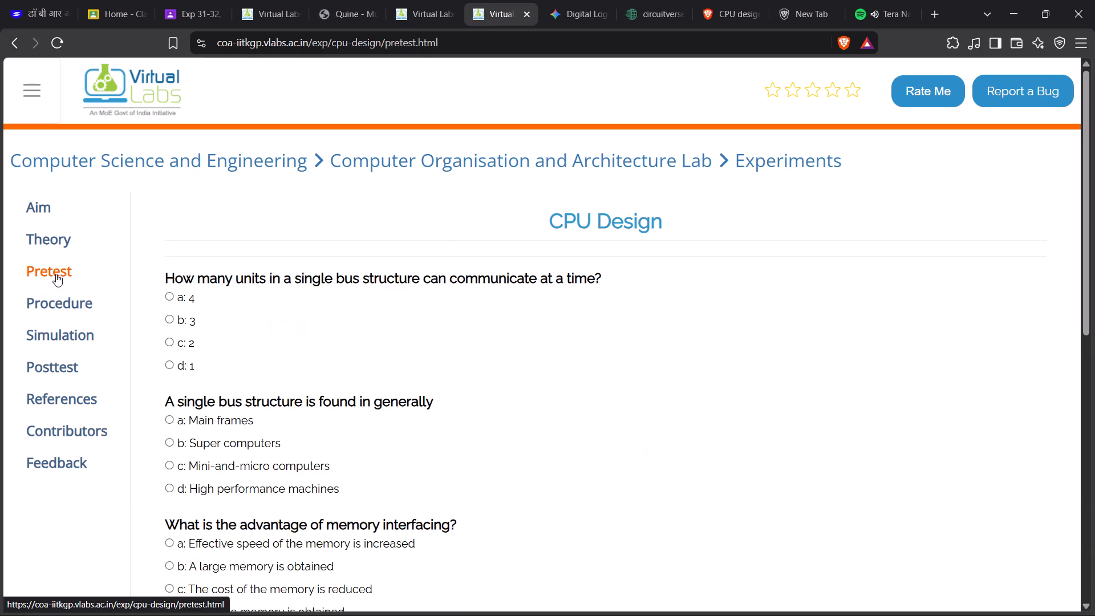
pyautogui.click(58, 245)
pyautogui.scroll(-10, 286, 319)
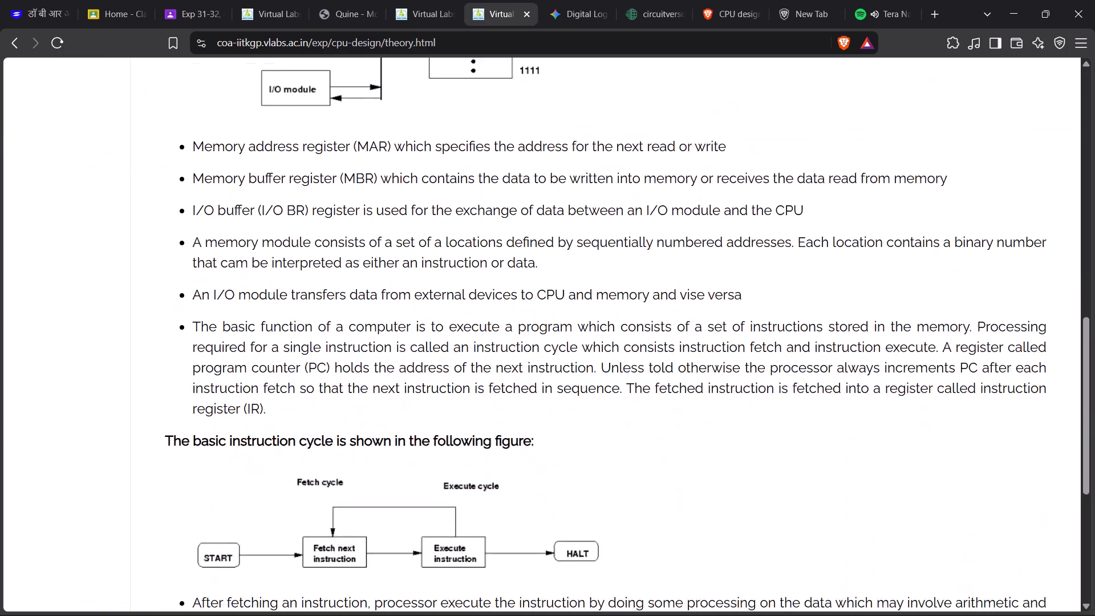
pyautogui.scroll(-3, 286, 319)
pyautogui.scroll(8, 286, 319)
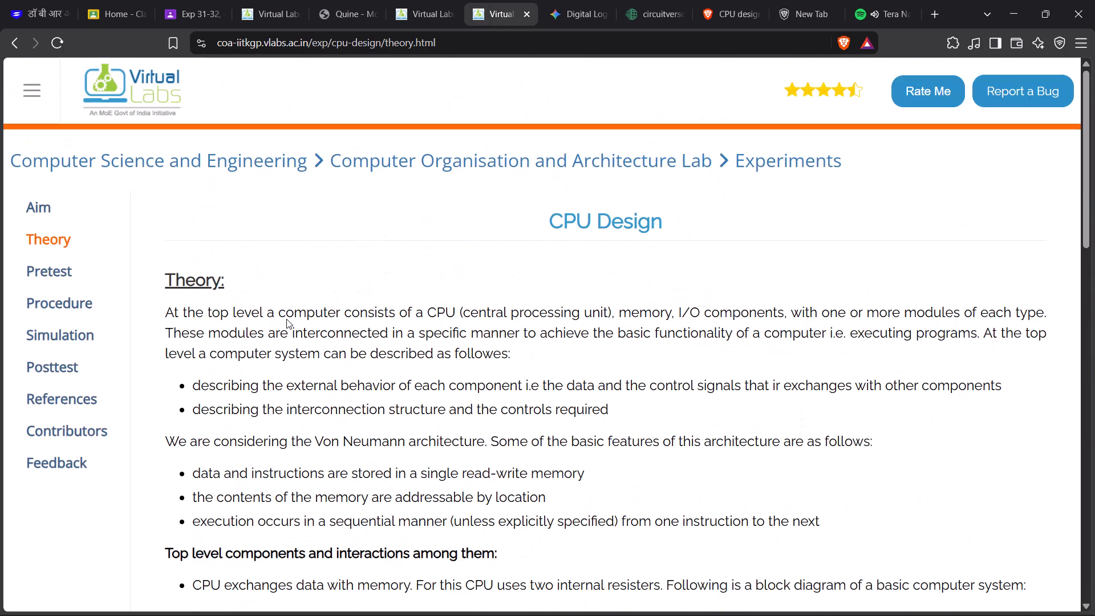
pyautogui.click(725, 7)
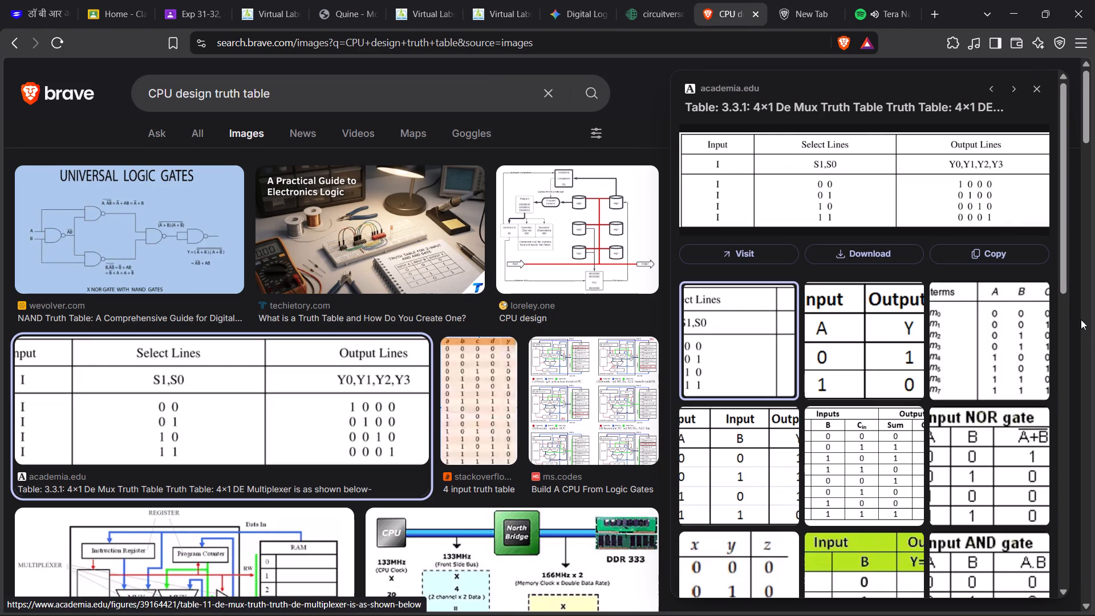
pyautogui.scroll(-2, 917, 332)
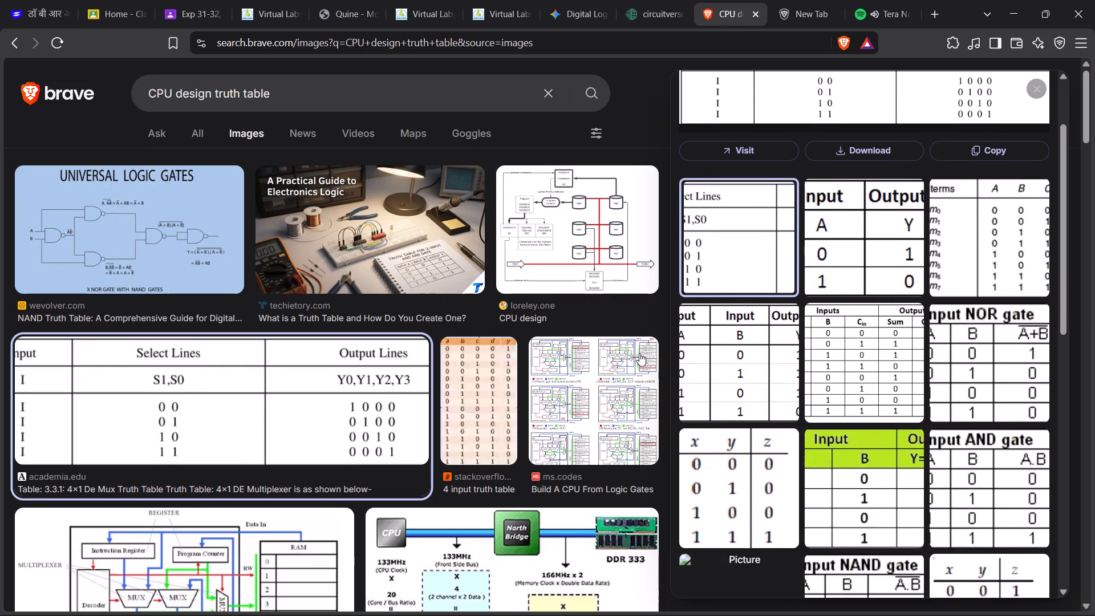
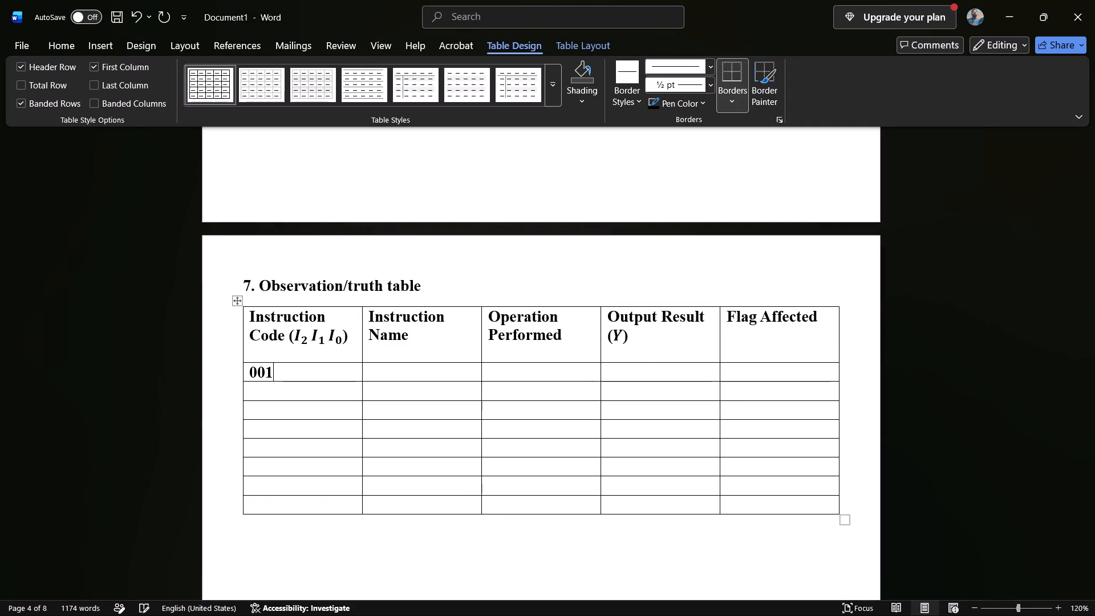
pyautogui.press('Down')
pyautogui.write('00')
pyautogui.press('BackSpace')
pyautogui.write('10')
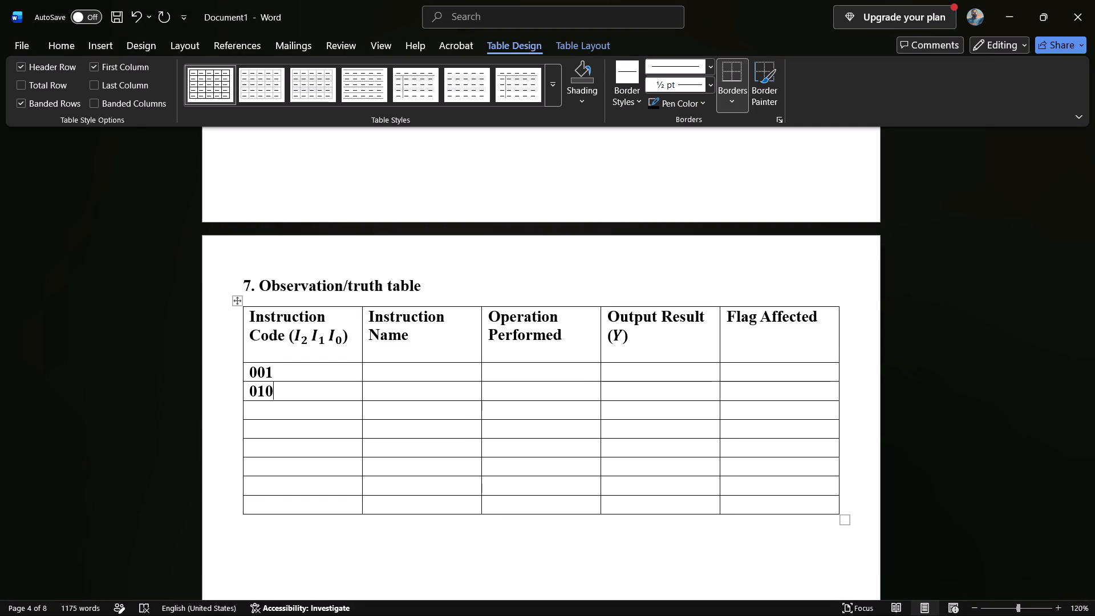
pyautogui.press('Down')
pyautogui.press('1')
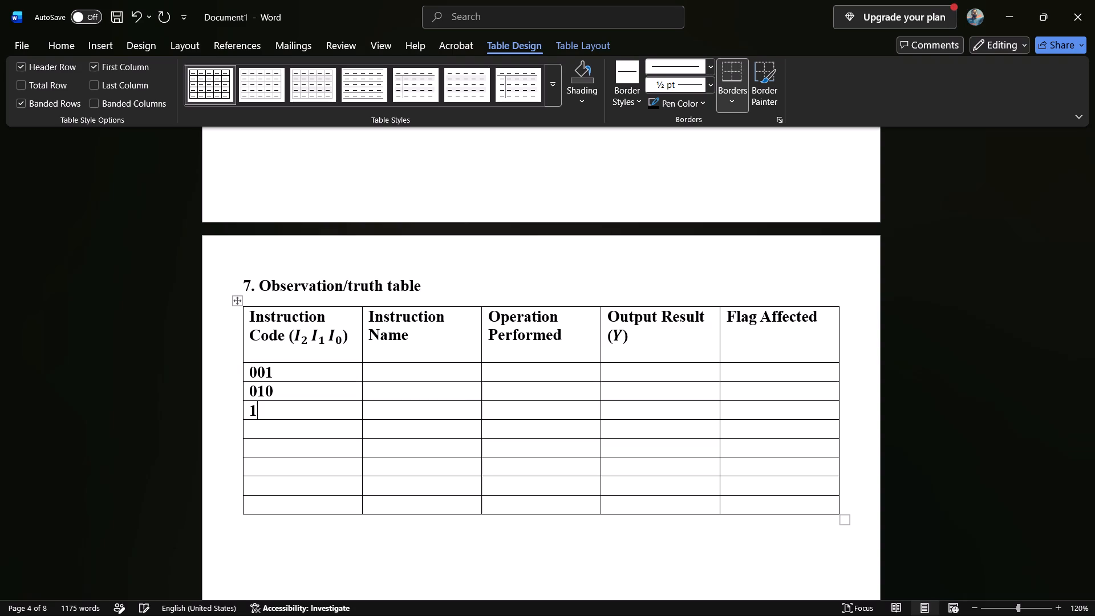
pyautogui.press('BackSpace')
pyautogui.write('011')
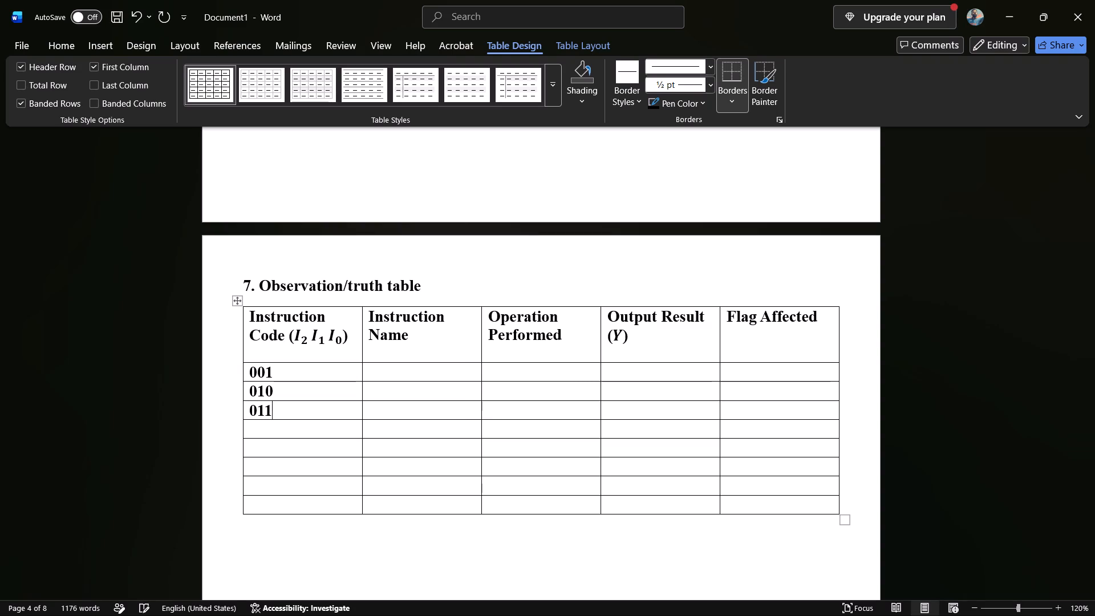
# Continue the Instruction Code column downward with 100, 101, 110 and 111 in the following four rows.
pyautogui.press('Down')
pyautogui.write('100')
pyautogui.press('Down')
pyautogui.write('101')
pyautogui.press('Down')
pyautogui.write('110')
pyautogui.press('Down')
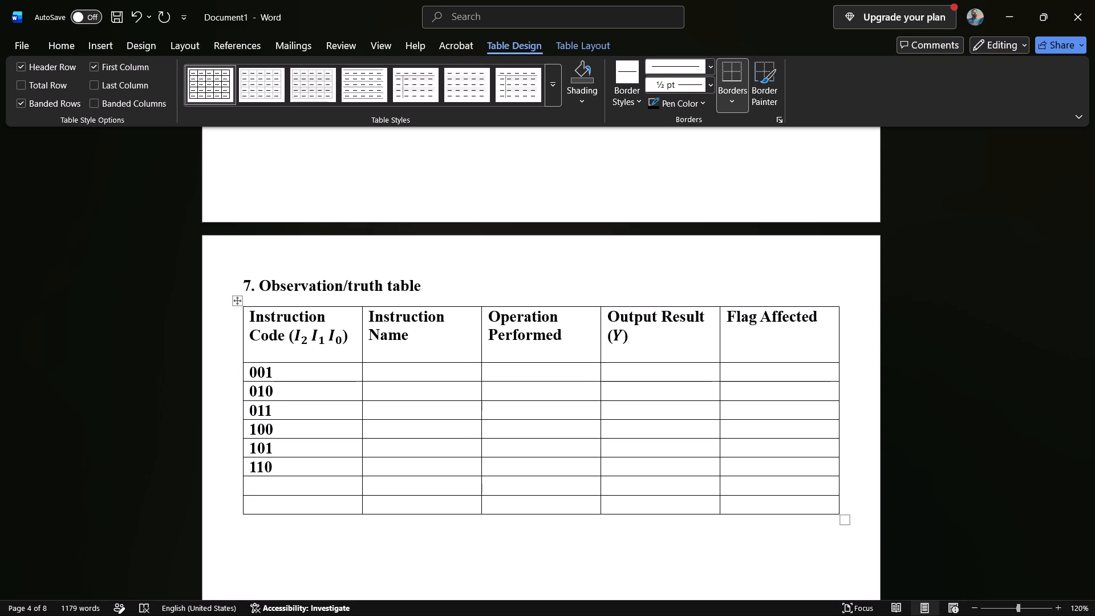
pyautogui.write('111')
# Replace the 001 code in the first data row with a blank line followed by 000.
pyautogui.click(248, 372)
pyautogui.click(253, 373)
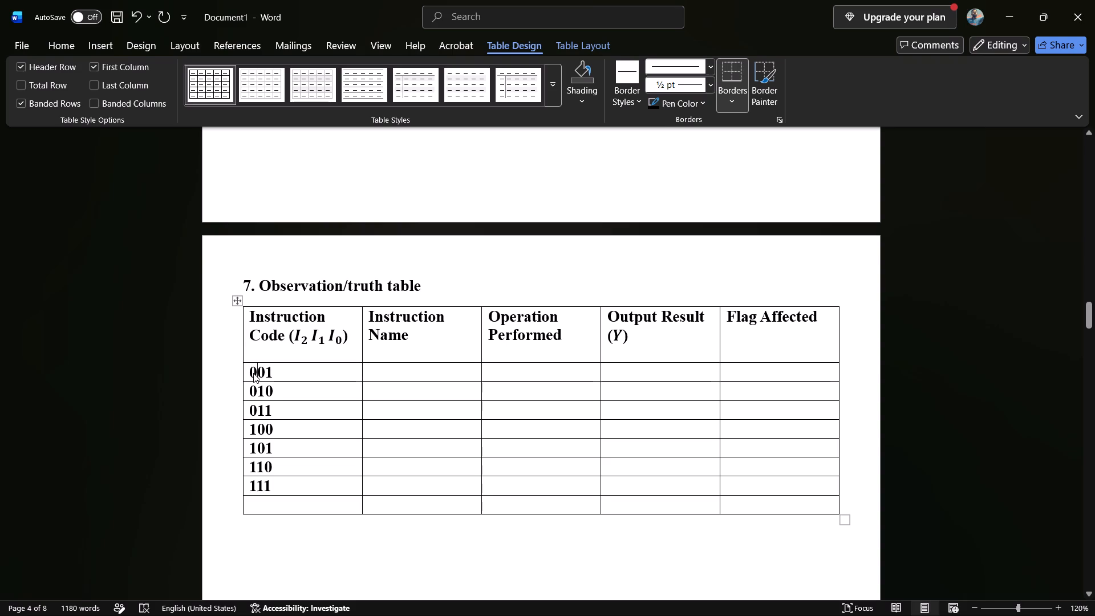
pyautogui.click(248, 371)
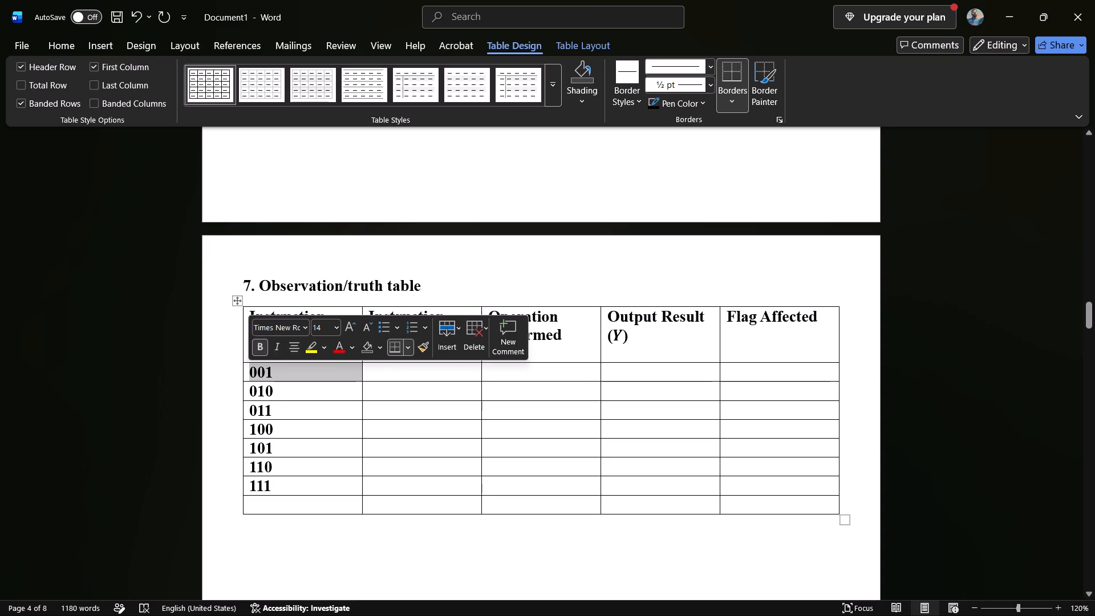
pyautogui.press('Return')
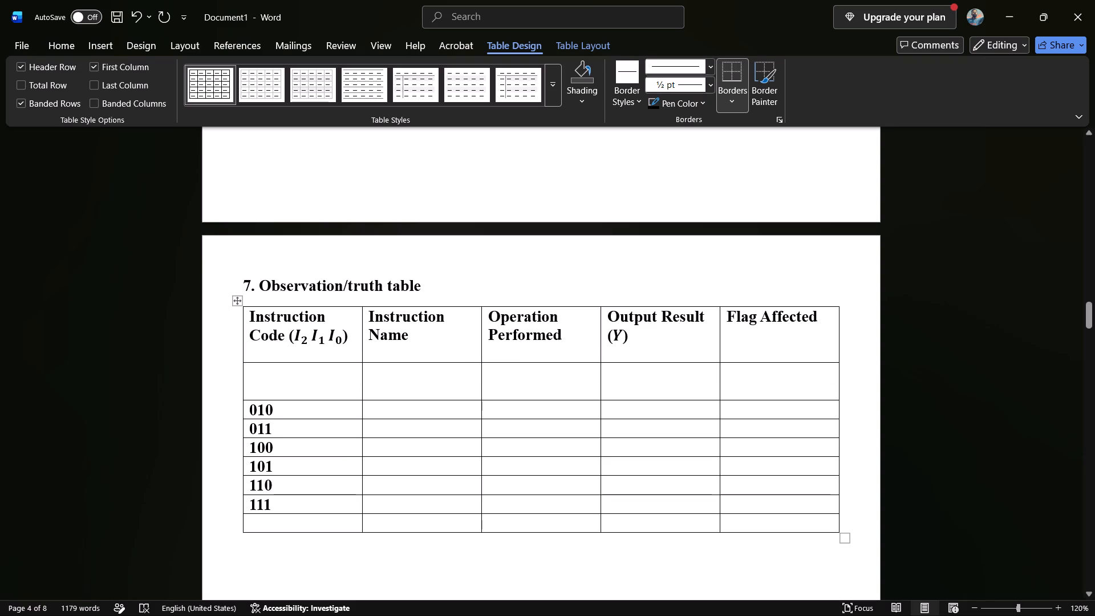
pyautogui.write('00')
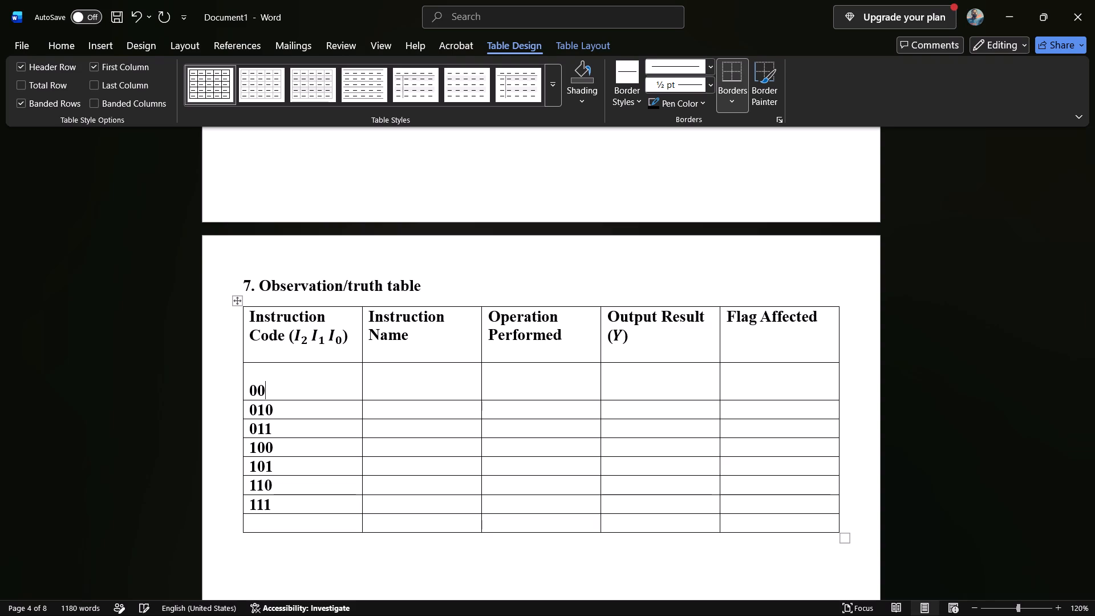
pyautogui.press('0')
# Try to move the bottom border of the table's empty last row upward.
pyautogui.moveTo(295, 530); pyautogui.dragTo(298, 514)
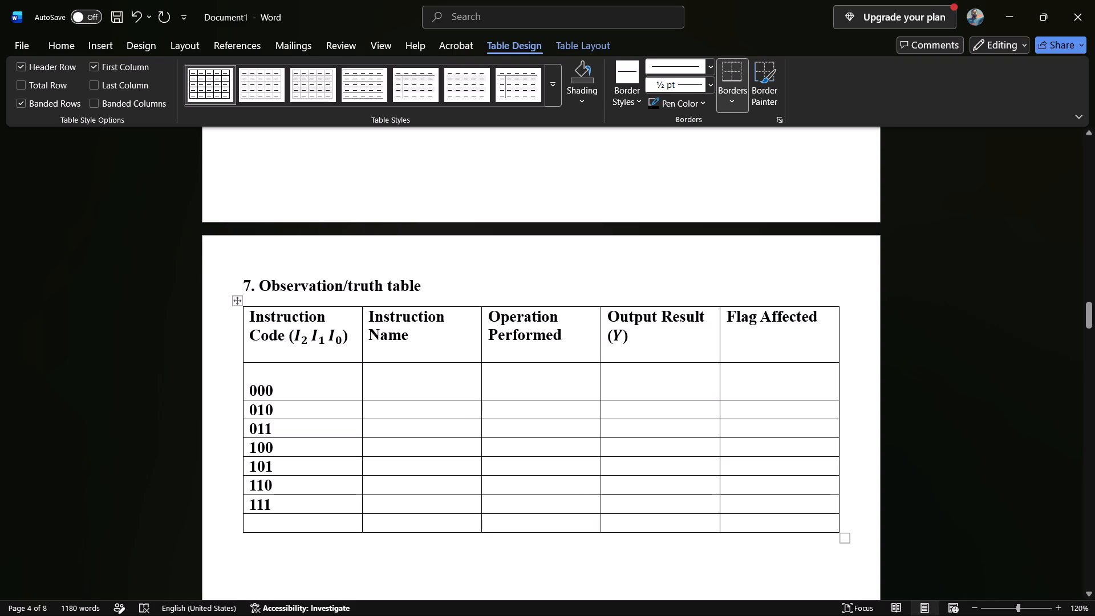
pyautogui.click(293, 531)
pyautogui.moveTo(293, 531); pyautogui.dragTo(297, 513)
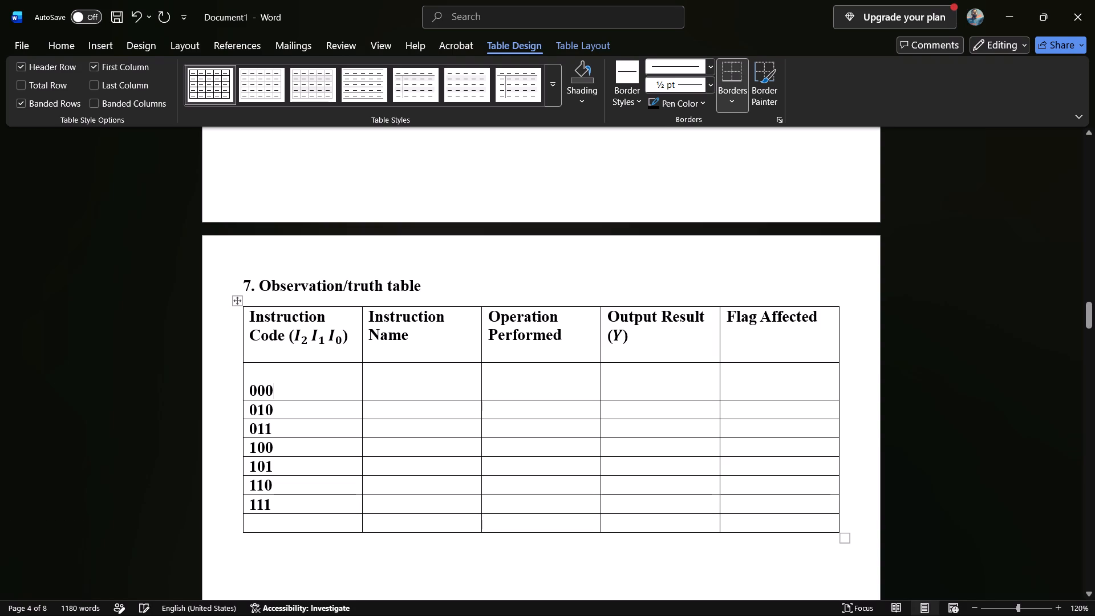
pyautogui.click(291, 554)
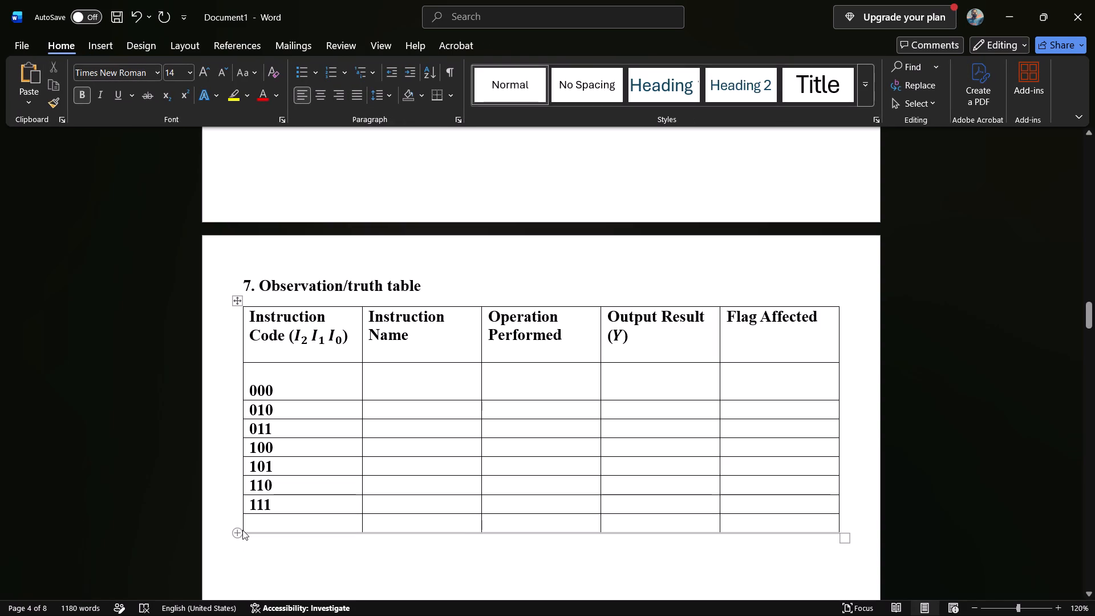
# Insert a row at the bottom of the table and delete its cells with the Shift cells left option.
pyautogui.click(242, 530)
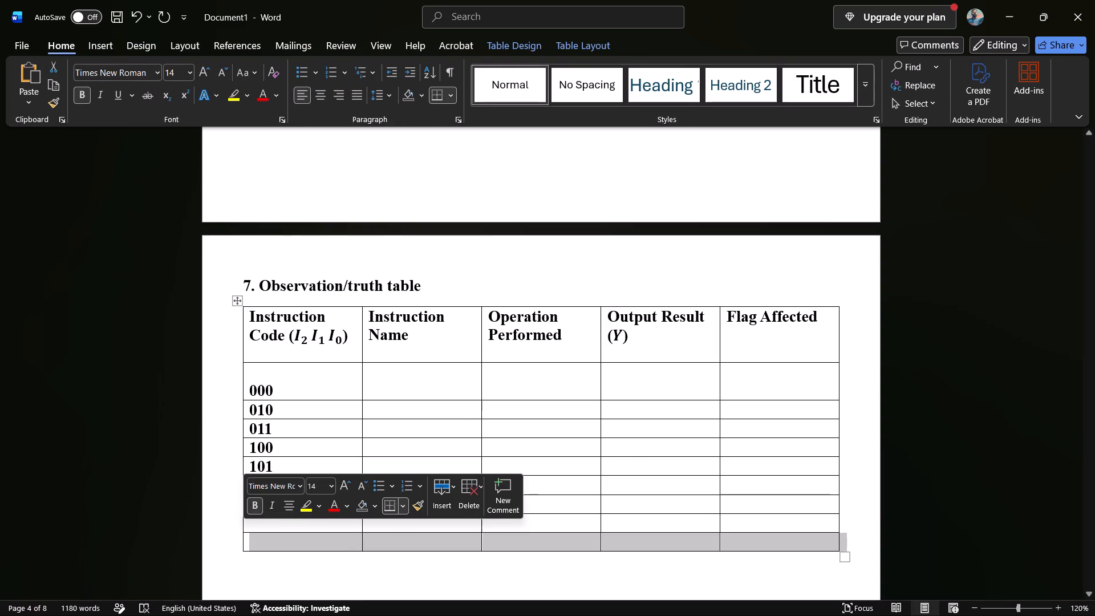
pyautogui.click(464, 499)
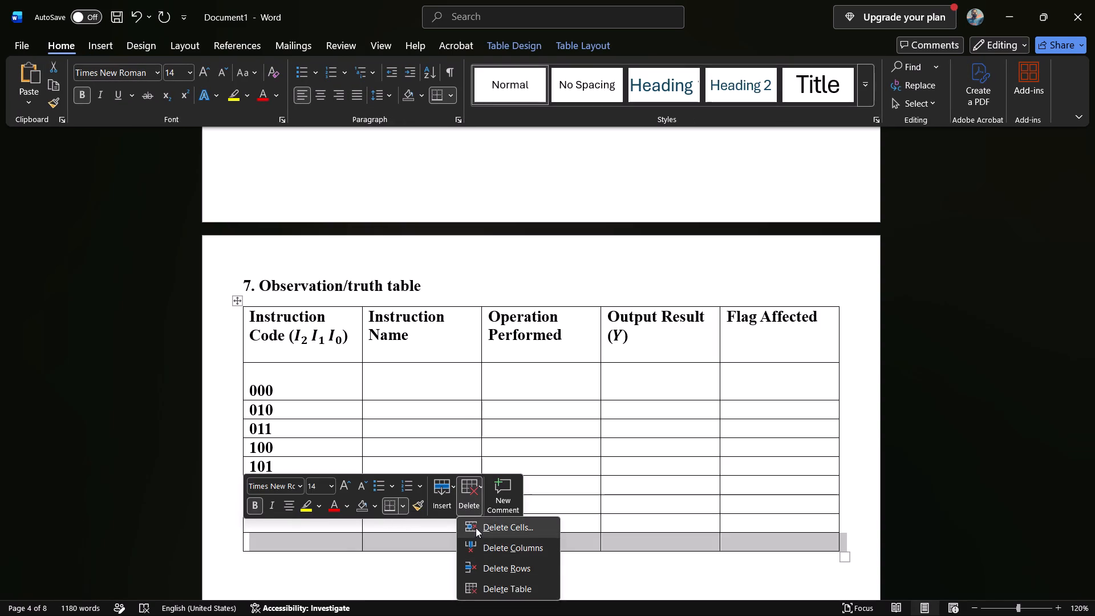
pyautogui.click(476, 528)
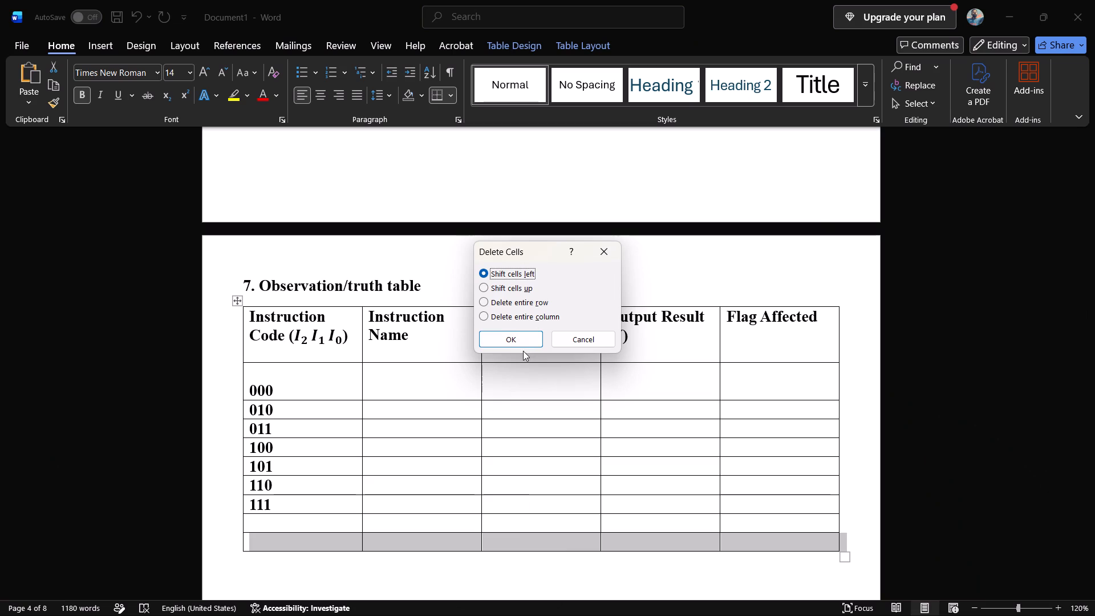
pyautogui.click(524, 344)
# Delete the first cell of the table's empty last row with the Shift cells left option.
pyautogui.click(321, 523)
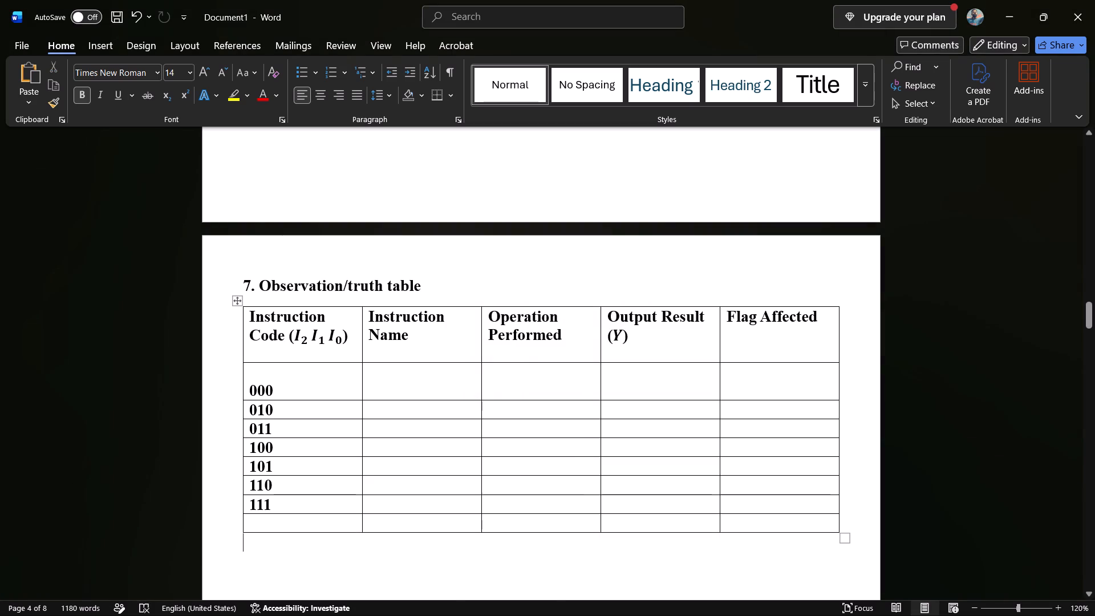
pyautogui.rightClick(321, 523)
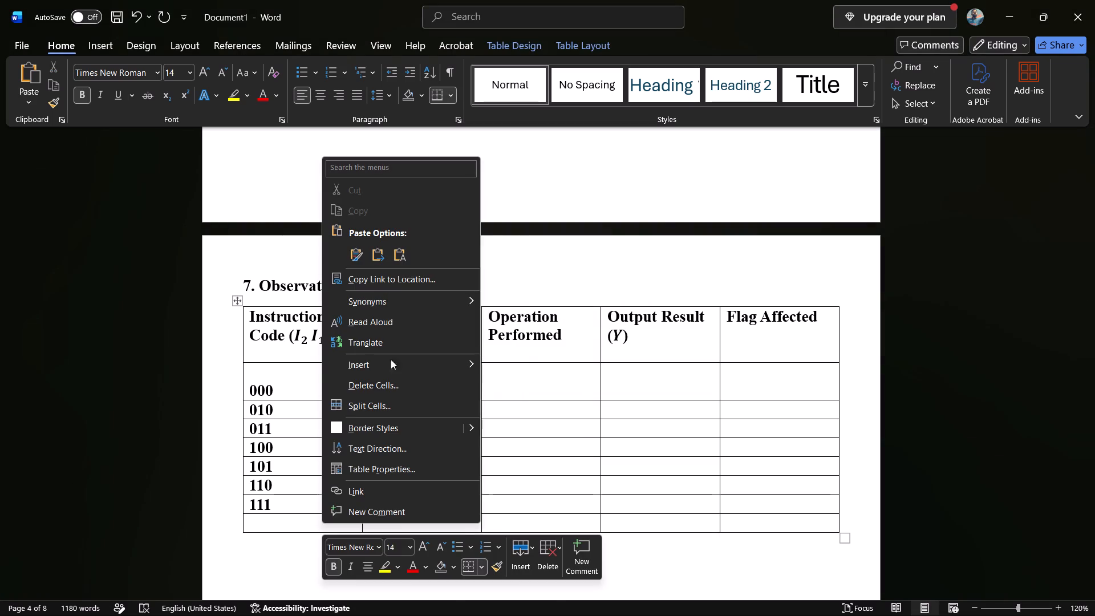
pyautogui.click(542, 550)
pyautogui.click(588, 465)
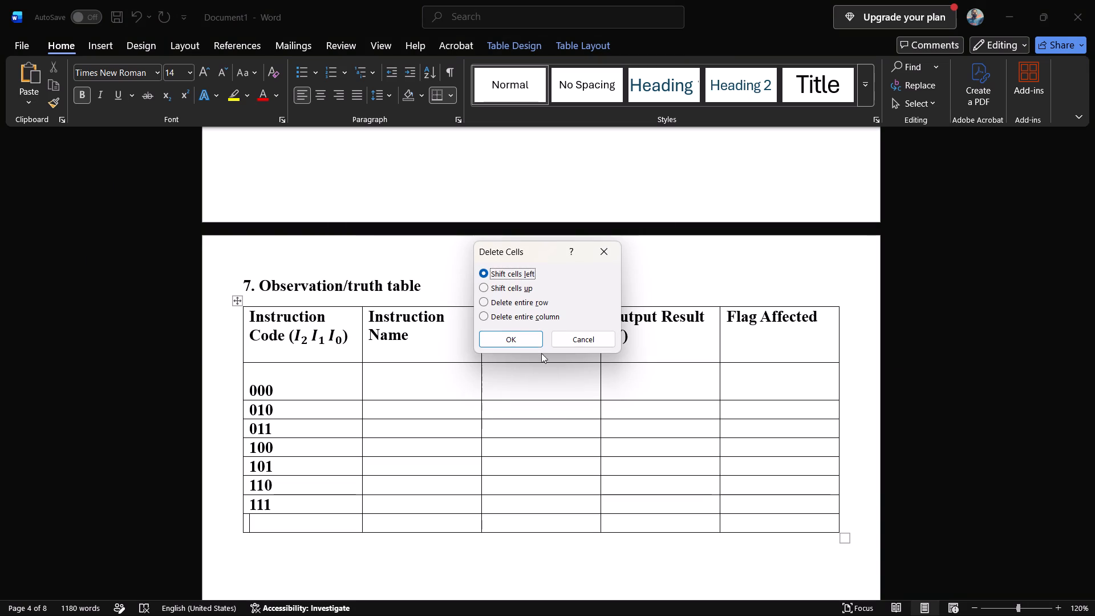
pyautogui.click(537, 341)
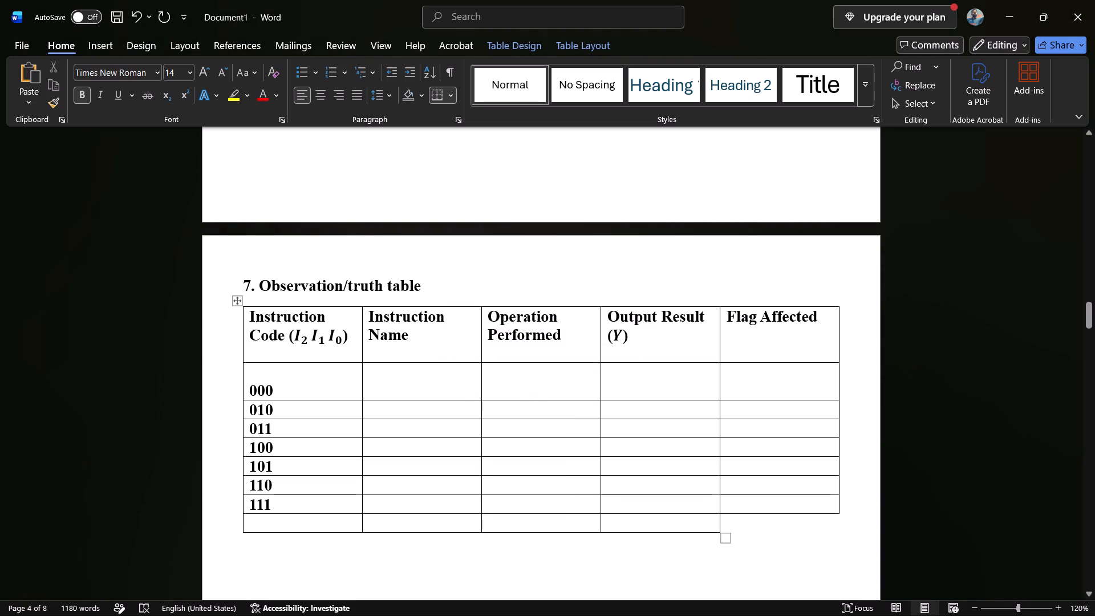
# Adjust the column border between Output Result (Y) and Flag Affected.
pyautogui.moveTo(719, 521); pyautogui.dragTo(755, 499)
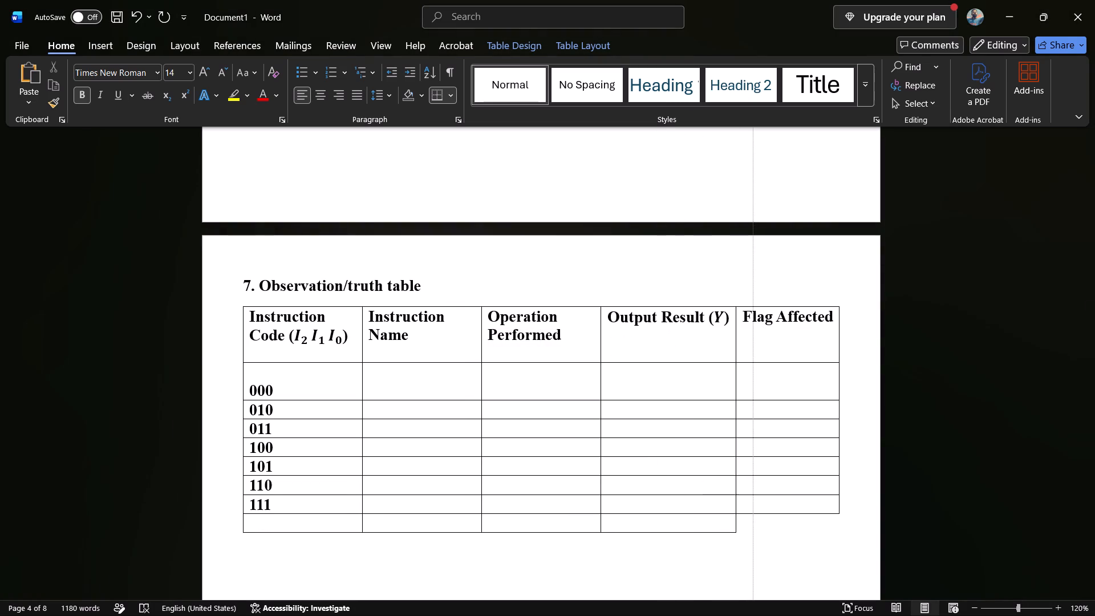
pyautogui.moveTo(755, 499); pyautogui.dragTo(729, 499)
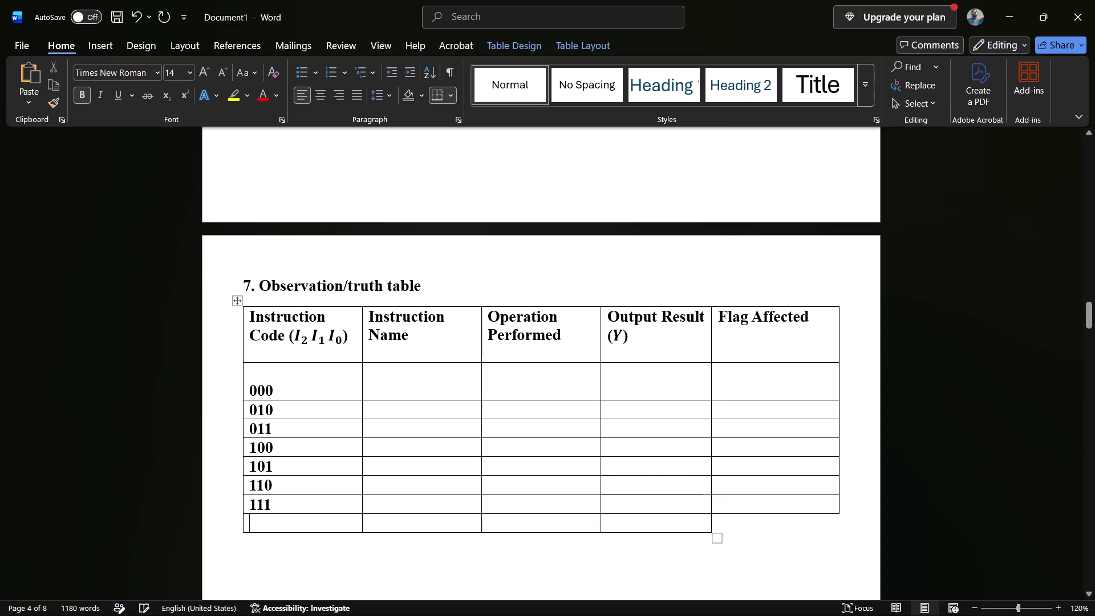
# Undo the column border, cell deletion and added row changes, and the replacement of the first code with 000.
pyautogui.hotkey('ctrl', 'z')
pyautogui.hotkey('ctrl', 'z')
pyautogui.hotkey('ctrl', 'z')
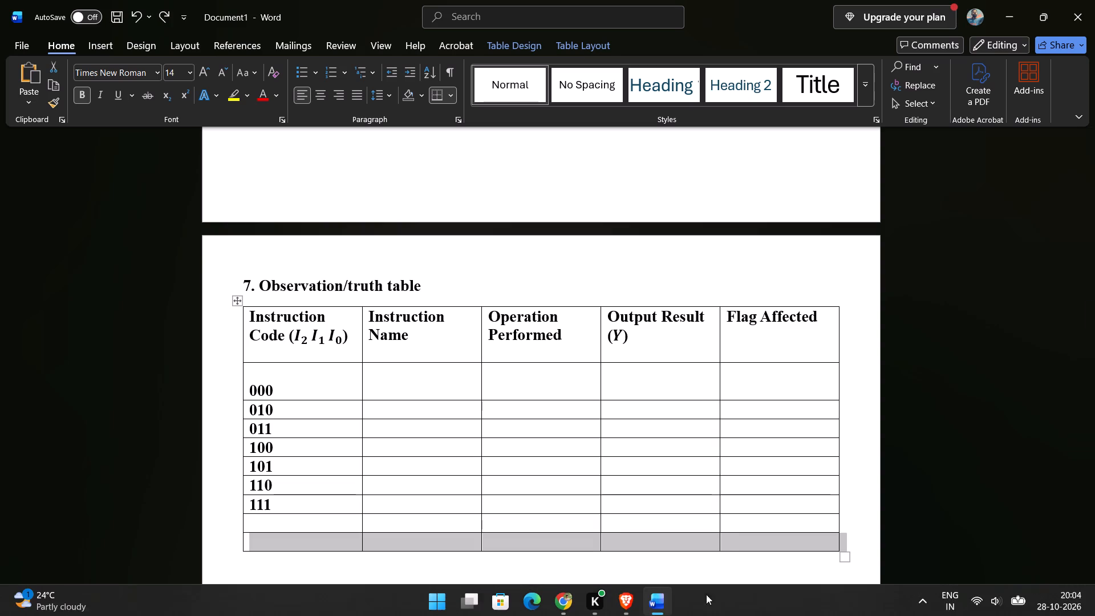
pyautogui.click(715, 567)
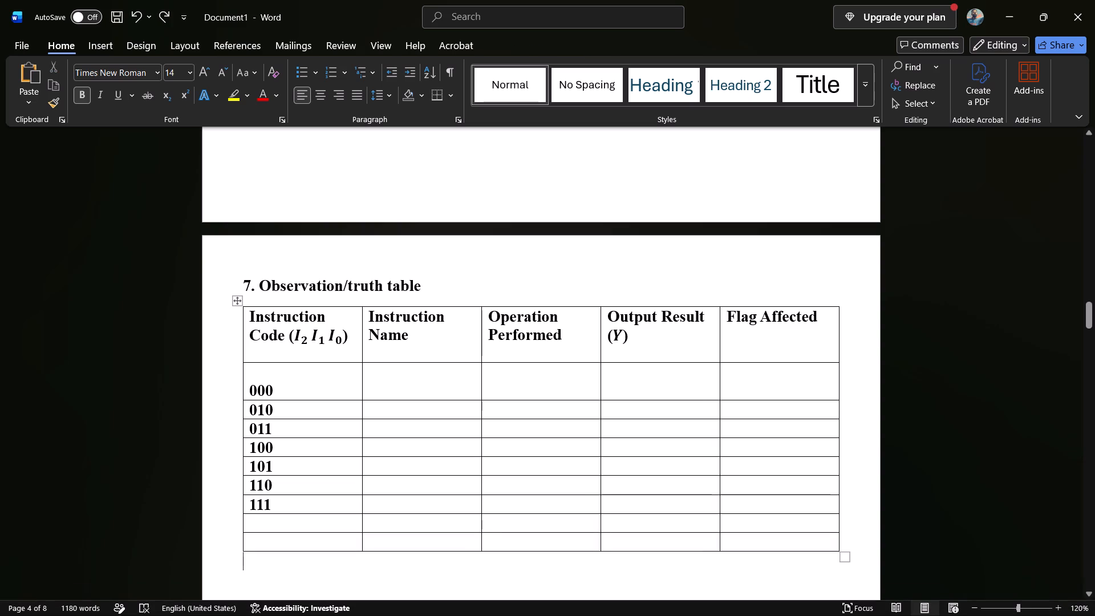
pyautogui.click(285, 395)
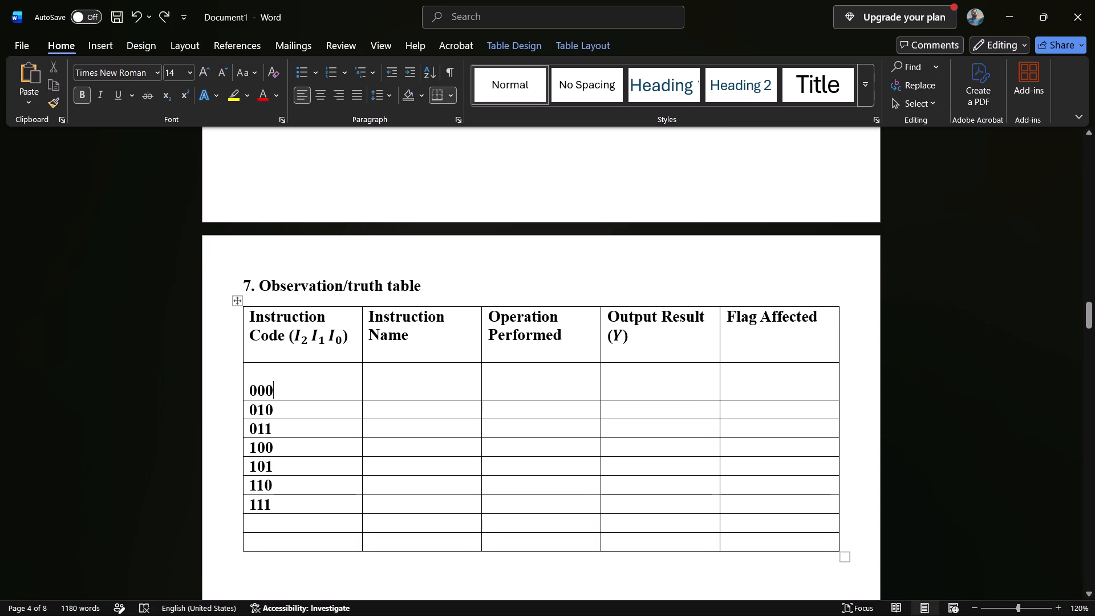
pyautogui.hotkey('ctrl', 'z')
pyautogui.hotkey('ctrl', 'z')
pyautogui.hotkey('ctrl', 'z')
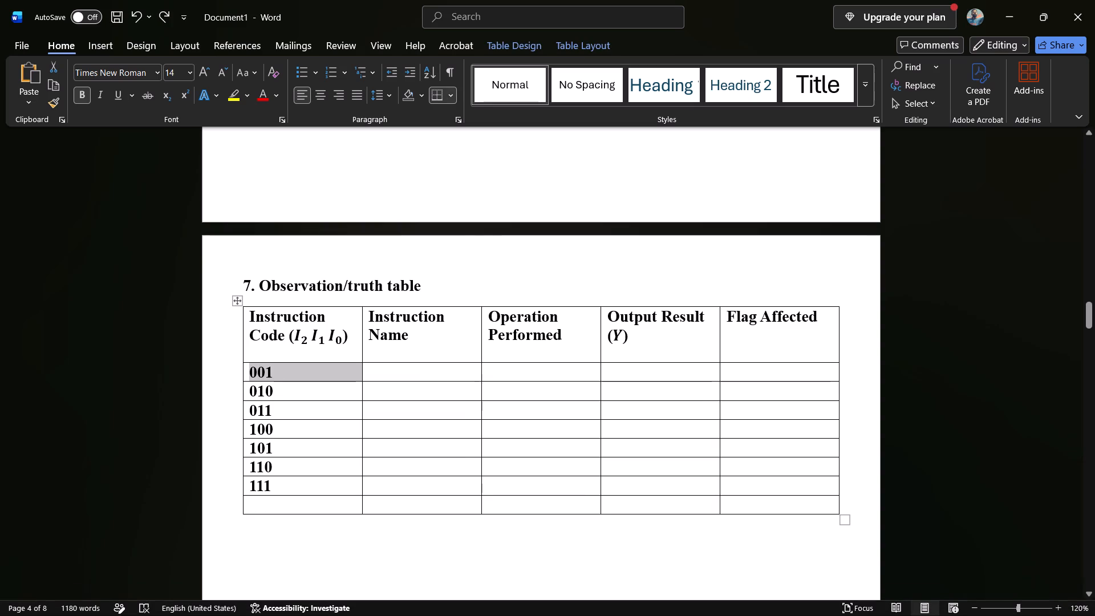
# Set the instruction codes in the table's bottom four rows to 100, 101, 110 and 111.
pyautogui.click(268, 504)
pyautogui.write('111')
pyautogui.press('Up')
pyautogui.press('BackSpace')
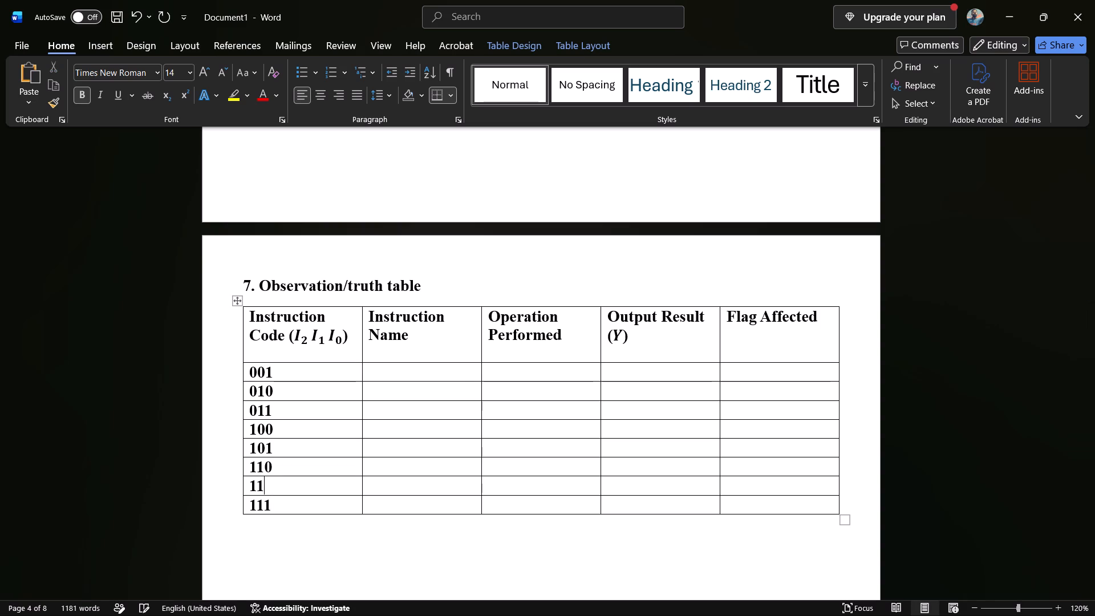
pyautogui.press('0')
pyautogui.press('Up')
pyautogui.press('BackSpace')
pyautogui.press('BackSpace')
pyautogui.write('01')
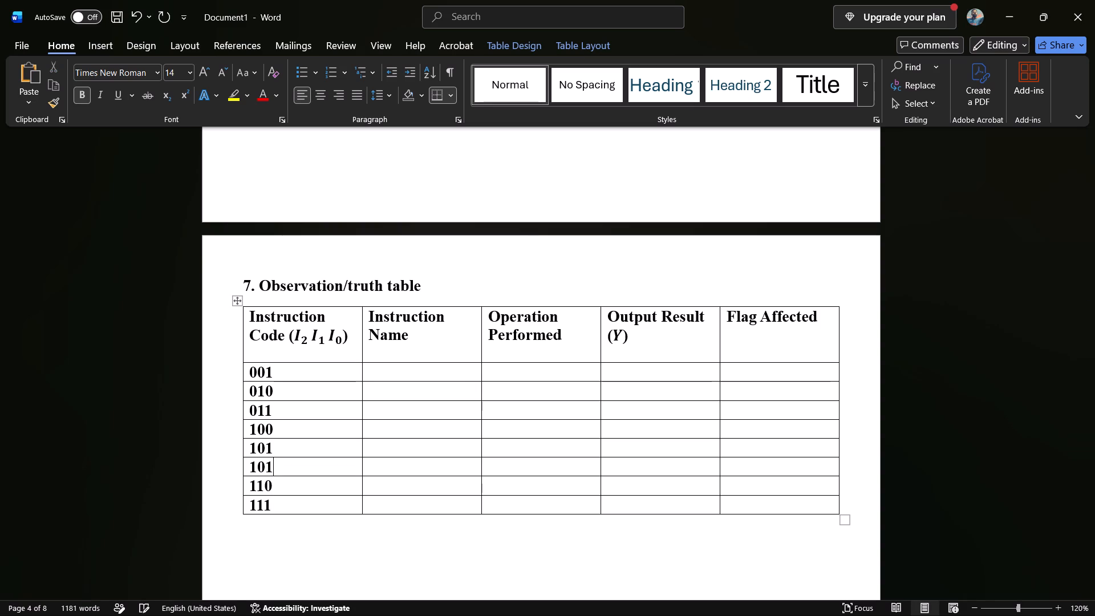
pyautogui.press('Up')
pyautogui.press('BackSpace')
pyautogui.press('BackSpace')
pyautogui.write('00')
pyautogui.press('BackSpace')
pyautogui.press('0')
# Change the instruction codes in the third and fourth data rows to 010 and 011.
pyautogui.press('Up')
pyautogui.press('BackSpace')
pyautogui.press('BackSpace')
pyautogui.press('BackSpace')
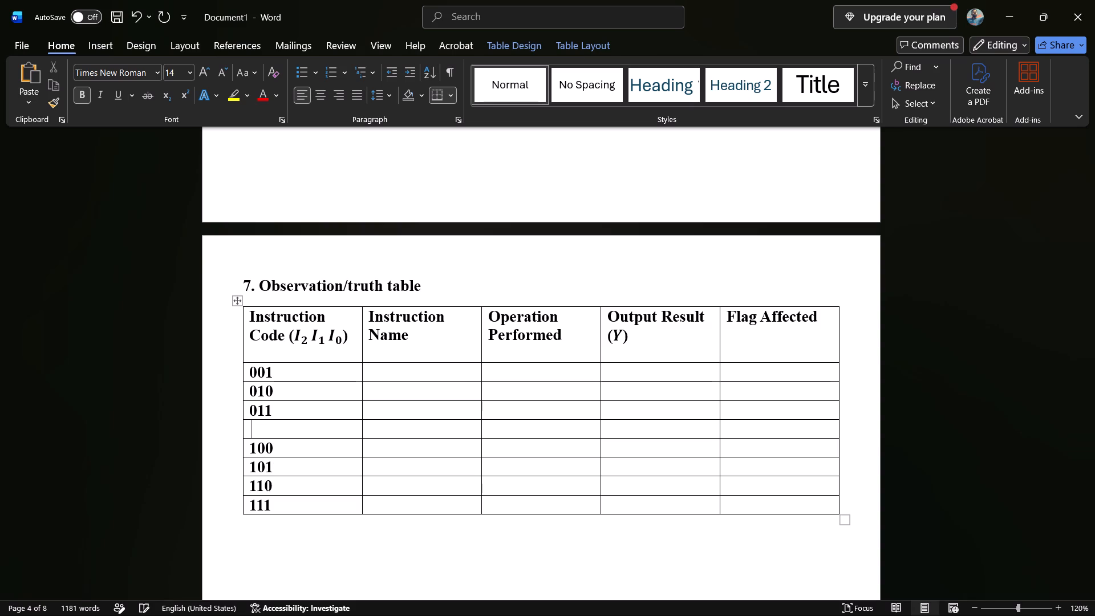
pyautogui.write('011')
pyautogui.press('Up')
pyautogui.press('BackSpace')
pyautogui.press('BackSpace')
pyautogui.press('BackSpace')
pyautogui.press('1')
pyautogui.press('BackSpace')
pyautogui.press('-')
pyautogui.press('BackSpace')
pyautogui.write('010')
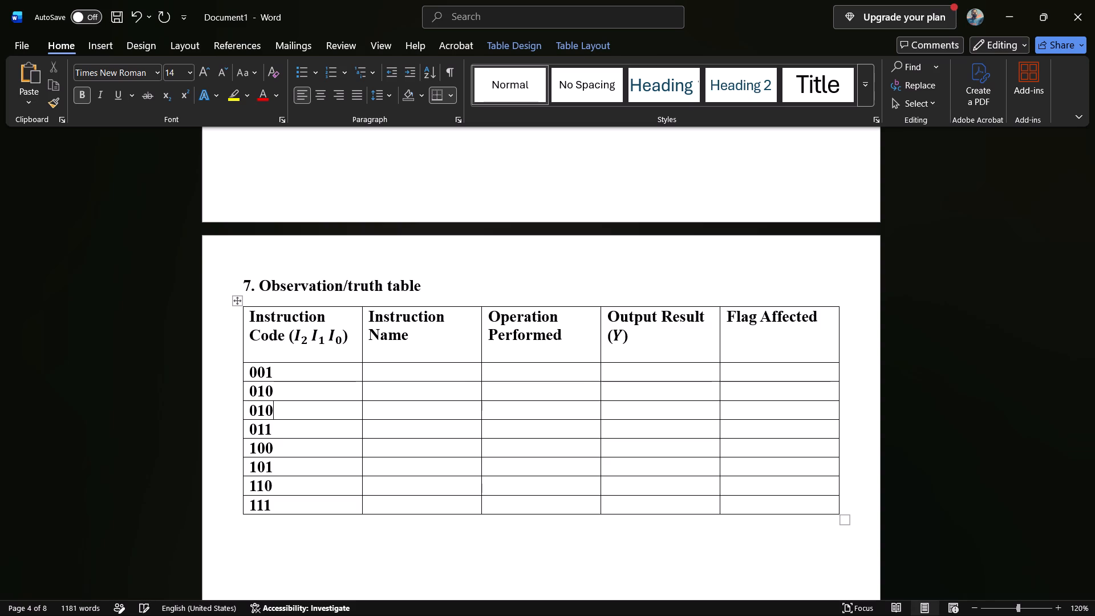
# Change the instruction codes in the first two data rows to 000 and 001.
pyautogui.press('Up')
pyautogui.press('BackSpace')
pyautogui.press('BackSpace')
pyautogui.press('BackSpace')
pyautogui.press('1')
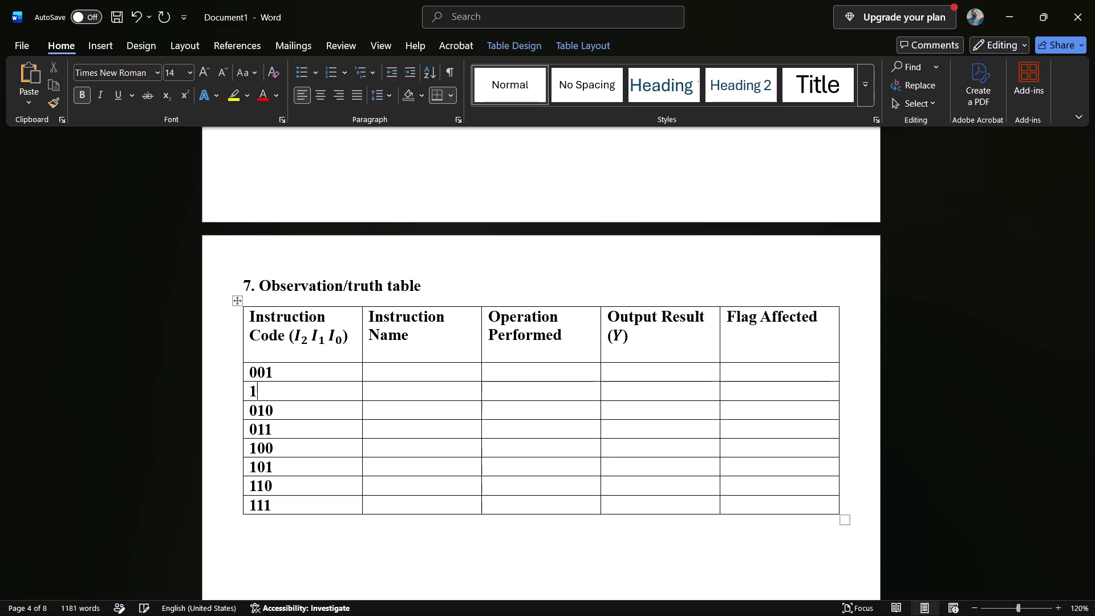
pyautogui.press('BackSpace')
pyautogui.write('001')
pyautogui.press('Up')
pyautogui.press('BackSpace')
pyautogui.press('0')
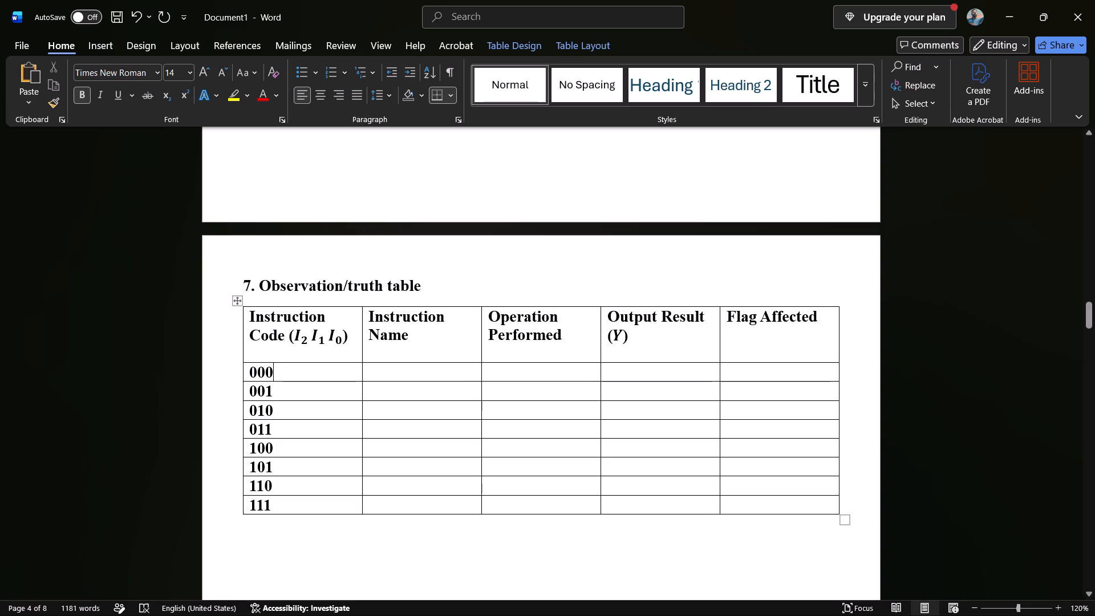
pyautogui.click(401, 372)
pyautogui.click(623, 615)
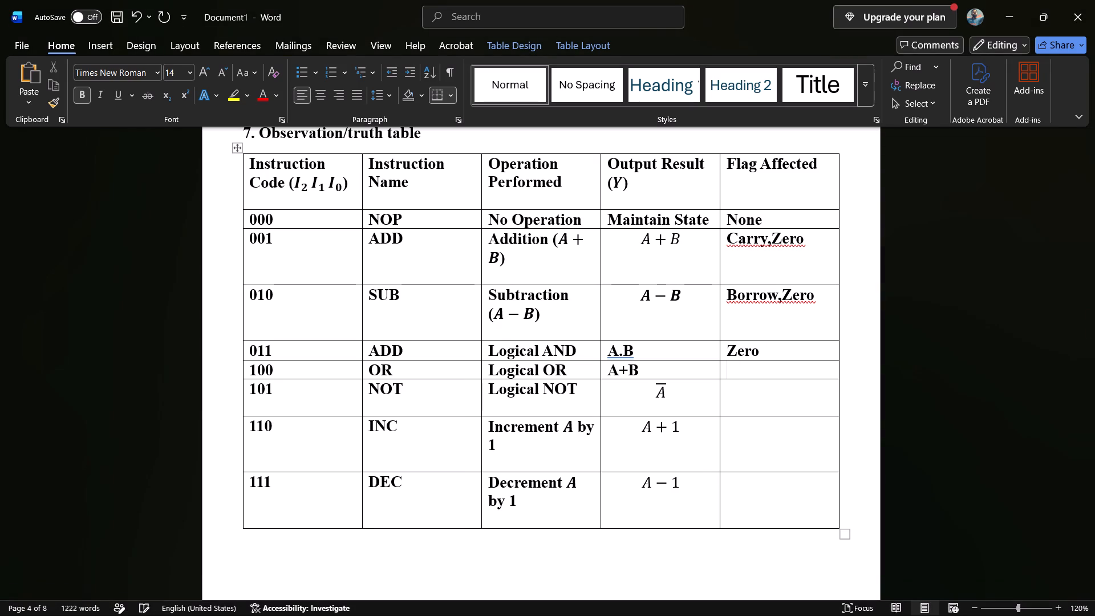
pyautogui.write('Zero')
pyautogui.press('Down')
pyautogui.write('Zero')
pyautogui.press('Down')
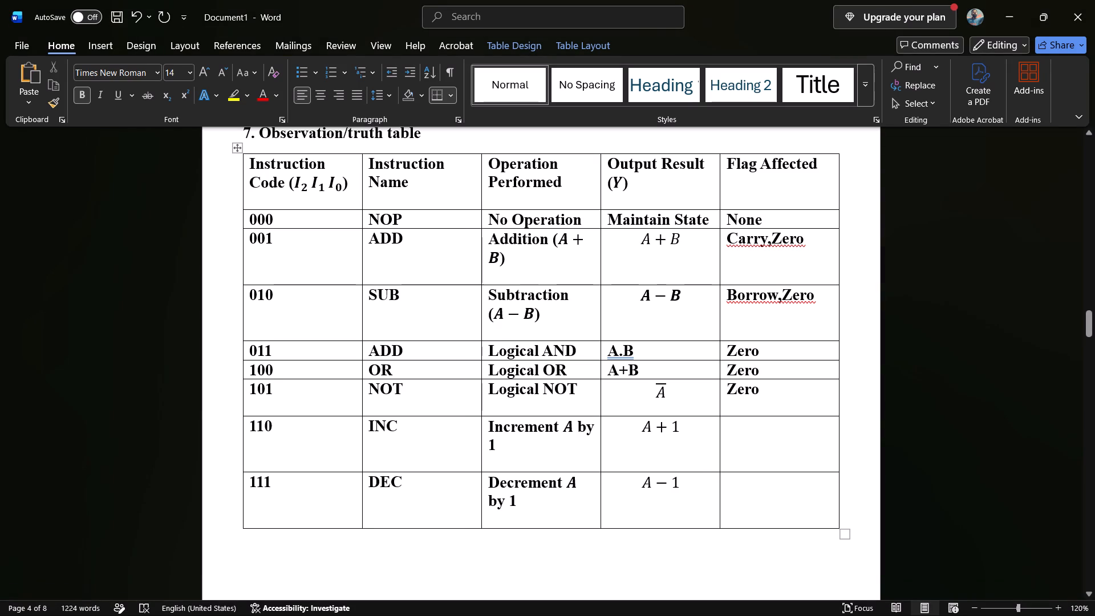
# Copy "Carry,Zero" from the code 001 row into the Flag Affected cell for code 110.
pyautogui.moveTo(810, 237); pyautogui.dragTo(736, 238)
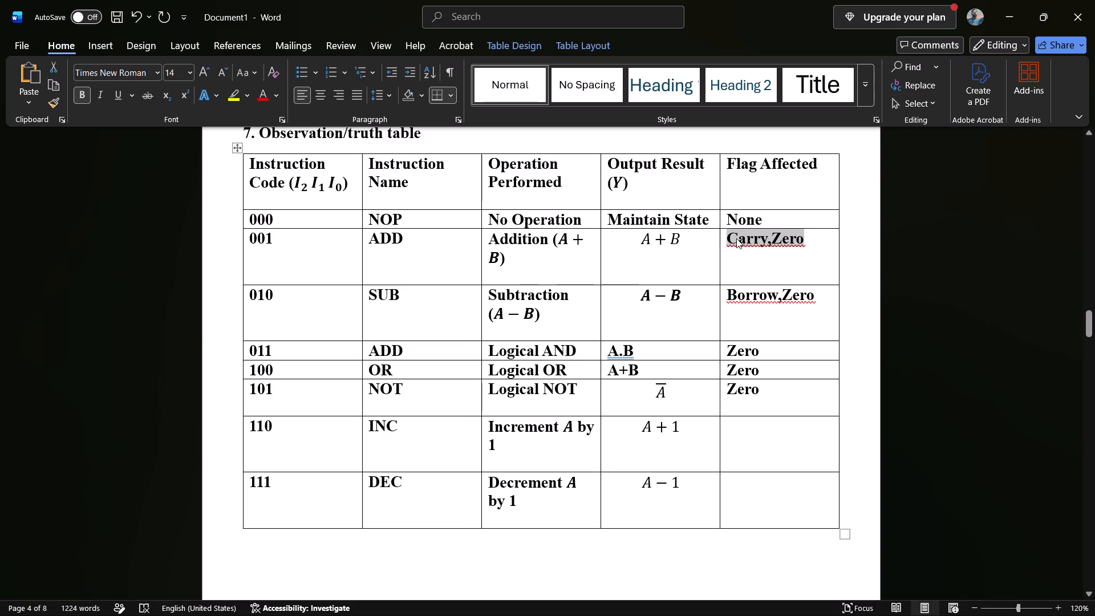
pyautogui.hotkey('ctrl', 'c')
pyautogui.click(745, 431)
pyautogui.click(745, 431)
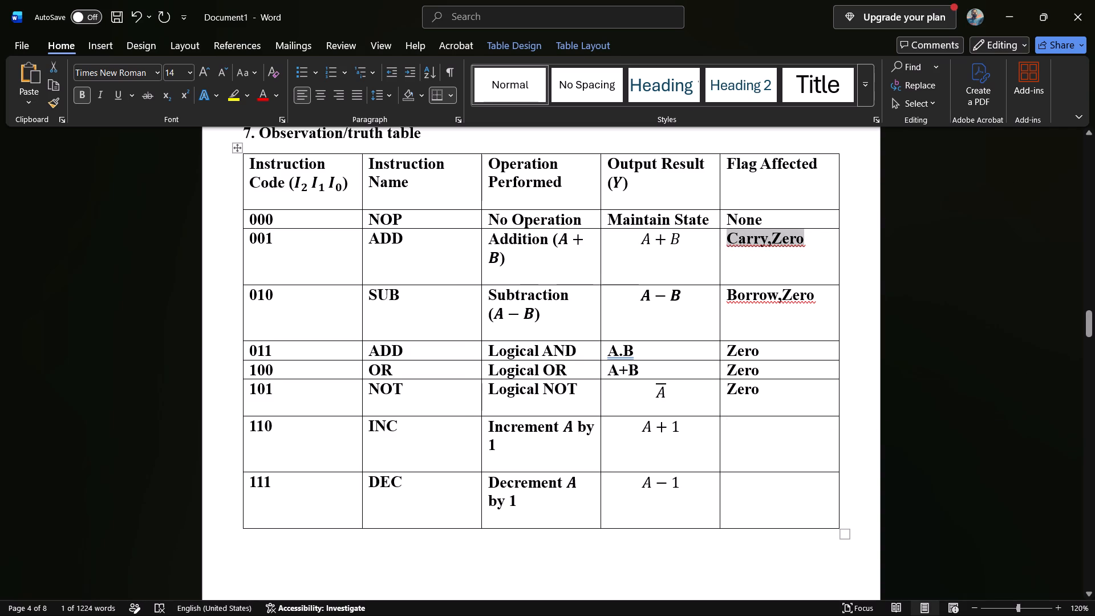
pyautogui.hotkey('ctrl', 'v')
# Copy "Borrow,Zero" from the code 010 row into the Flag Affected cell for code 111.
pyautogui.moveTo(813, 300); pyautogui.dragTo(762, 299)
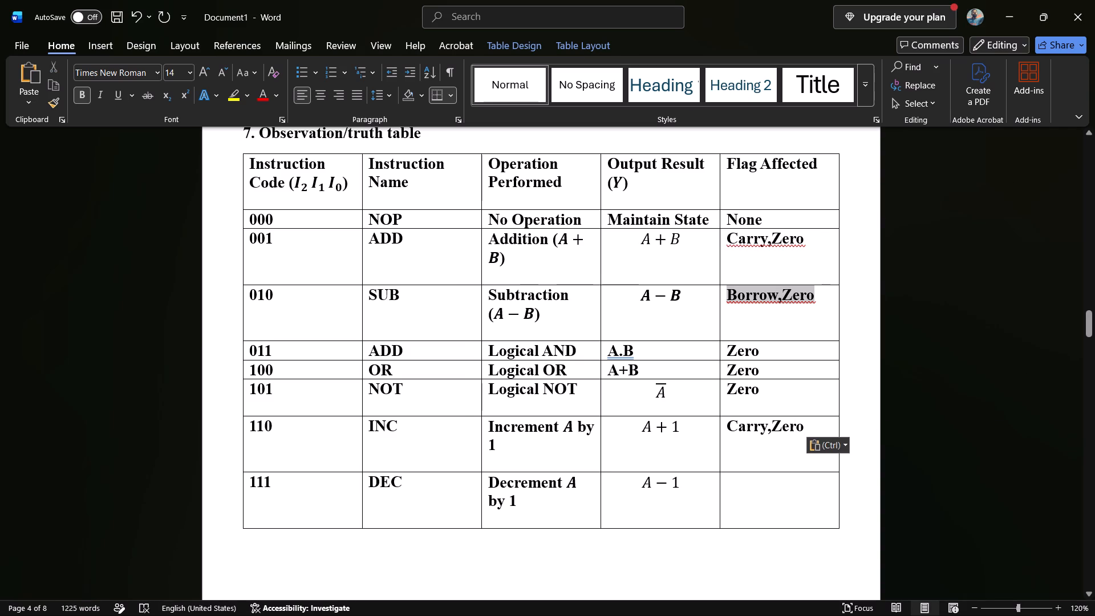
pyautogui.moveTo(762, 299); pyautogui.dragTo(748, 299)
pyautogui.hotkey('ctrl', 'c')
pyautogui.click(764, 514)
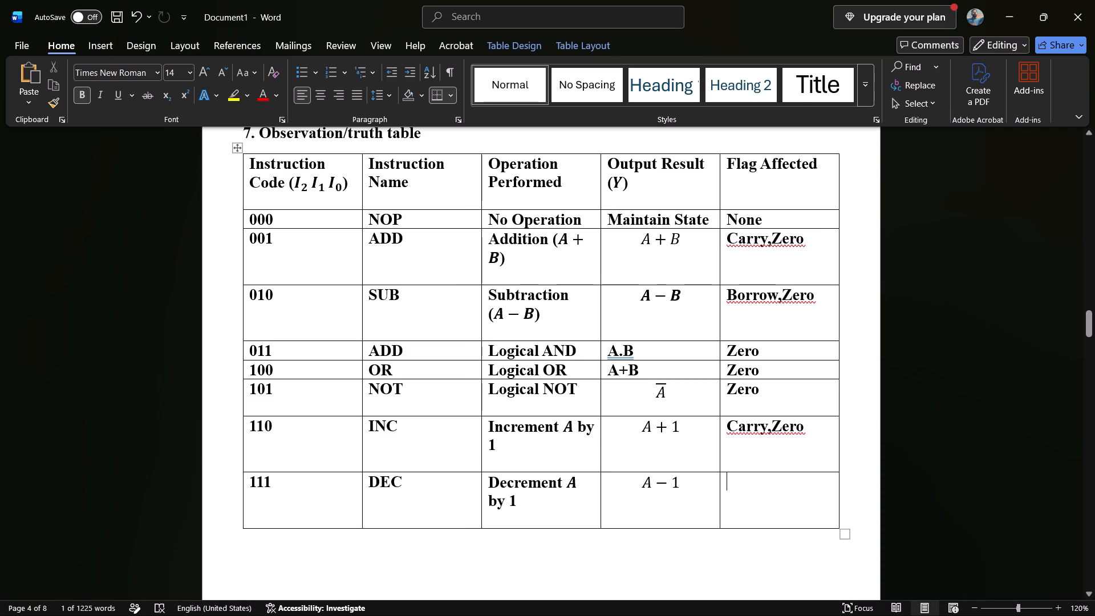
pyautogui.hotkey('ctrl', 'c')
pyautogui.hotkey('ctrl', 'v')
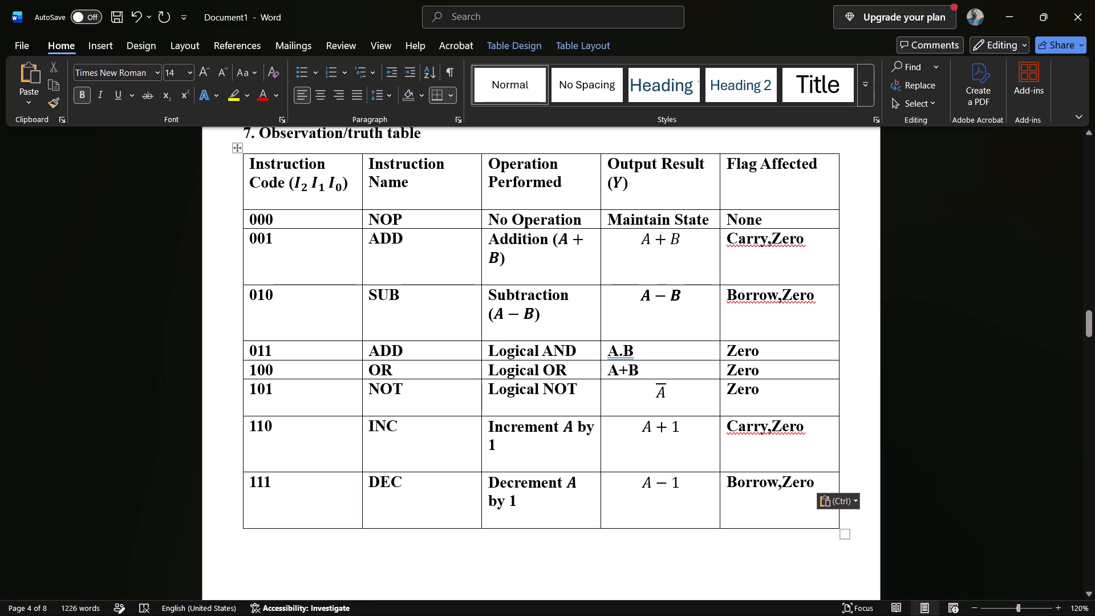
# Remove the bold formatting from the text of the whole observation table and reduce its font size.
pyautogui.moveTo(250, 160); pyautogui.dragTo(760, 435)
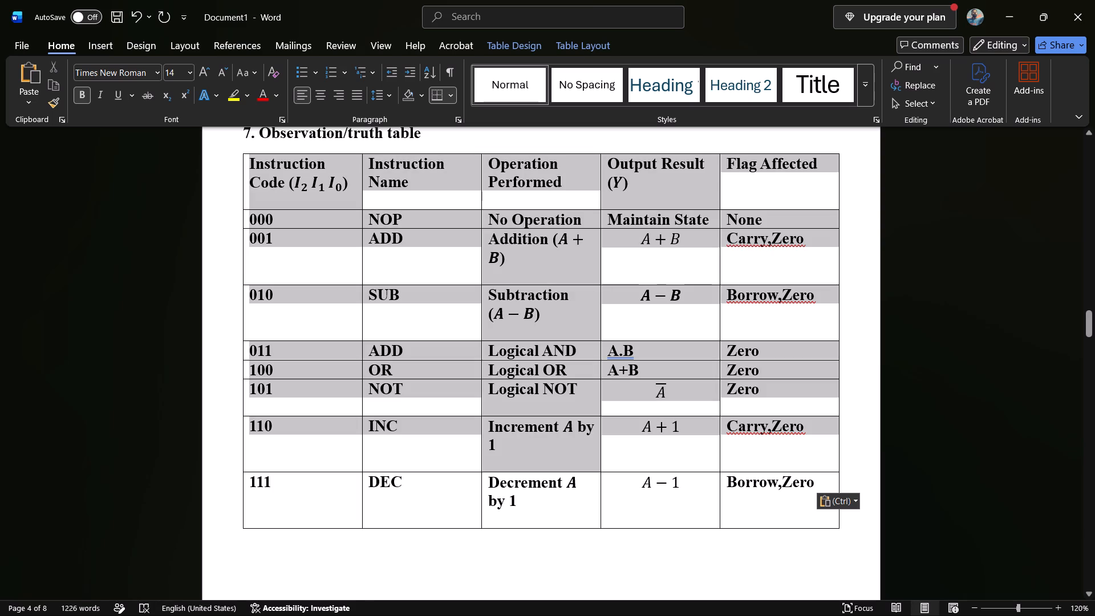
pyautogui.moveTo(760, 435); pyautogui.dragTo(782, 499)
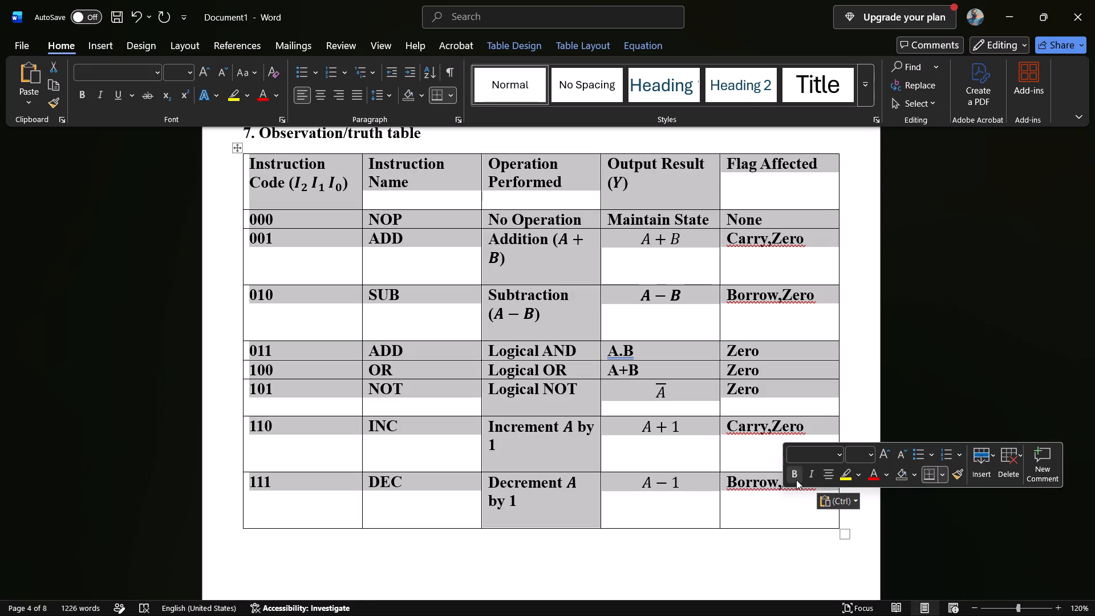
pyautogui.click(796, 480)
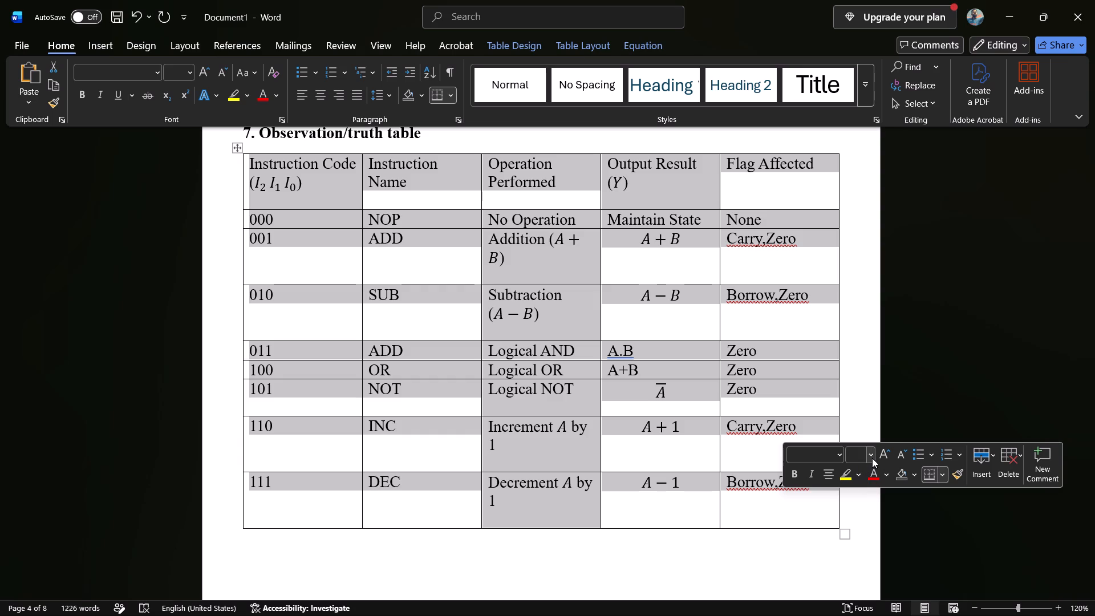
pyautogui.click(872, 458)
pyautogui.click(853, 252)
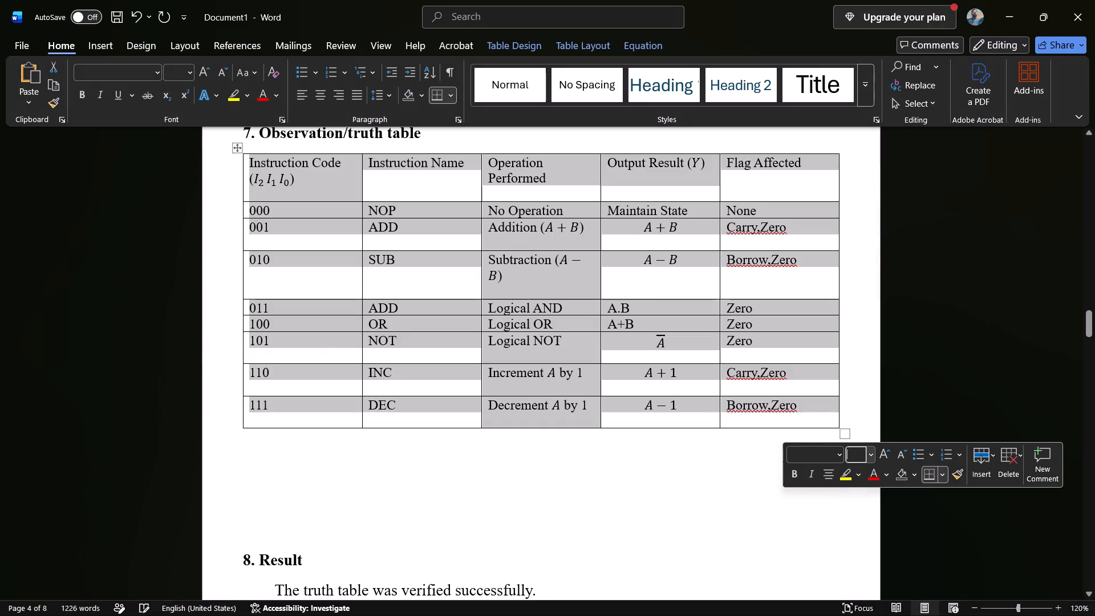
# Set the font of the whole observation table's text to Times New Roman.
pyautogui.click(842, 459)
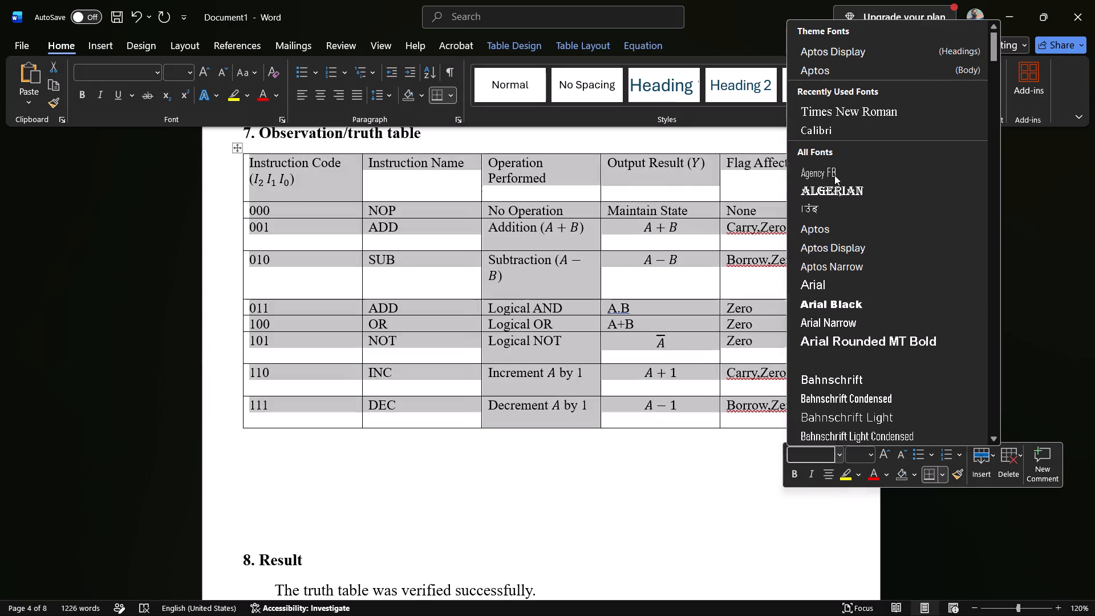
pyautogui.click(837, 114)
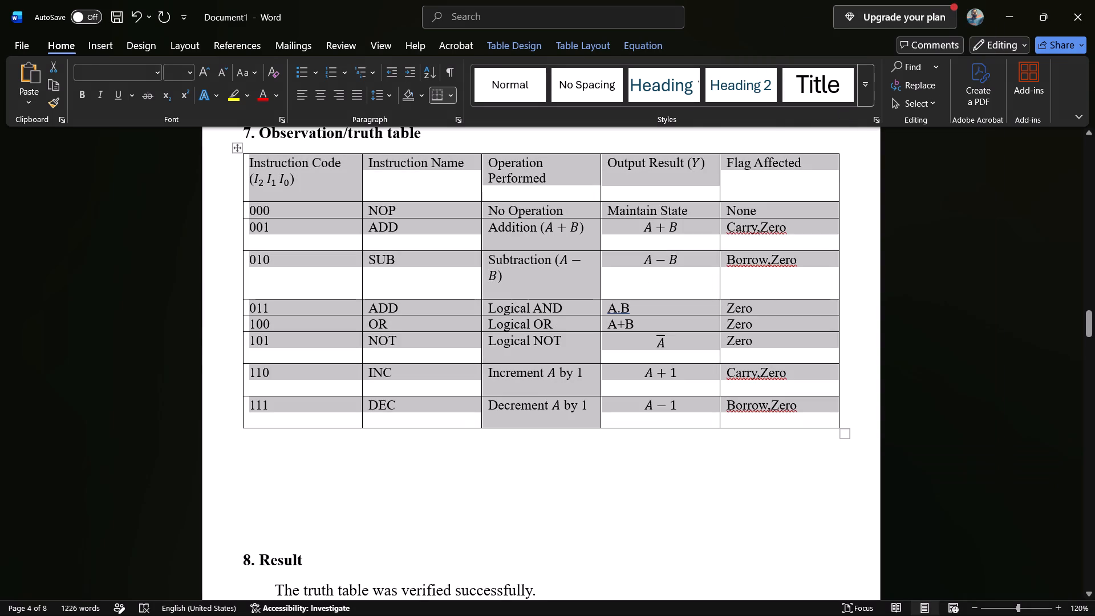
pyautogui.click(724, 514)
# Narrow the Instruction Code column of the observation table so its heading fits on two lines.
pyautogui.scroll(1, 724, 514)
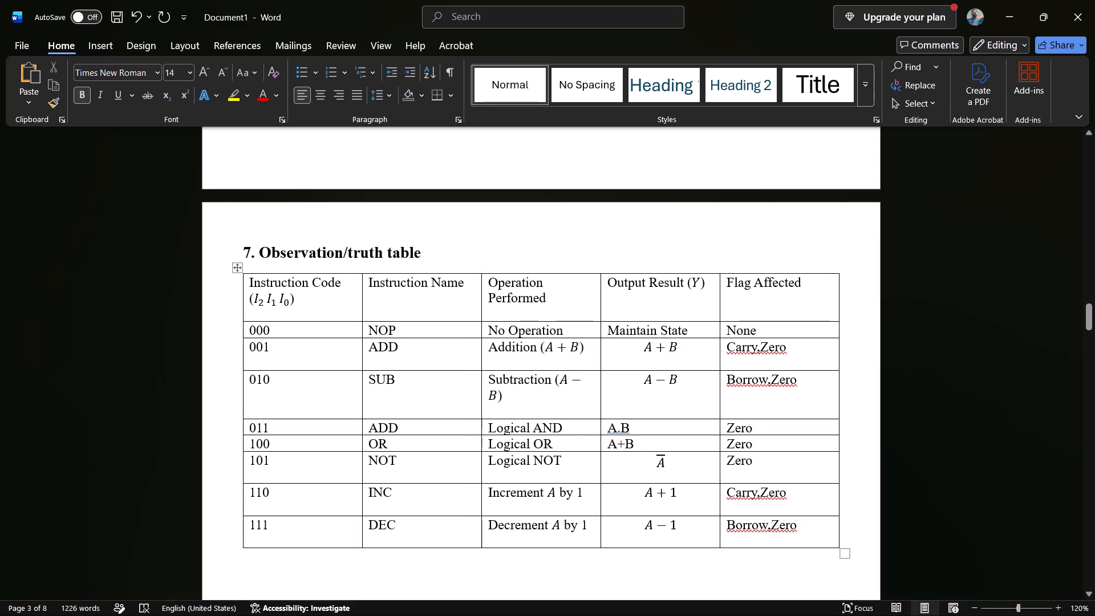
pyautogui.moveTo(362, 309); pyautogui.dragTo(342, 306)
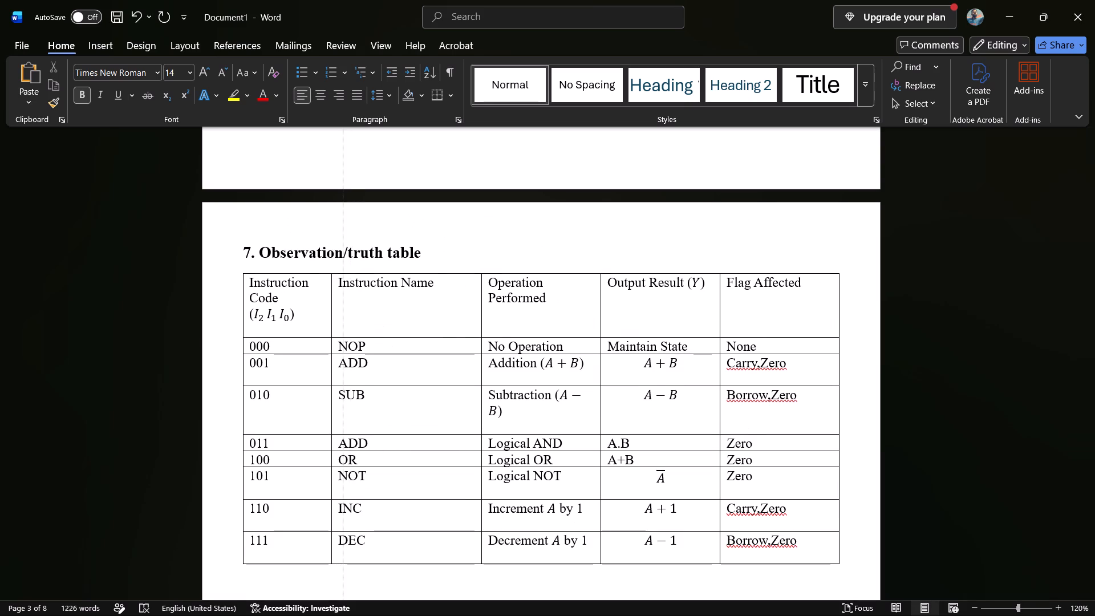
pyautogui.moveTo(342, 306); pyautogui.dragTo(355, 301)
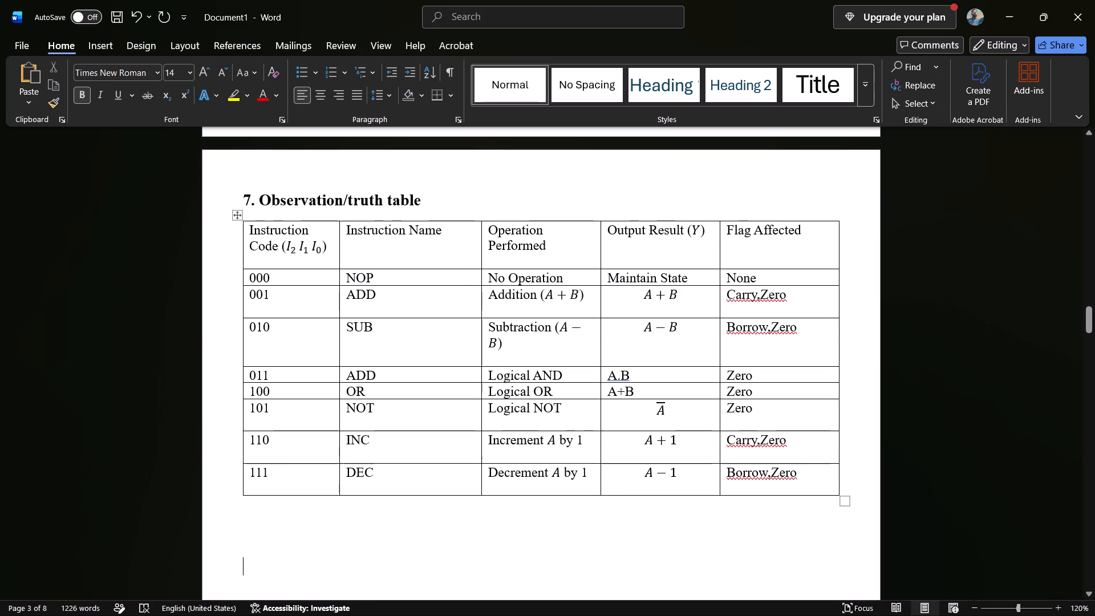
# Centre the text in all cells of the observation table.
pyautogui.moveTo(248, 230); pyautogui.dragTo(792, 437)
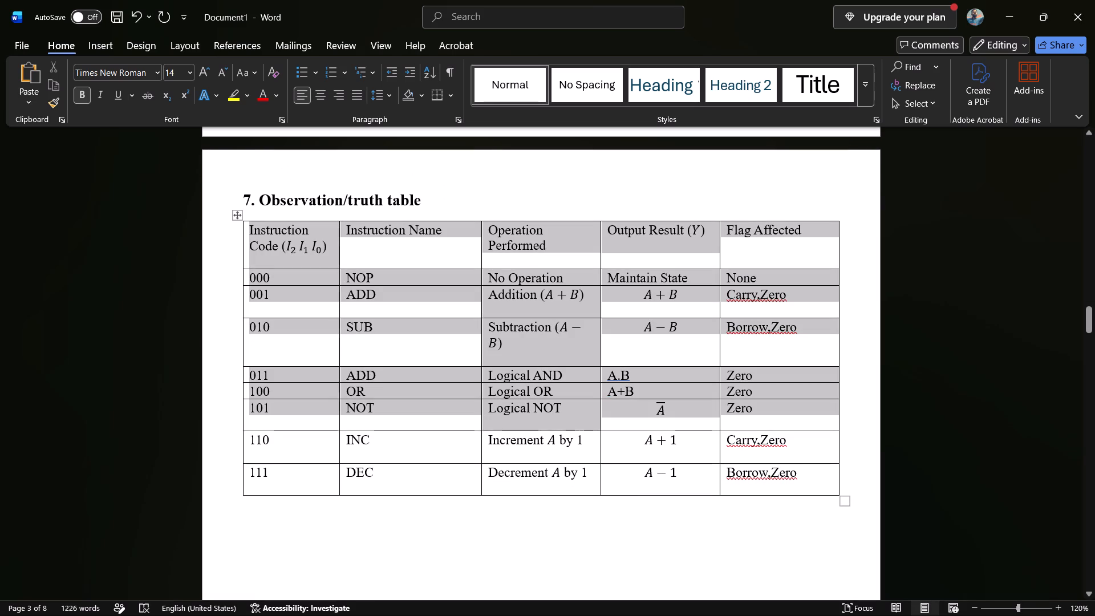
pyautogui.moveTo(792, 437); pyautogui.dragTo(809, 478)
pyautogui.click(853, 461)
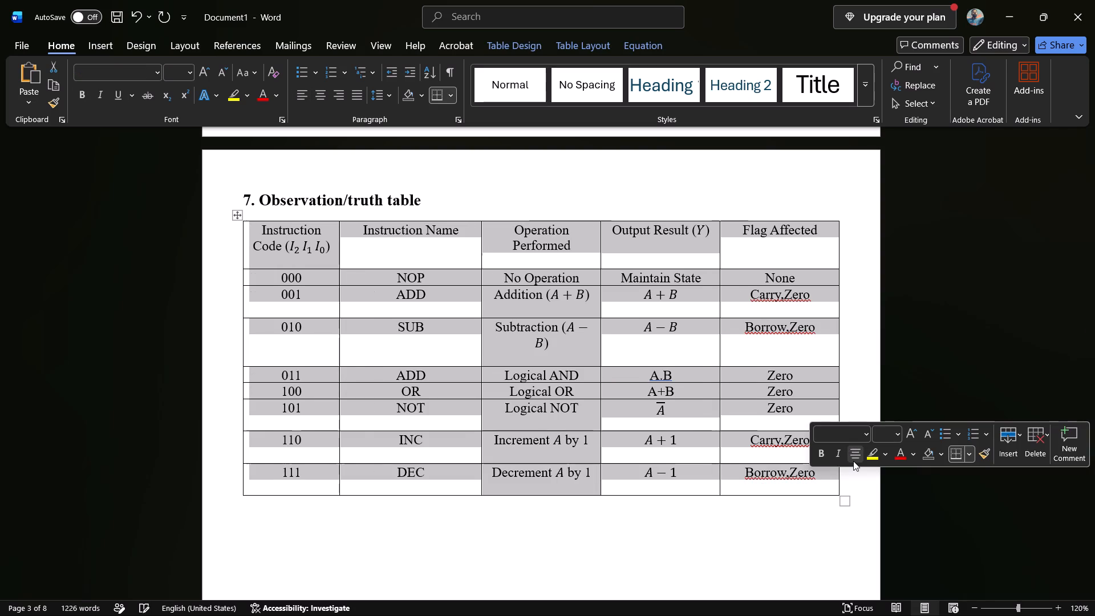
pyautogui.click(688, 520)
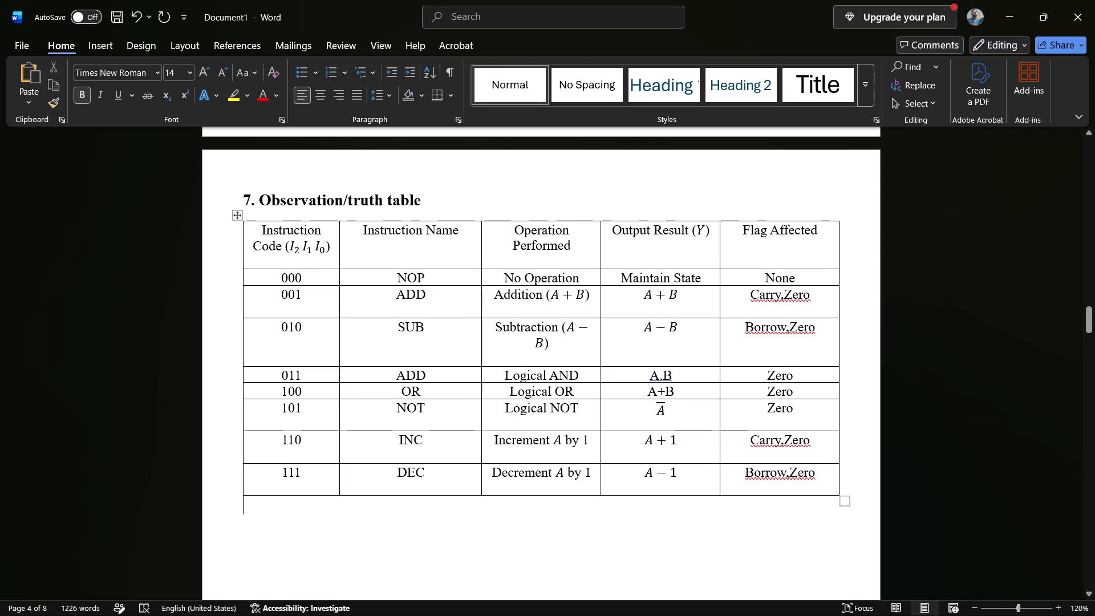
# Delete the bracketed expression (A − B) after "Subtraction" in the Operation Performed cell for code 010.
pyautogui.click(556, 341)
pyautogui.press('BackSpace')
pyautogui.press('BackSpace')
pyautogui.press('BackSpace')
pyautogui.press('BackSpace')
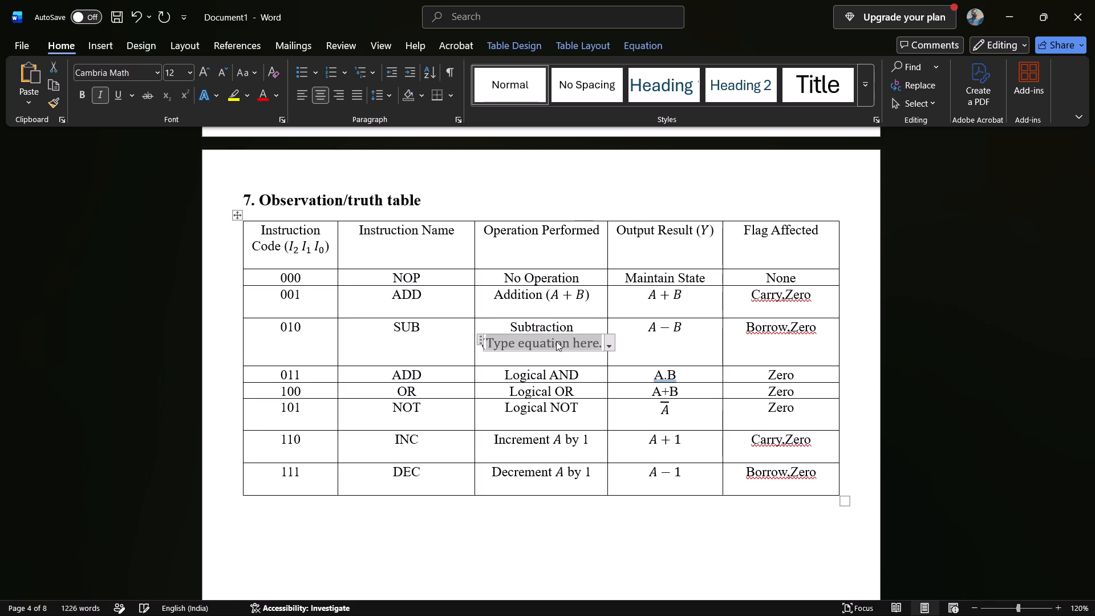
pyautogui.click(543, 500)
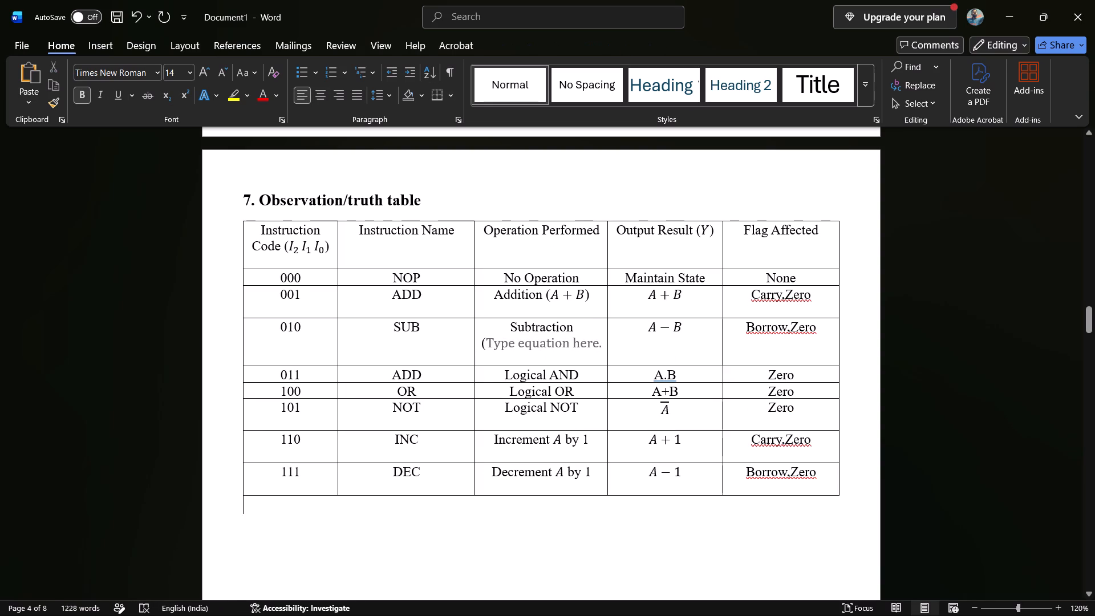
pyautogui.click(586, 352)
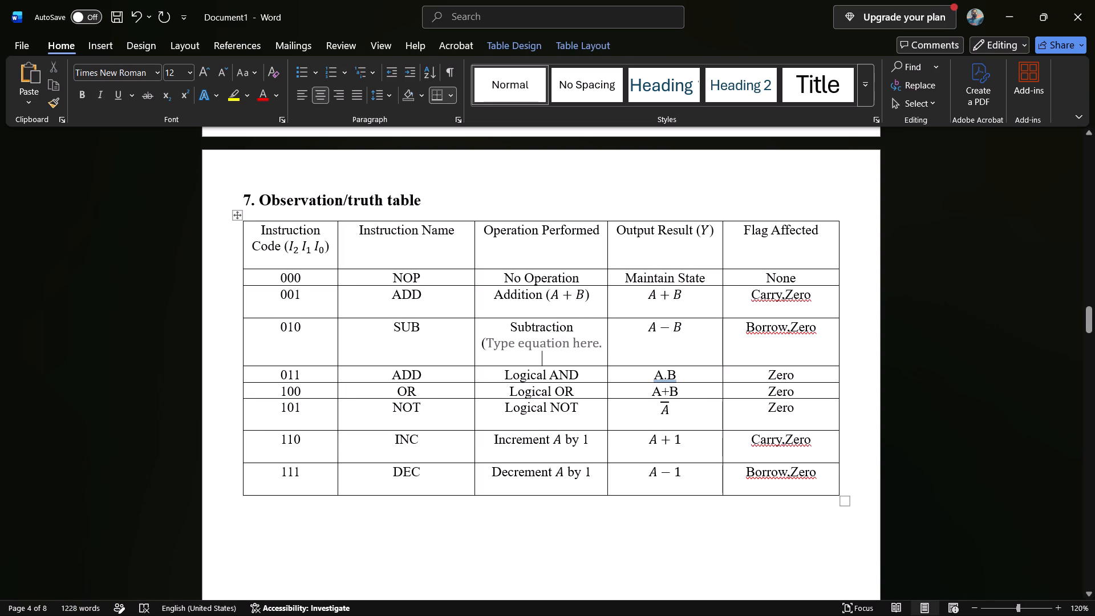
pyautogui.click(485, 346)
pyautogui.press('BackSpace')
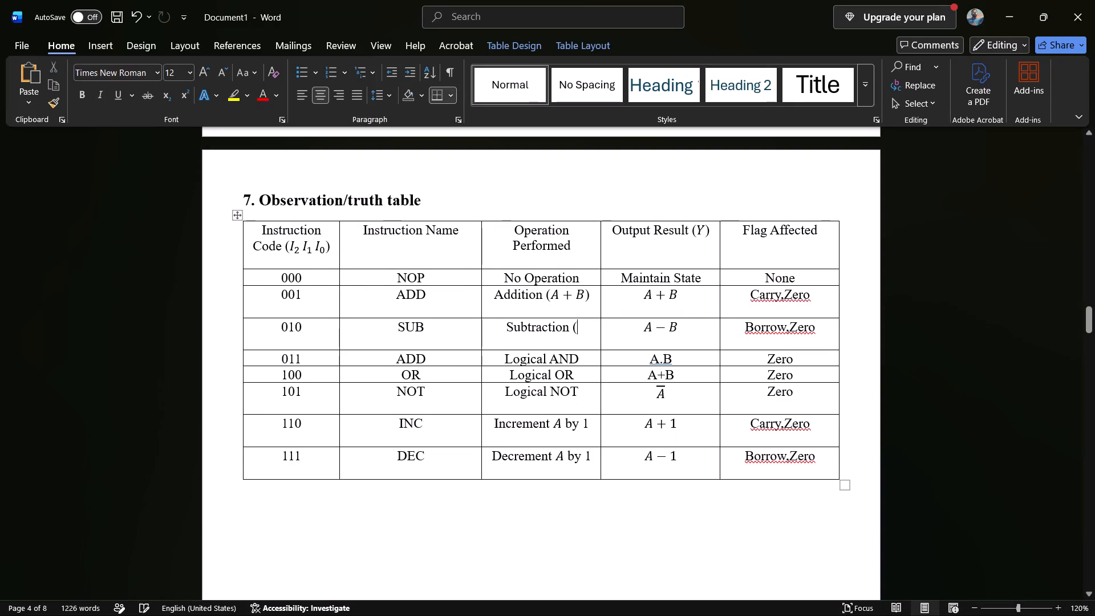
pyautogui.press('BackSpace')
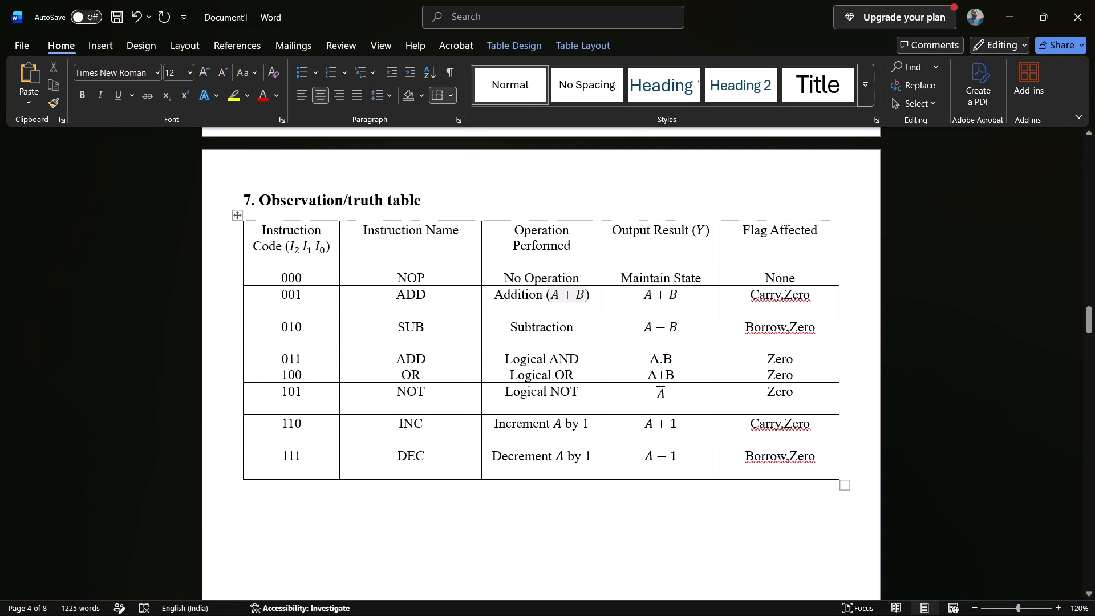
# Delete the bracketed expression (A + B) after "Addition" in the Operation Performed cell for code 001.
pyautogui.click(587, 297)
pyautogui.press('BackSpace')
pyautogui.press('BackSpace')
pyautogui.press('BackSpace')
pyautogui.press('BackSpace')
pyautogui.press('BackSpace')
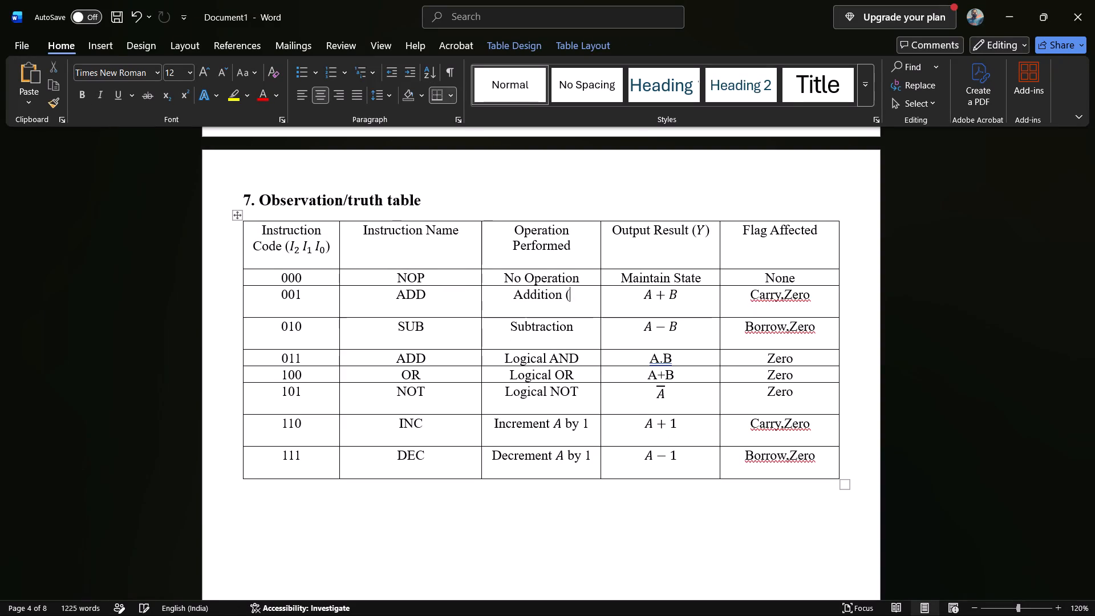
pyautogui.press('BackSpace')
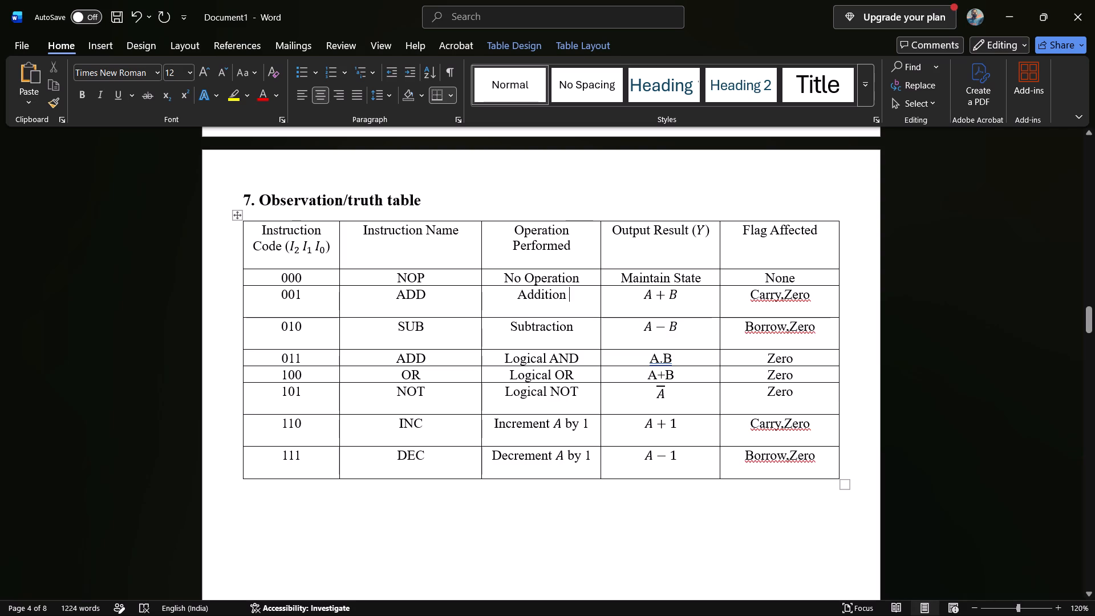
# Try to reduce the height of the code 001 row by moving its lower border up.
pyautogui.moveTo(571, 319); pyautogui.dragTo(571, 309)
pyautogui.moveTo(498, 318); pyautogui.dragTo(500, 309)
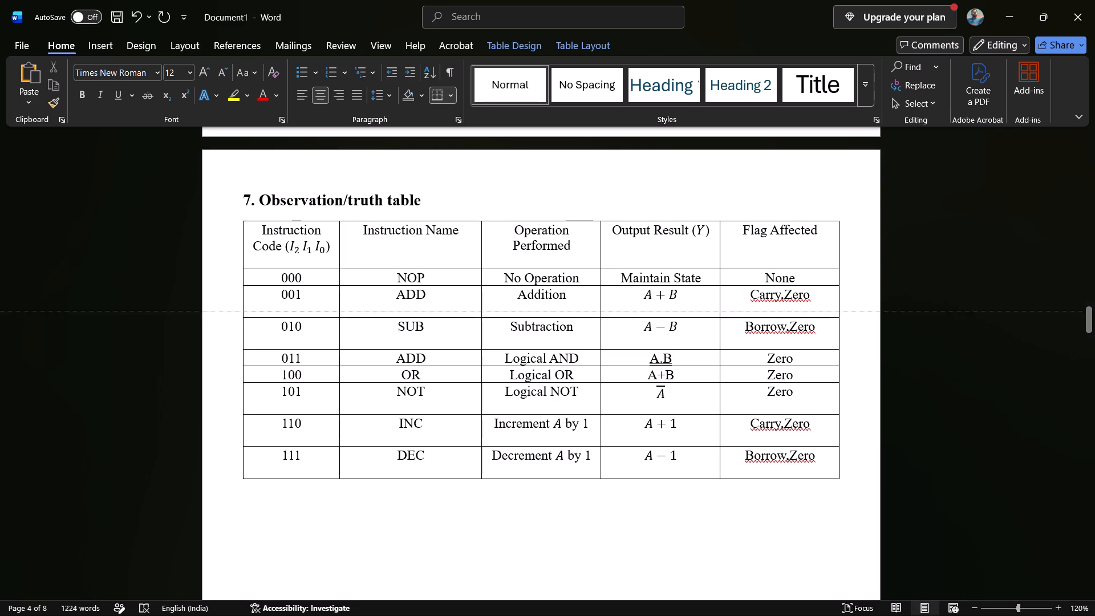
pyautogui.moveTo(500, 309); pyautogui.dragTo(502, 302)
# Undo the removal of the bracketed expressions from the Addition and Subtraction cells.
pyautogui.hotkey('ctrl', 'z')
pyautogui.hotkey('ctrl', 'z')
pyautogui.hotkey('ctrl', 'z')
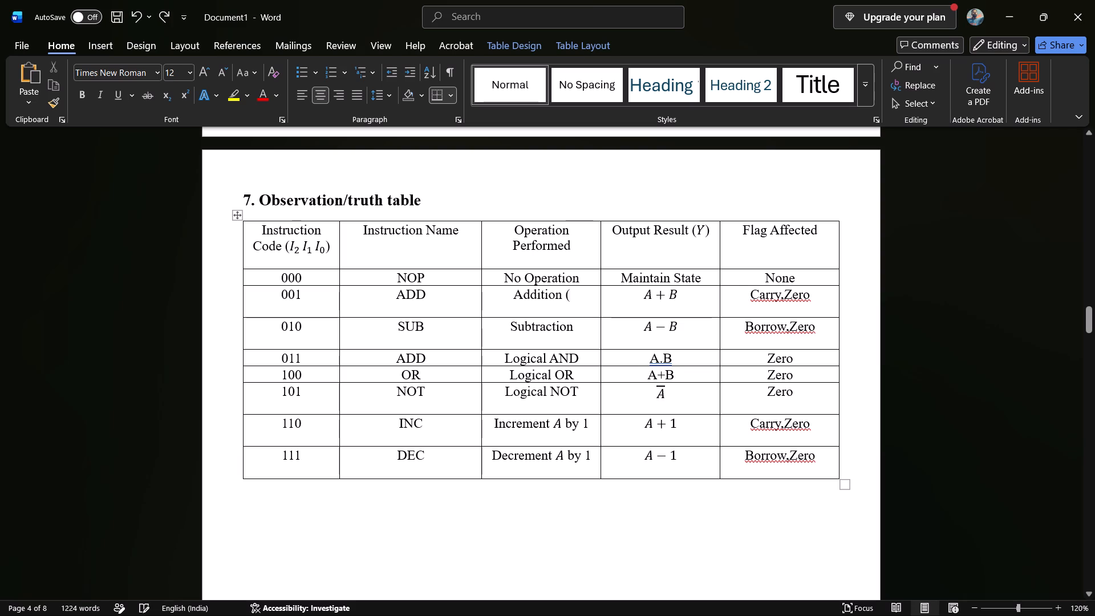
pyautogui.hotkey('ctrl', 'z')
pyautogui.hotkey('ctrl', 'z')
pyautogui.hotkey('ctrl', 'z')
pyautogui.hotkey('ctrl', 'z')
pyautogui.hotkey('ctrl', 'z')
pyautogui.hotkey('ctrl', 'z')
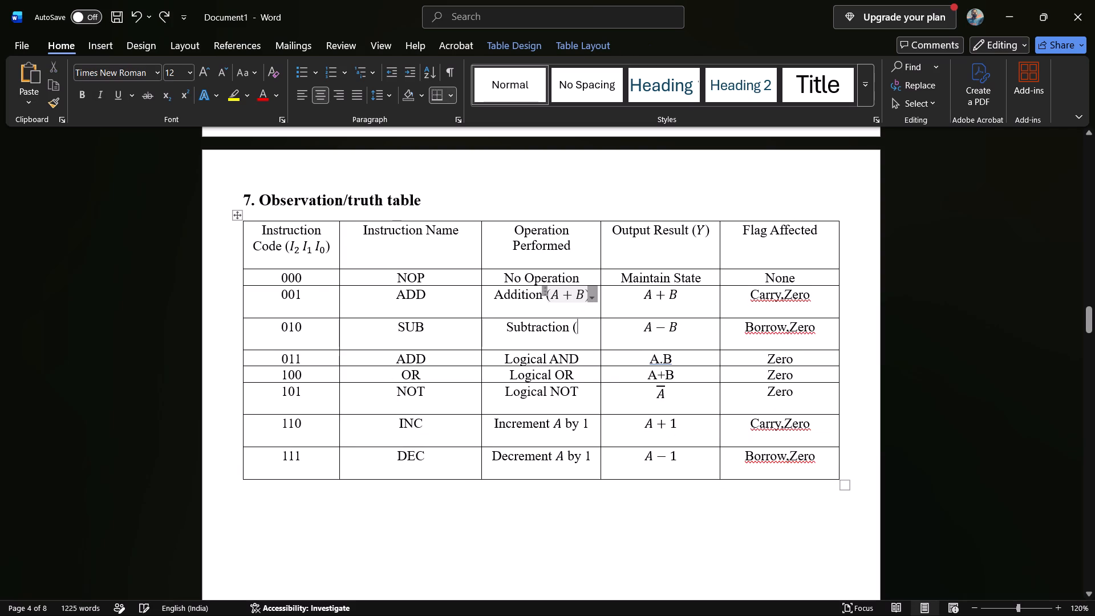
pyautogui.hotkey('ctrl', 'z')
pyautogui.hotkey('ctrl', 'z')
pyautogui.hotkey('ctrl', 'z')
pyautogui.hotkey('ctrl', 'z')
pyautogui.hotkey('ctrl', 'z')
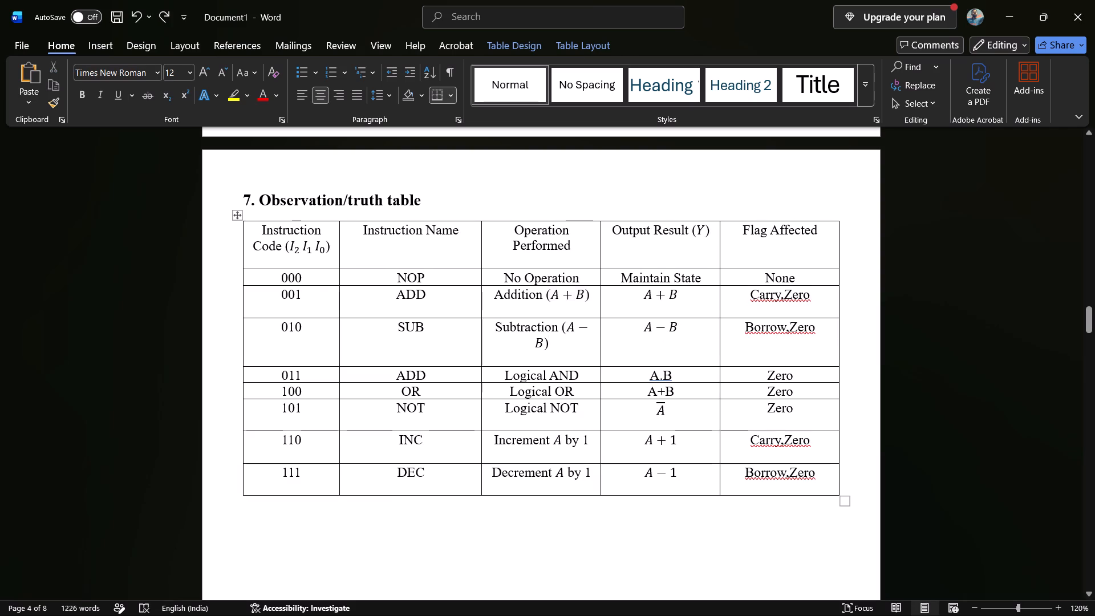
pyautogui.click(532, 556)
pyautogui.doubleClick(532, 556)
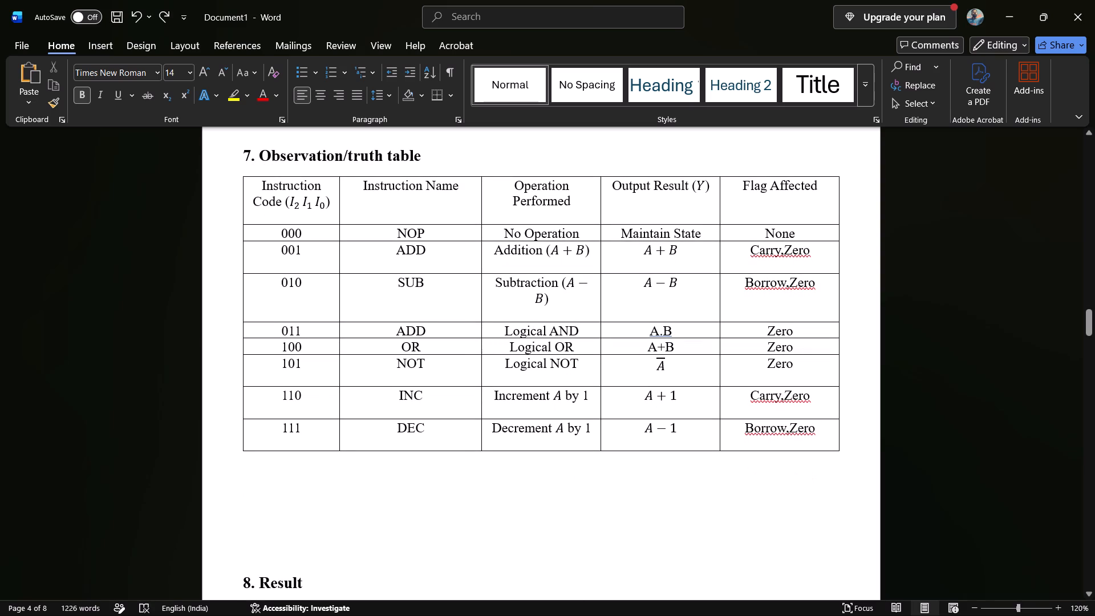
# Move the observation table slightly down and to the right, leaving a small gap below the "7. Observation/truth table" heading.
pyautogui.hscroll(1, 532, 556)
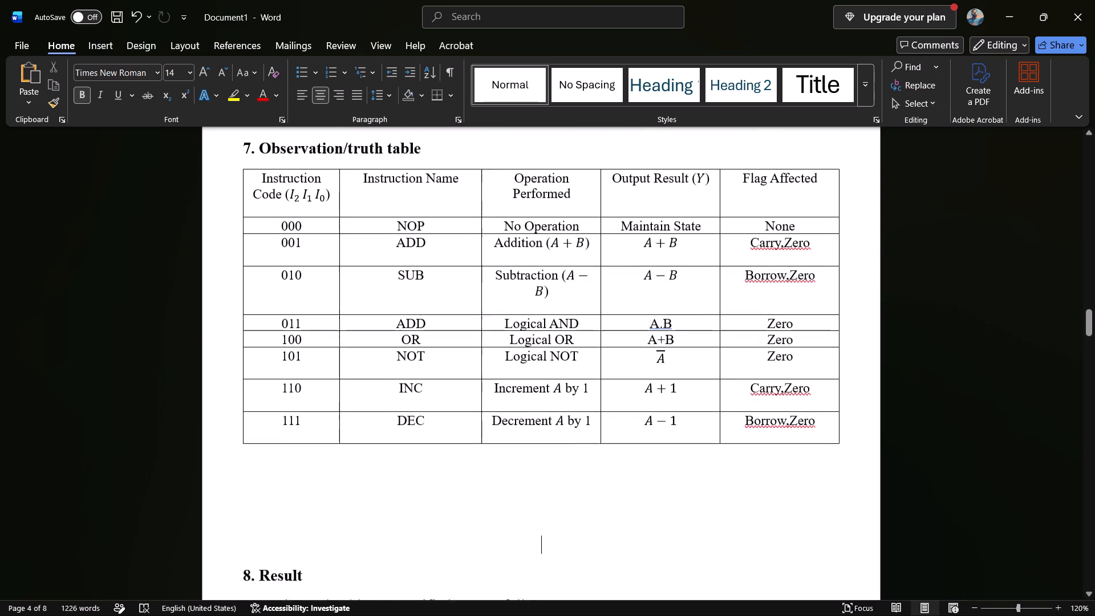
pyautogui.scroll(1, 532, 556)
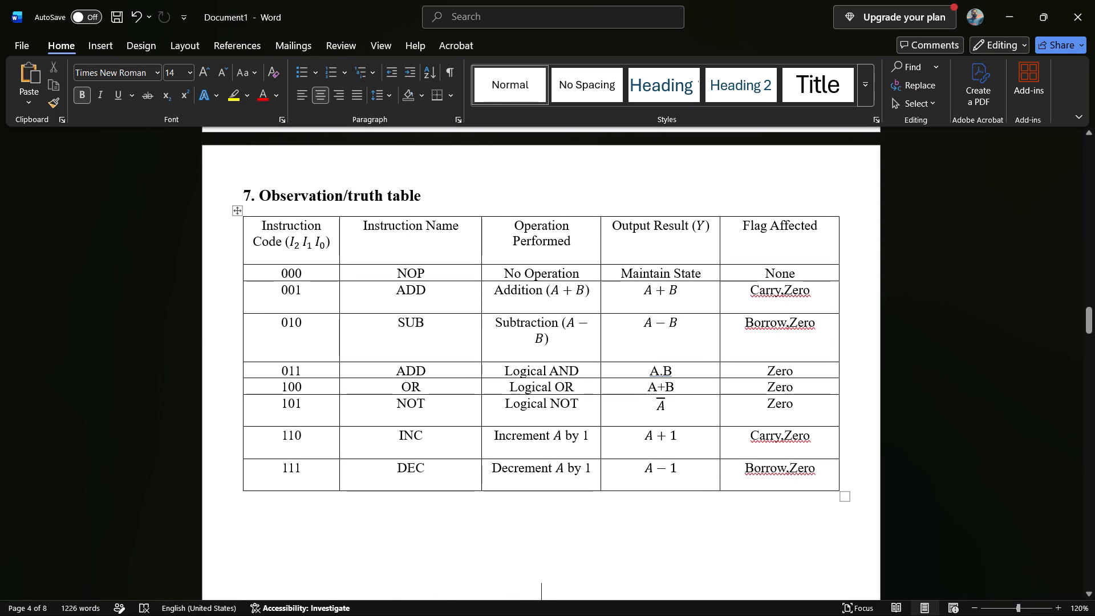
pyautogui.click(240, 210)
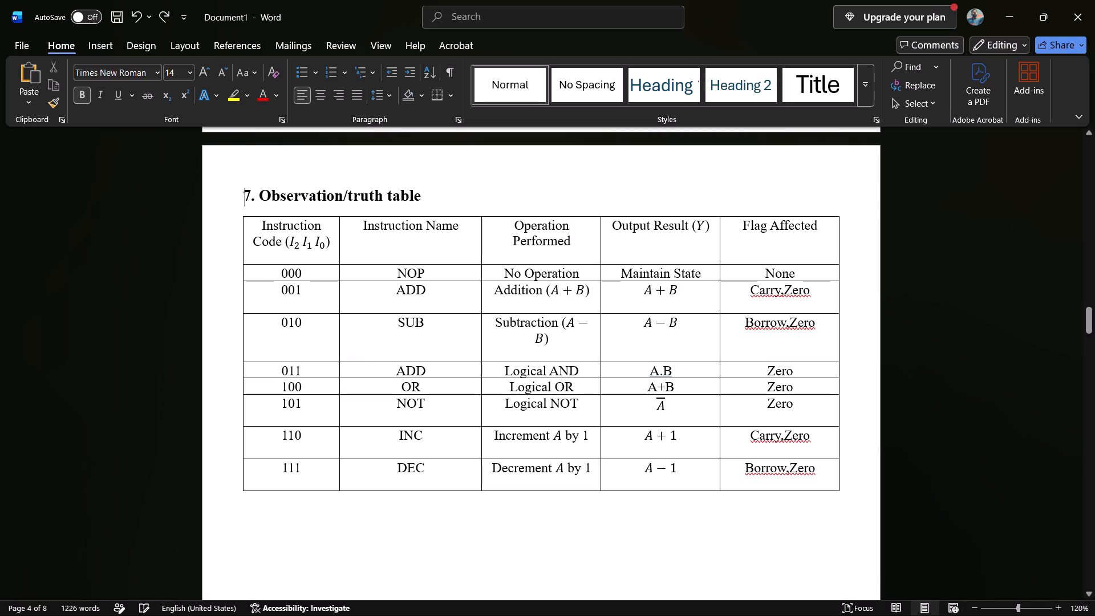
pyautogui.click(240, 214)
pyautogui.click(240, 233)
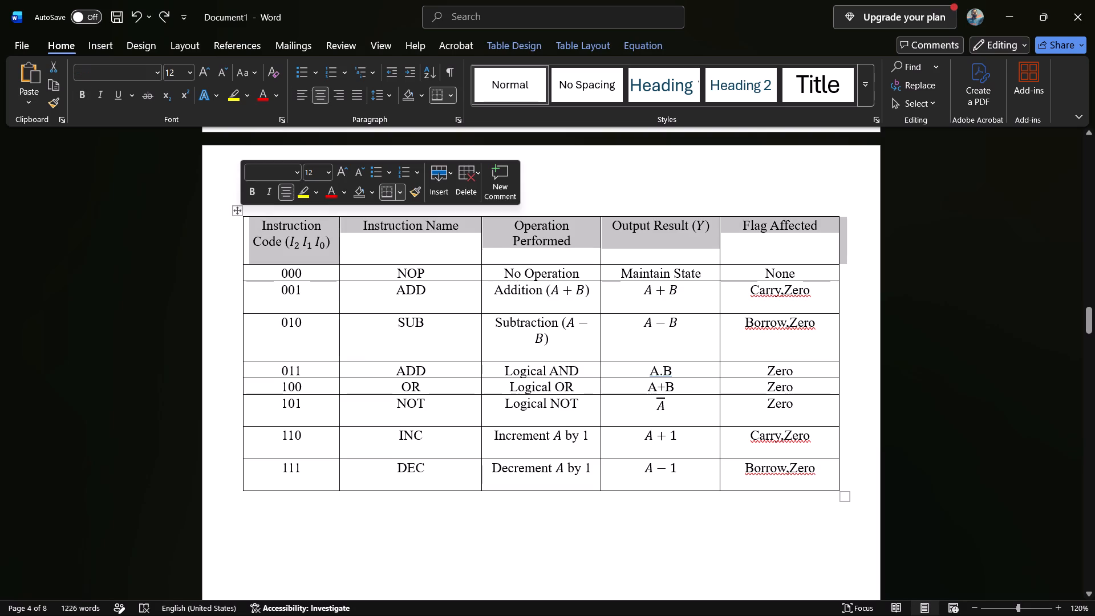
pyautogui.click(236, 210)
pyautogui.moveTo(236, 210); pyautogui.dragTo(267, 244)
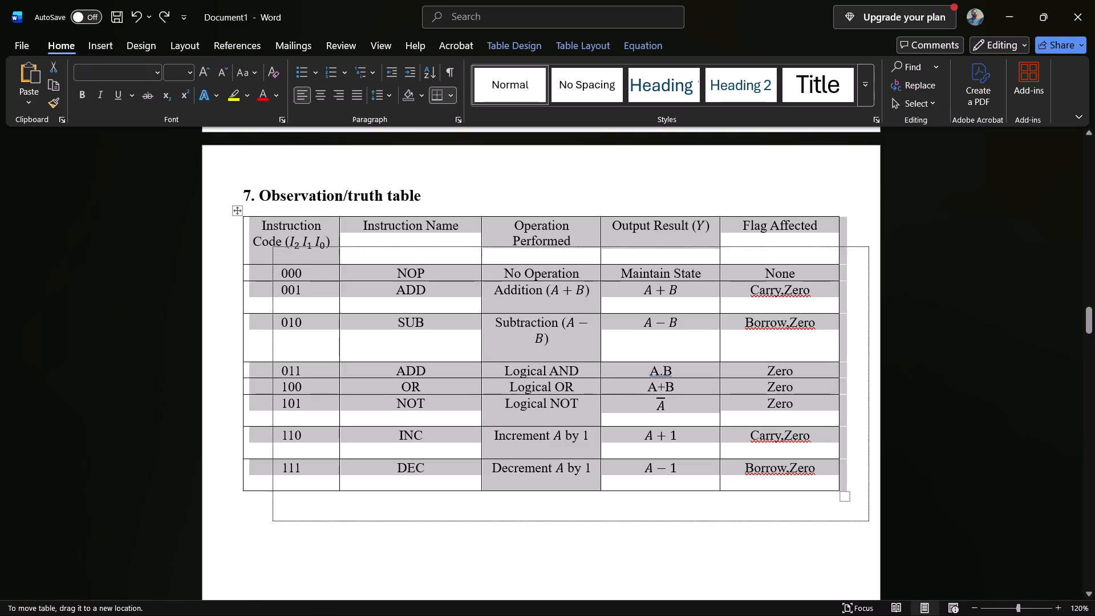
pyautogui.moveTo(267, 244); pyautogui.dragTo(248, 250)
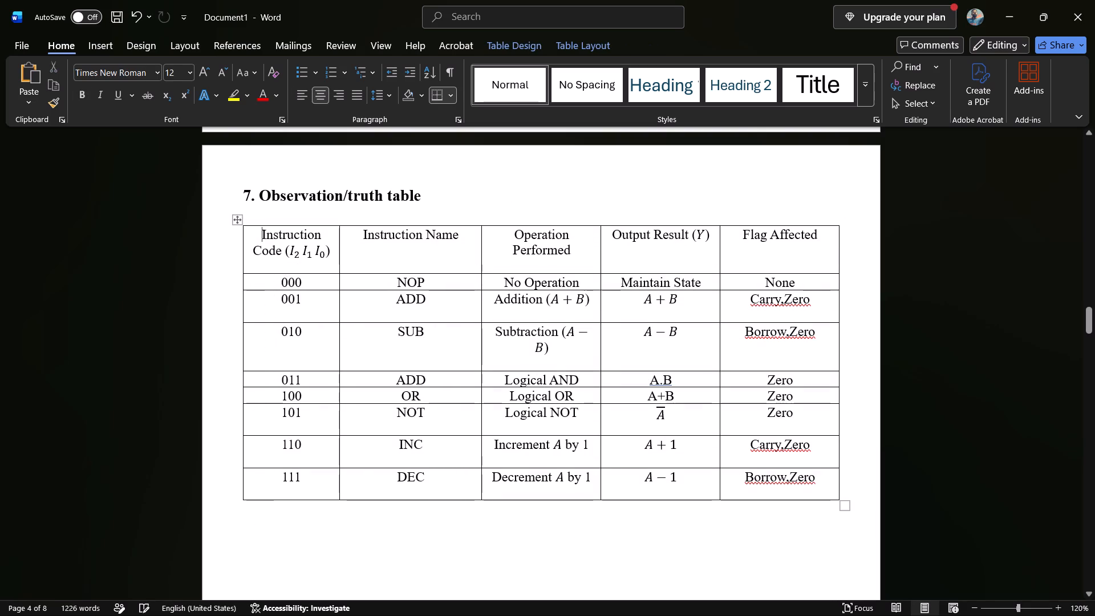
pyautogui.moveTo(238, 222); pyautogui.dragTo(265, 232)
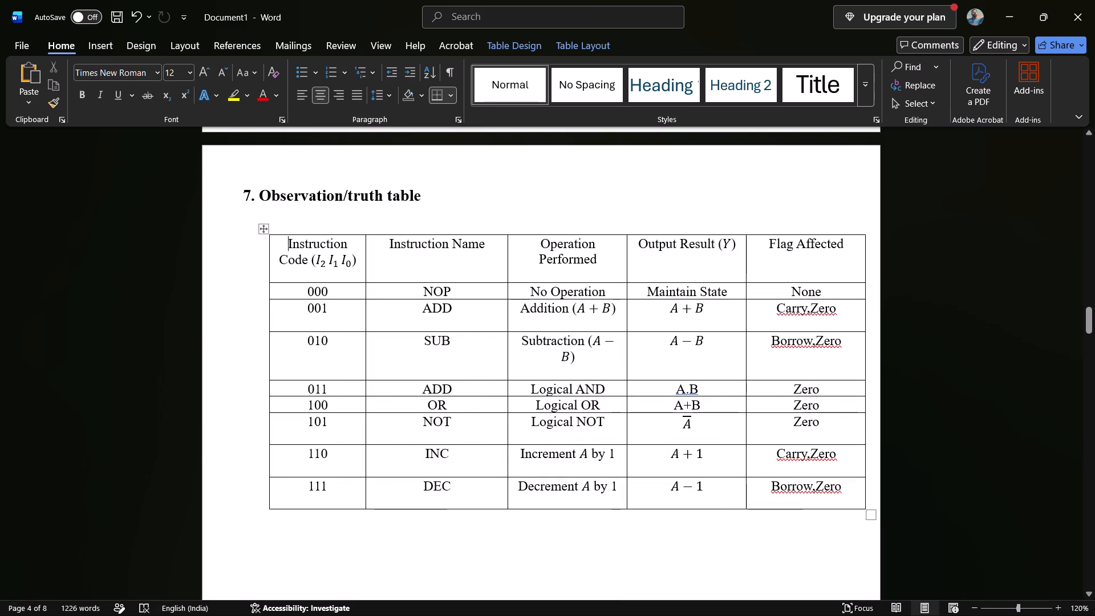
pyautogui.moveTo(266, 226); pyautogui.dragTo(261, 259)
pyautogui.moveTo(238, 260); pyautogui.dragTo(255, 249)
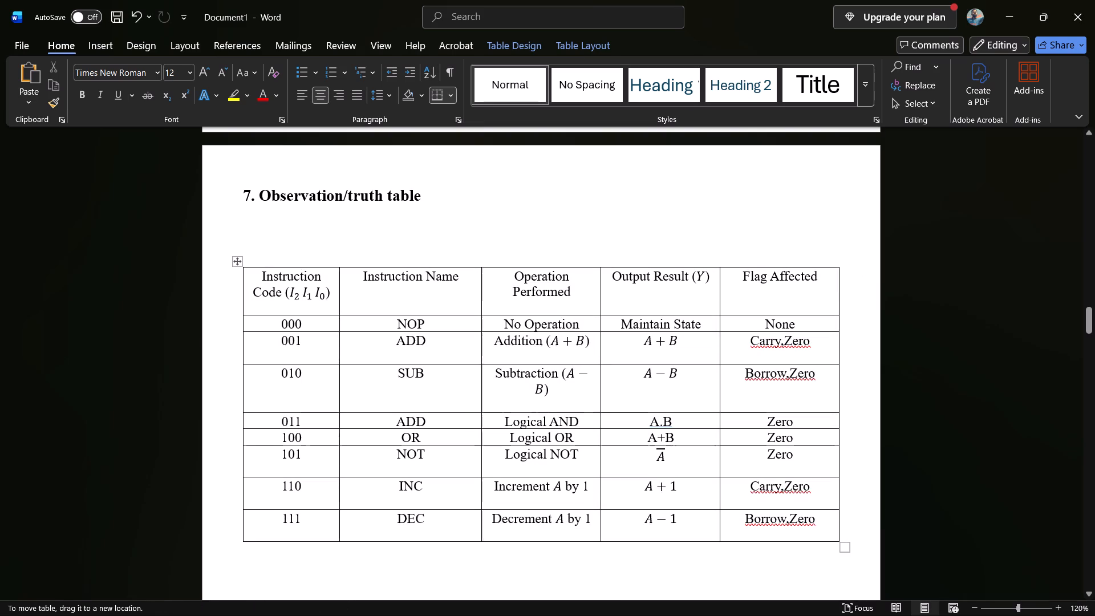
pyautogui.moveTo(255, 249); pyautogui.dragTo(267, 220)
pyautogui.click(470, 197)
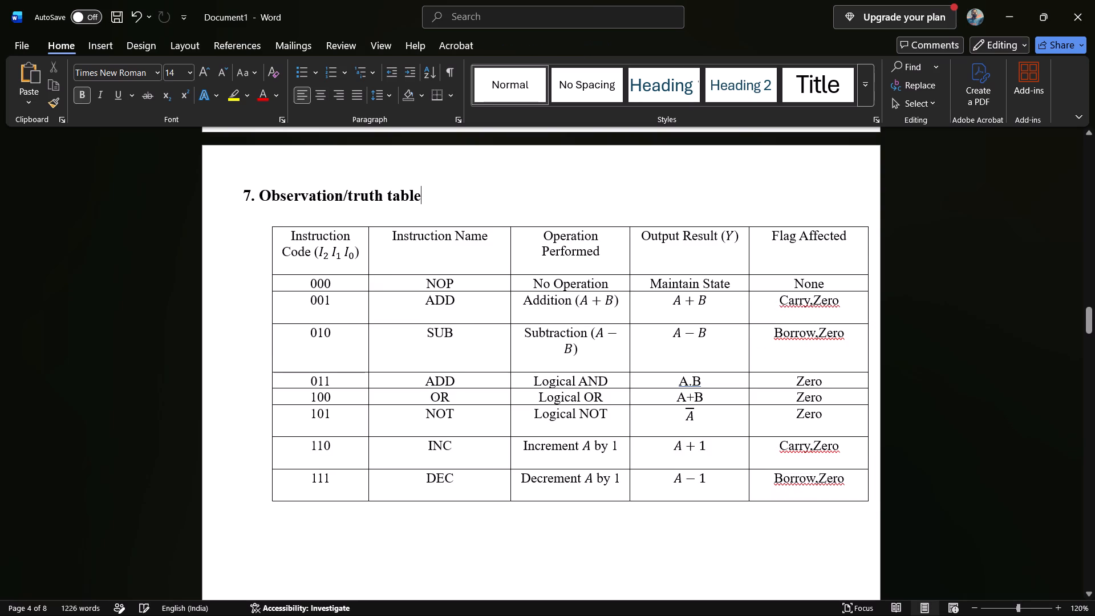
# Check the spacing and page breaks from the Procedure section through the observation table to the Experiment 34 heading.
pyautogui.scroll(1, 470, 197)
pyautogui.scroll(-1, 470, 197)
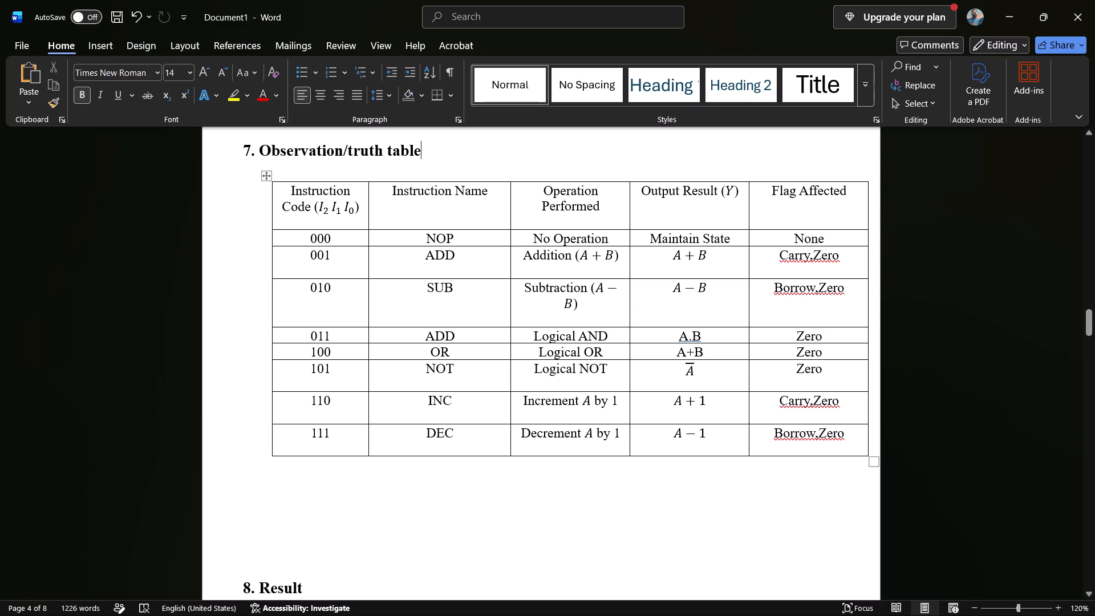
pyautogui.scroll(-2, 470, 197)
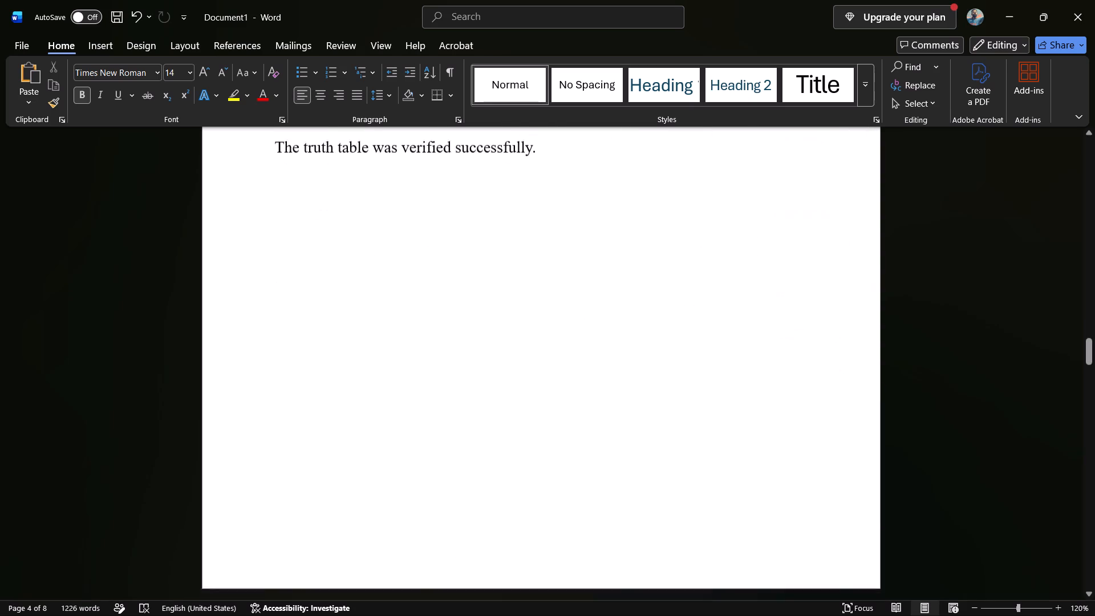
pyautogui.scroll(-1, 470, 197)
pyautogui.scroll(2, 470, 197)
pyautogui.click(480, 340)
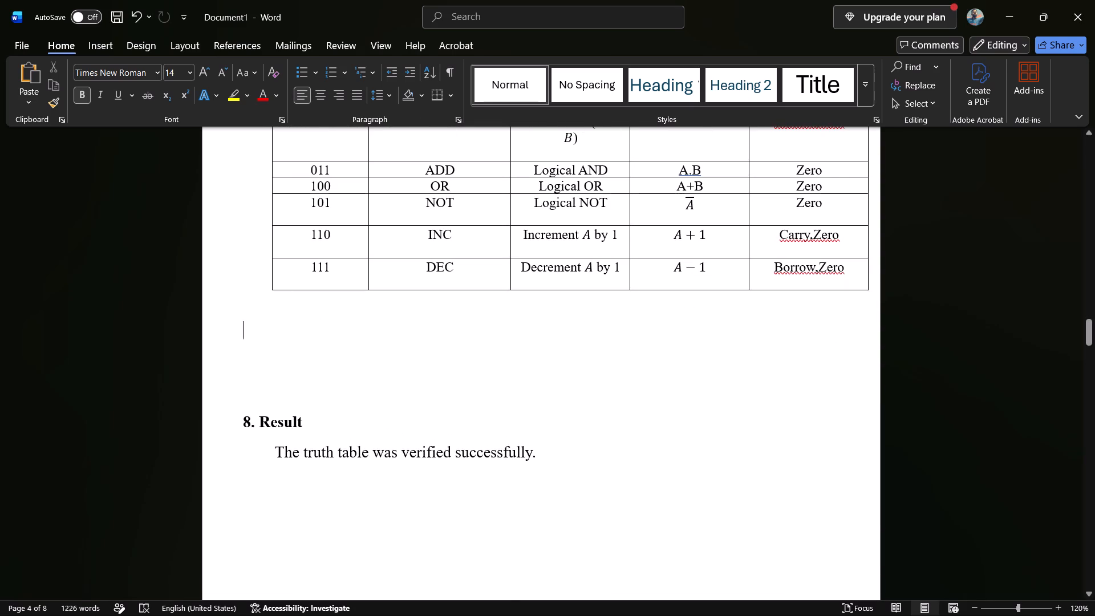
pyautogui.scroll(6, 480, 340)
pyautogui.scroll(-3, 480, 340)
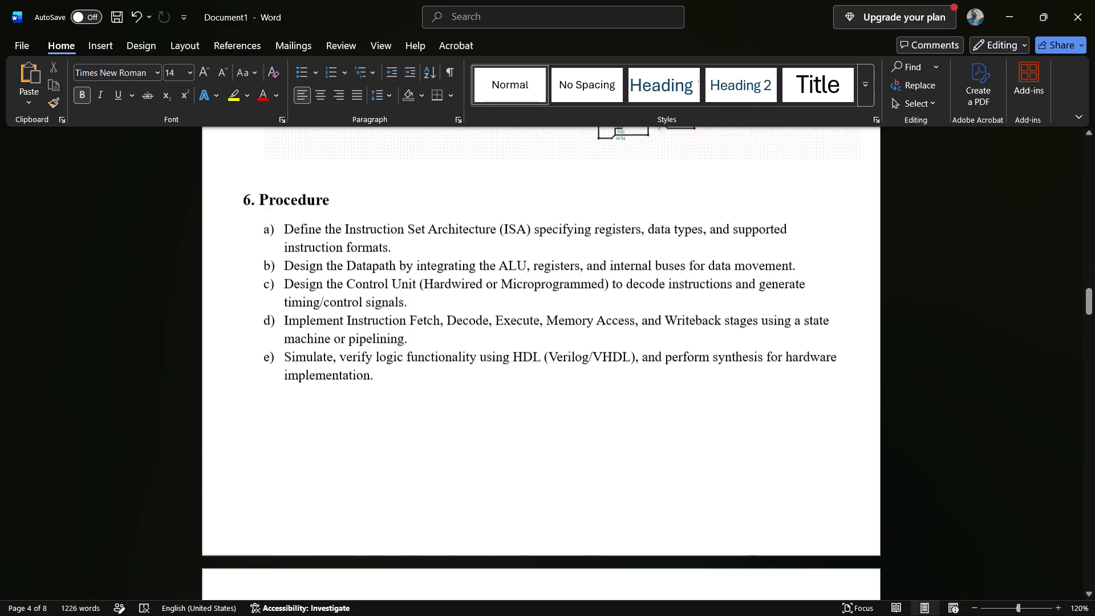
pyautogui.scroll(-6, 480, 340)
pyautogui.scroll(1, 480, 340)
pyautogui.scroll(-1, 480, 340)
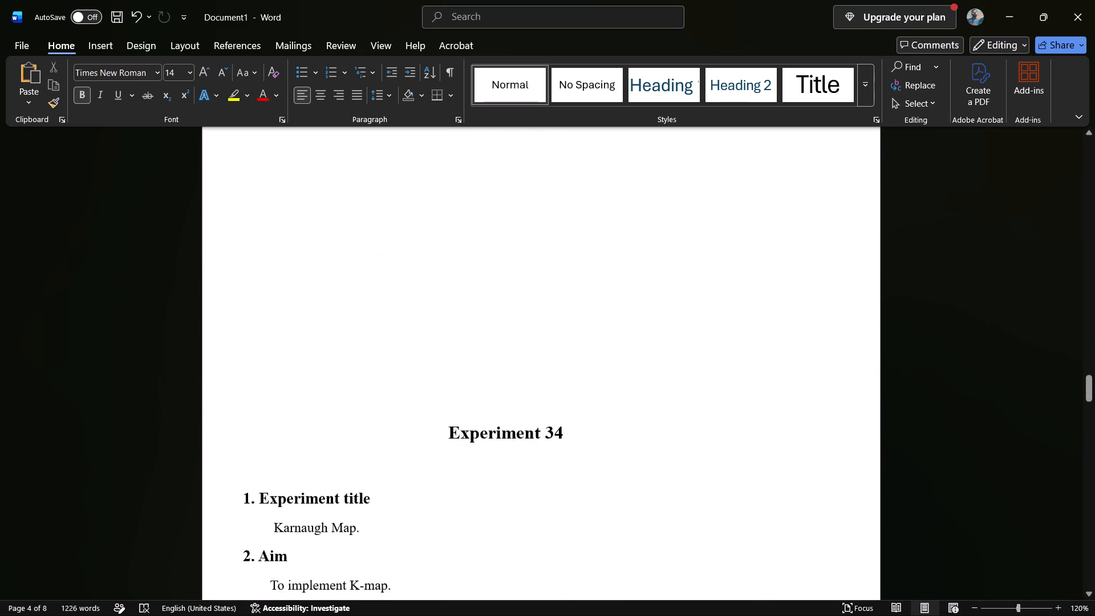
pyautogui.scroll(-1, 480, 340)
# Delete the surplus blank lines above the "Experiment 34" heading, keeping that heading at the top of its own page.
pyautogui.click(471, 254)
pyautogui.press('BackSpace')
pyautogui.press('BackSpace')
pyautogui.press('BackSpace')
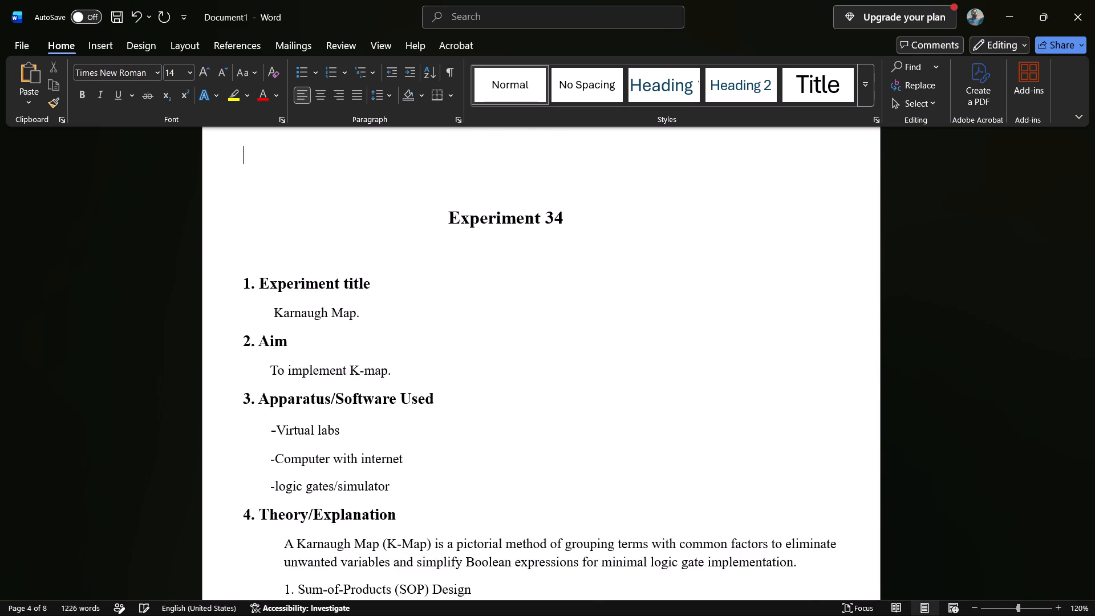
pyautogui.press('BackSpace')
pyautogui.press('BackSpace')
pyautogui.press('BackSpace')
pyautogui.press('BackSpace')
pyautogui.press('BackSpace')
pyautogui.press('BackSpace')
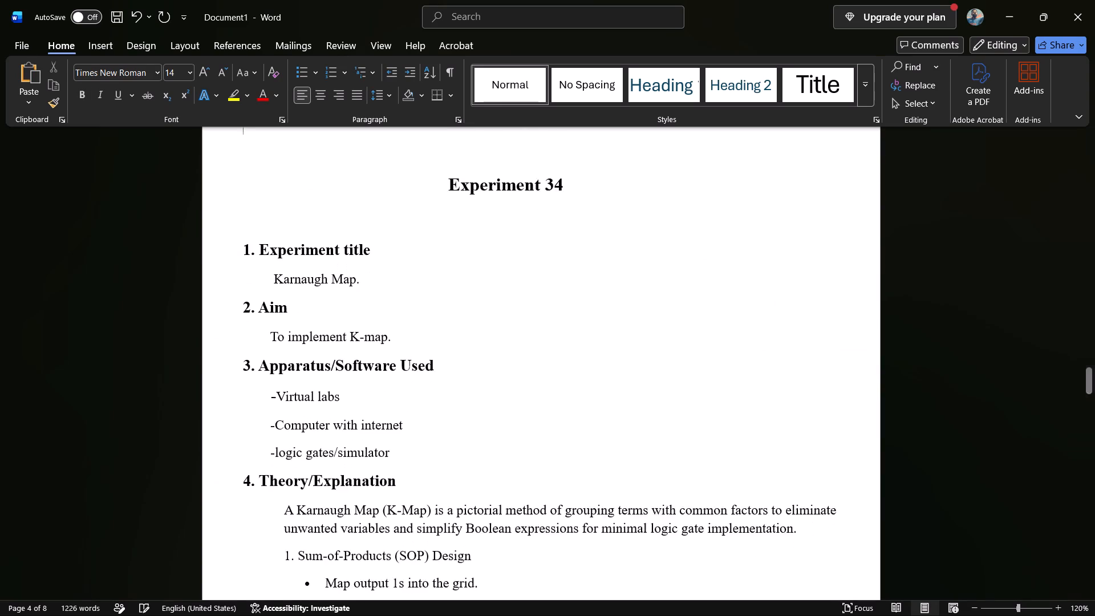
pyautogui.press('BackSpace')
pyautogui.press('Right')
pyautogui.press('BackSpace')
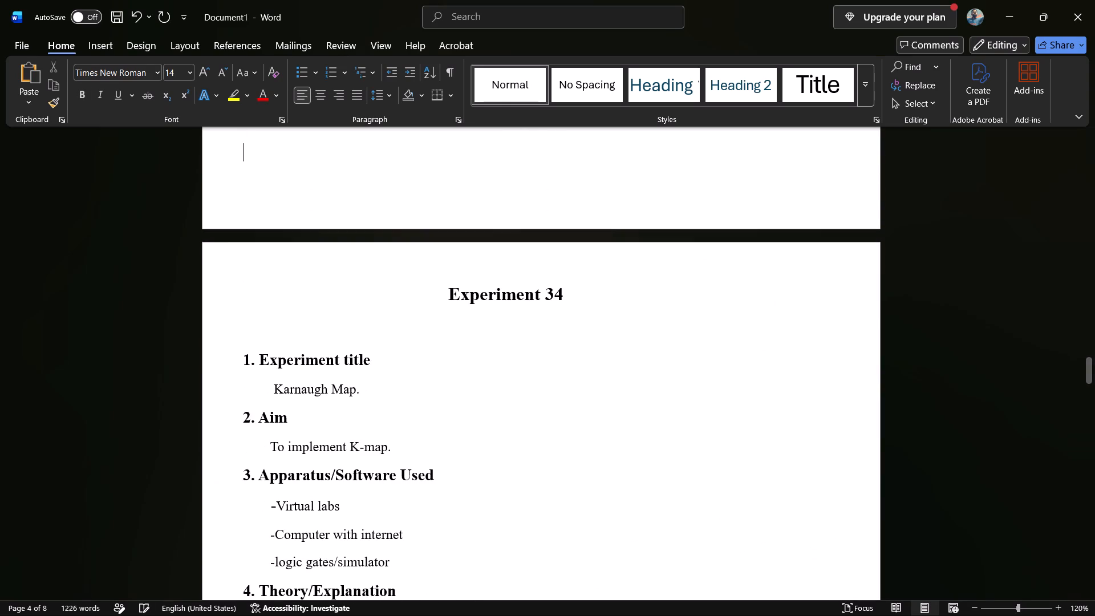
pyautogui.press('Right')
pyautogui.press('BackSpace')
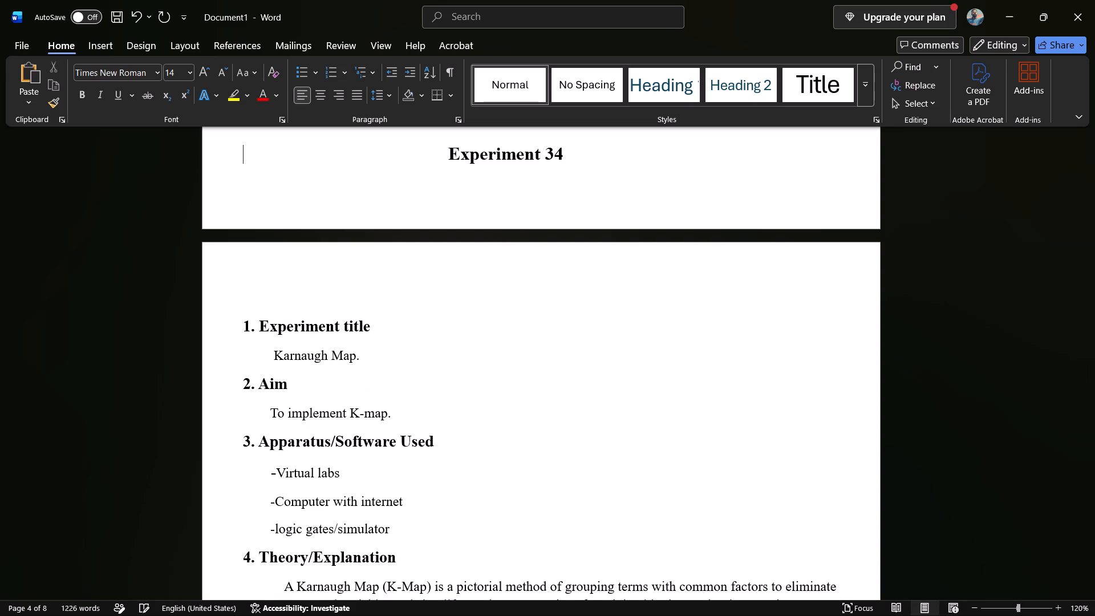
pyautogui.press('Return')
# Delete four blank lines between the observation table and the "8. Result" heading.
pyautogui.scroll(5, 471, 254)
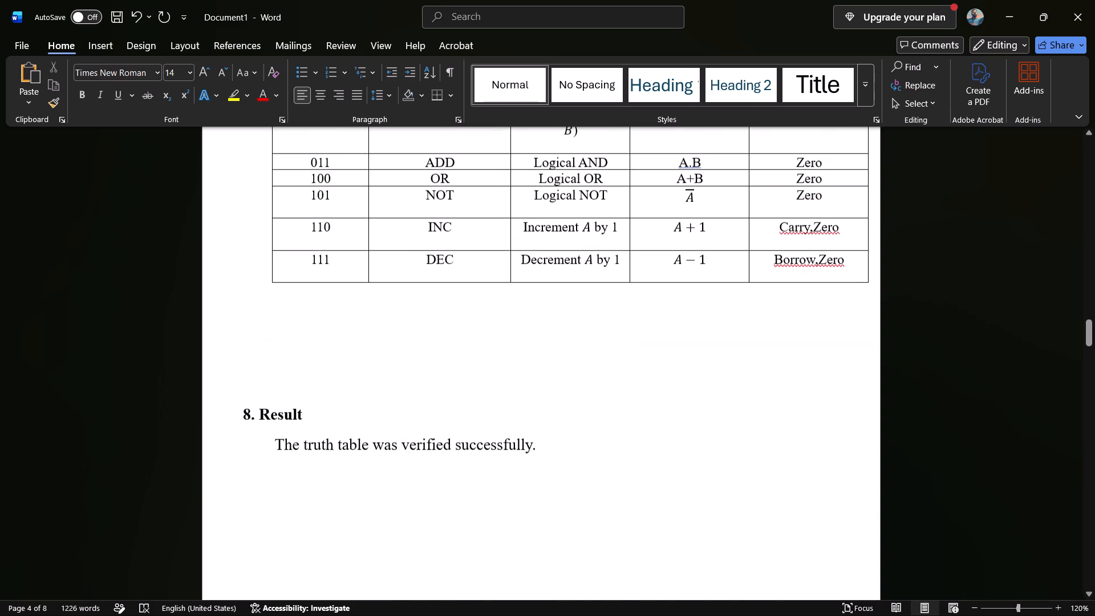
pyautogui.scroll(1, 471, 254)
pyautogui.click(281, 382)
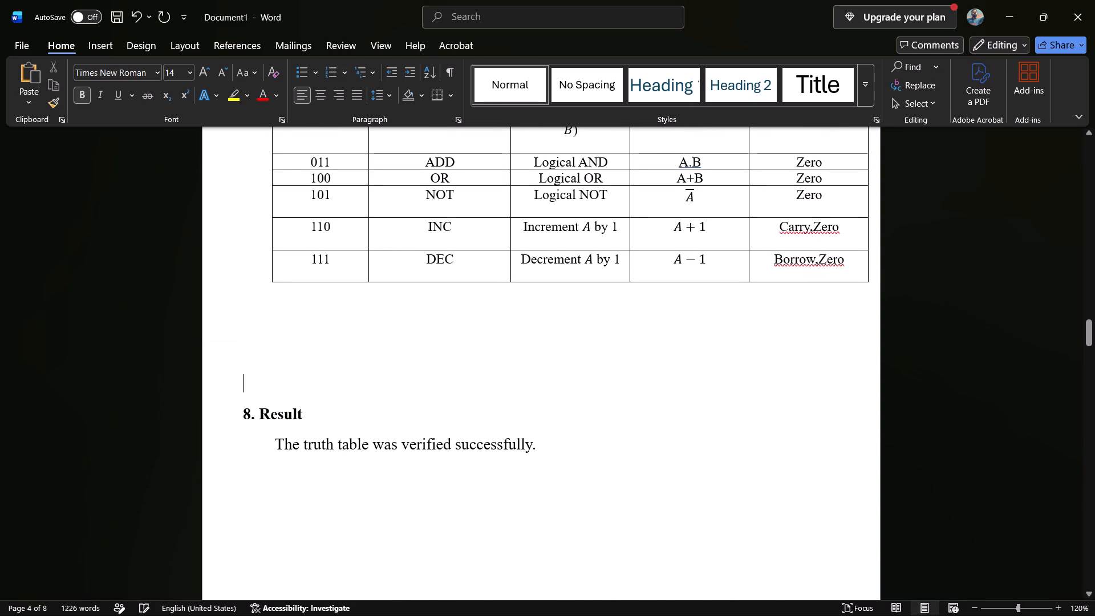
pyautogui.press('BackSpace')
pyautogui.press('BackSpace')
pyautogui.press('BackSpace')
pyautogui.press('BackSpace')
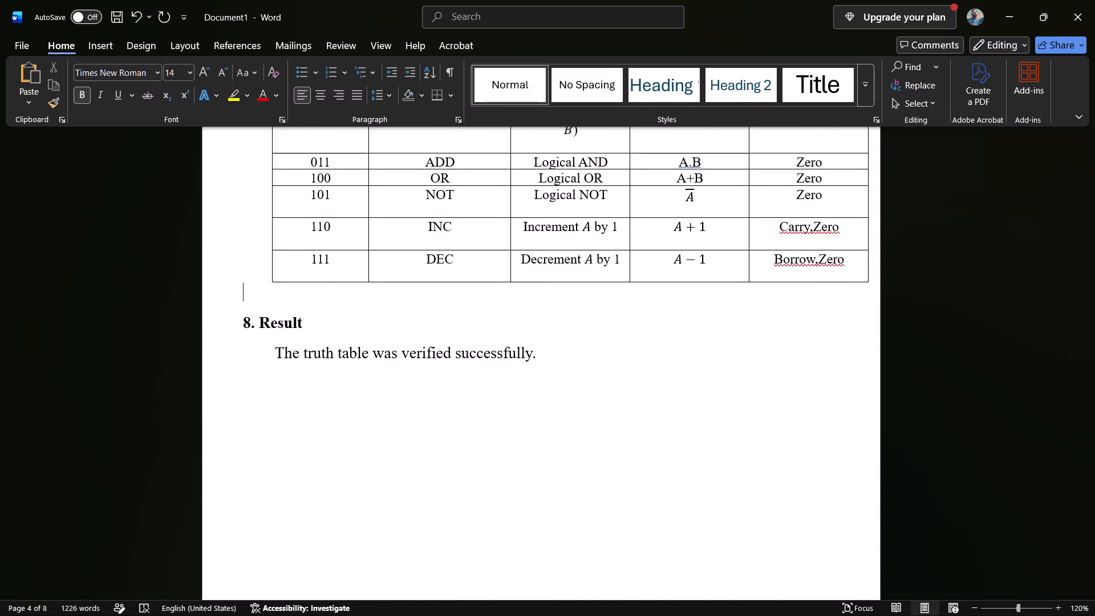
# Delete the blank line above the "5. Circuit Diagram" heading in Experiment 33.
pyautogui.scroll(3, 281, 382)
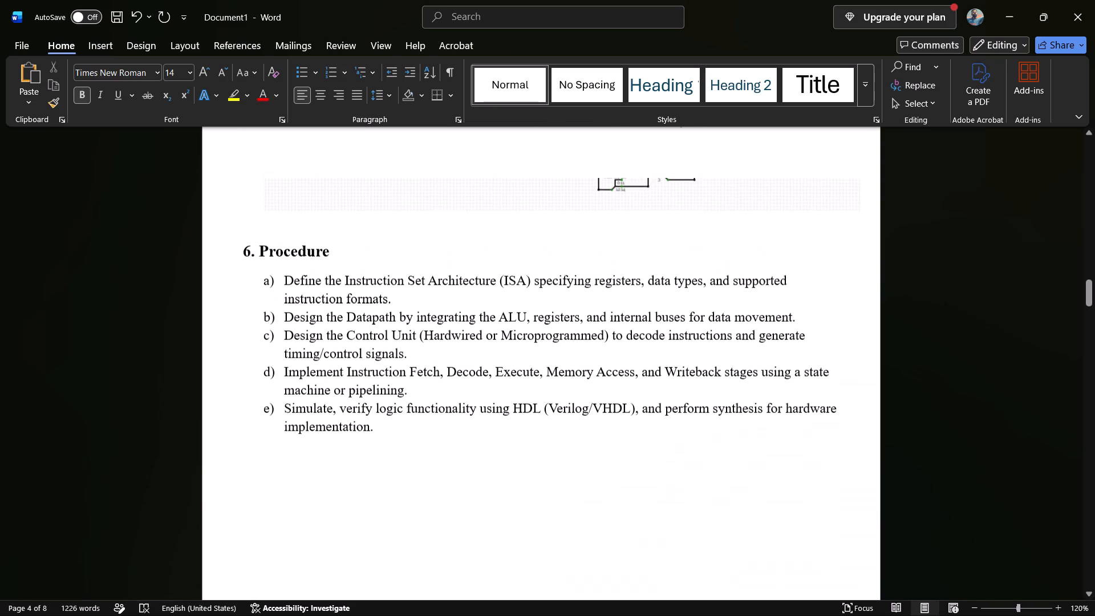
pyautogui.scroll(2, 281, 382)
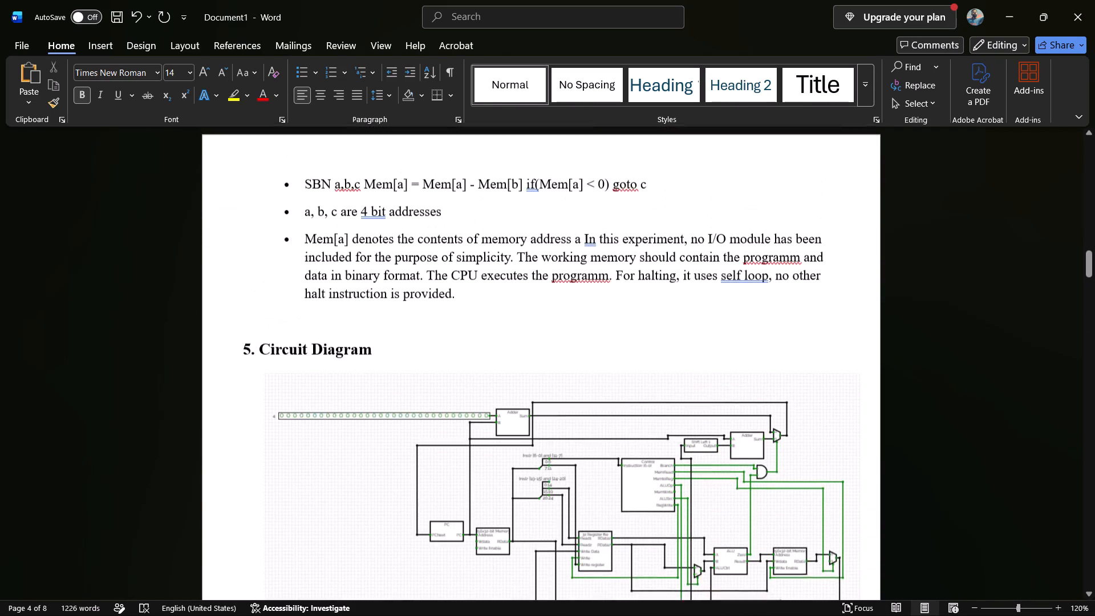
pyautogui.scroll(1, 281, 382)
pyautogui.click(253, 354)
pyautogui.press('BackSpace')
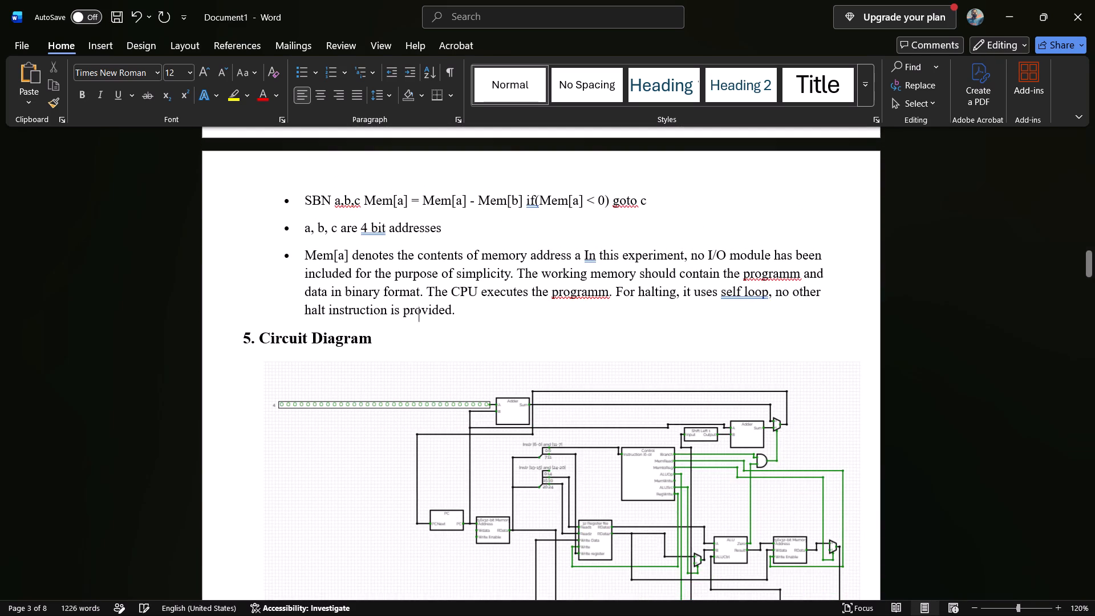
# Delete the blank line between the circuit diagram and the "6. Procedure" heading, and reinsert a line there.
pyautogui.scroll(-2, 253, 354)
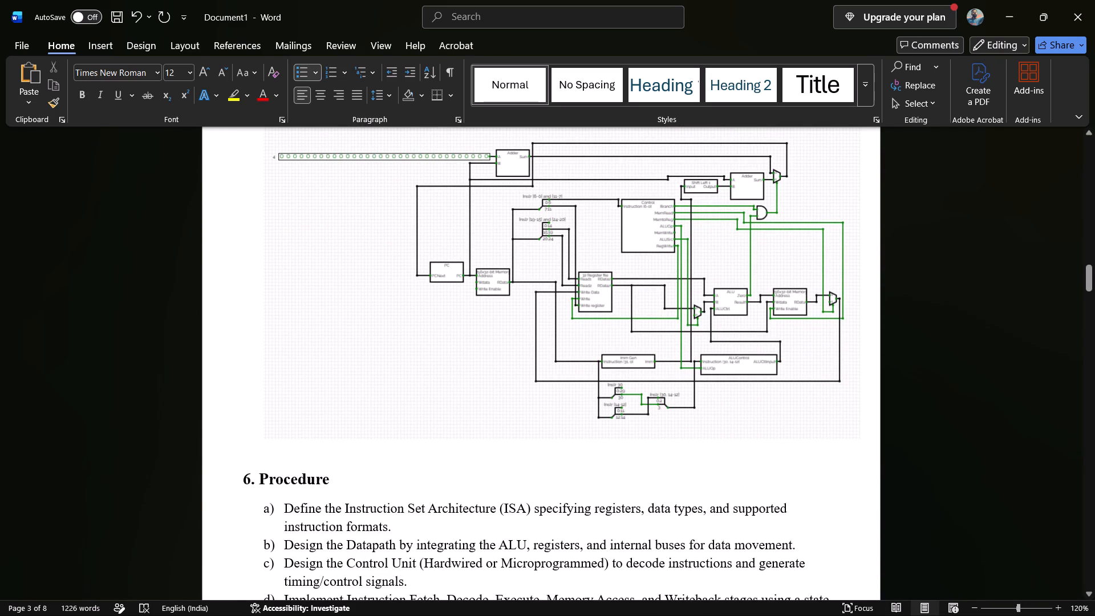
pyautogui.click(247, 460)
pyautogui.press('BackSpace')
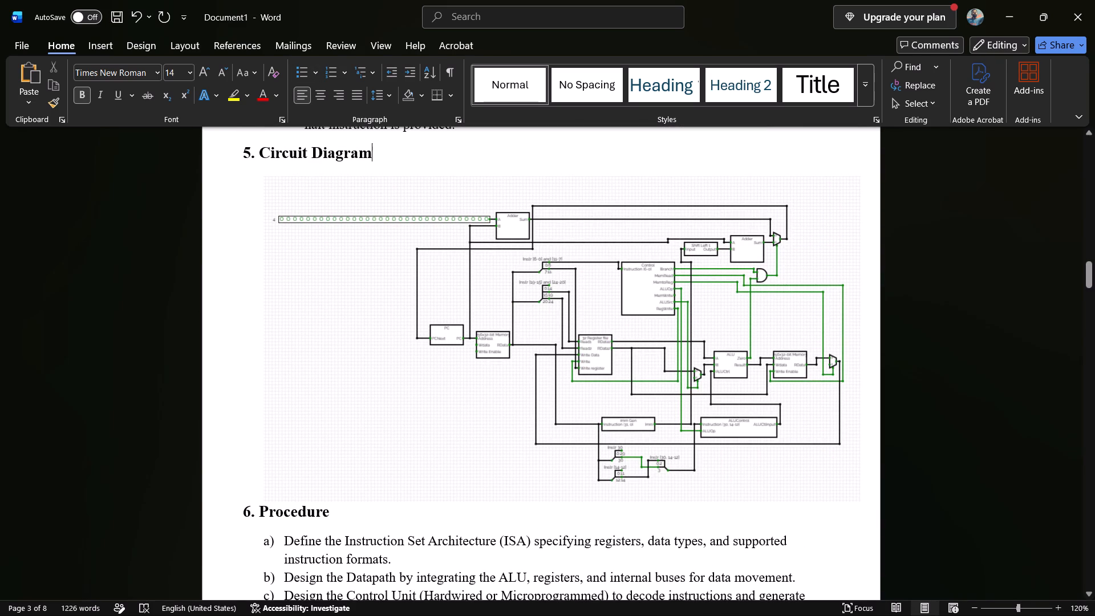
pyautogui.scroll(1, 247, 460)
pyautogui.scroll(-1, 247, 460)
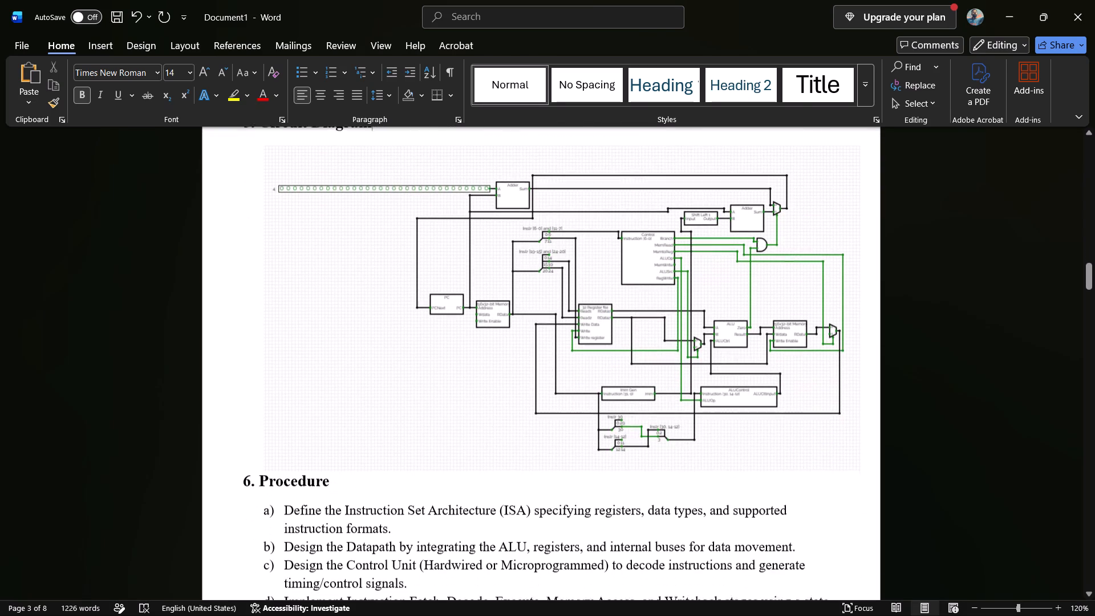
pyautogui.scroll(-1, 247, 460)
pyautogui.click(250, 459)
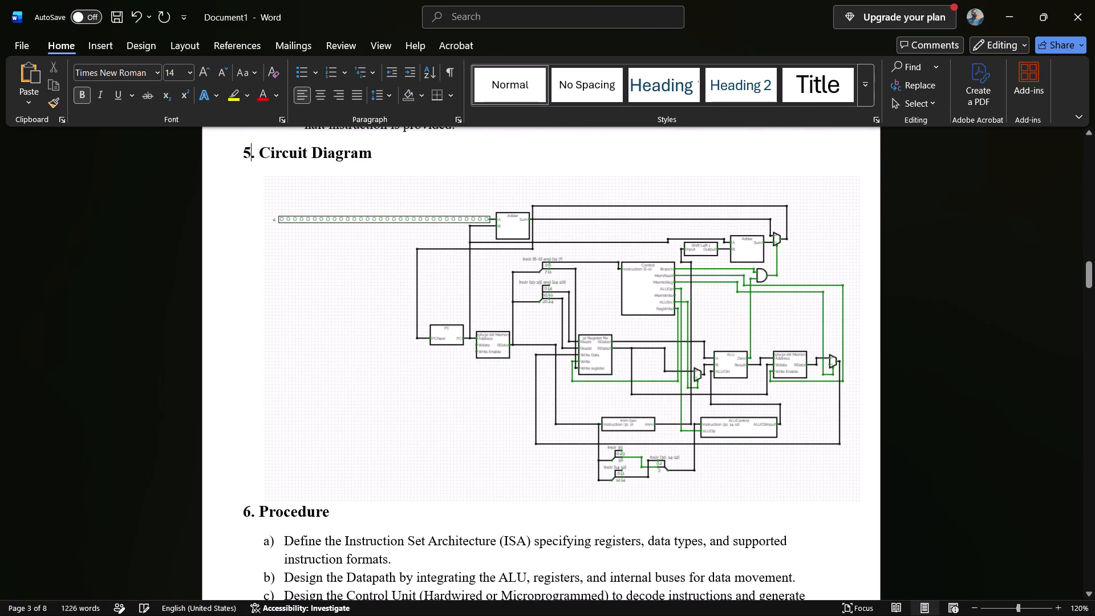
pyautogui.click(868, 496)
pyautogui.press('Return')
# Examine the page layout of Experiment 33 from its title onward, including a multi-page overview.
pyautogui.scroll(2, 681, 248)
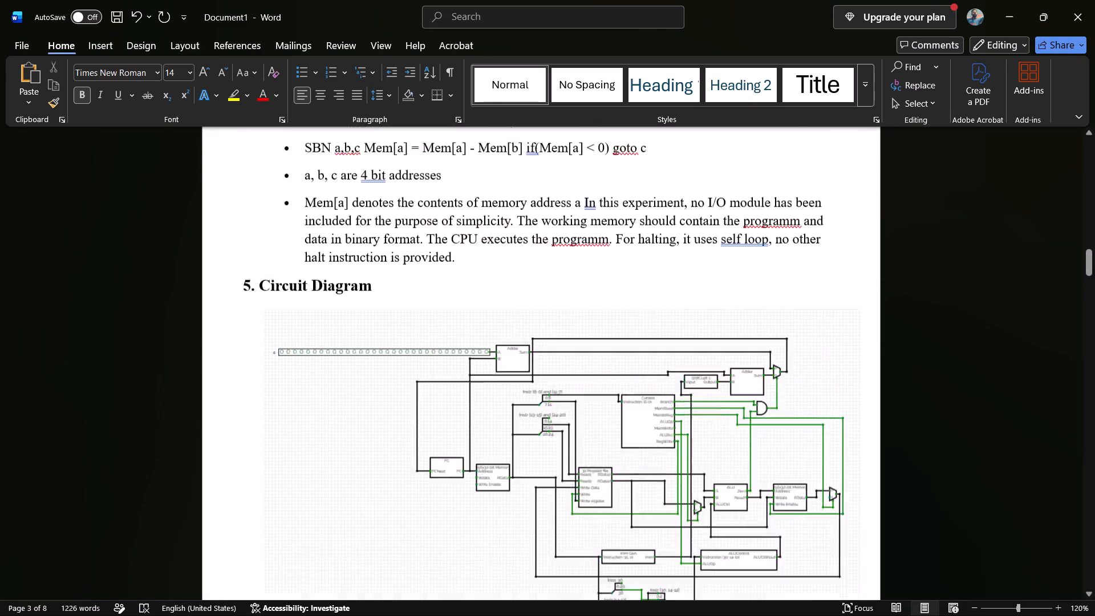
pyautogui.scroll(7, 681, 248)
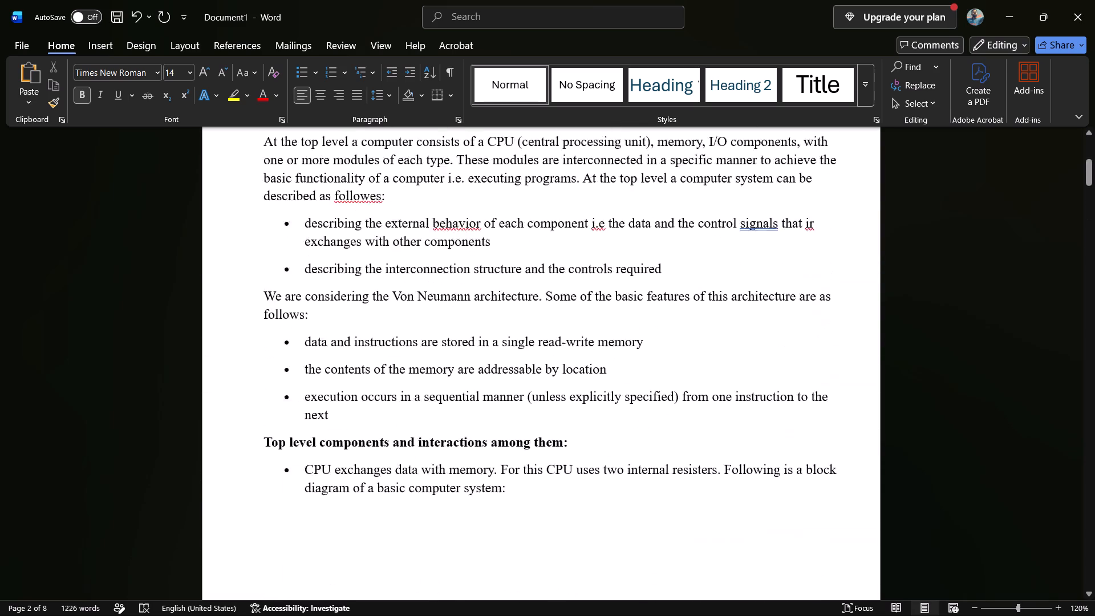
pyautogui.scroll(1, 681, 248)
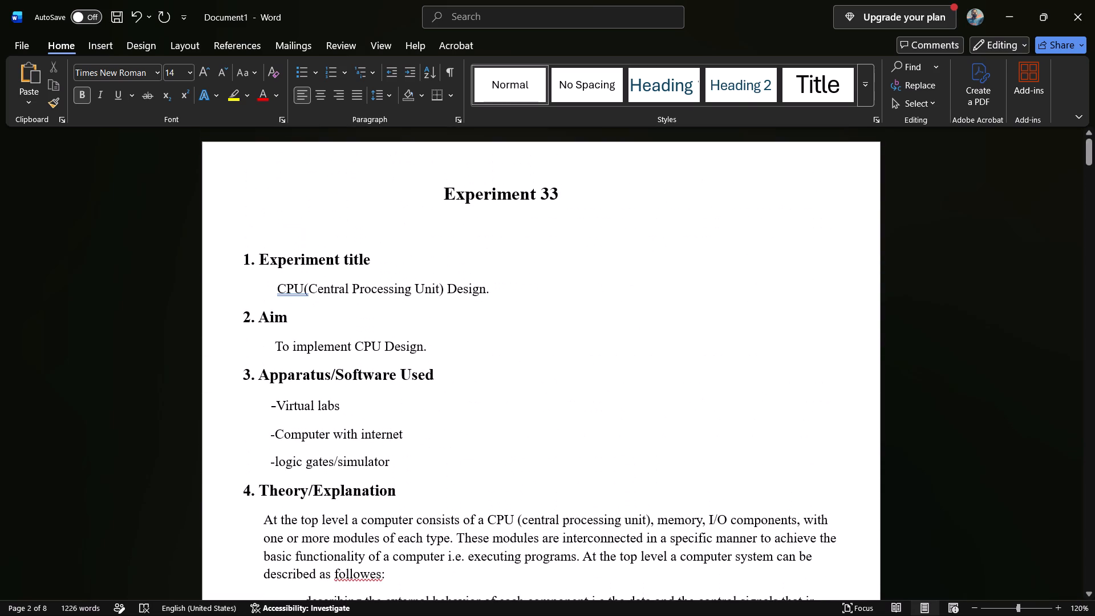
pyautogui.keyDown('ctrl'); pyautogui.scroll(-2, 681, 248); pyautogui.keyUp('ctrl')
pyautogui.keyDown('ctrl'); pyautogui.scroll(4, 681, 248); pyautogui.keyUp('ctrl')
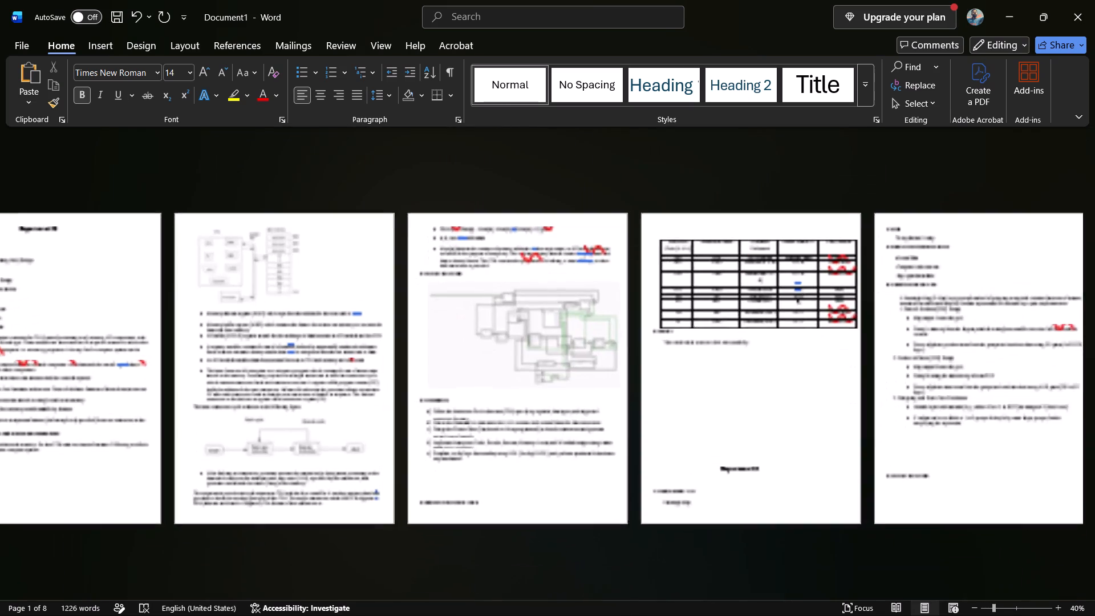
pyautogui.keyDown('ctrl'); pyautogui.scroll(3, 681, 248); pyautogui.keyUp('ctrl')
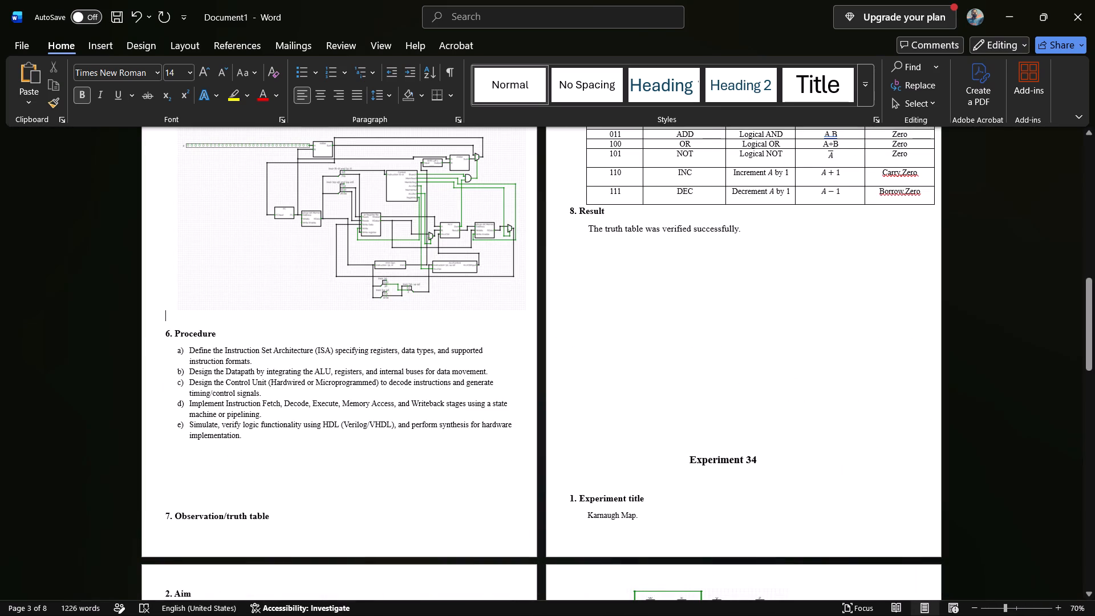
pyautogui.hscroll(1, 441, 311)
pyautogui.keyDown('ctrl'); pyautogui.scroll(3, 441, 311); pyautogui.keyUp('ctrl')
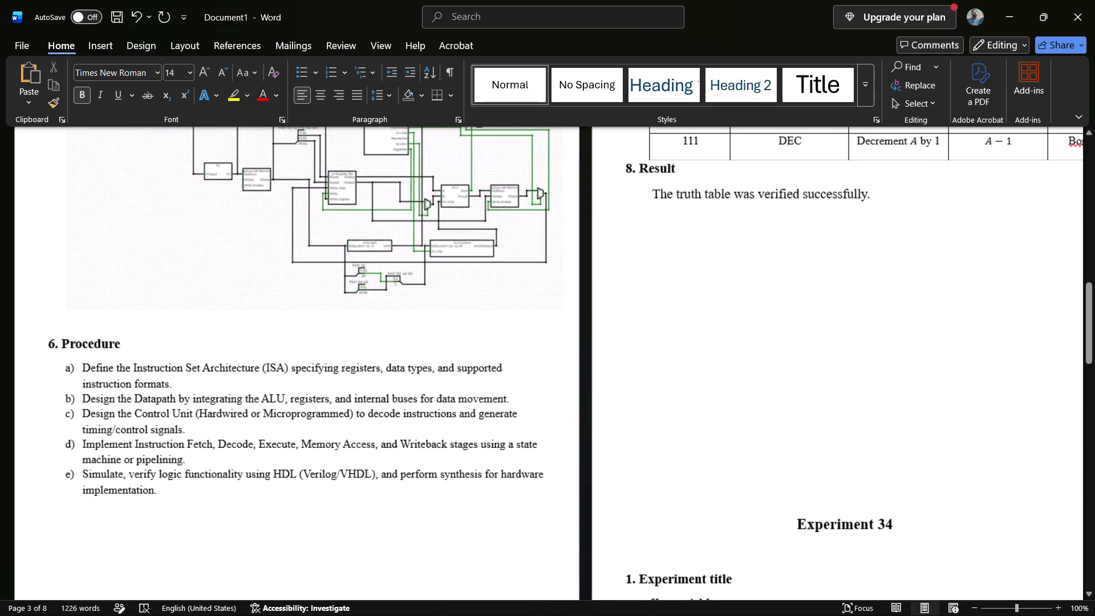
pyautogui.keyDown('ctrl'); pyautogui.scroll(4, 441, 311); pyautogui.keyUp('ctrl')
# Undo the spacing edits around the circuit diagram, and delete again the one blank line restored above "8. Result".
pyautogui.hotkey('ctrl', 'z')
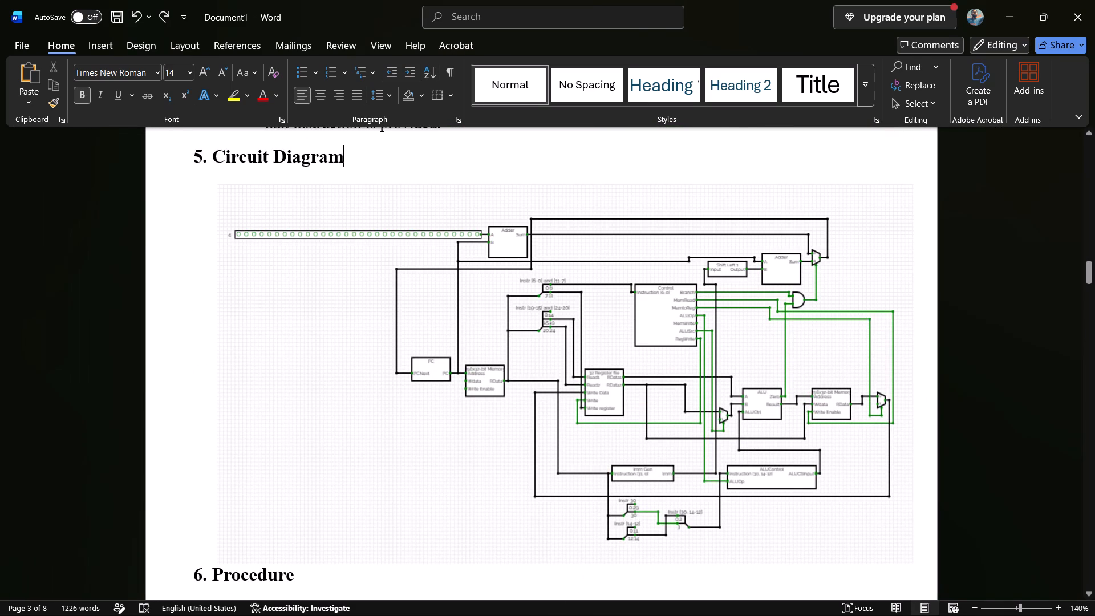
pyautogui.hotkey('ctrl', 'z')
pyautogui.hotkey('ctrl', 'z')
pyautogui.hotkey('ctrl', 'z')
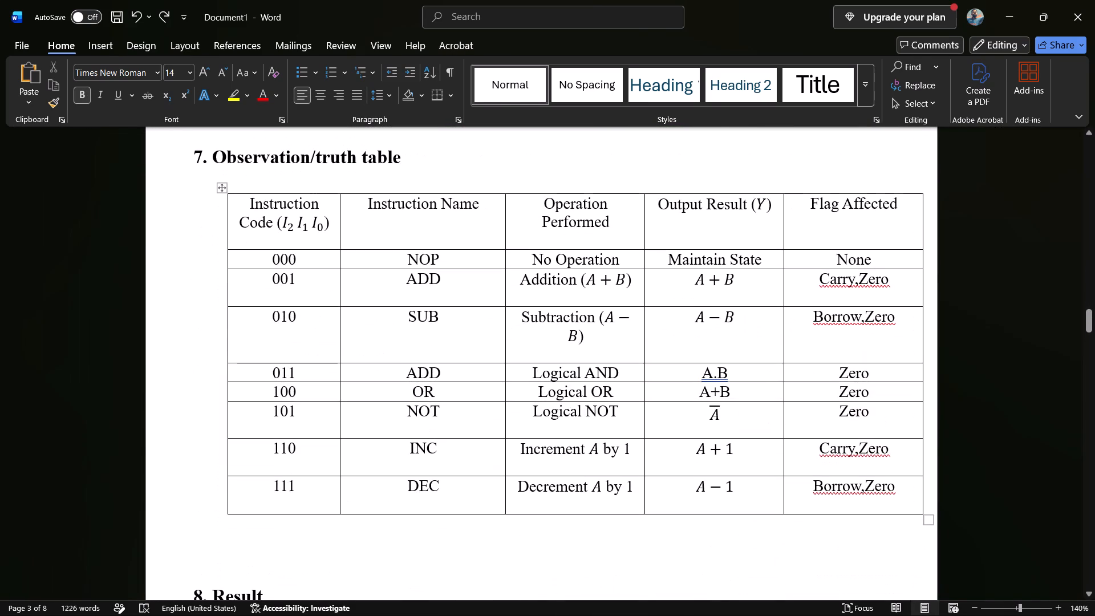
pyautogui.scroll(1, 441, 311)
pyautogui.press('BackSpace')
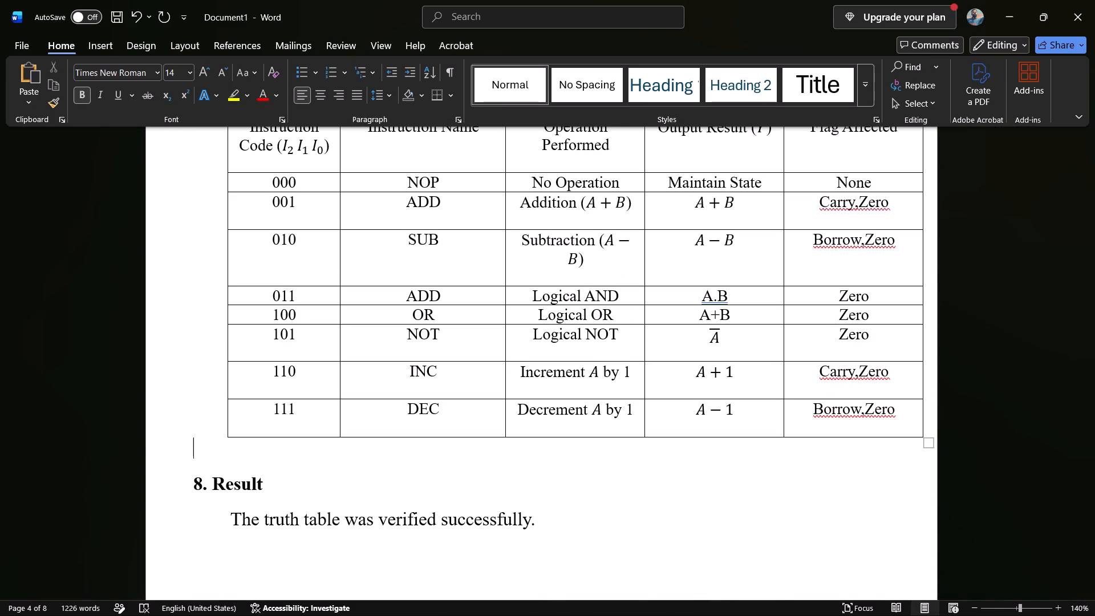
# Review Experiment 33 from its title to the observation table, checking page breaks and spacing.
pyautogui.scroll(5, 441, 311)
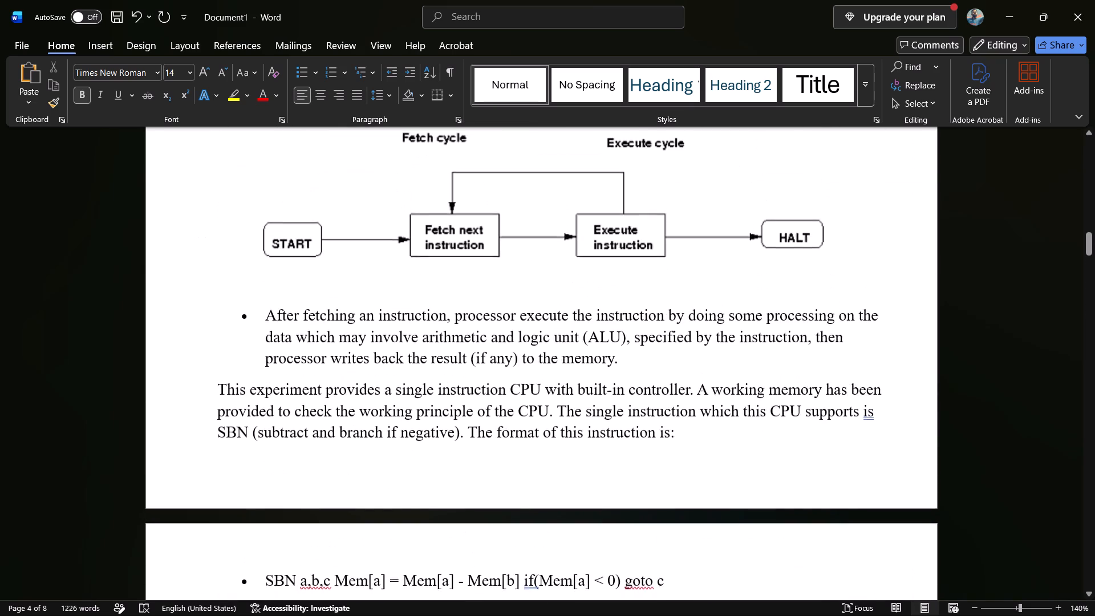
pyautogui.scroll(5, 441, 311)
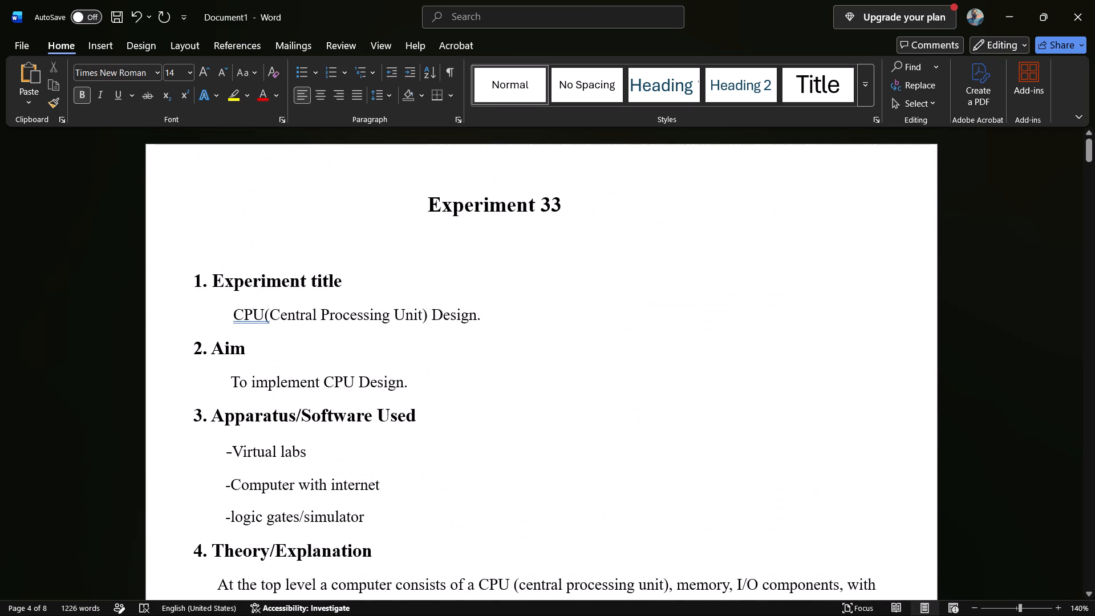
pyautogui.scroll(2, 441, 311)
pyautogui.scroll(-1, 441, 311)
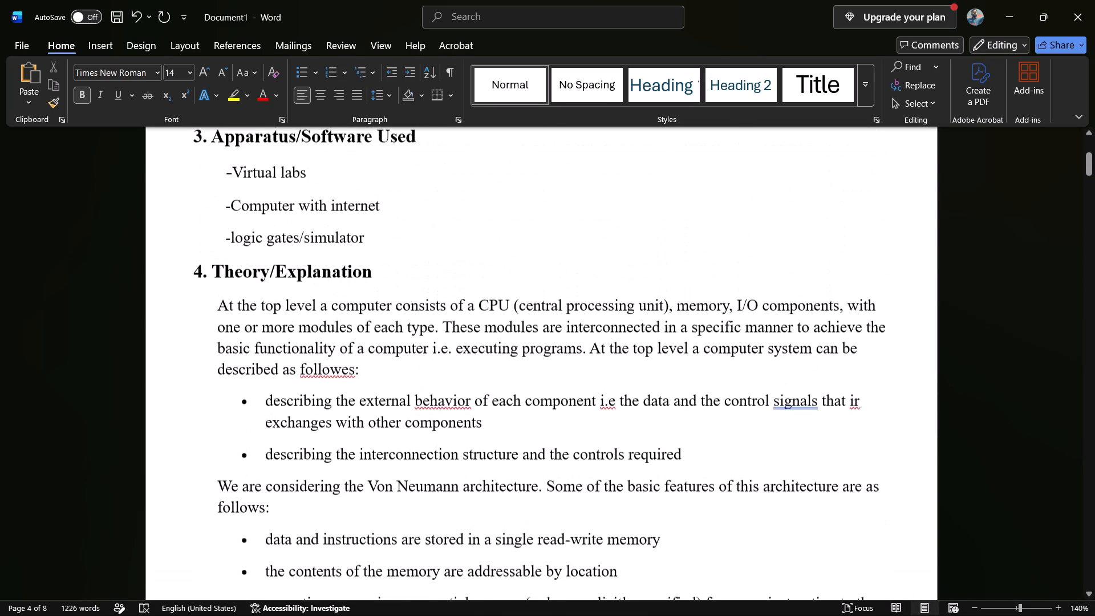
pyautogui.scroll(-4, 441, 311)
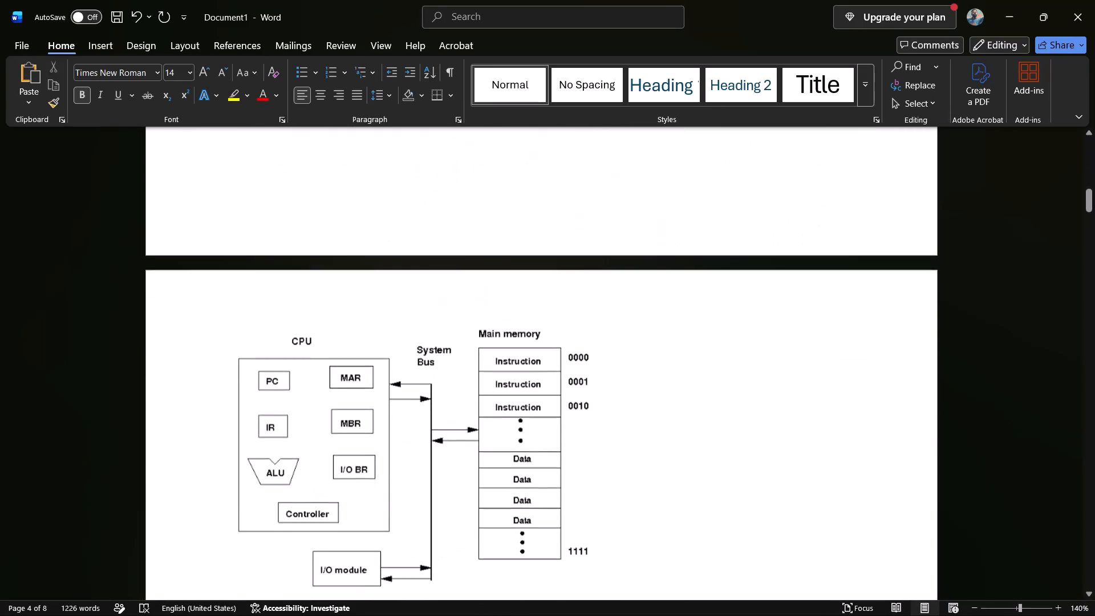
pyautogui.scroll(-4, 441, 311)
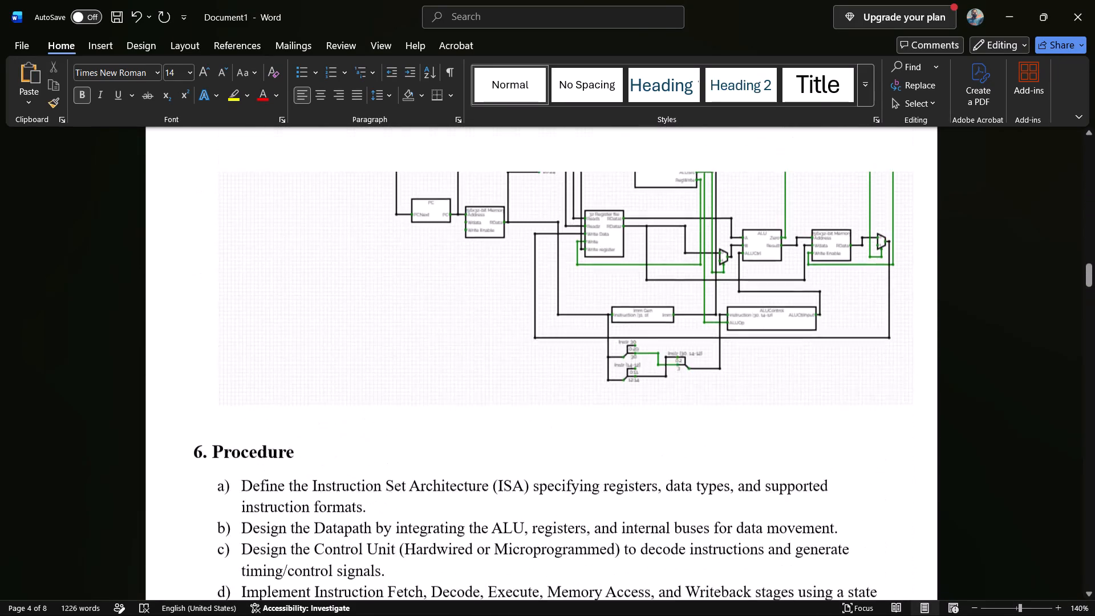
pyautogui.scroll(-4, 441, 311)
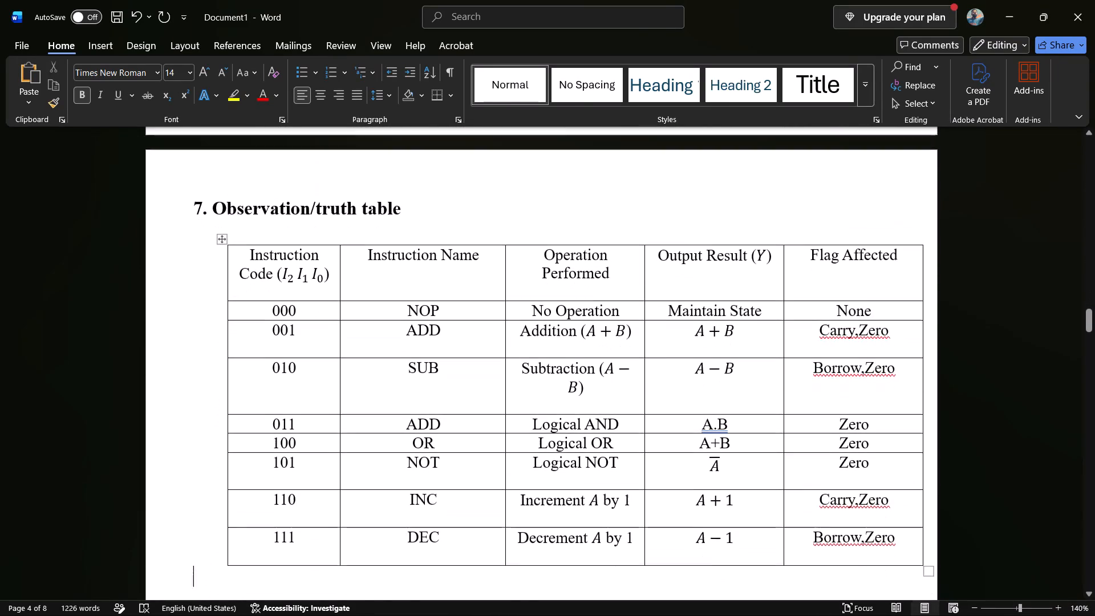
# Insert three blank lines above the "Experiment 34" title to push it onto a new page.
pyautogui.scroll(-3, 441, 311)
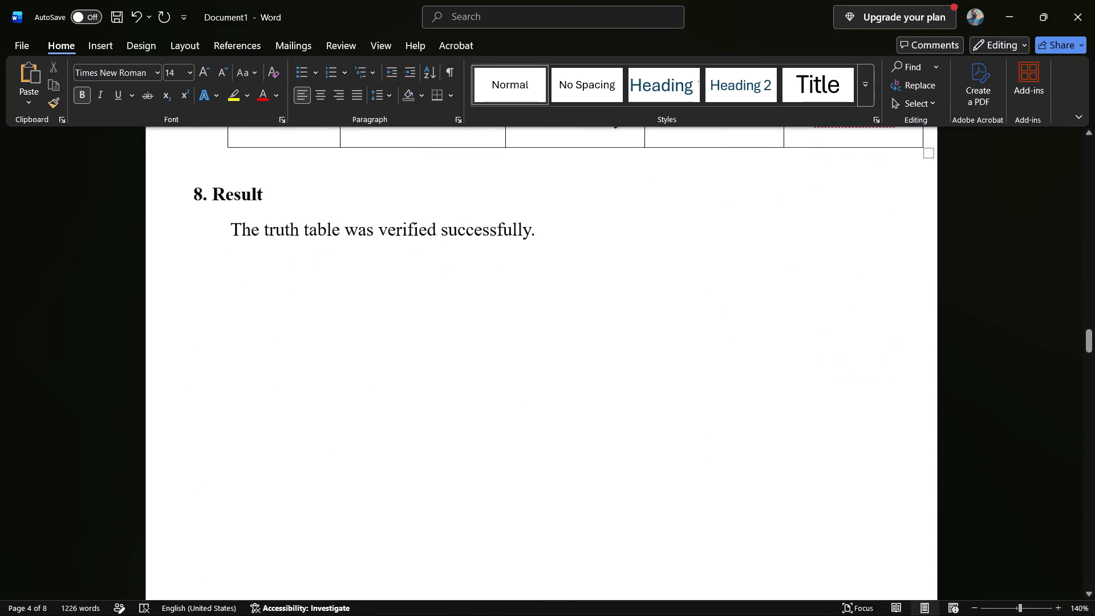
pyautogui.scroll(-1, 441, 311)
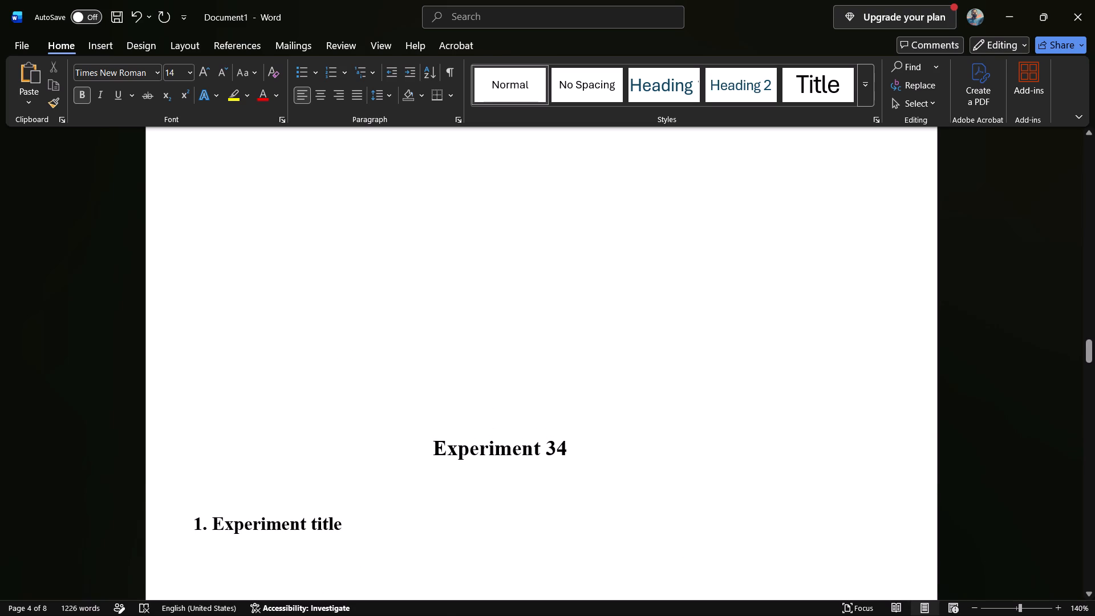
pyautogui.click(413, 376)
pyautogui.press('Return')
pyautogui.press('Return')
pyautogui.press('Return')
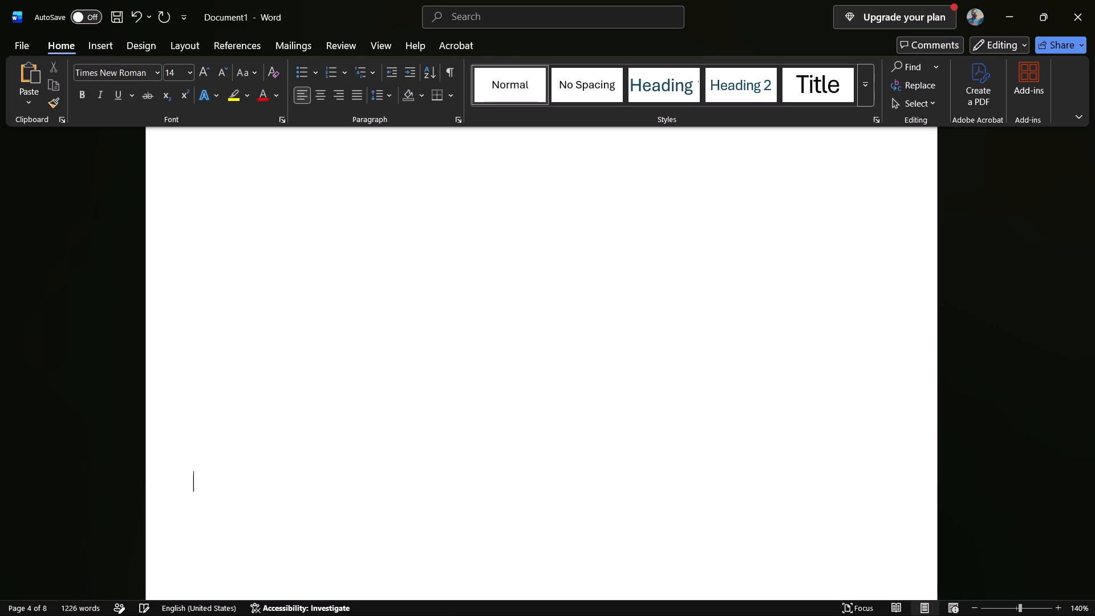
pyautogui.hscroll(1, 413, 376)
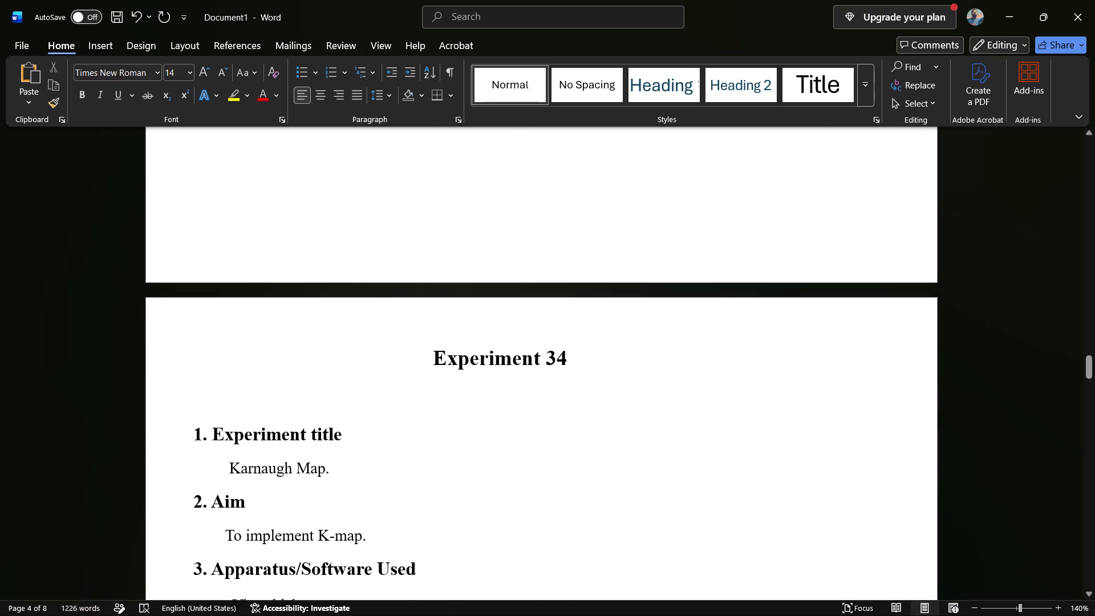
pyautogui.click(418, 356)
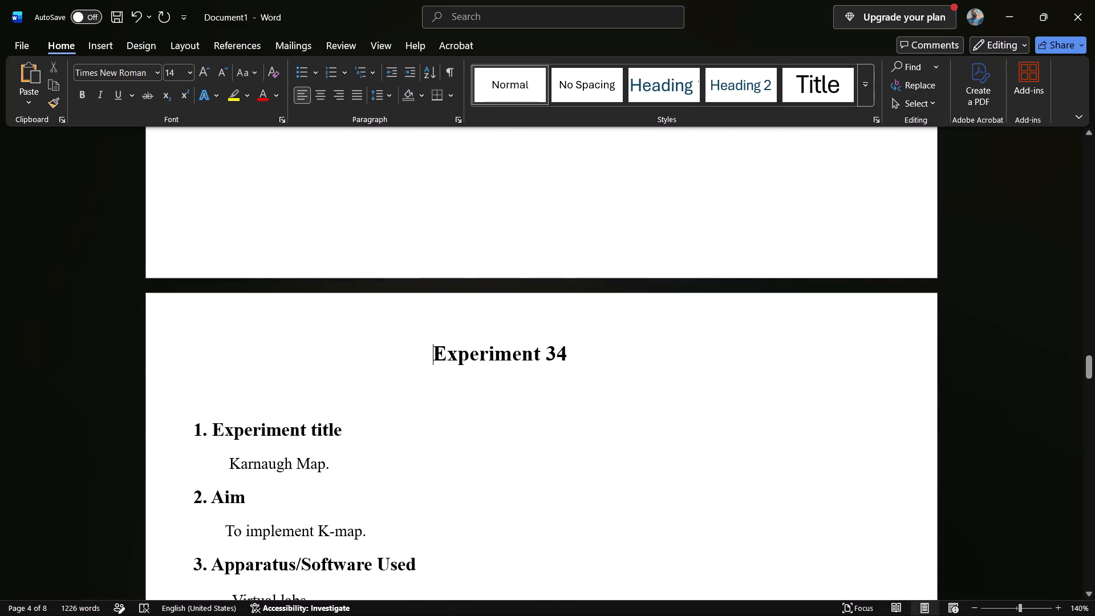
pyautogui.click(433, 325)
# Add a blank line directly under the "7. Observation/truth table" heading of Experiment 34.
pyautogui.scroll(-1, 321, 275)
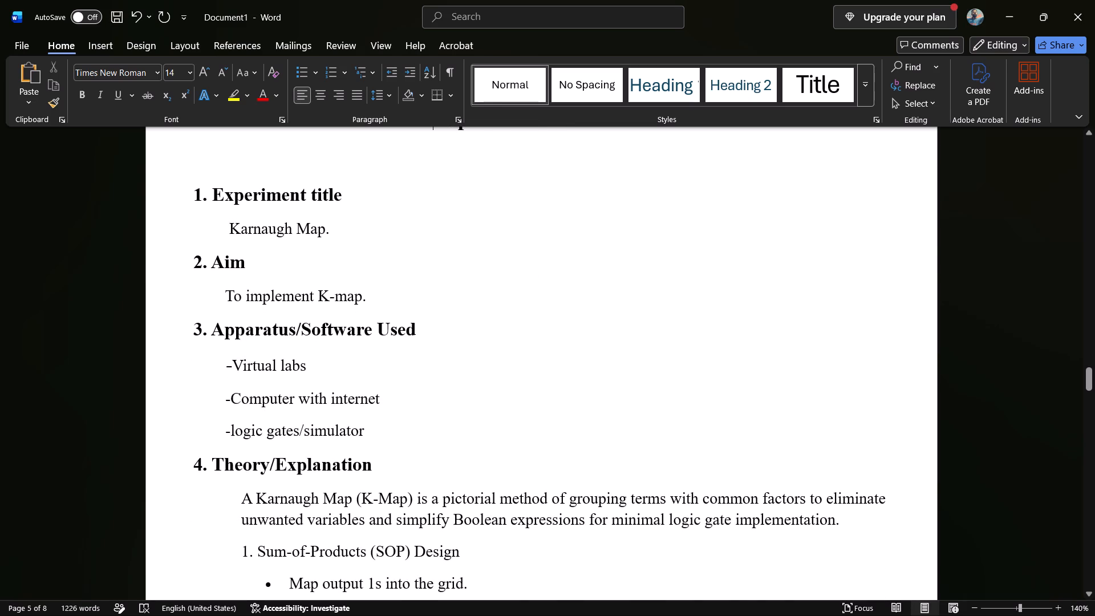
pyautogui.scroll(-7, 321, 275)
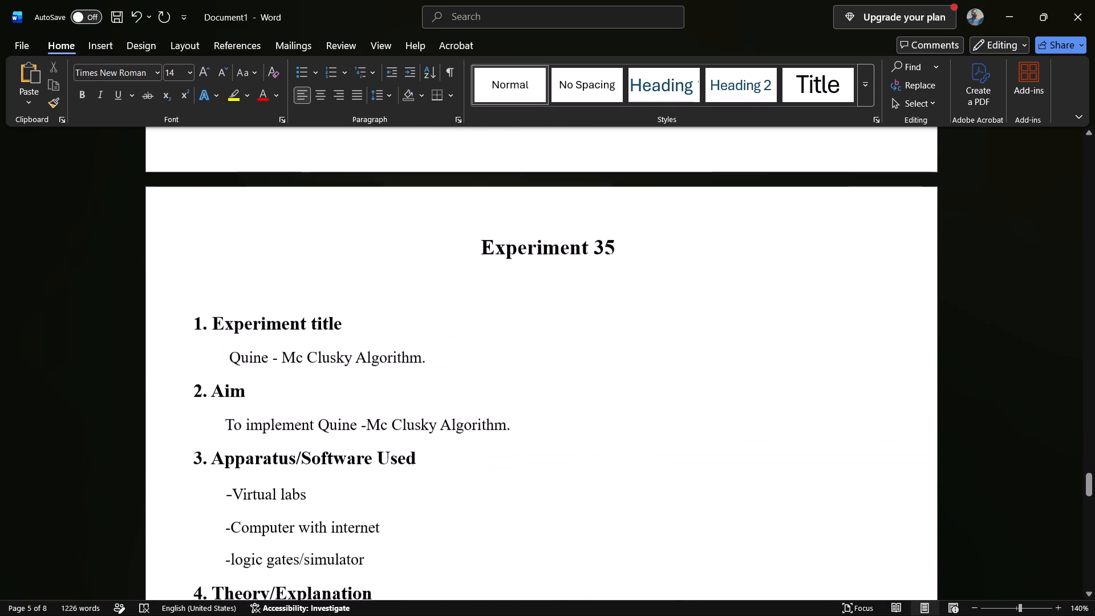
pyautogui.scroll(3, 321, 275)
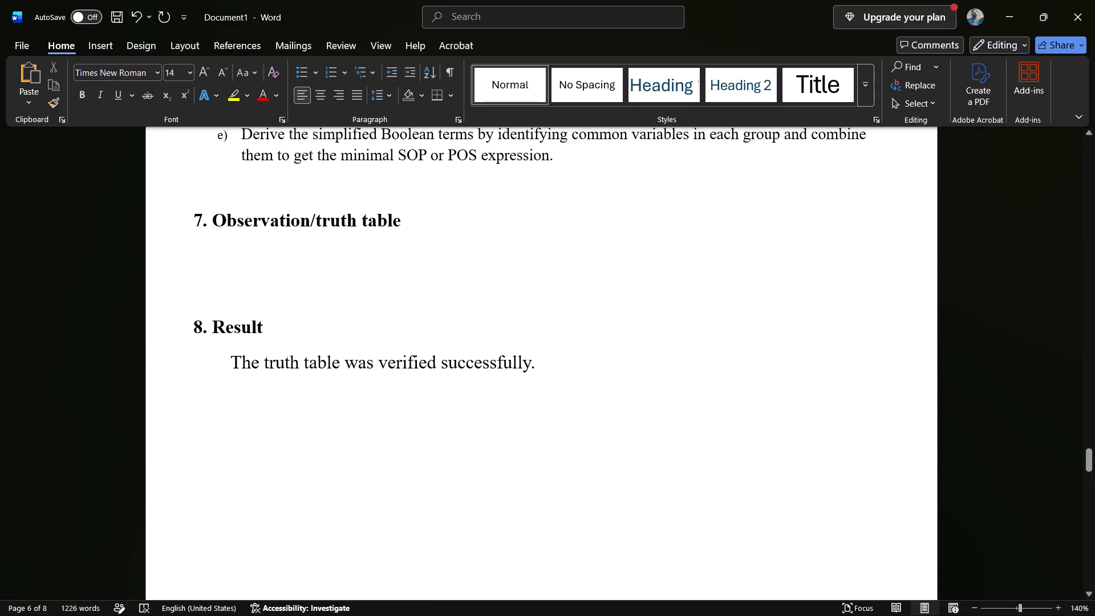
pyautogui.hscroll(1, 326, 328)
pyautogui.click(407, 218)
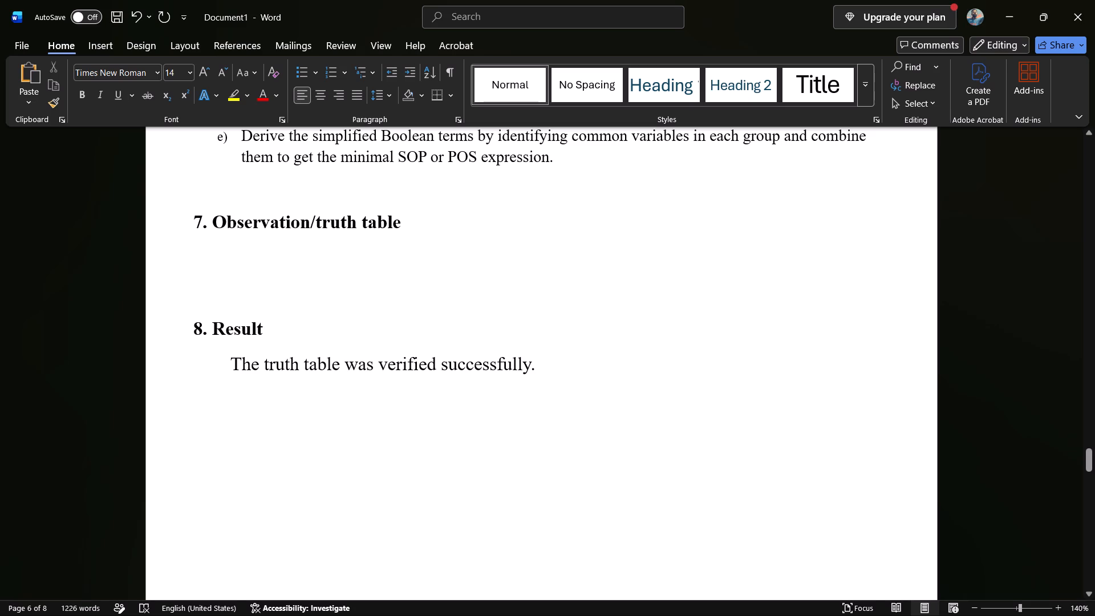
pyautogui.press('Return')
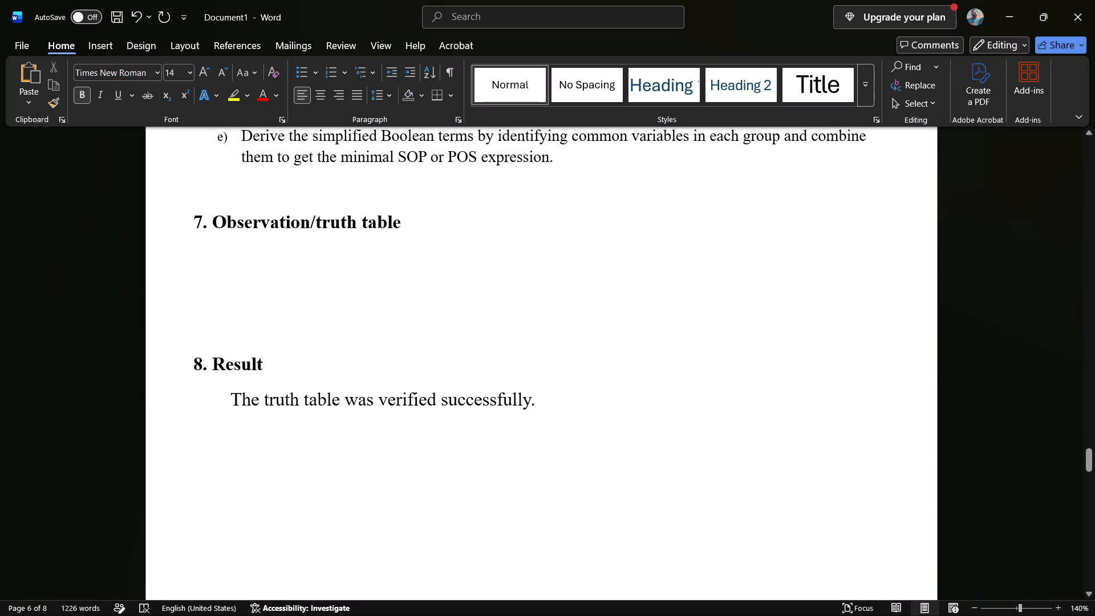
pyautogui.click(96, 43)
pyautogui.click(112, 95)
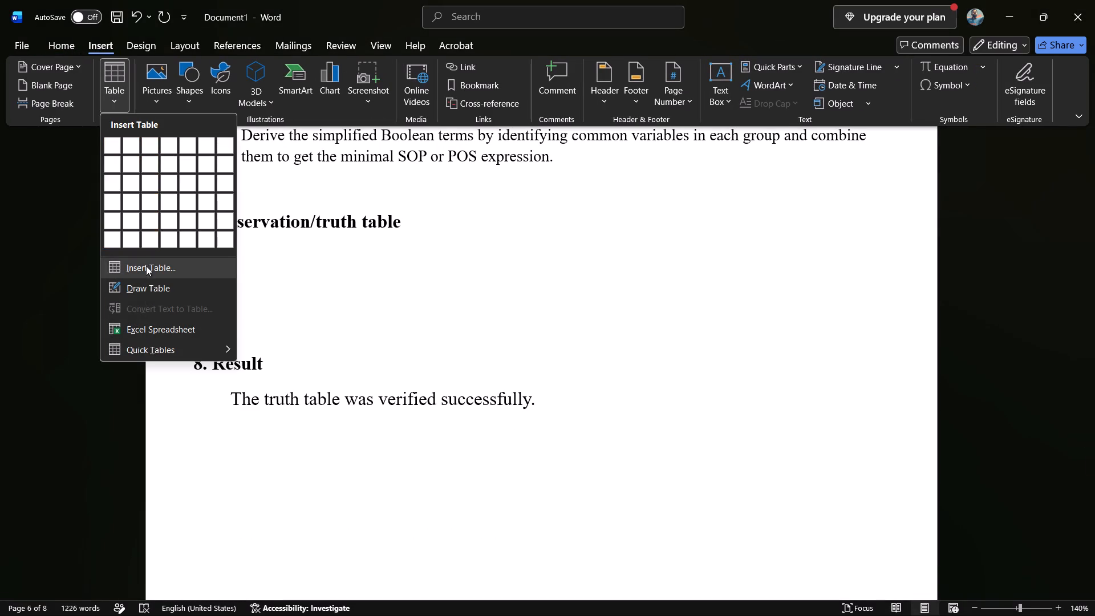
pyautogui.click(145, 271)
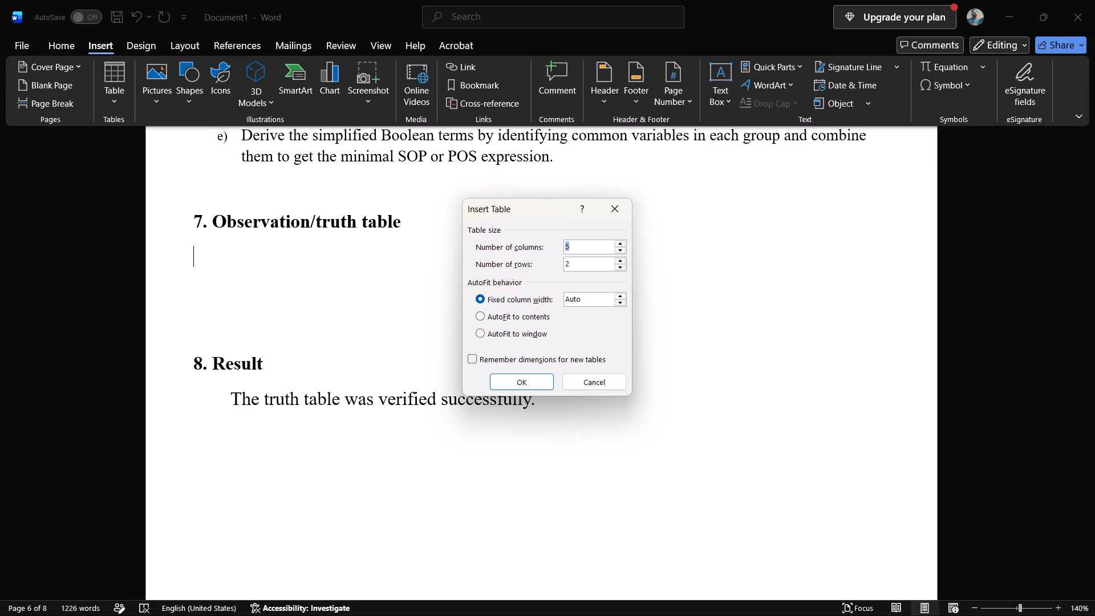
pyautogui.click(570, 259)
pyautogui.press('BackSpace')
pyautogui.press('1')
pyautogui.press('5')
pyautogui.click(629, 602)
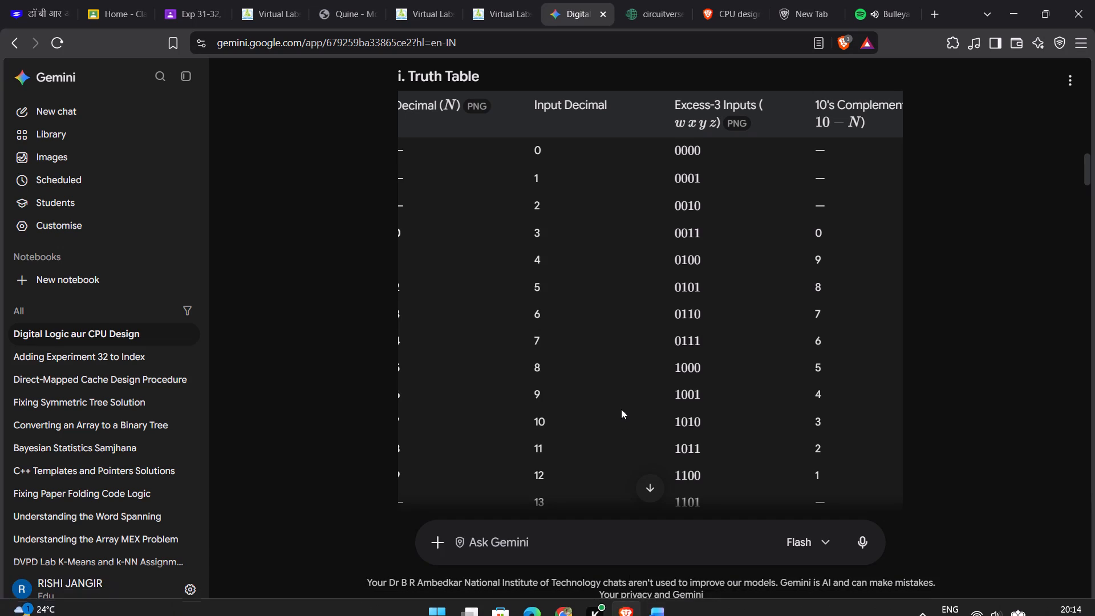
pyautogui.scroll(-3, 620, 411)
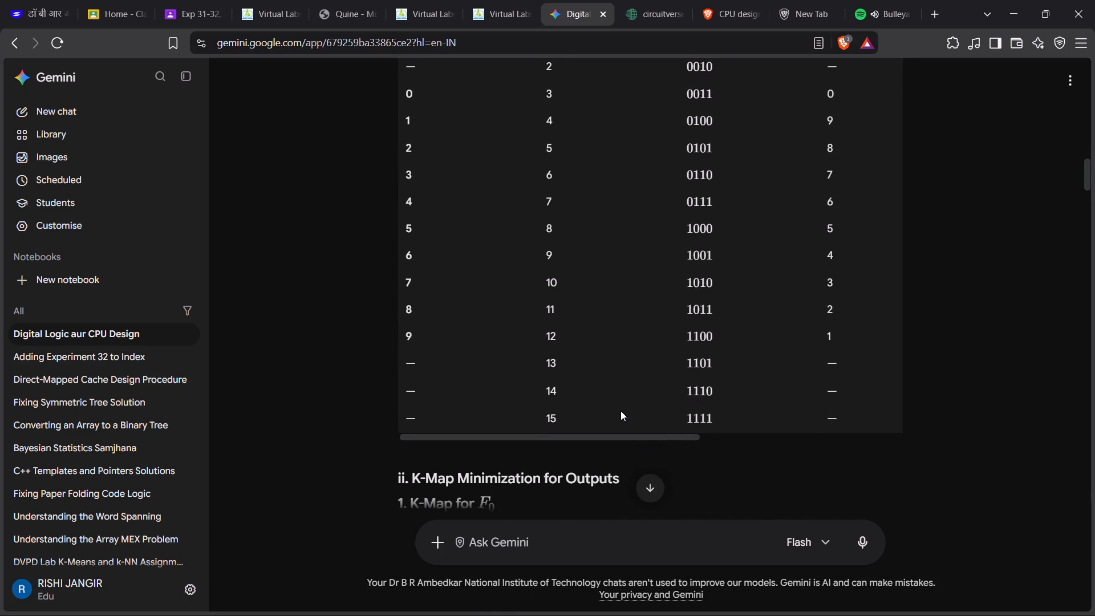
pyautogui.click(649, 601)
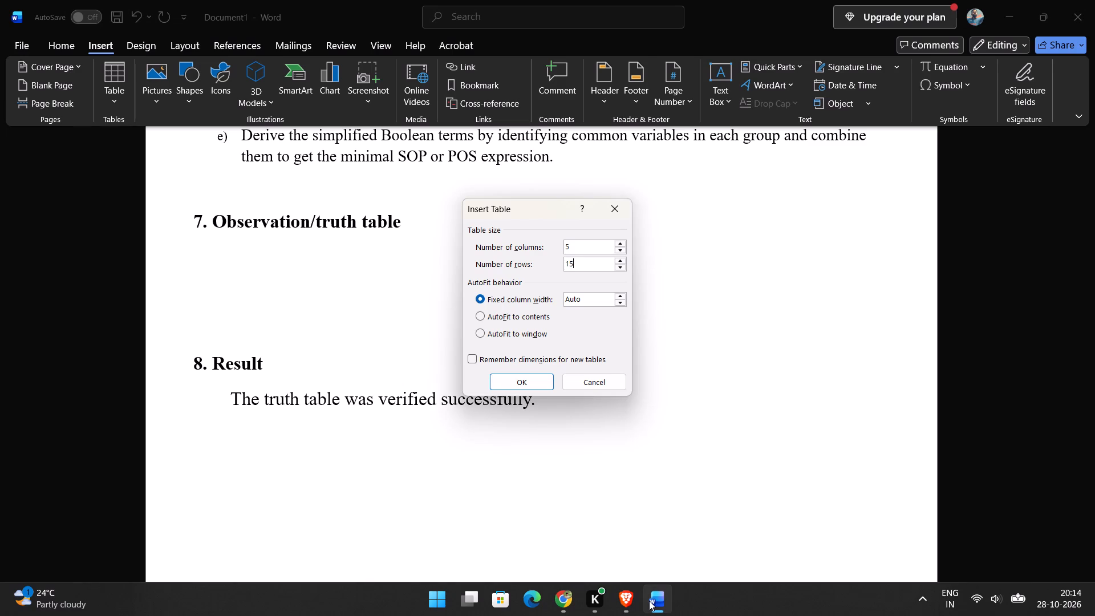
pyautogui.press('BackSpace')
pyautogui.press('6')
pyautogui.click(540, 378)
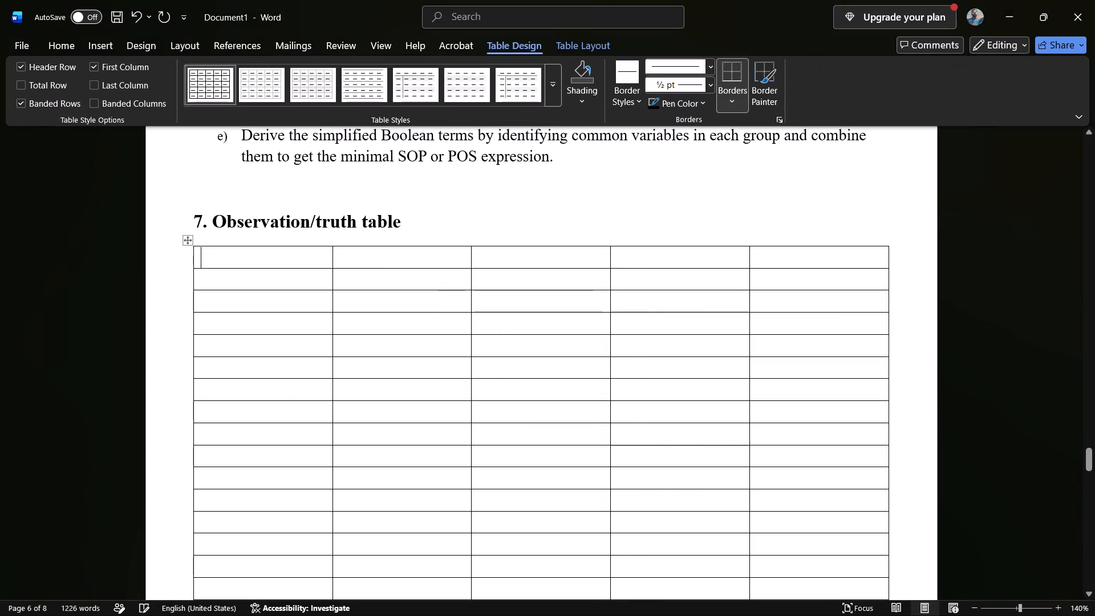
pyautogui.scroll(-1, 511, 349)
pyautogui.scroll(3, 511, 349)
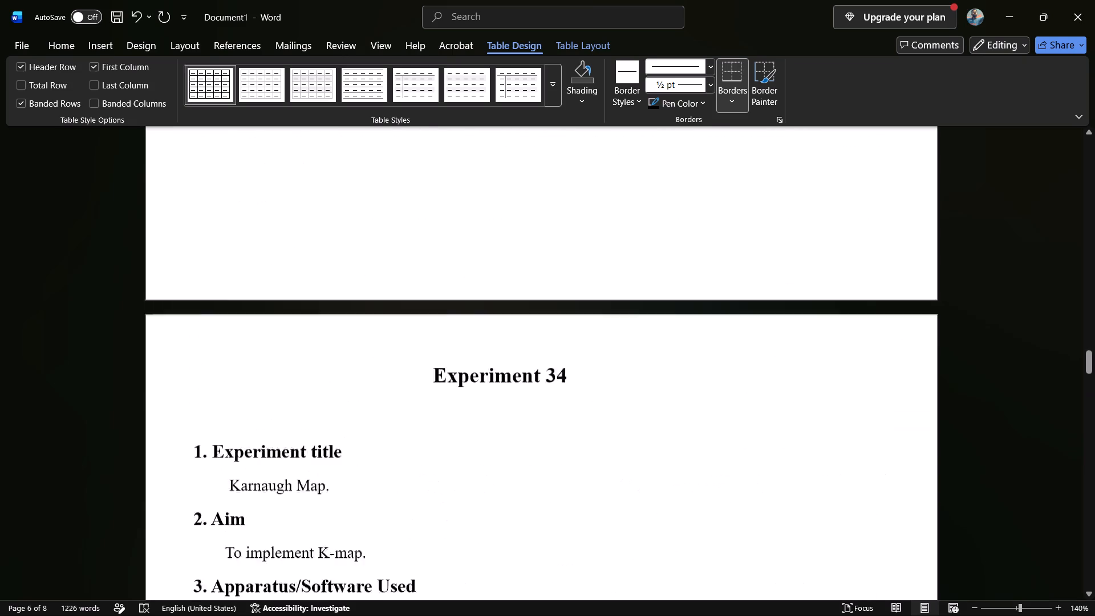
# Narrow the Instruction Name, Operation Performed, Output Result (Y) and Flag Affected columns of Experiment 33's truth table to fit their text.
pyautogui.scroll(5, 511, 349)
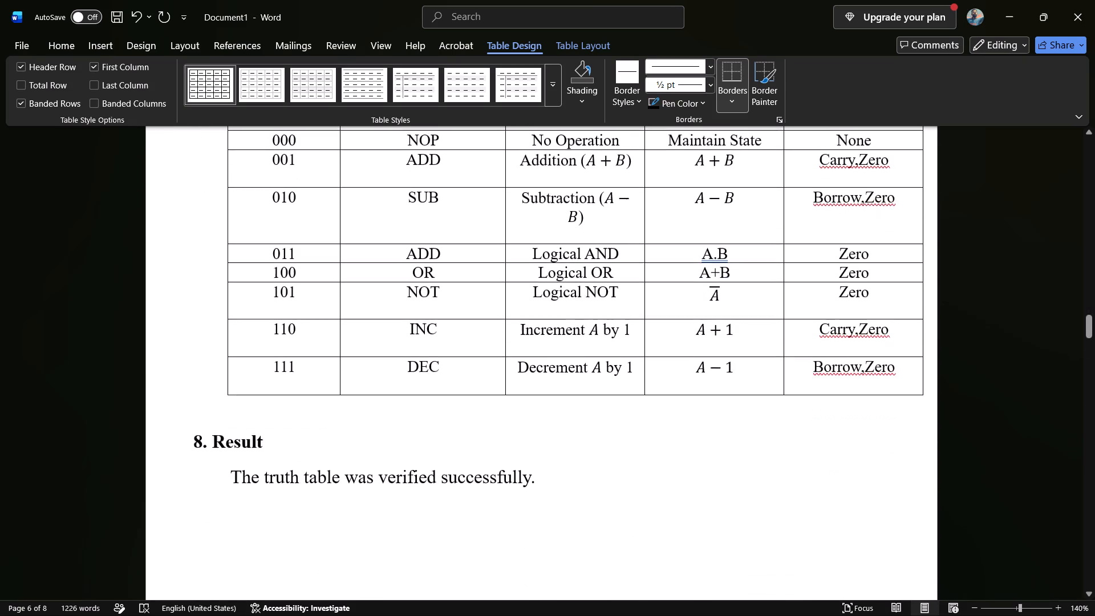
pyautogui.scroll(2, 511, 349)
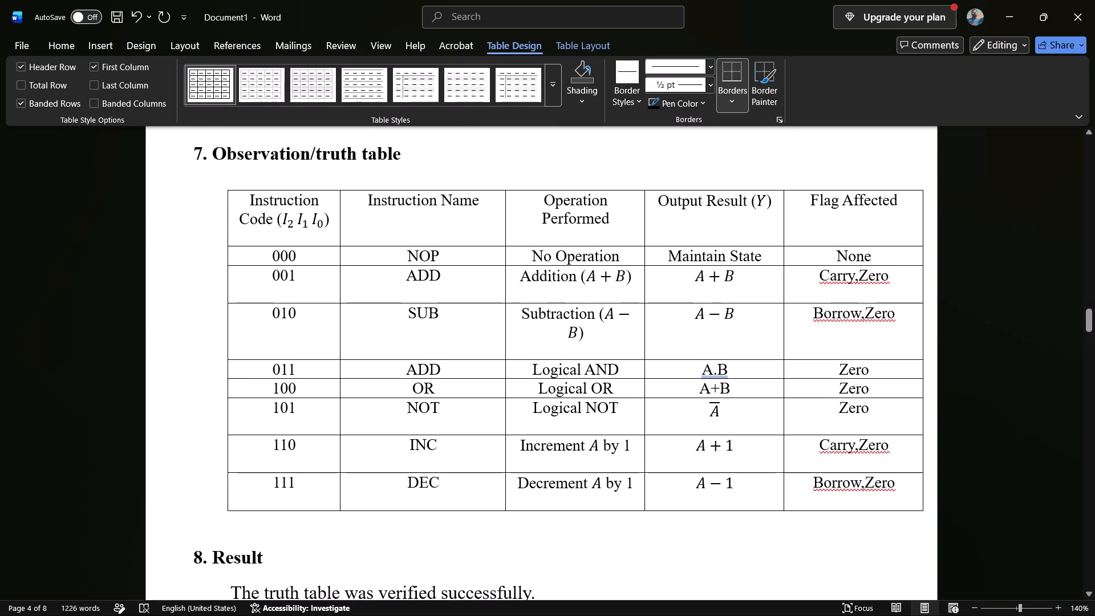
pyautogui.moveTo(505, 229); pyautogui.dragTo(464, 229)
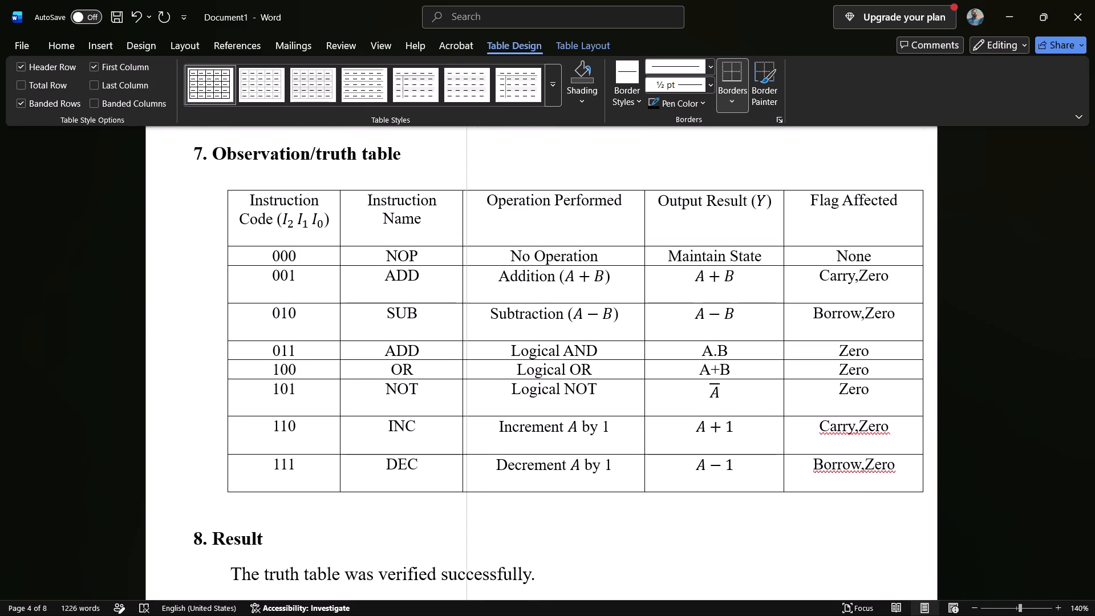
pyautogui.moveTo(464, 229); pyautogui.dragTo(452, 238)
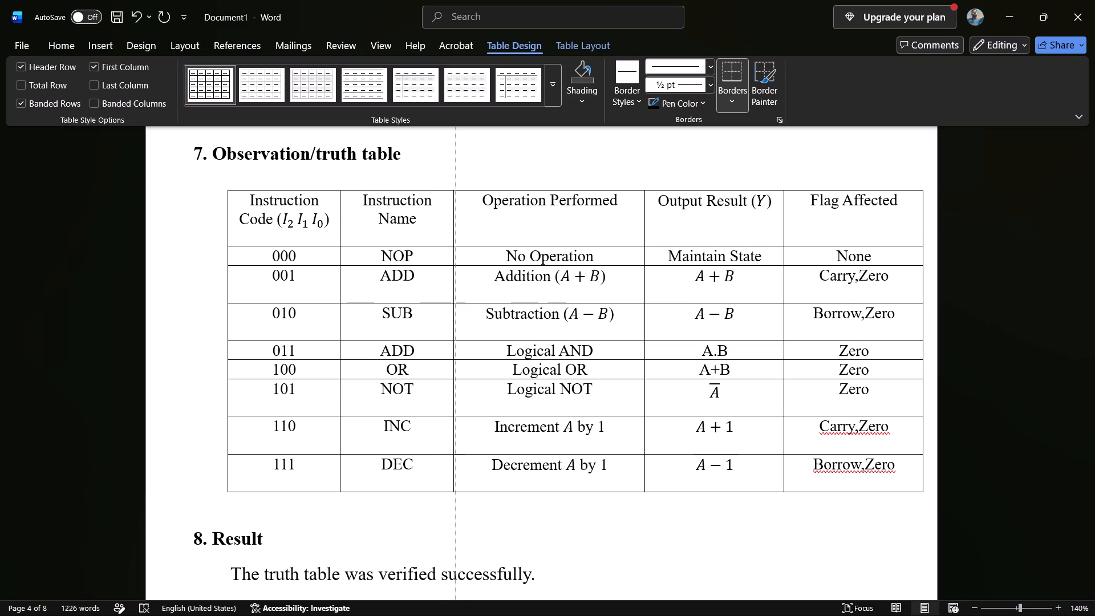
pyautogui.moveTo(452, 238); pyautogui.dragTo(431, 244)
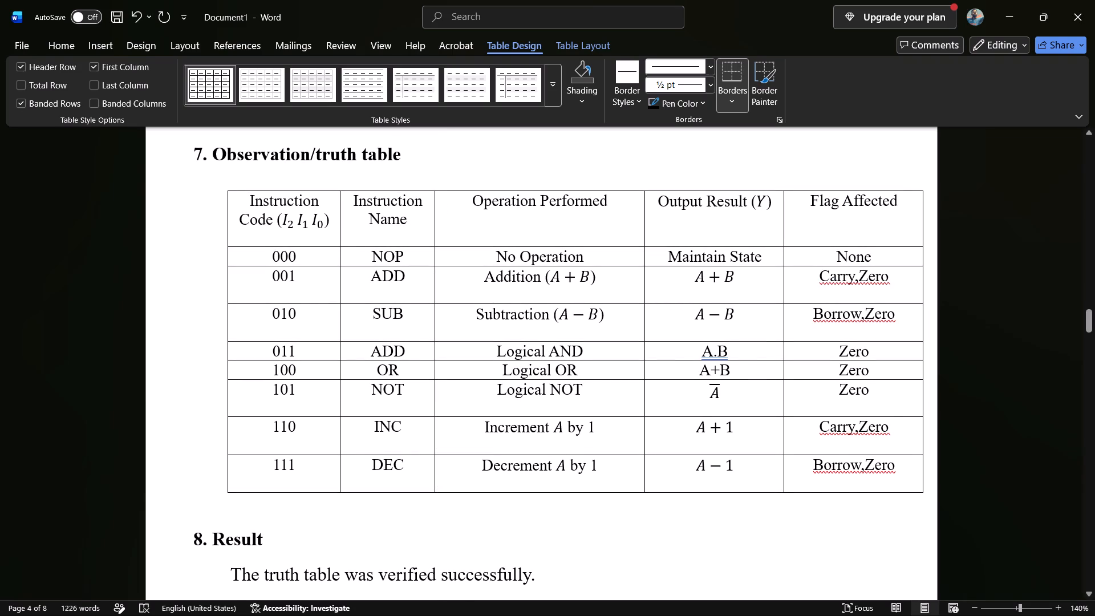
pyautogui.moveTo(339, 228); pyautogui.dragTo(326, 226)
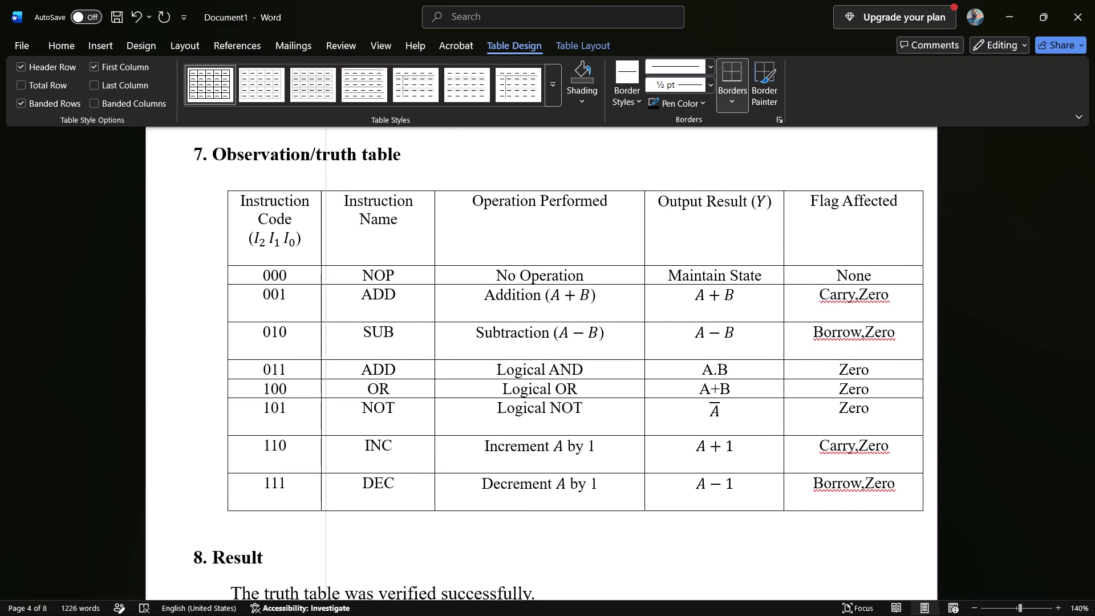
pyautogui.moveTo(326, 226); pyautogui.dragTo(335, 218)
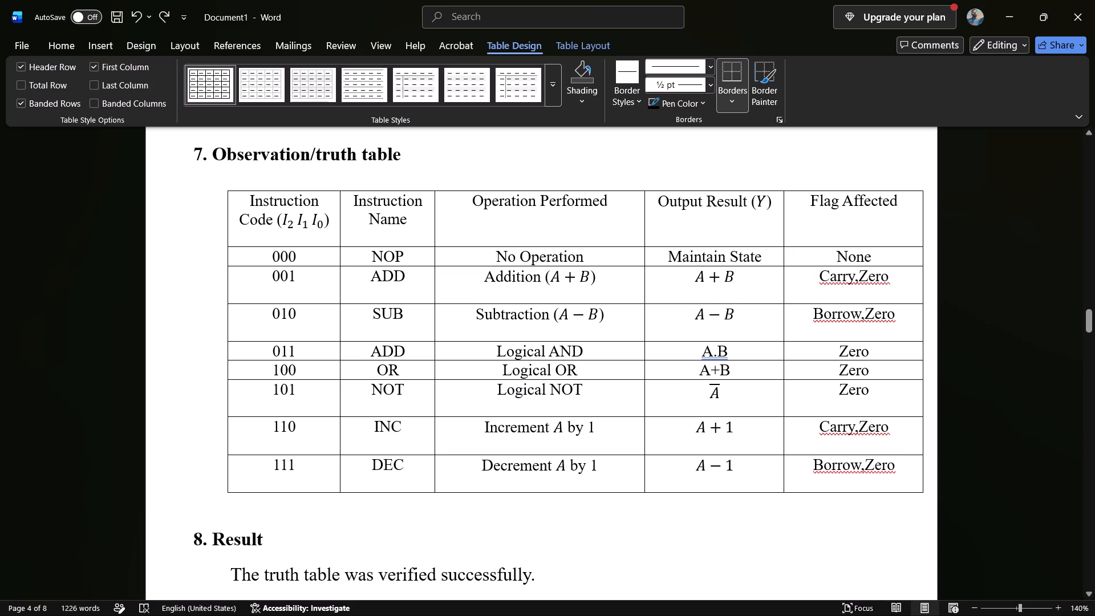
pyautogui.moveTo(643, 227); pyautogui.dragTo(581, 213)
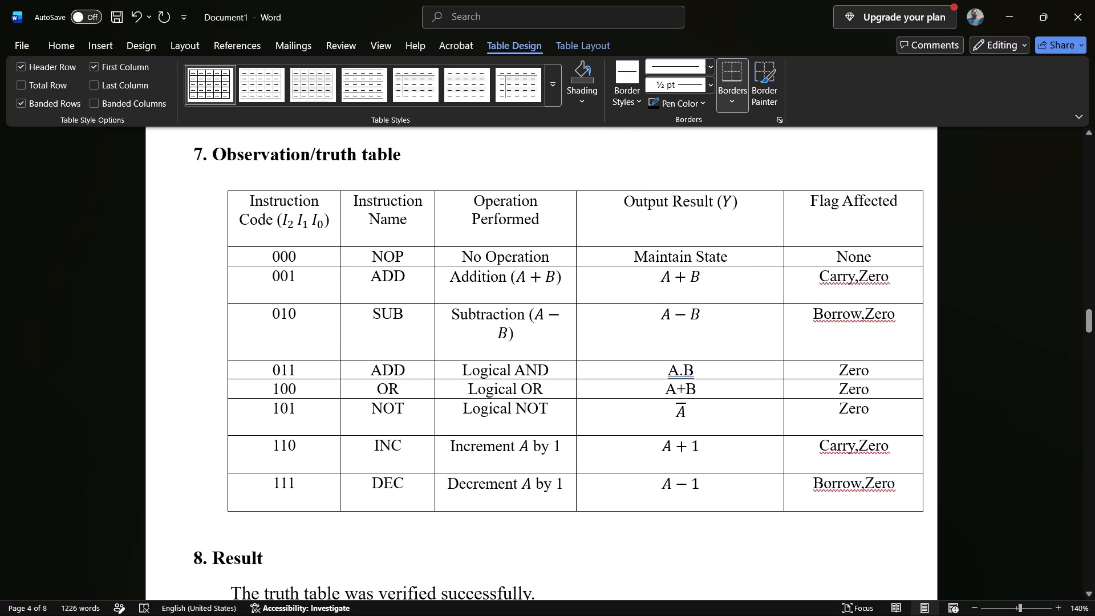
pyautogui.moveTo(782, 224); pyautogui.dragTo(678, 215)
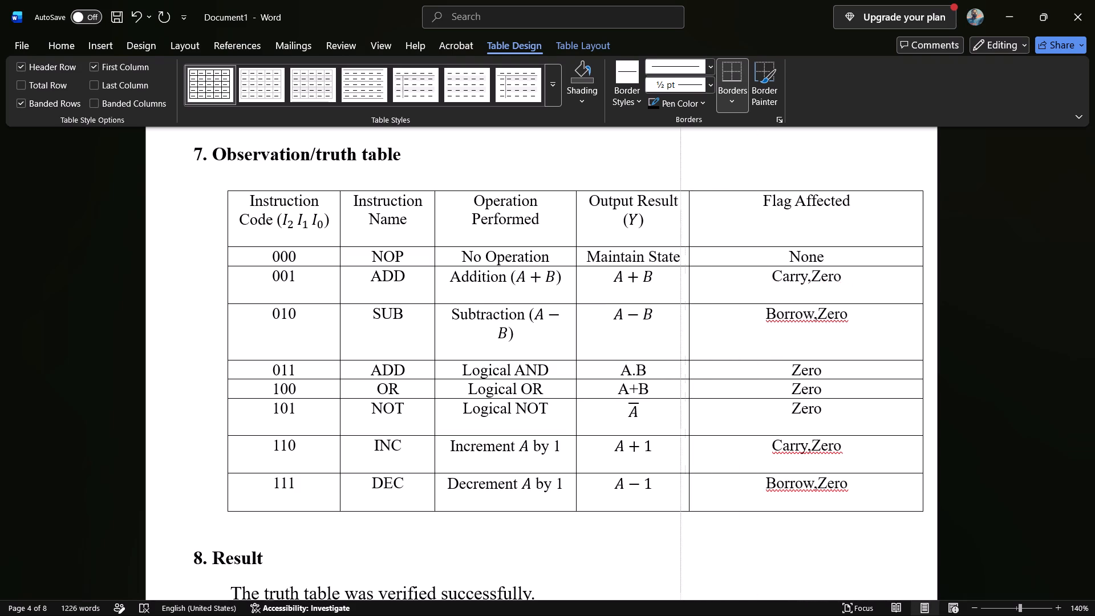
pyautogui.moveTo(678, 215); pyautogui.dragTo(671, 217)
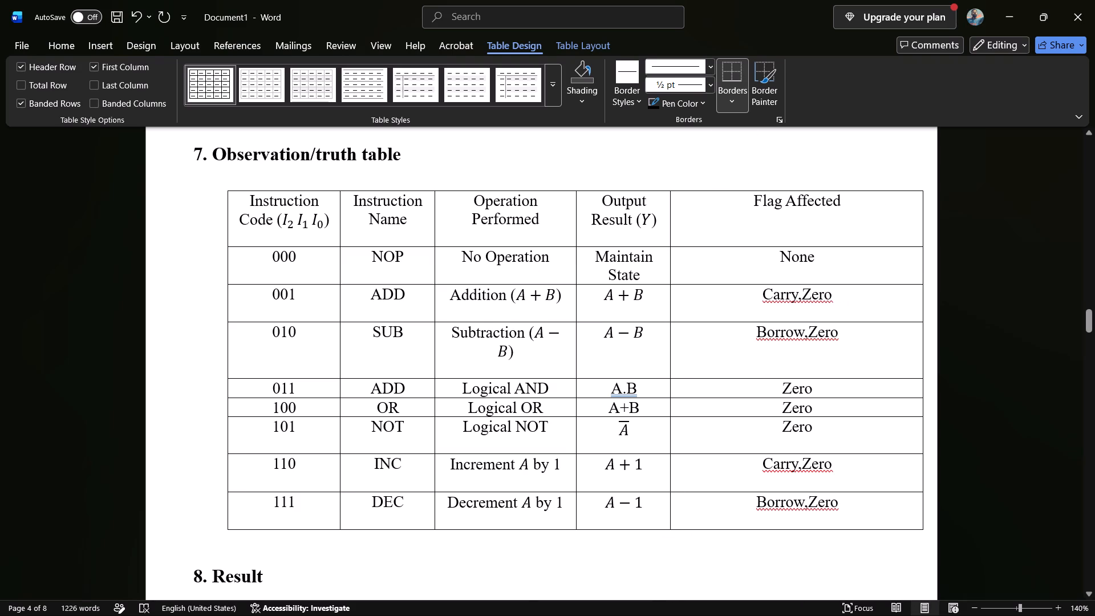
pyautogui.moveTo(923, 226); pyautogui.dragTo(773, 226)
# Insert ten blank lines before Experiment 33's "8. Result" heading to push the section back below the narrowed table.
pyautogui.click(808, 204)
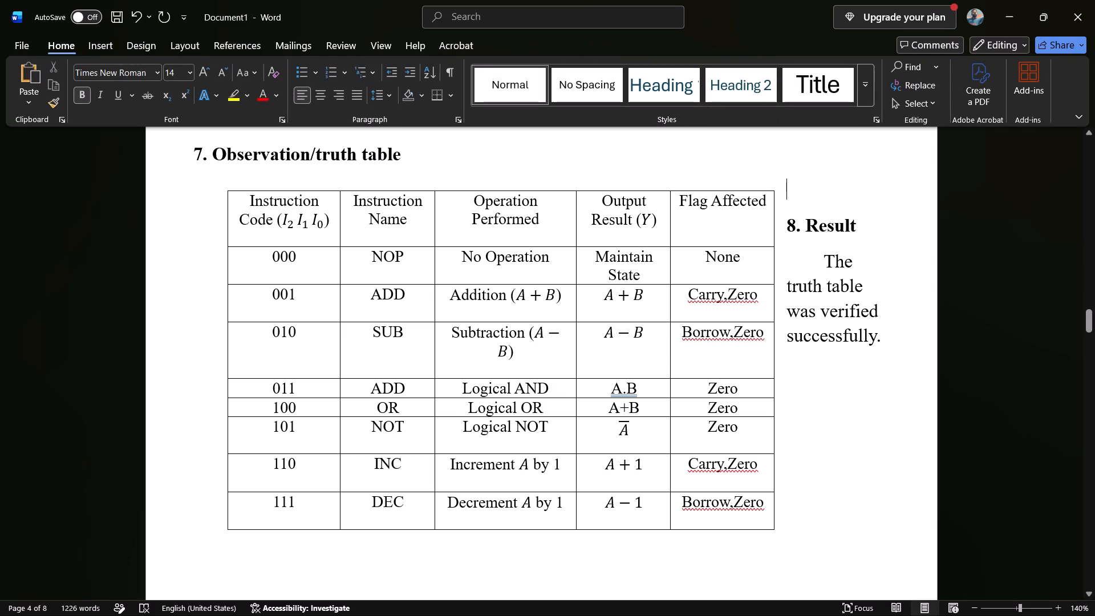
pyautogui.press('Return')
pyautogui.press('Return')
pyautogui.press('Return')
pyautogui.press('Return')
pyautogui.press('Return')
pyautogui.press('Return')
pyautogui.press('Return')
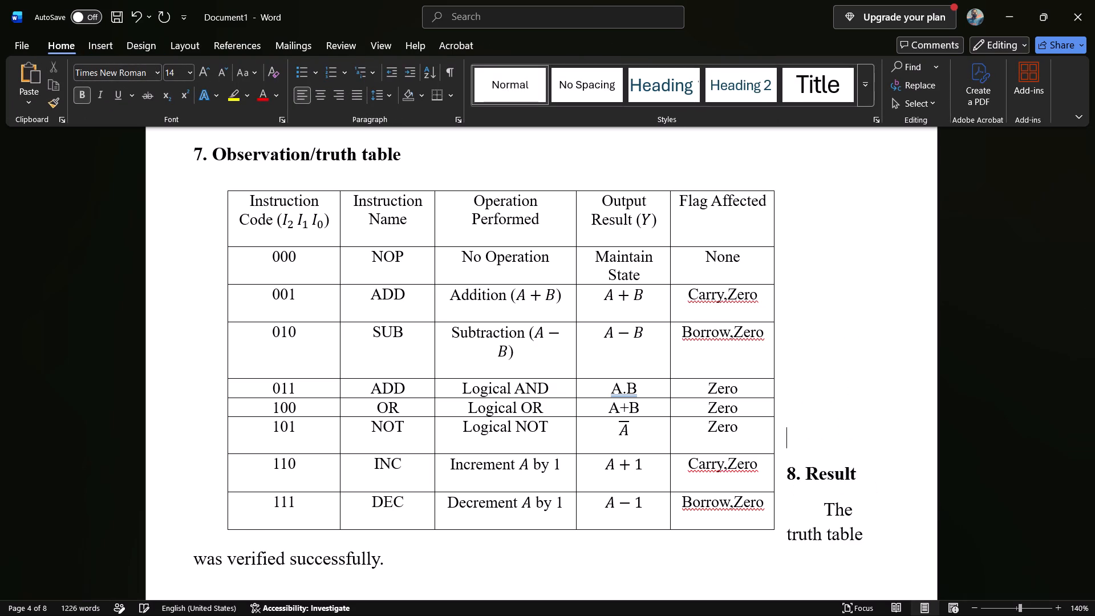
pyautogui.press('Return')
pyautogui.press('Return')
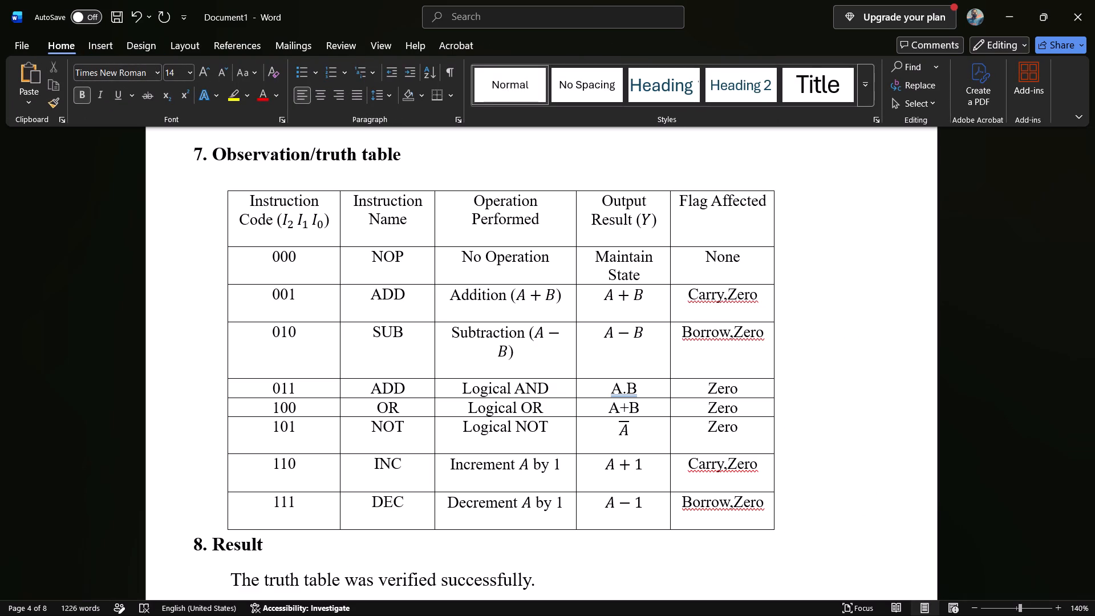
pyautogui.press('Return')
# Move Experiment 33's truth table to the right so it sits more centrally on the page.
pyautogui.hscroll(1, 796, 188)
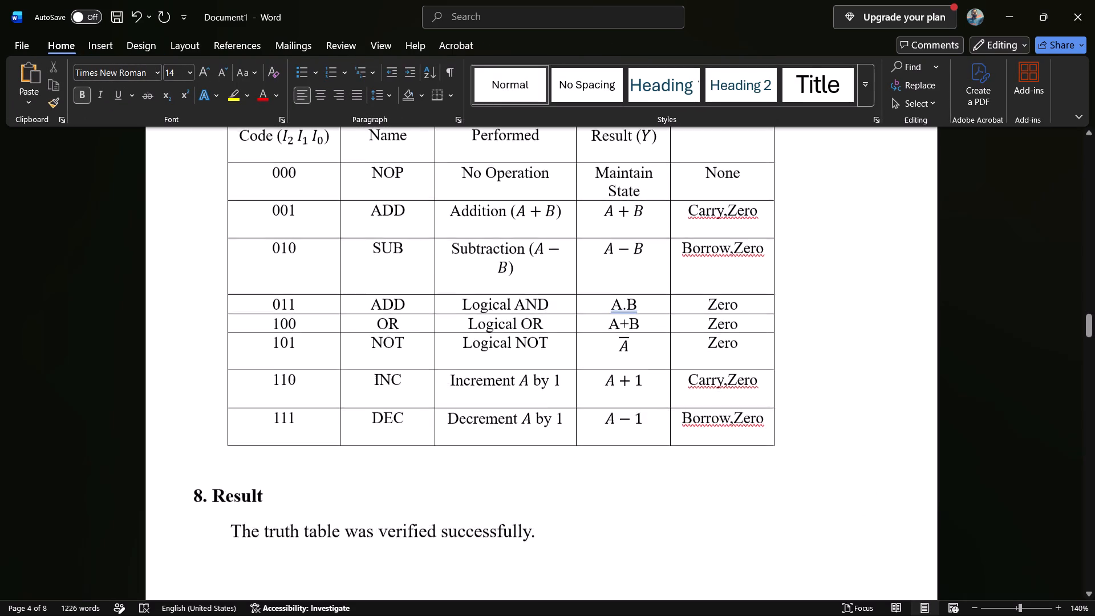
pyautogui.hscroll(2, 796, 188)
pyautogui.scroll(1, 796, 188)
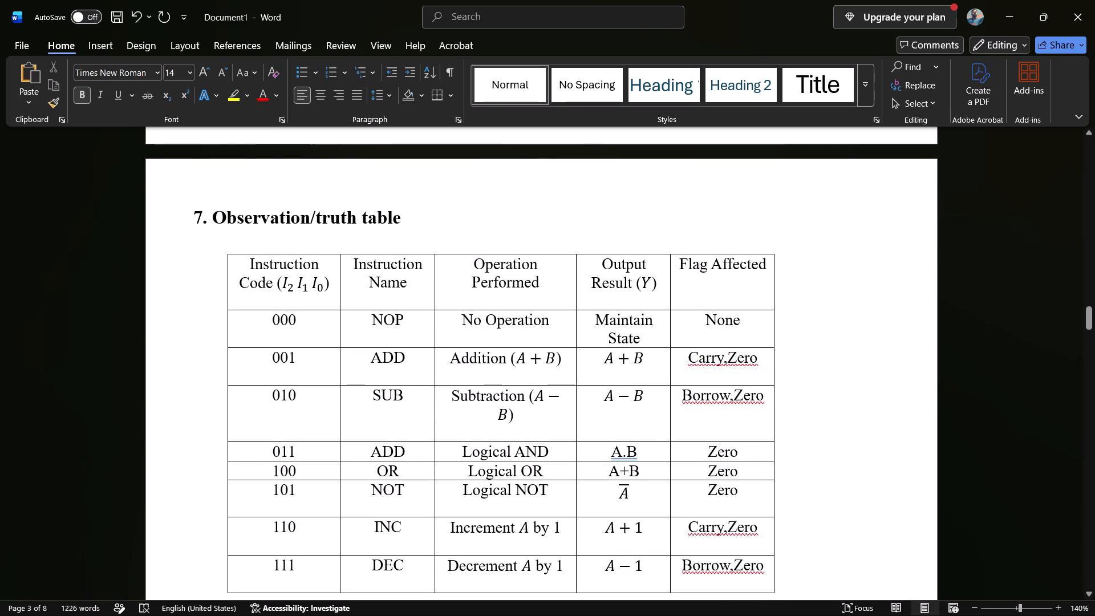
pyautogui.click(387, 294)
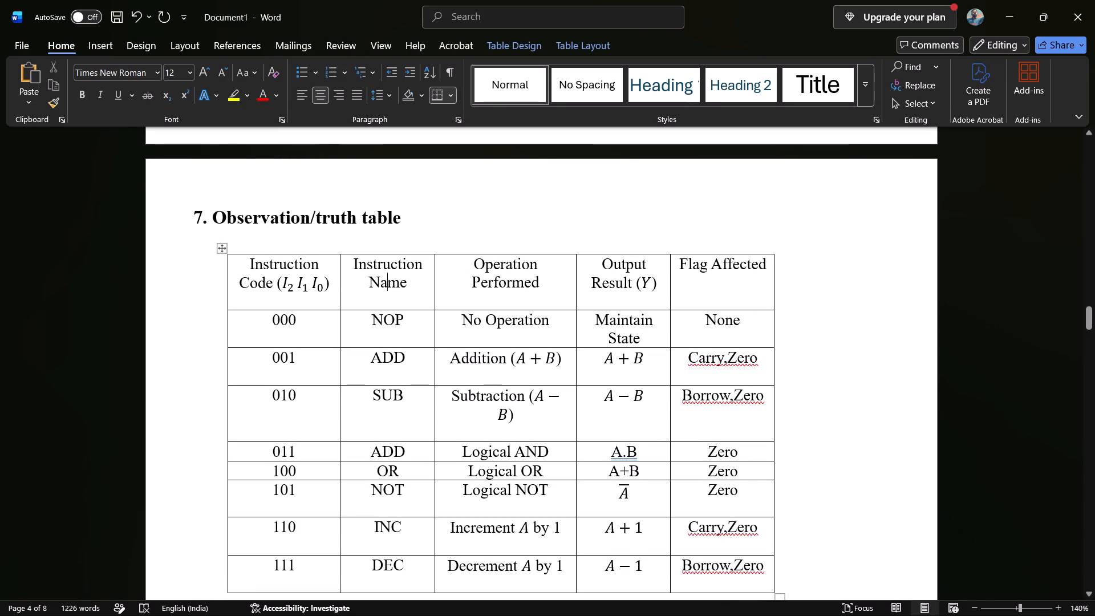
pyautogui.moveTo(362, 443); pyautogui.dragTo(368, 427)
pyautogui.moveTo(224, 246); pyautogui.dragTo(286, 257)
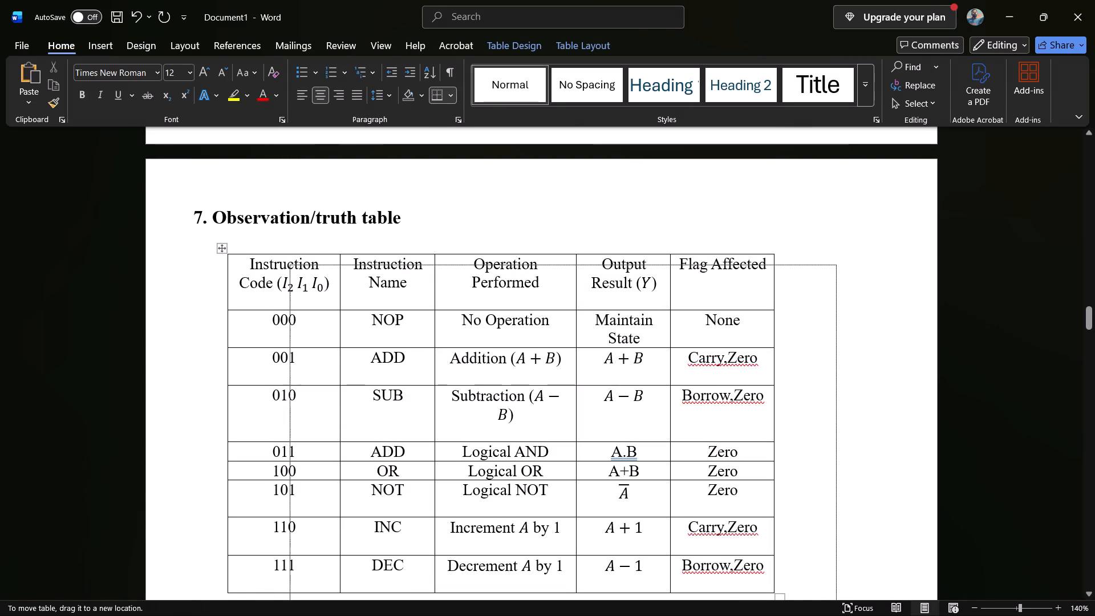
pyautogui.moveTo(286, 257); pyautogui.dragTo(292, 248)
pyautogui.click(468, 218)
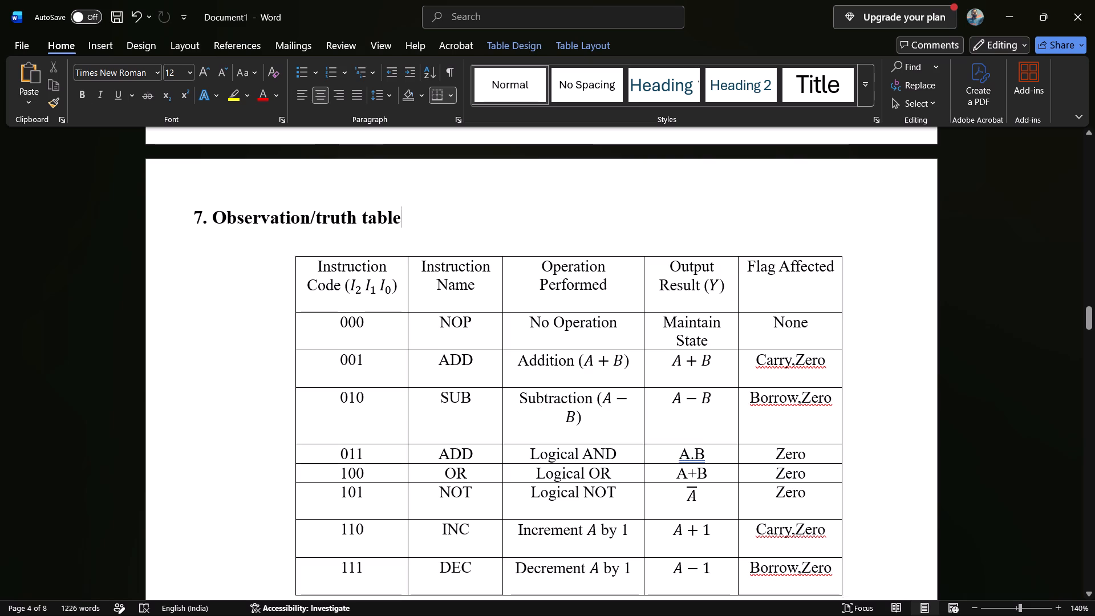
pyautogui.scroll(-3, 468, 218)
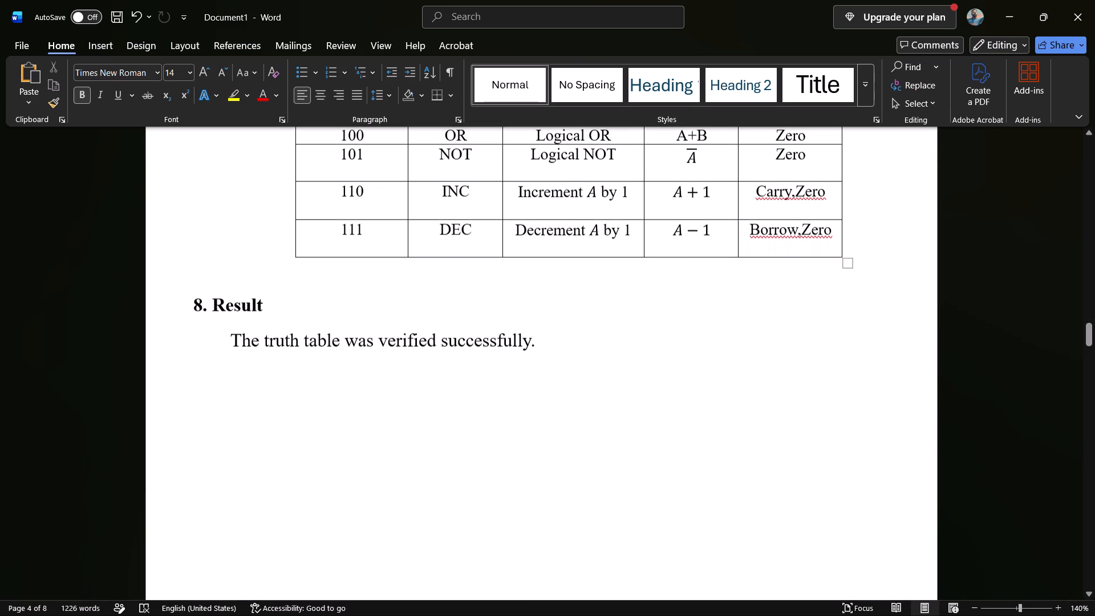
pyautogui.scroll(-3, 468, 218)
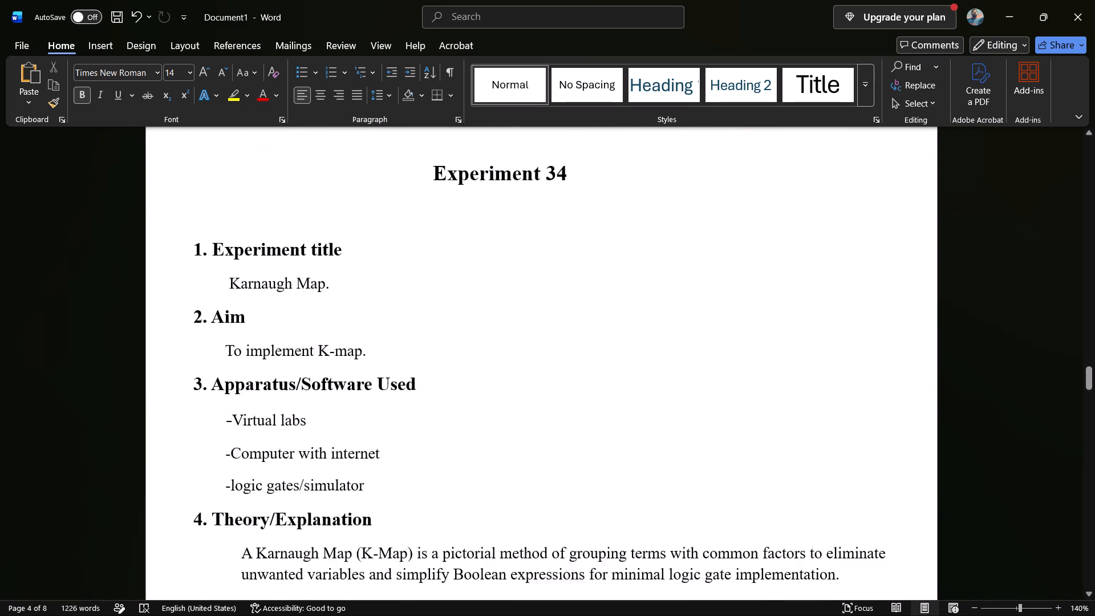
pyautogui.scroll(-3, 468, 218)
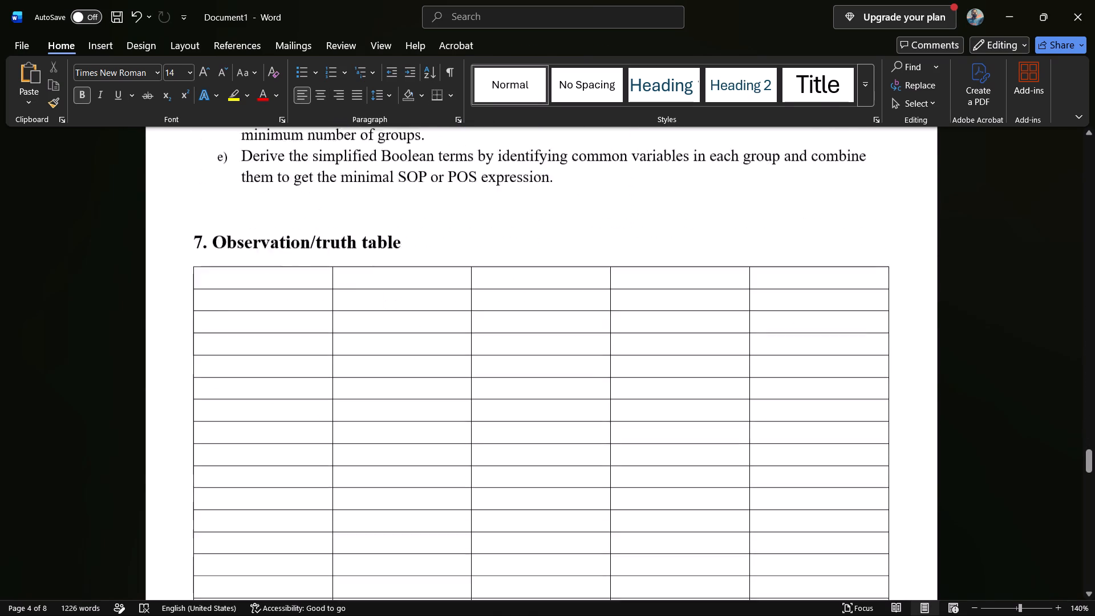
pyautogui.scroll(-2, 468, 218)
pyautogui.click(291, 236)
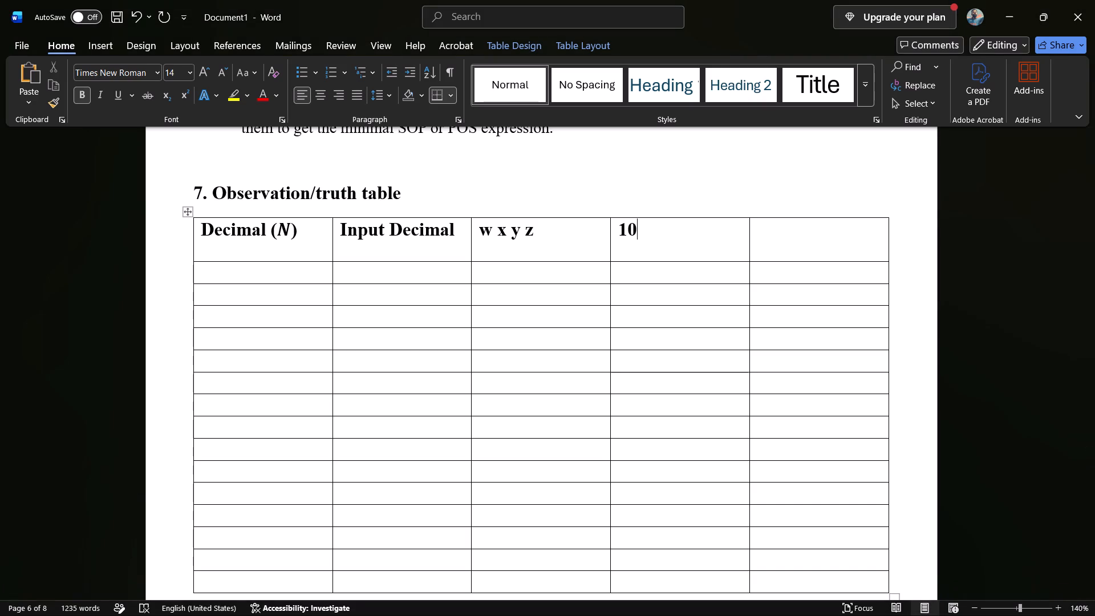
pyautogui.press("'")
pyautogui.press('s')
pyautogui.press('space')
pyautogui.write('cp')
pyautogui.press('BackSpace')
pyautogui.write('ompliment')
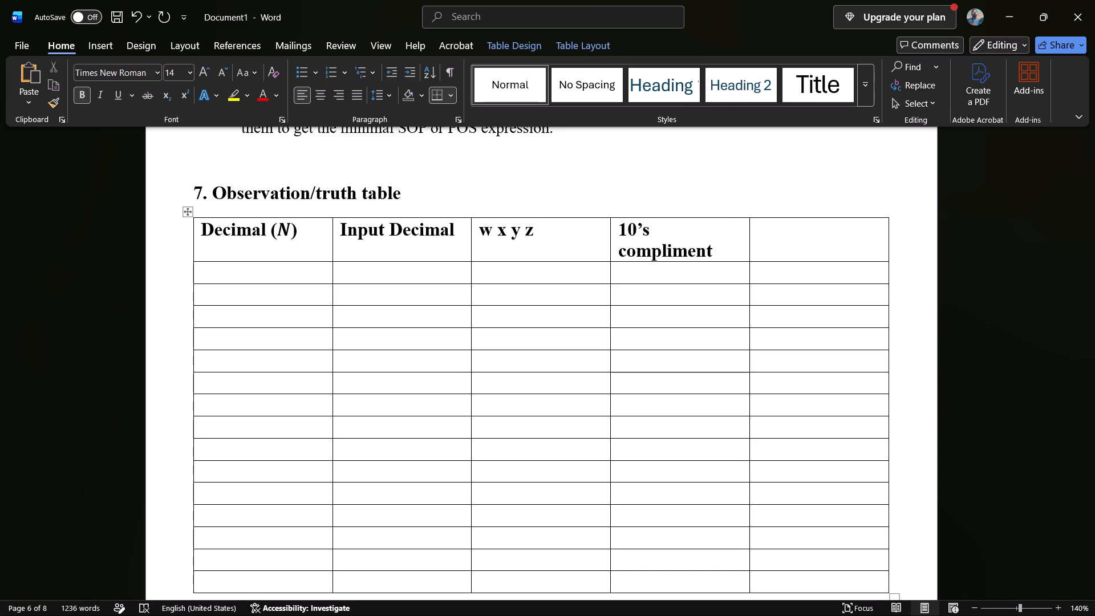
pyautogui.press('BackSpace')
pyautogui.press('BackSpace')
pyautogui.press('BackSpace')
pyautogui.press('BackSpace')
pyautogui.press('.')
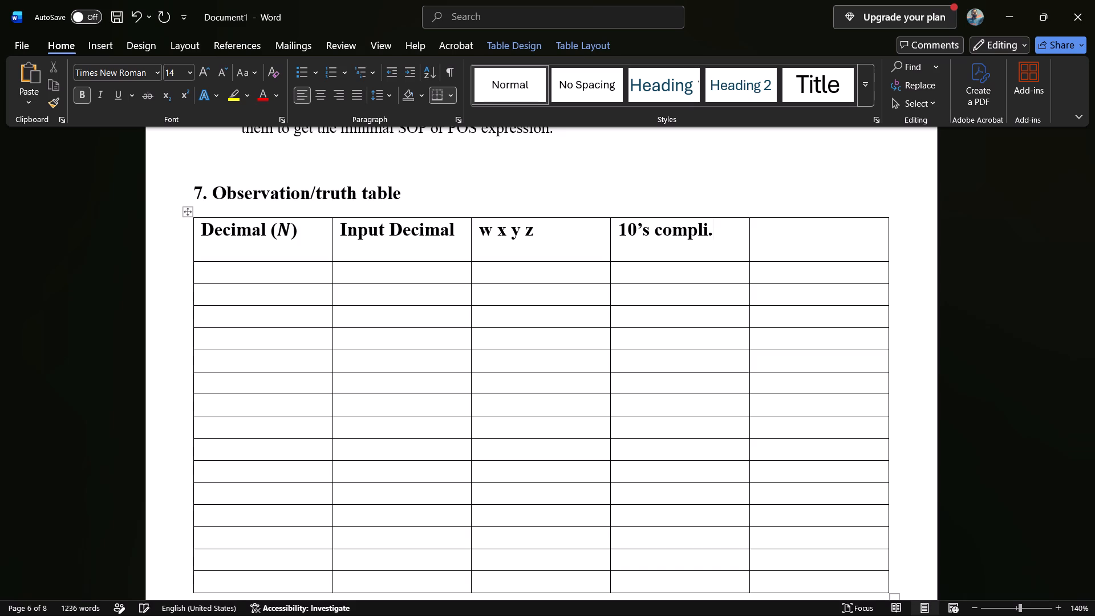
# Check the output column heading in Gemini in Brave, and enter "F3 F2 F1 F0" in the last header cell of the Word table.
pyautogui.click(801, 231)
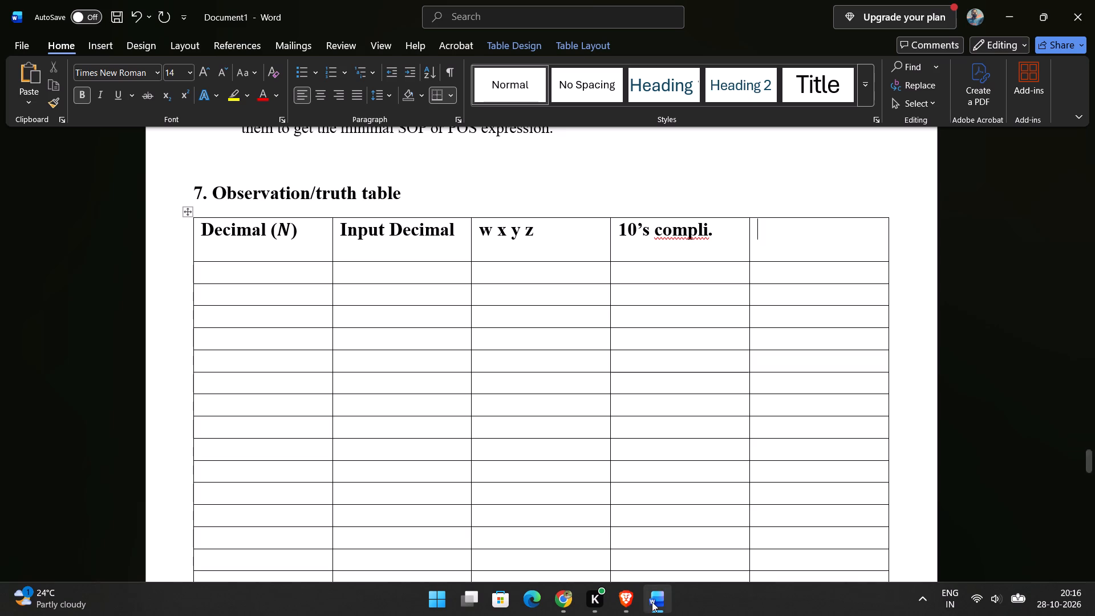
pyautogui.click(628, 604)
pyautogui.hscroll(-2, 800, 341)
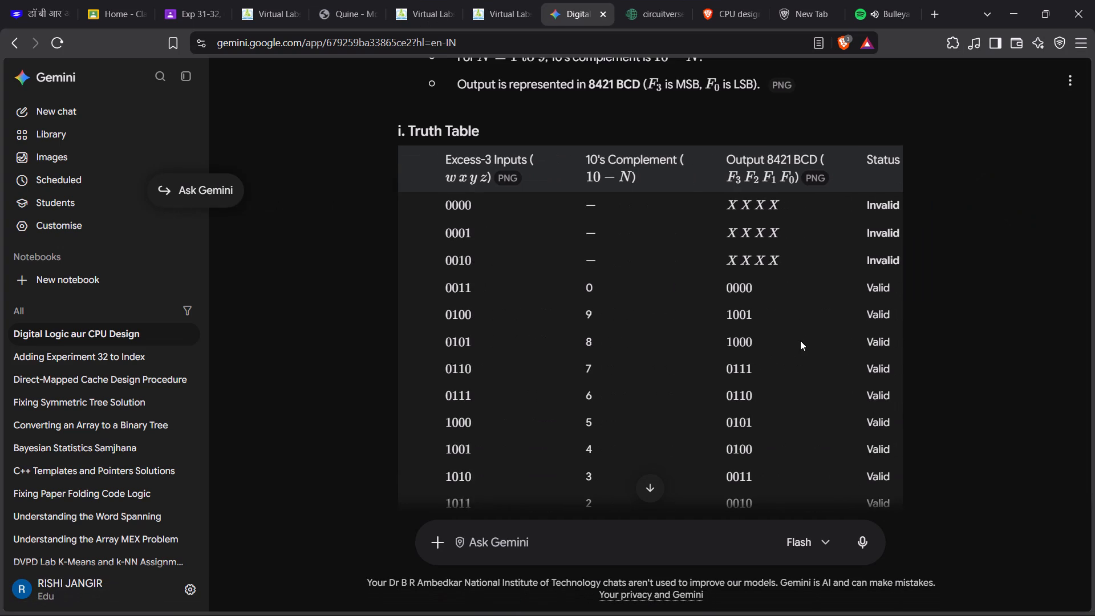
pyautogui.click(654, 605)
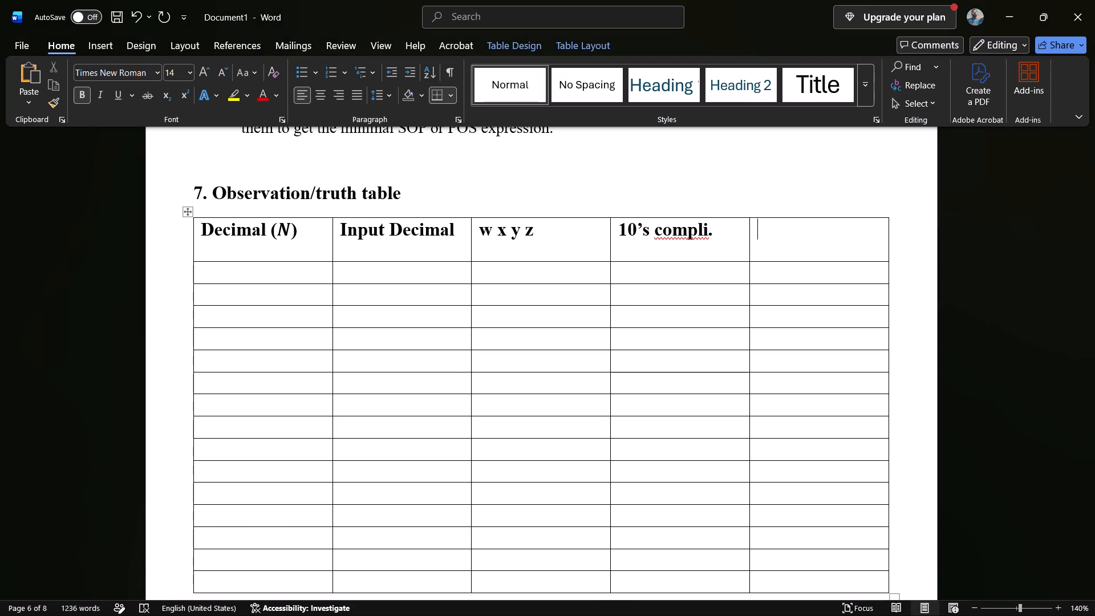
pyautogui.hotkey('shift', 'f')
pyautogui.hotkey('shift', '#')
pyautogui.press('BackSpace')
pyautogui.press('3')
pyautogui.press('space')
pyautogui.write('F')
pyautogui.hotkey('shift', '@')
pyautogui.press('BackSpace')
pyautogui.write('2 F')
pyautogui.press('1')
pyautogui.press('space')
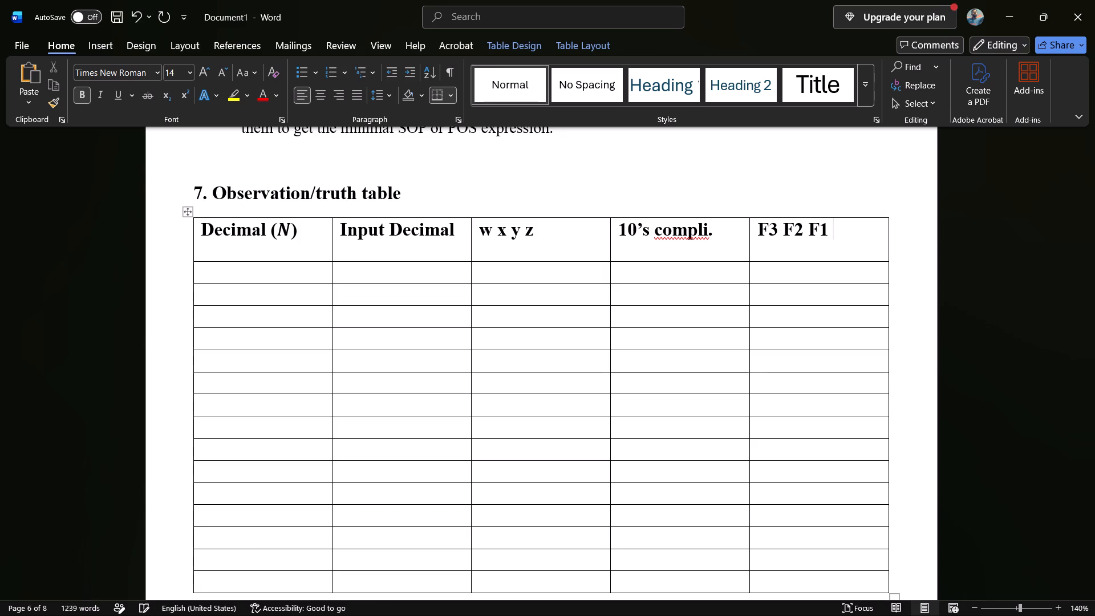
pyautogui.write('F')
pyautogui.press('0')
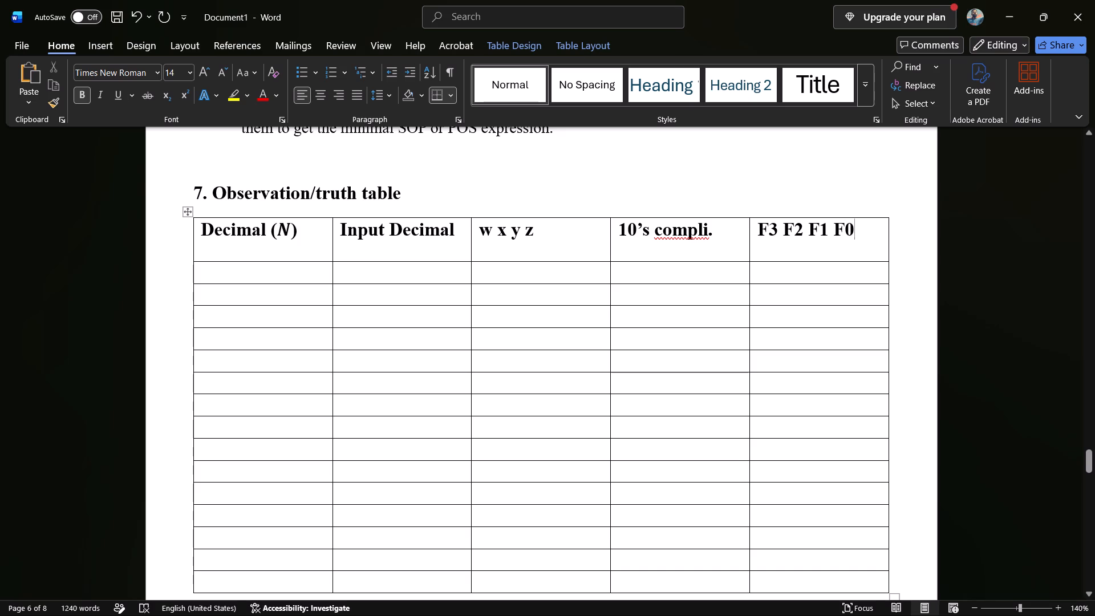
# Narrow the Decimal (N), Input Decimal and w x y z columns to fit their headings, with Input Decimal wrapped onto two lines.
pyautogui.moveTo(332, 230); pyautogui.dragTo(301, 228)
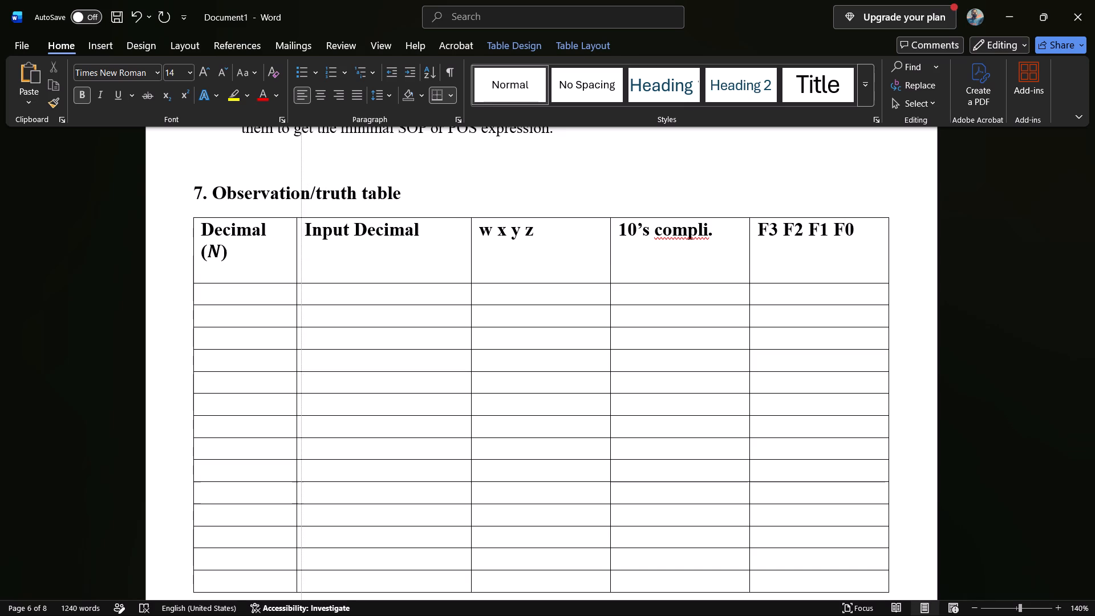
pyautogui.moveTo(301, 228); pyautogui.dragTo(306, 228)
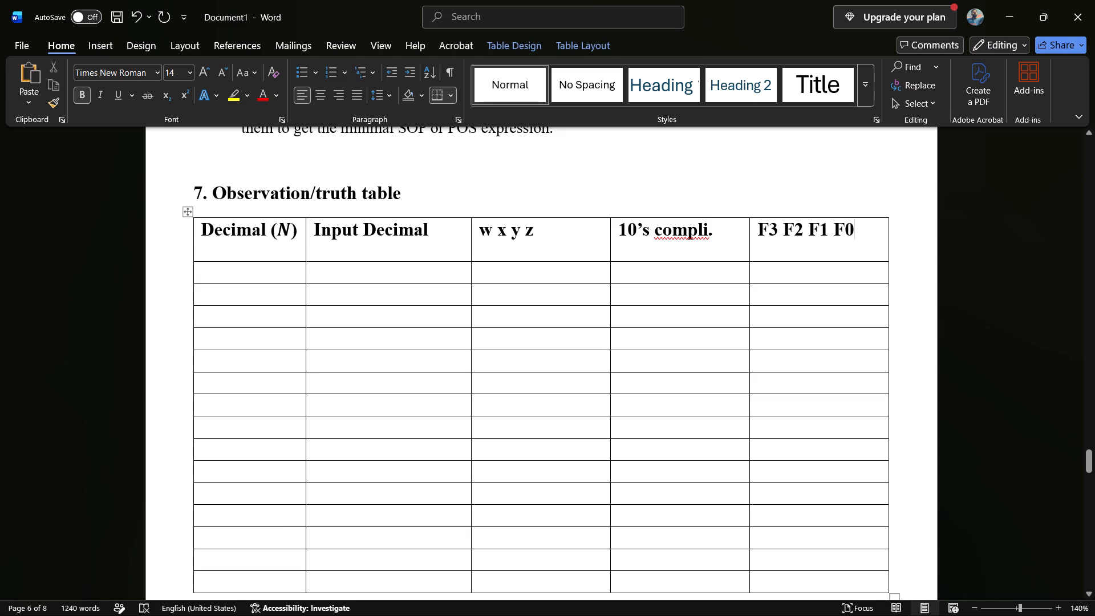
pyautogui.moveTo(471, 232); pyautogui.dragTo(433, 233)
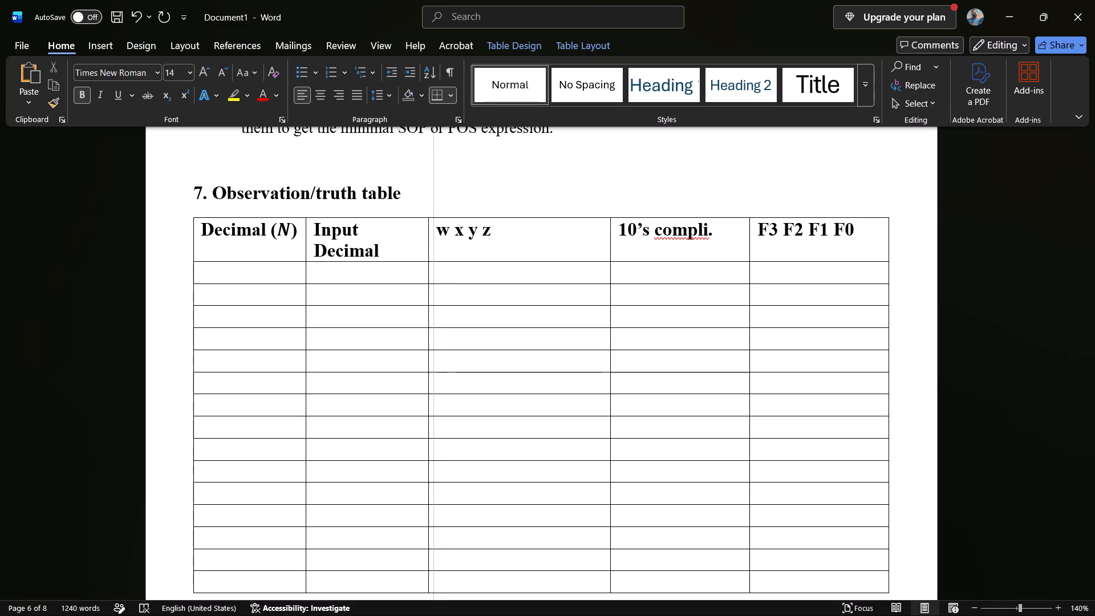
pyautogui.moveTo(433, 233); pyautogui.dragTo(384, 235)
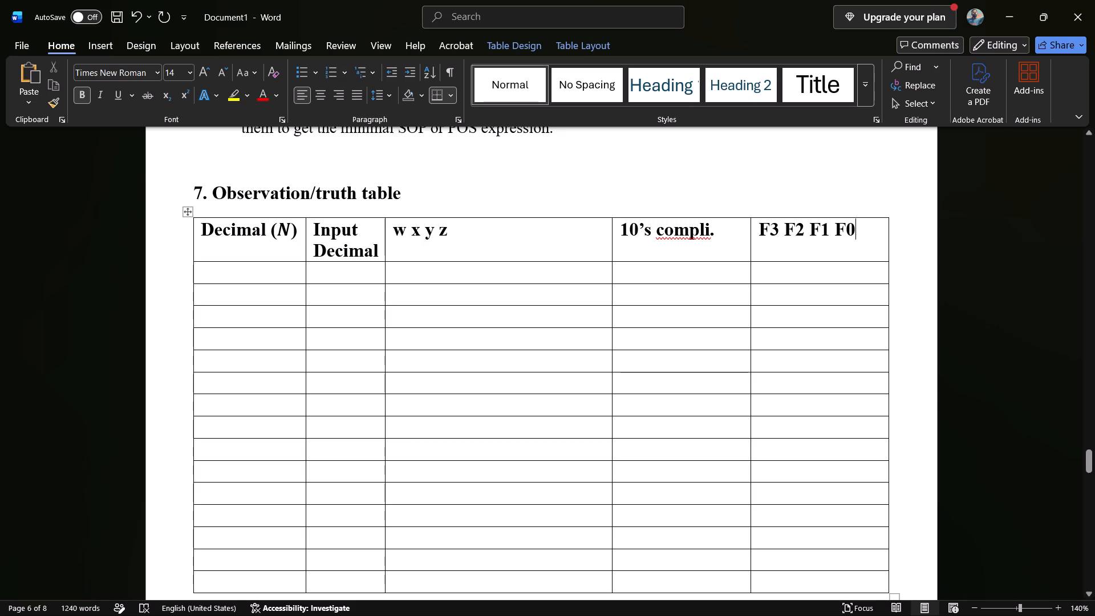
pyautogui.moveTo(385, 241); pyautogui.dragTo(386, 241)
pyautogui.moveTo(386, 241); pyautogui.dragTo(412, 241)
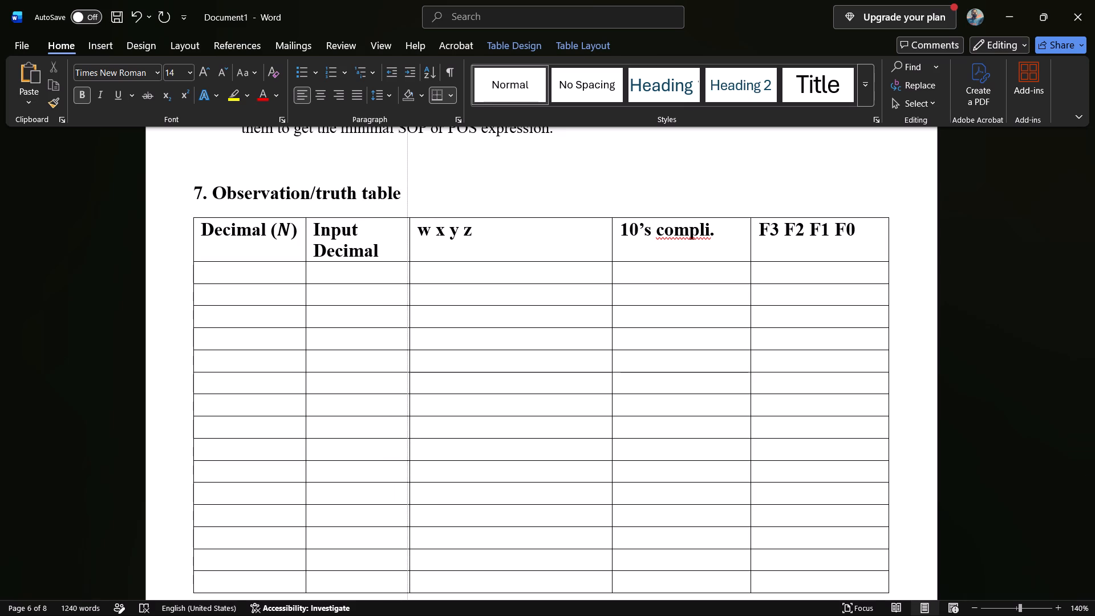
pyautogui.moveTo(412, 241); pyautogui.dragTo(414, 241)
pyautogui.moveTo(409, 240); pyautogui.dragTo(403, 240)
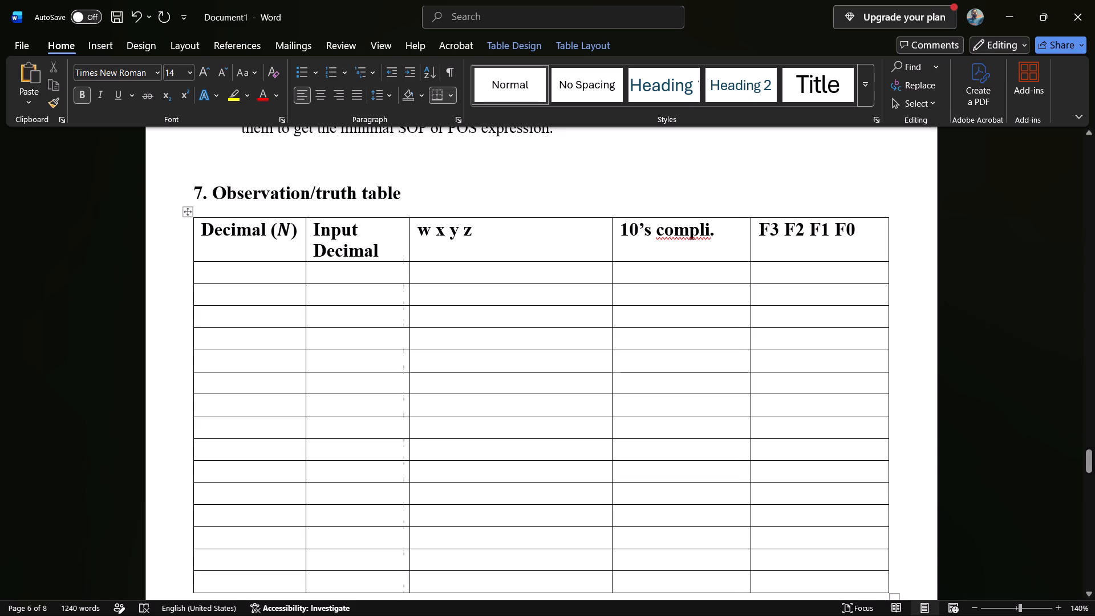
pyautogui.moveTo(403, 240); pyautogui.dragTo(374, 236)
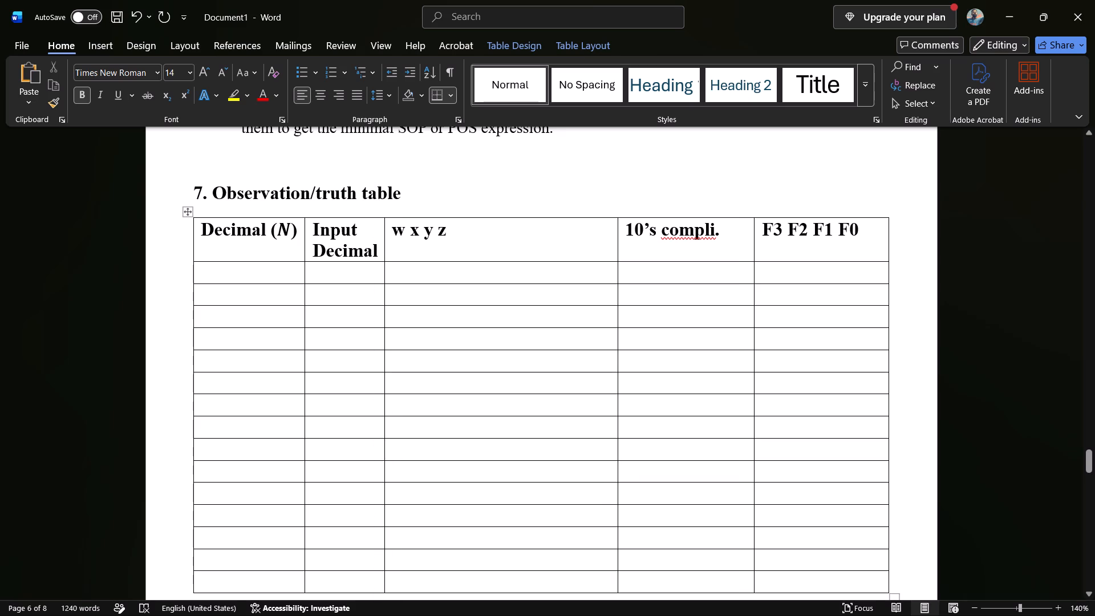
pyautogui.moveTo(618, 245); pyautogui.dragTo(460, 241)
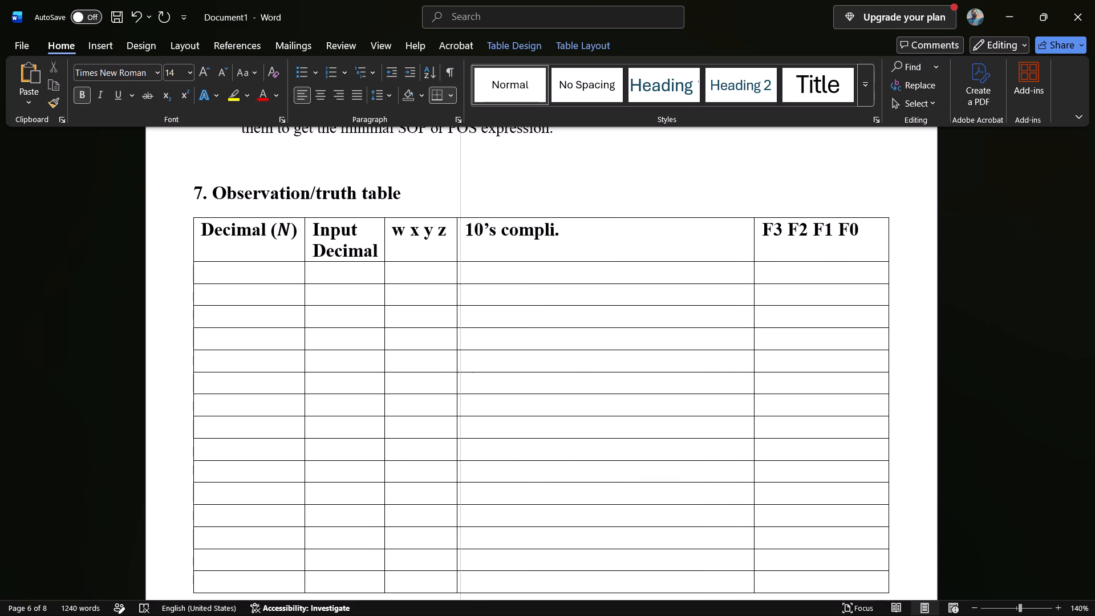
pyautogui.moveTo(460, 241); pyautogui.dragTo(457, 243)
# Narrow the 10's compli. and F3 F2 F1 F0 columns of Experiment 34's table to fit their headings on one line.
pyautogui.moveTo(753, 246); pyautogui.dragTo(574, 232)
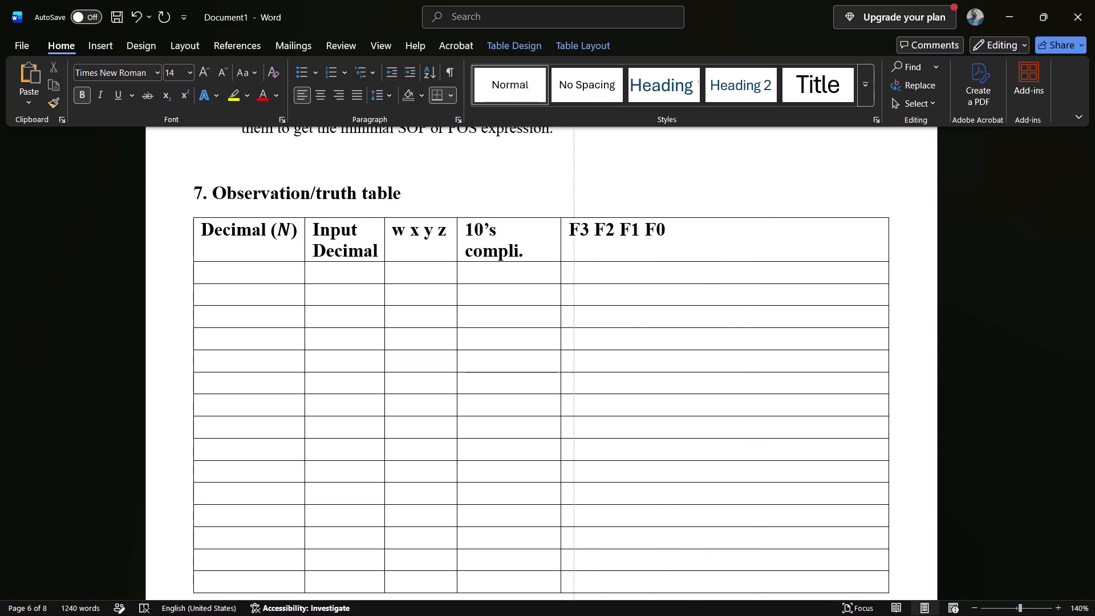
pyautogui.moveTo(574, 232); pyautogui.dragTo(576, 232)
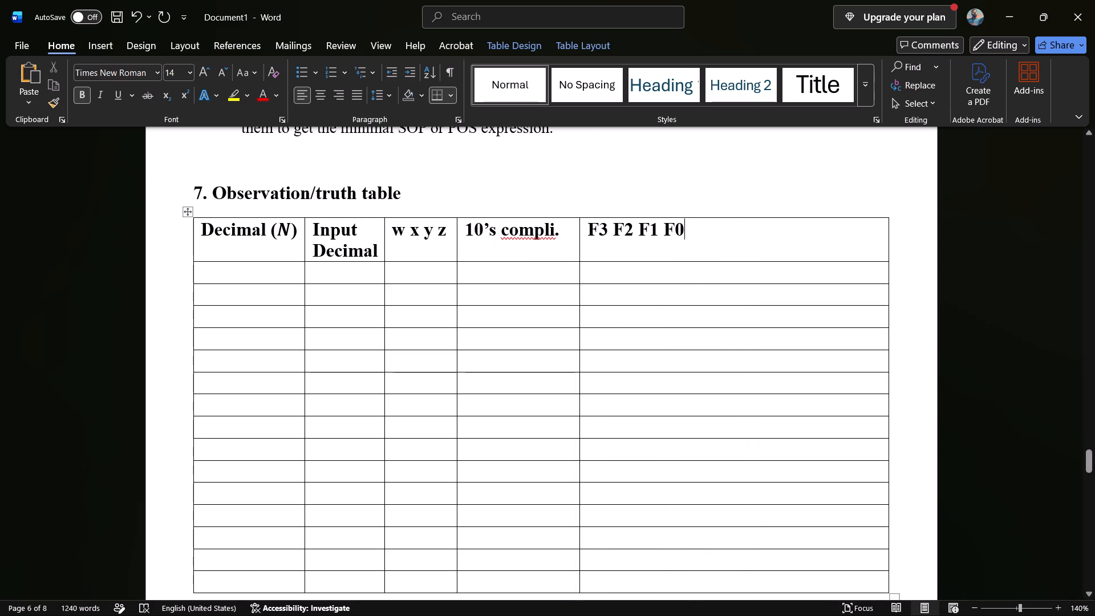
pyautogui.moveTo(887, 238); pyautogui.dragTo(694, 225)
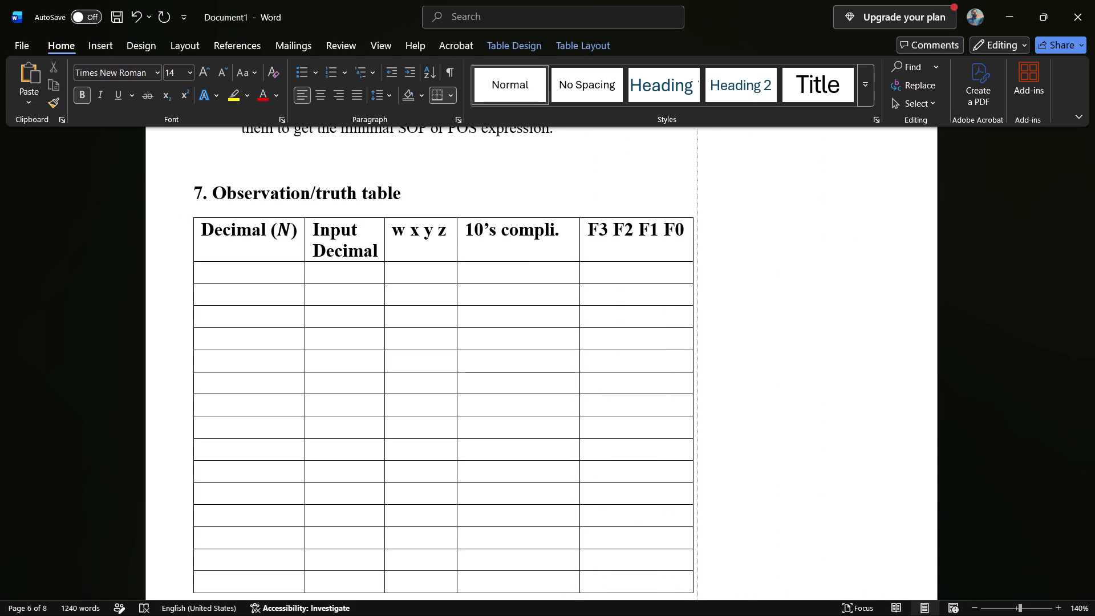
pyautogui.moveTo(694, 225); pyautogui.dragTo(693, 225)
pyautogui.click(752, 232)
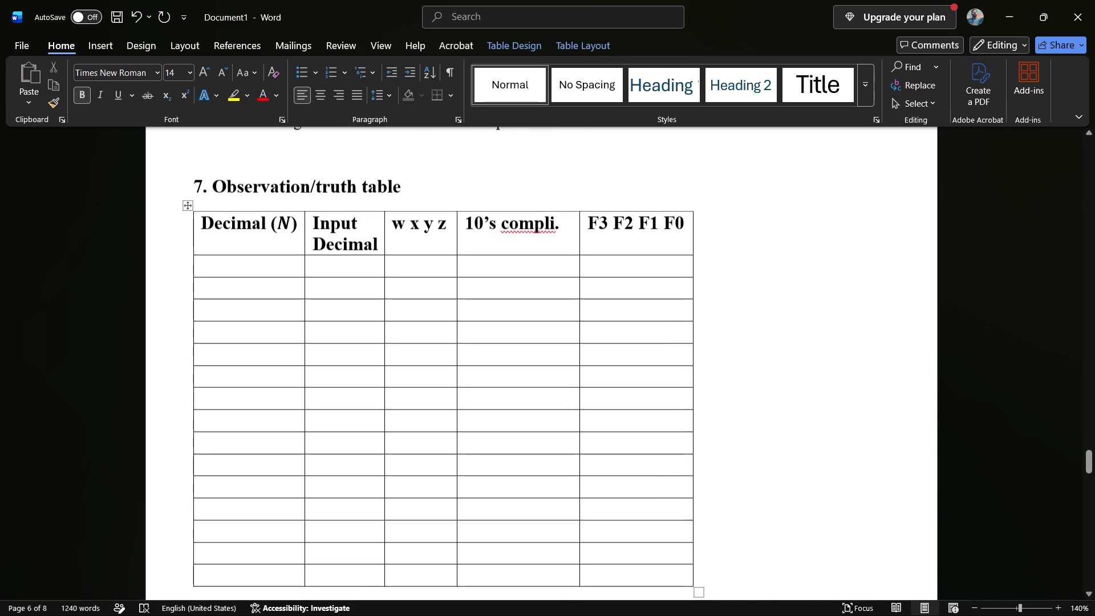
# Review the sections and tables of Experiments 33 to 35 for remaining gaps.
pyautogui.scroll(3, 269, 269)
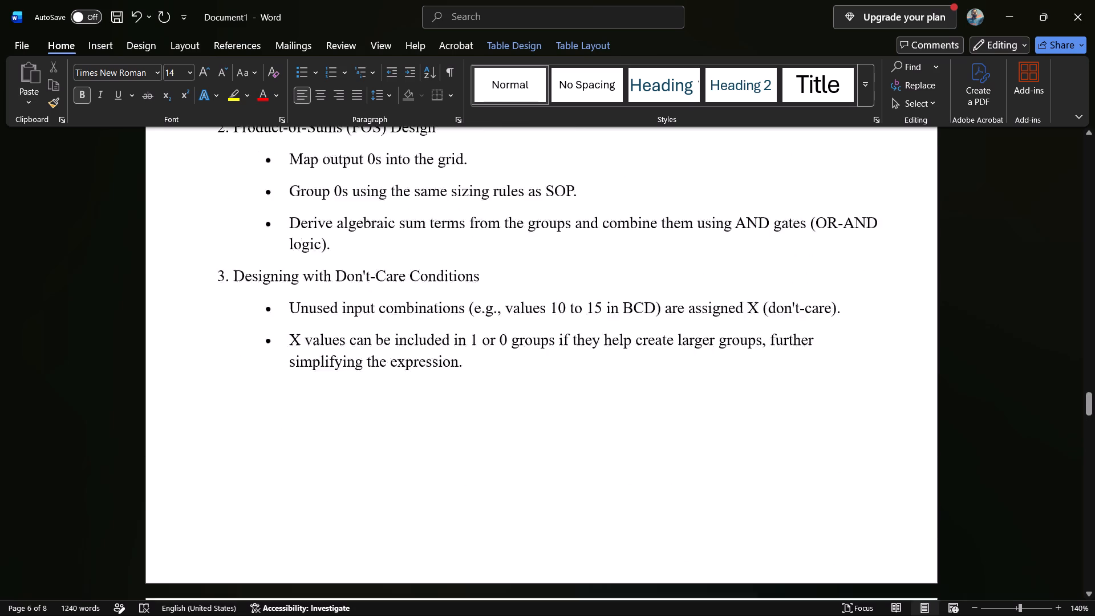
pyautogui.scroll(5, 269, 269)
pyautogui.scroll(-1, 269, 269)
pyautogui.scroll(1, 269, 269)
pyautogui.scroll(-1, 269, 269)
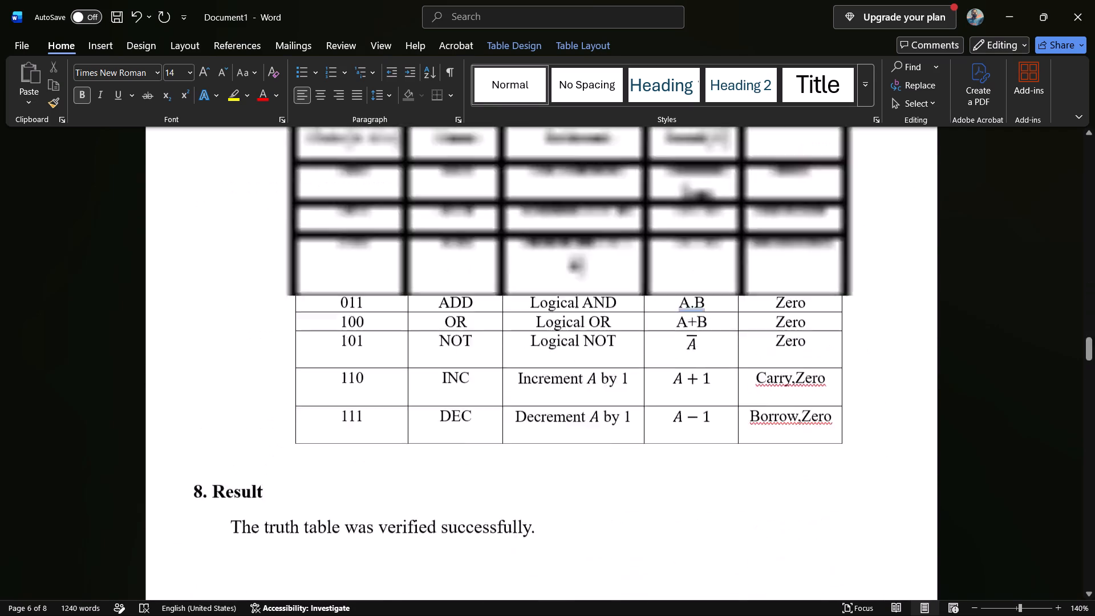
pyautogui.scroll(-1, 269, 269)
pyautogui.scroll(5, 269, 269)
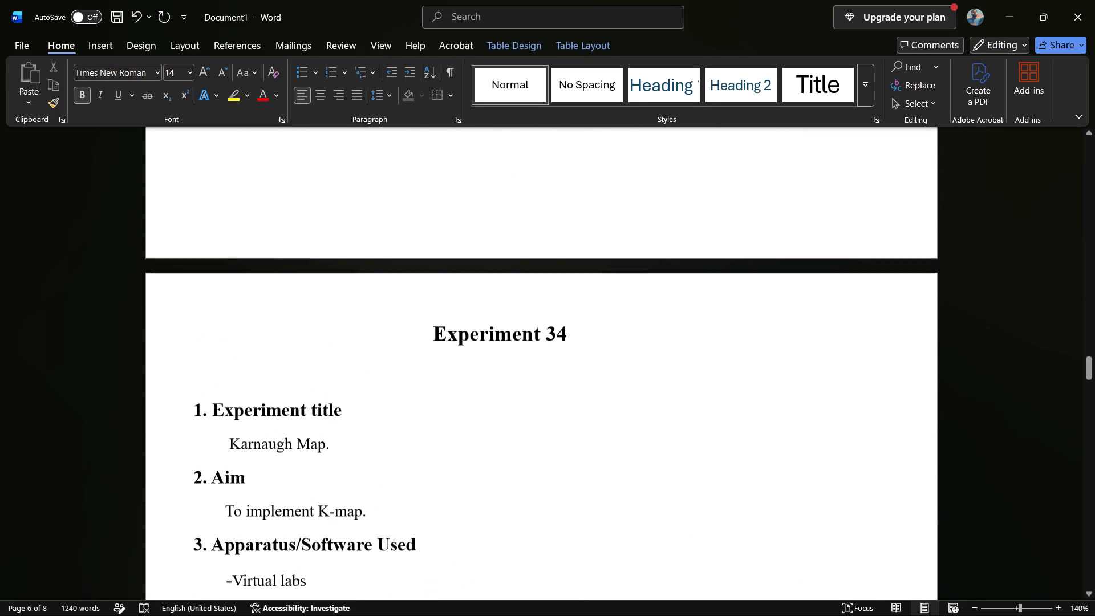
pyautogui.scroll(1, 269, 269)
pyautogui.scroll(-4, 269, 269)
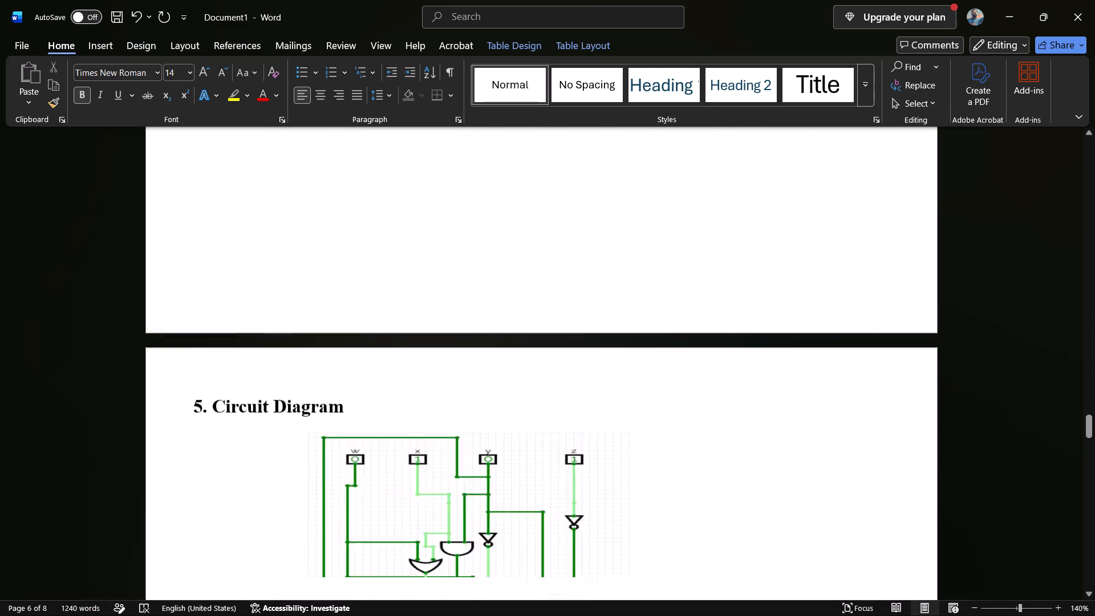
pyautogui.scroll(-5, 269, 269)
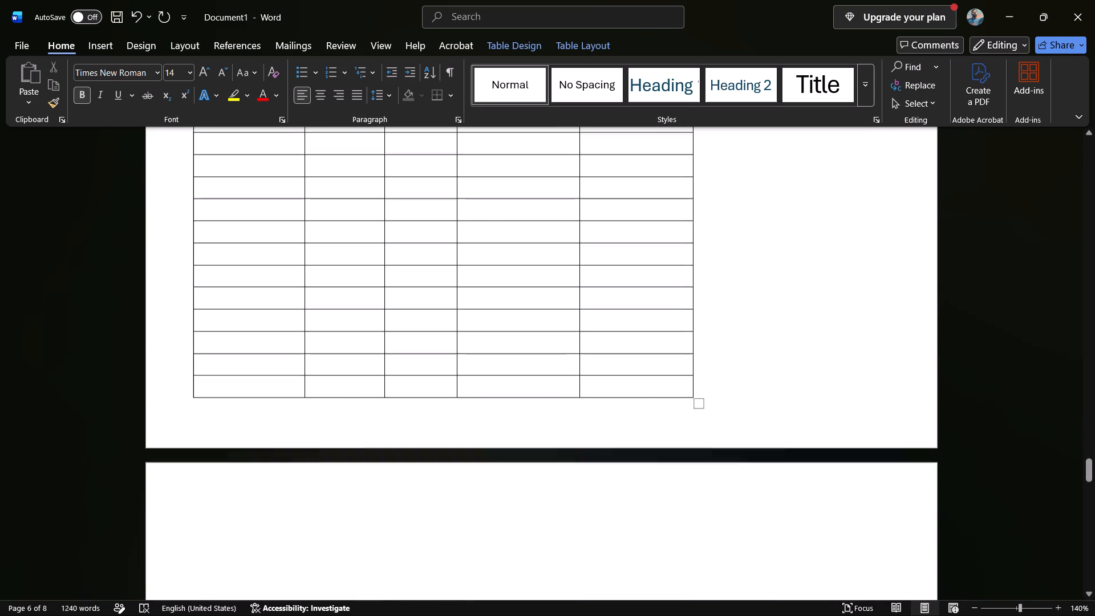
pyautogui.scroll(-4, 269, 269)
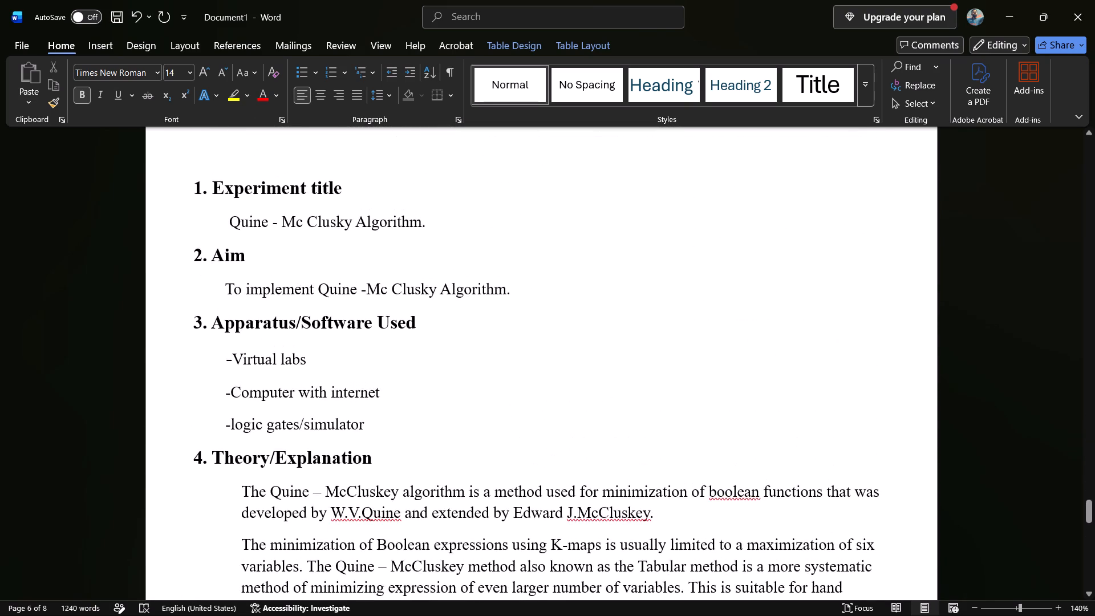
pyautogui.scroll(-1, 269, 269)
pyautogui.scroll(2, 269, 269)
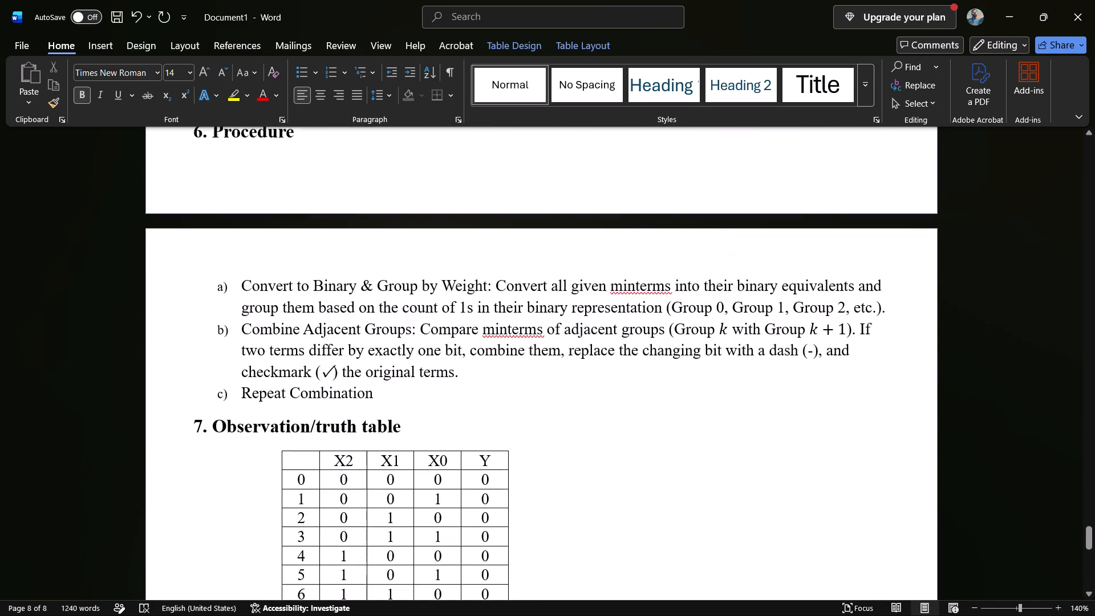
pyautogui.scroll(1, 269, 269)
pyautogui.scroll(-2, 269, 269)
# Delete the empty "5. Circuit Diagram" heading from Experiment 35.
pyautogui.click(269, 269)
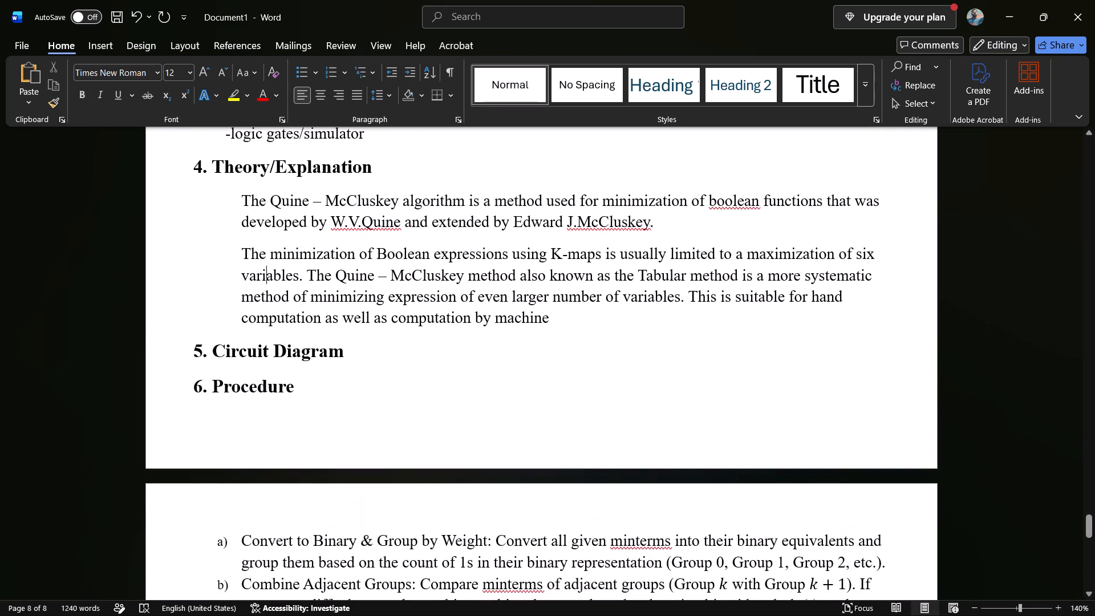
pyautogui.moveTo(360, 356); pyautogui.dragTo(190, 341)
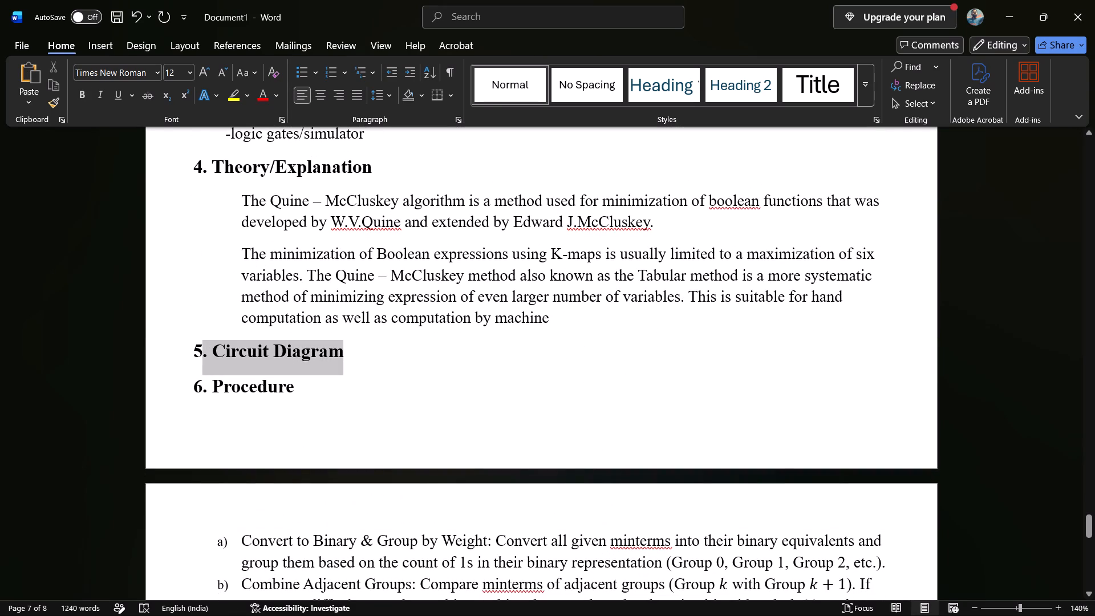
pyautogui.moveTo(190, 341); pyautogui.dragTo(181, 340)
pyautogui.press('BackSpace')
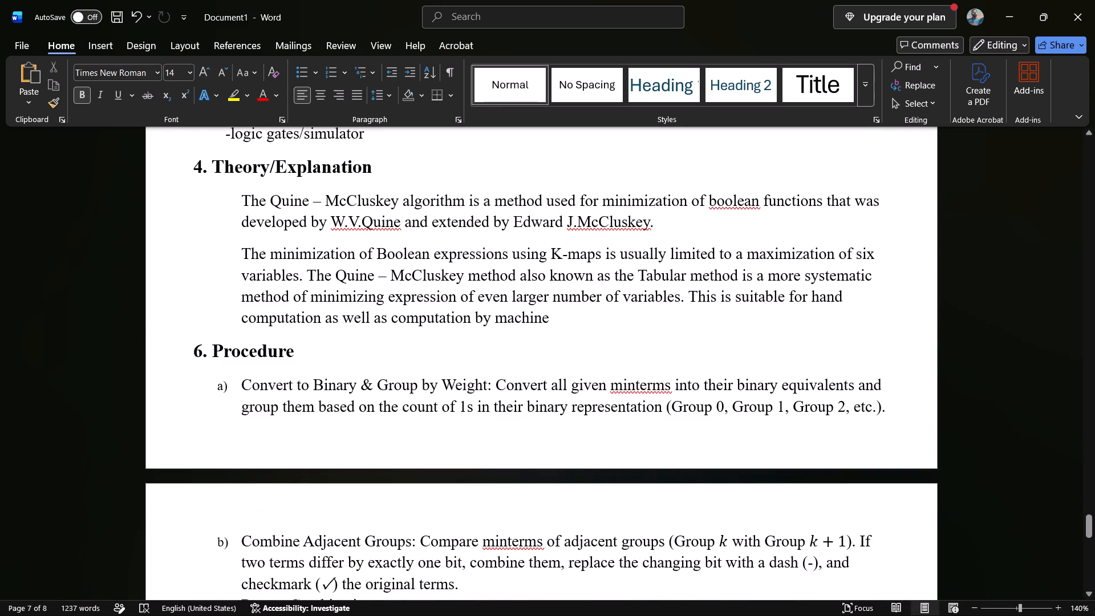
# Renumber Experiment 35's Procedure, Observation/truth table and Result headings as 5, 6 and 7.
pyautogui.click(203, 353)
pyautogui.press('BackSpace')
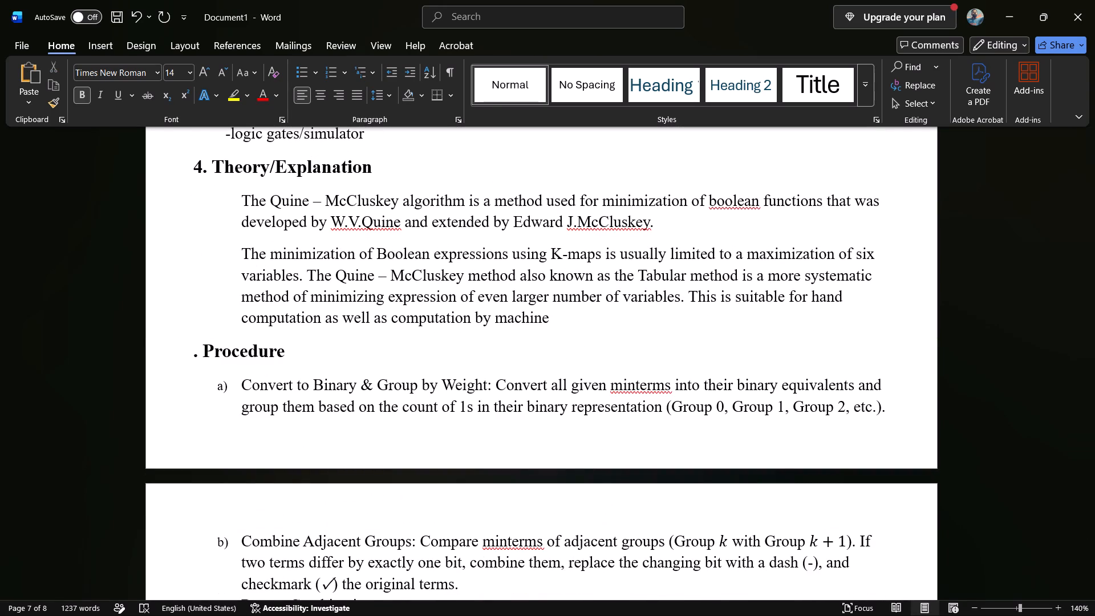
pyautogui.press('5')
pyautogui.scroll(-2, 203, 353)
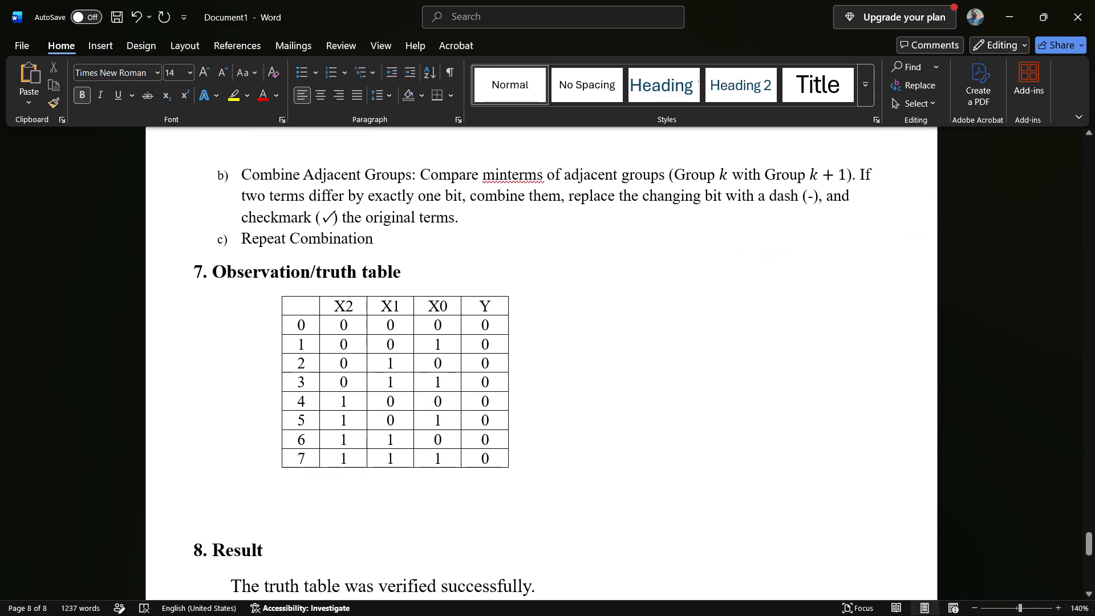
pyautogui.click(202, 272)
pyautogui.press('BackSpace')
pyautogui.press('6')
pyautogui.click(201, 548)
pyautogui.press('BackSpace')
pyautogui.press('7')
# Remove the blank lines between Experiment 35's truth table and the Result heading.
pyautogui.click(193, 536)
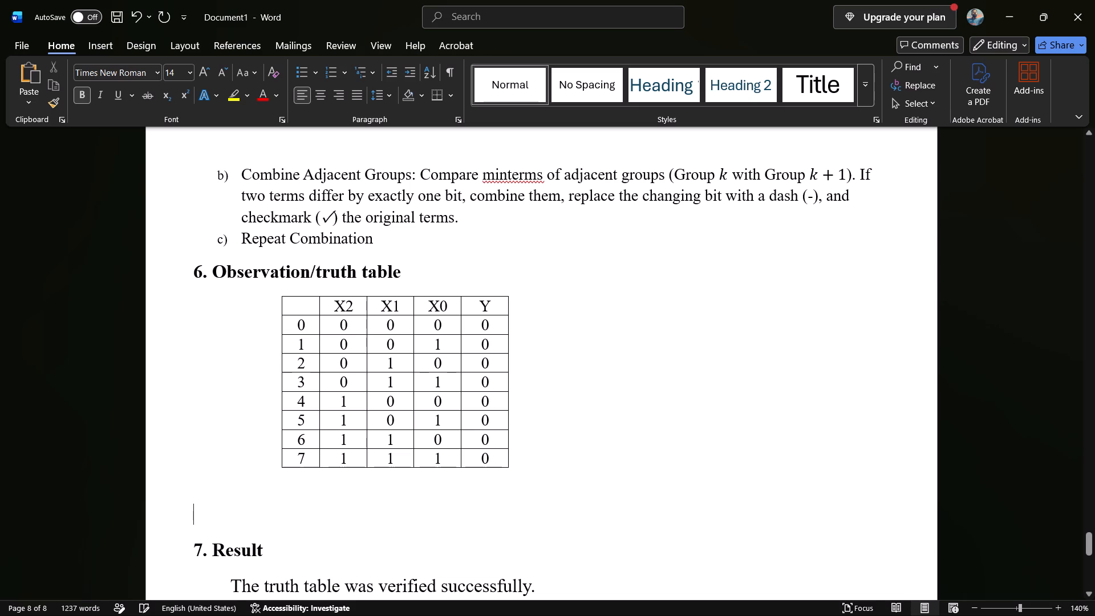
pyautogui.press('BackSpace')
pyautogui.press('BackSpace')
pyautogui.press('BackSpace')
# Review the layout of Experiments 33 to 35, ending at Experiment 34's unfilled truth table.
pyautogui.scroll(1, 193, 536)
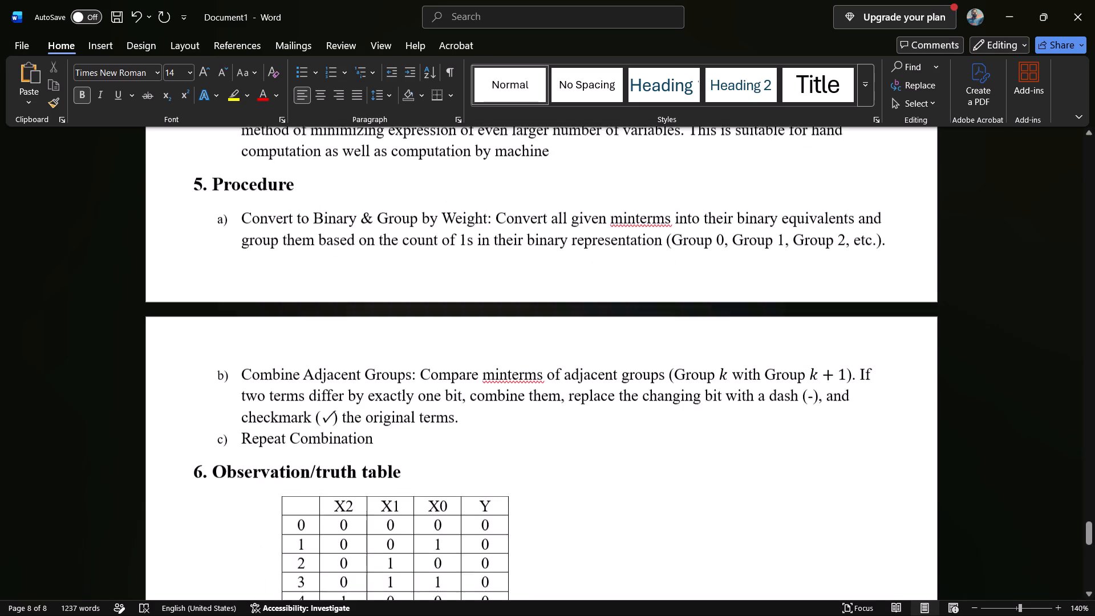
pyautogui.scroll(1, 193, 536)
pyautogui.scroll(-1, 193, 536)
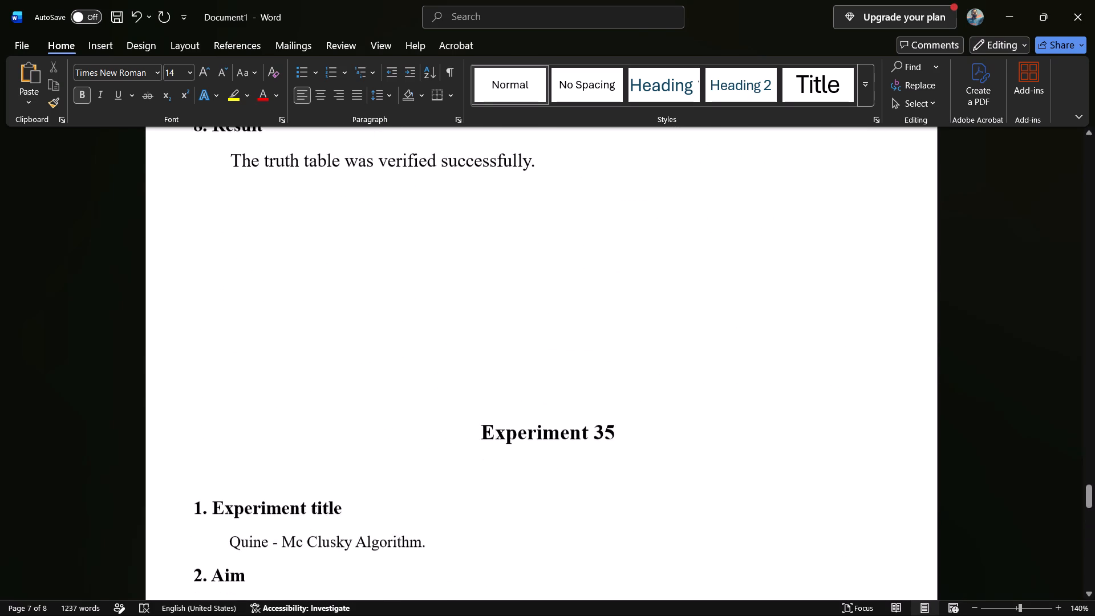
pyautogui.scroll(-2, 193, 536)
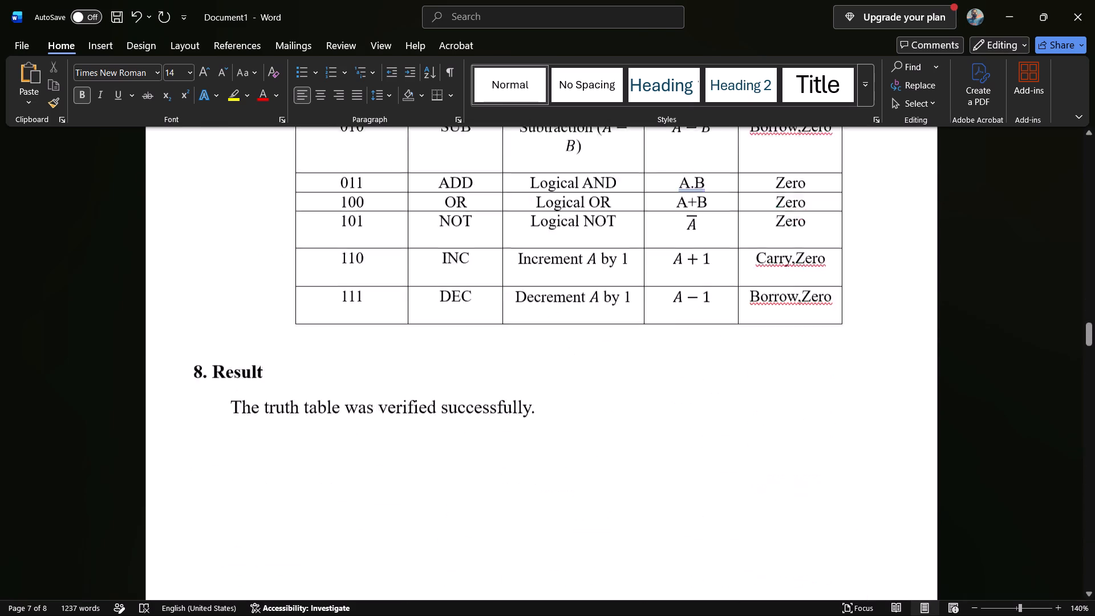
pyautogui.scroll(-1, 193, 536)
pyautogui.scroll(1, 193, 536)
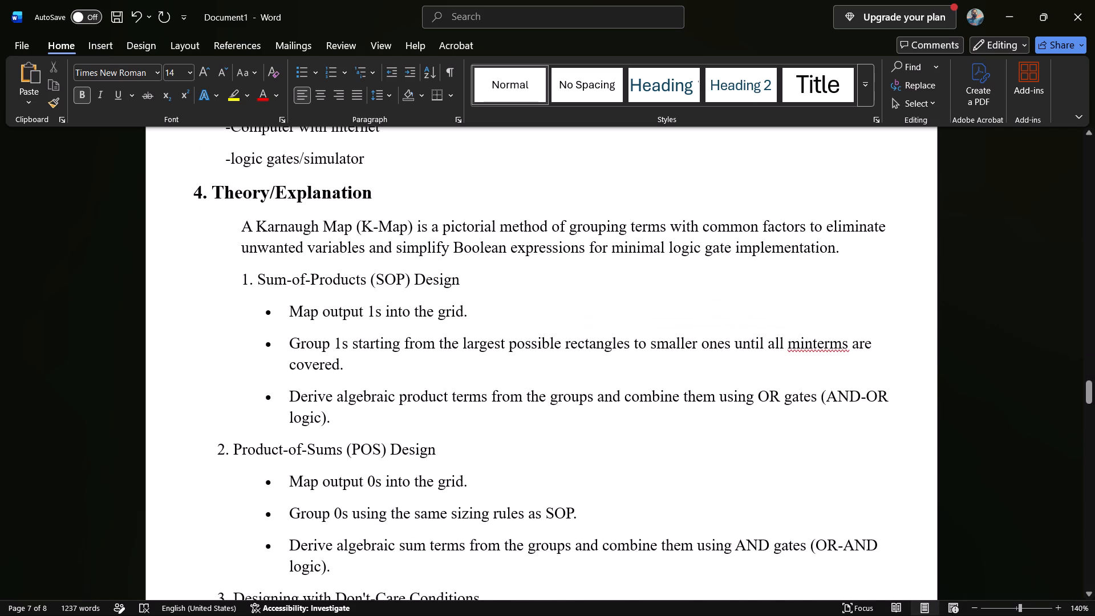
pyautogui.scroll(3, 193, 536)
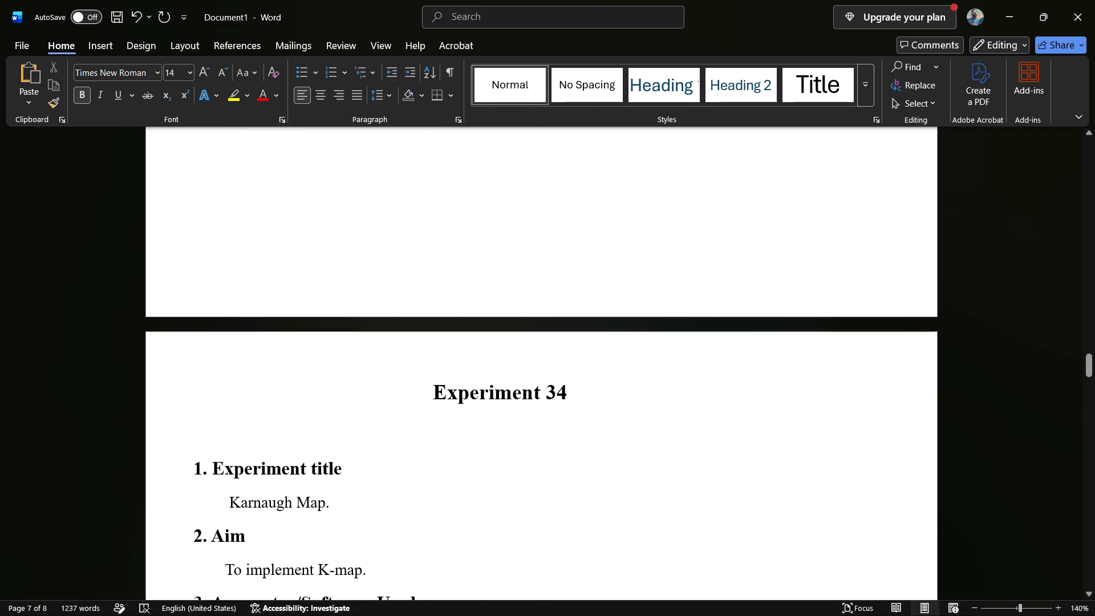
pyautogui.scroll(3, 193, 536)
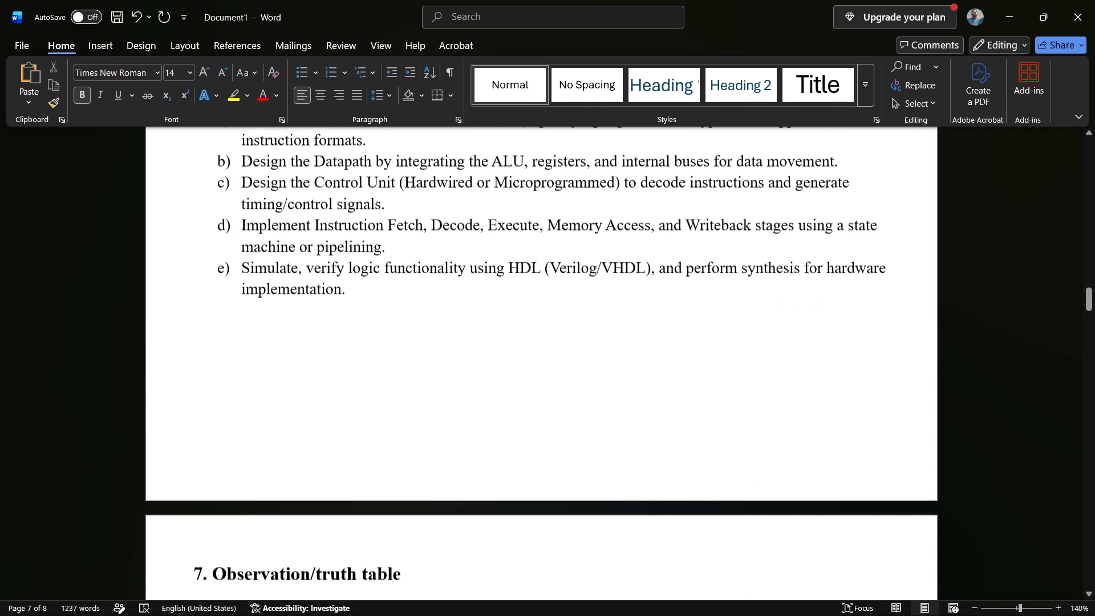
pyautogui.scroll(2, 193, 536)
pyautogui.scroll(-3, 193, 536)
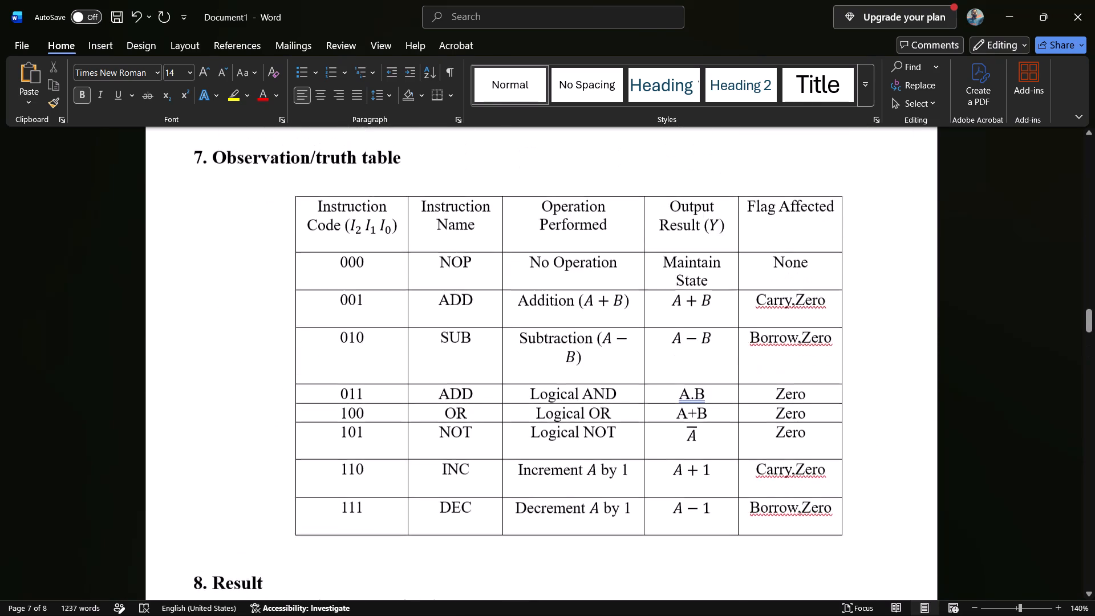
pyautogui.scroll(-4, 193, 536)
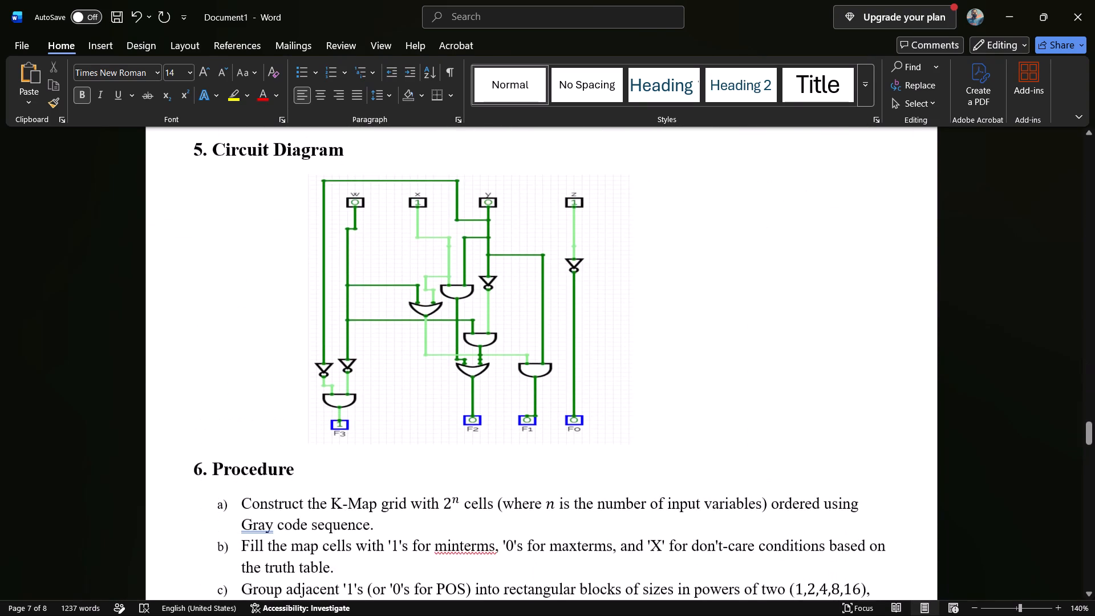
pyautogui.scroll(-2, 193, 536)
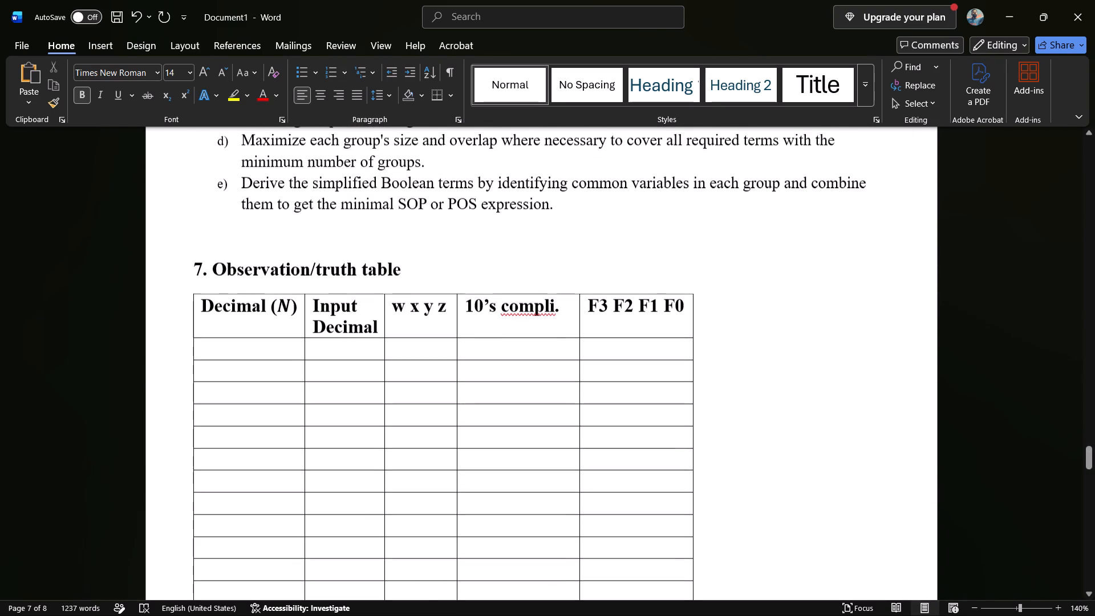
pyautogui.click(242, 348)
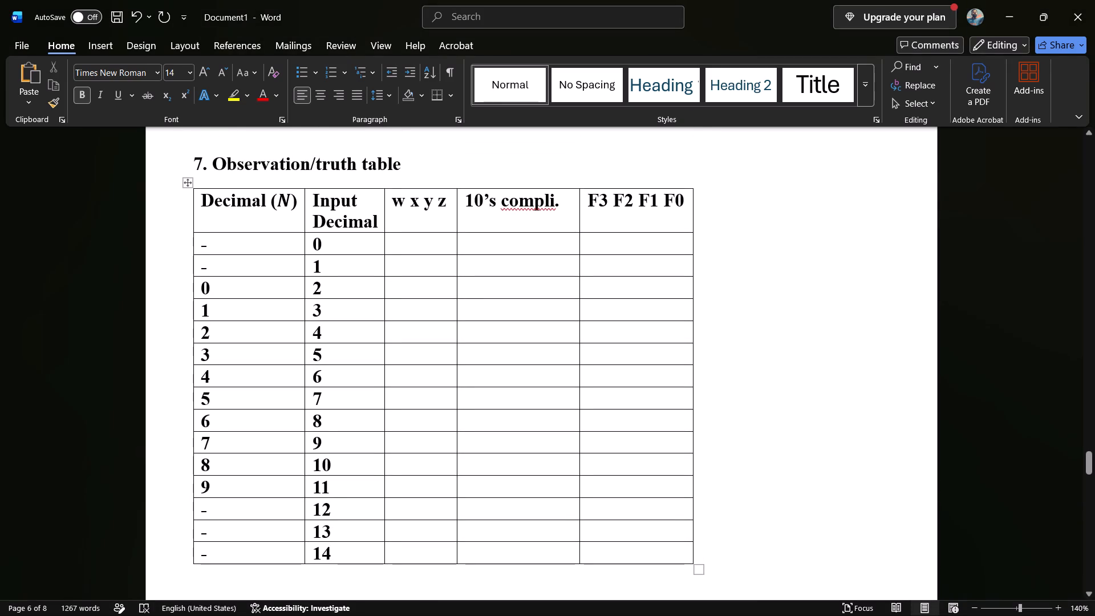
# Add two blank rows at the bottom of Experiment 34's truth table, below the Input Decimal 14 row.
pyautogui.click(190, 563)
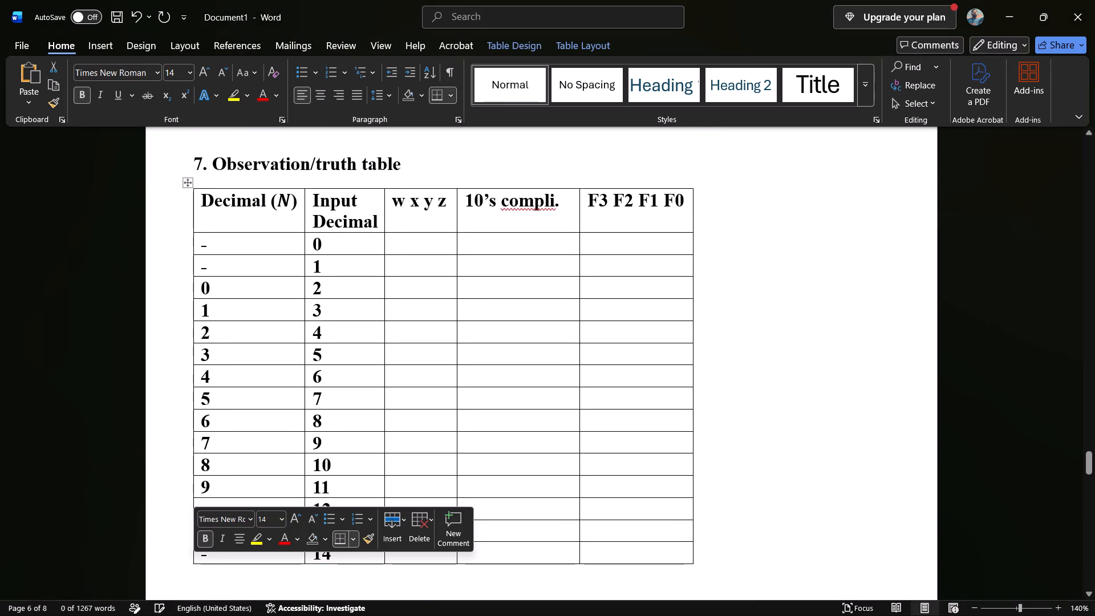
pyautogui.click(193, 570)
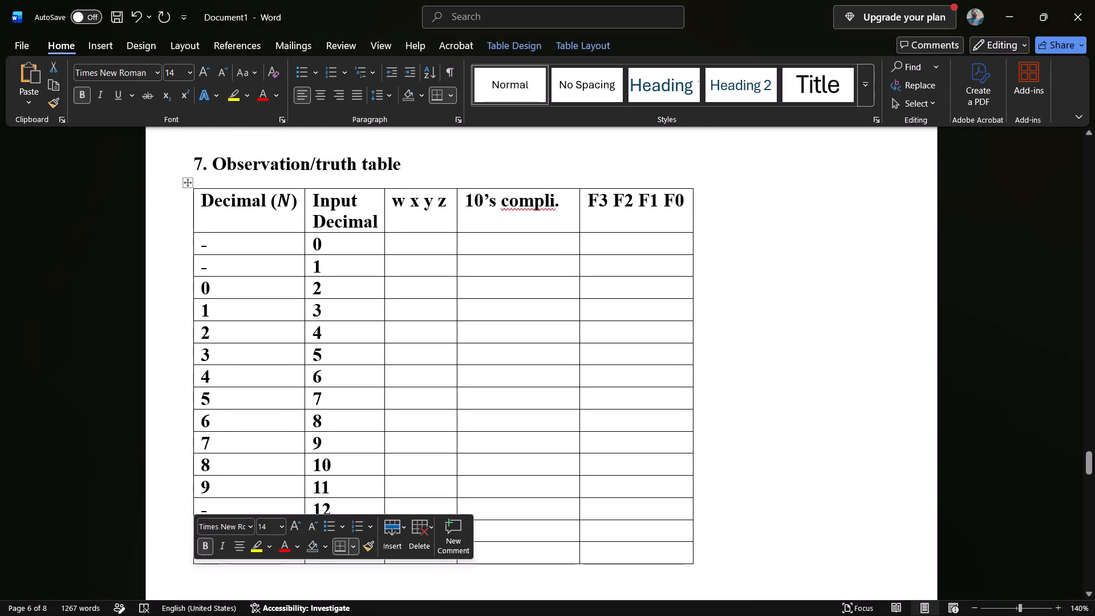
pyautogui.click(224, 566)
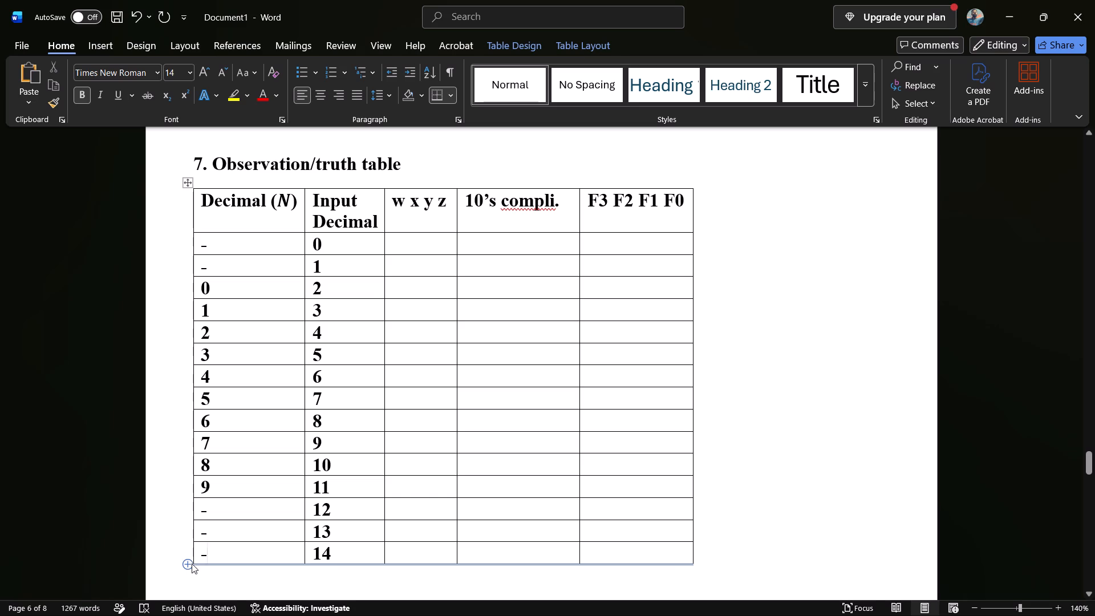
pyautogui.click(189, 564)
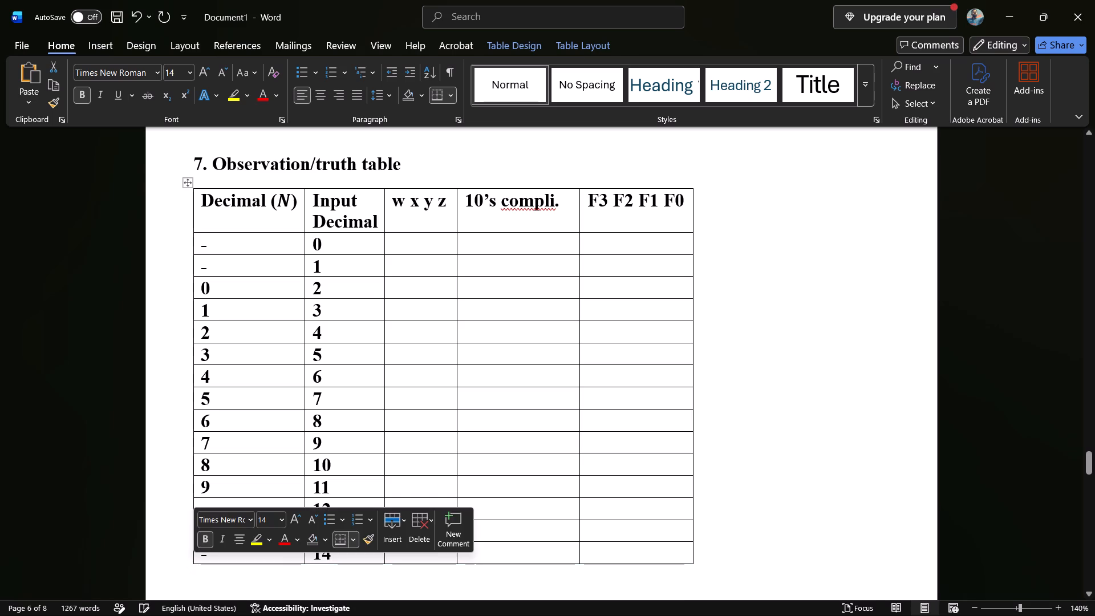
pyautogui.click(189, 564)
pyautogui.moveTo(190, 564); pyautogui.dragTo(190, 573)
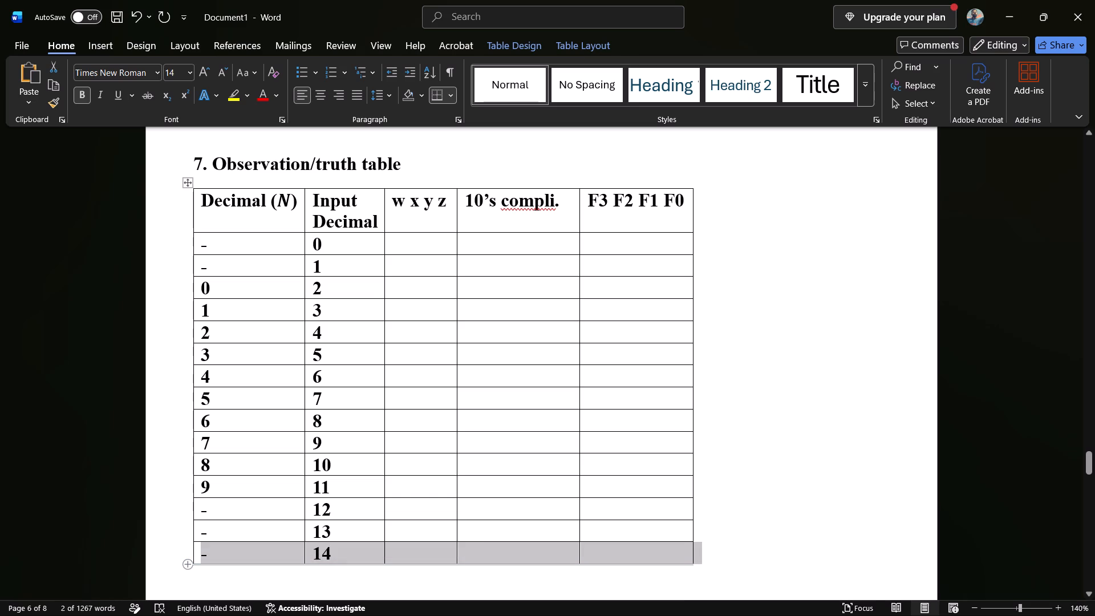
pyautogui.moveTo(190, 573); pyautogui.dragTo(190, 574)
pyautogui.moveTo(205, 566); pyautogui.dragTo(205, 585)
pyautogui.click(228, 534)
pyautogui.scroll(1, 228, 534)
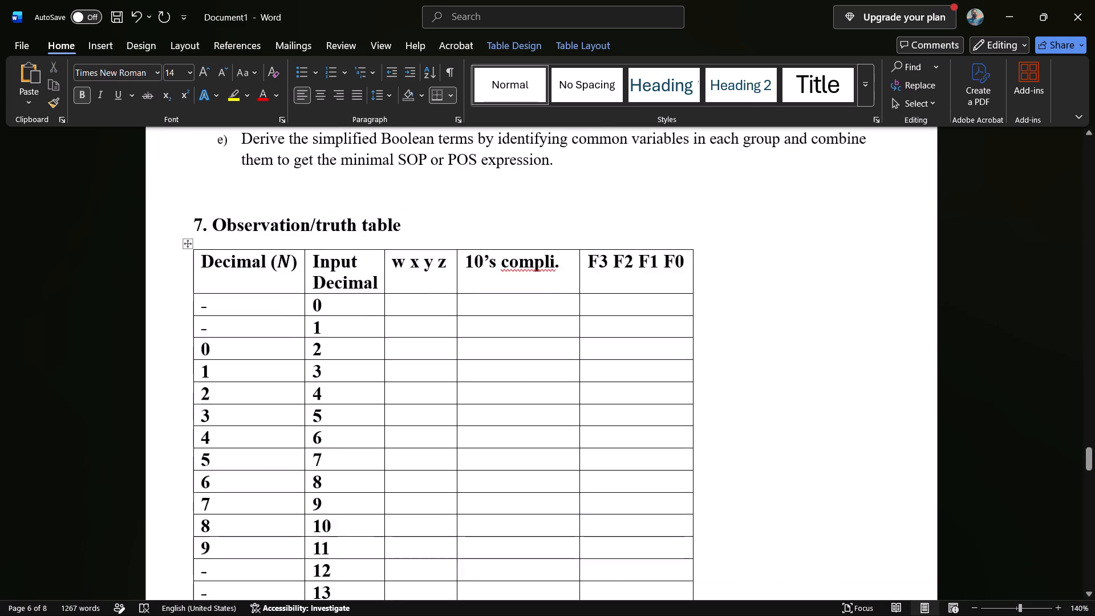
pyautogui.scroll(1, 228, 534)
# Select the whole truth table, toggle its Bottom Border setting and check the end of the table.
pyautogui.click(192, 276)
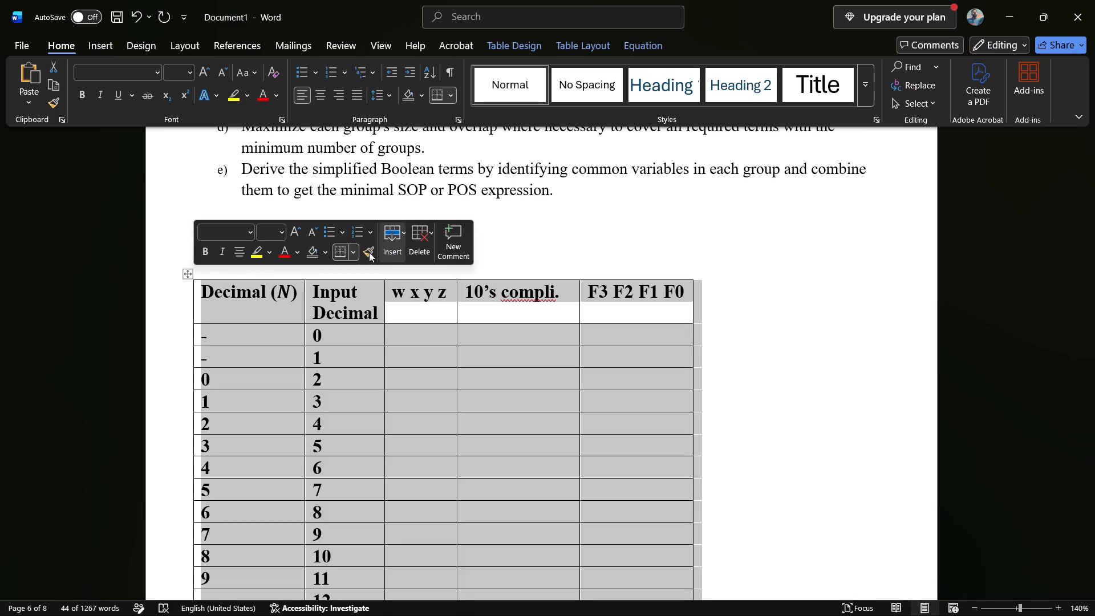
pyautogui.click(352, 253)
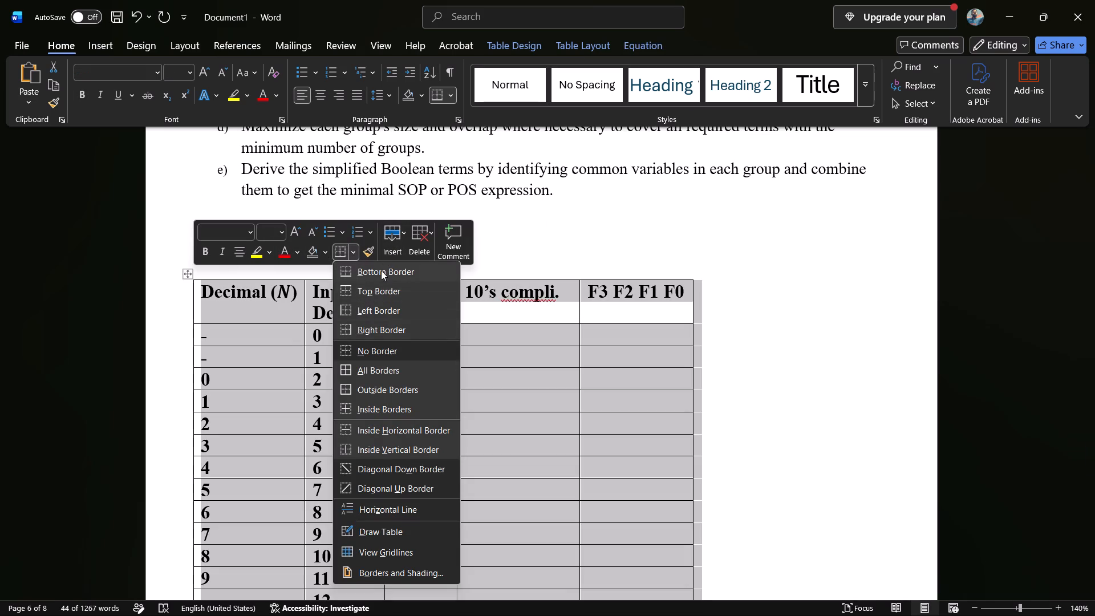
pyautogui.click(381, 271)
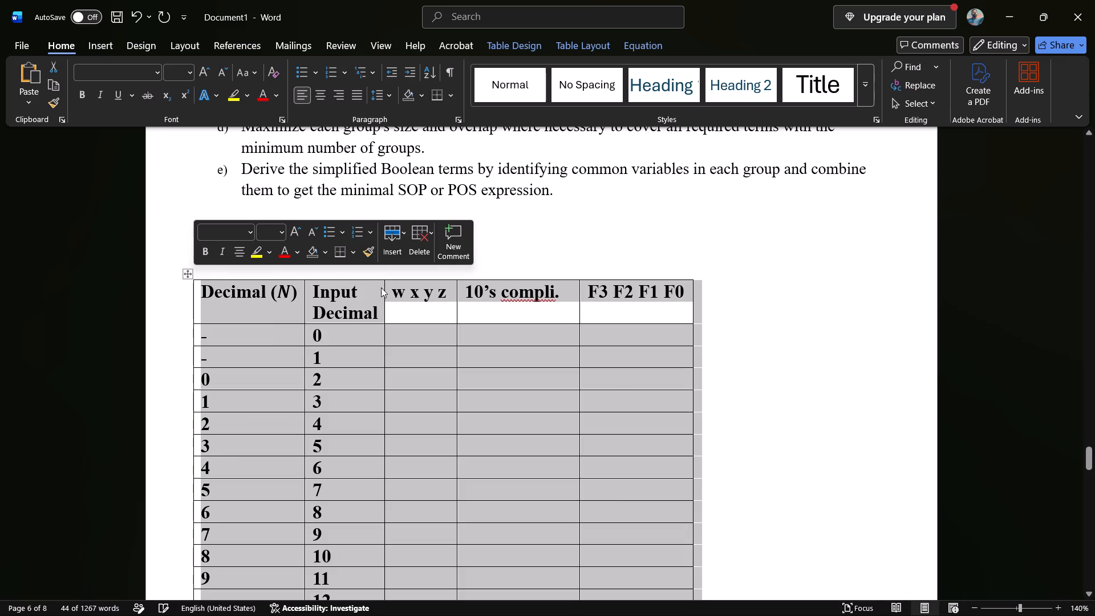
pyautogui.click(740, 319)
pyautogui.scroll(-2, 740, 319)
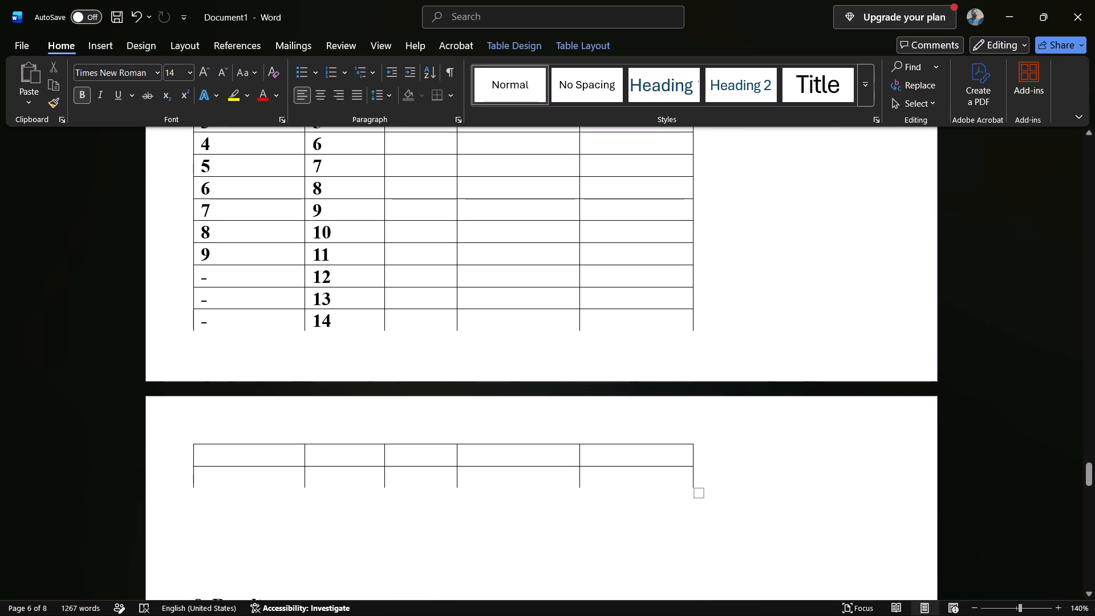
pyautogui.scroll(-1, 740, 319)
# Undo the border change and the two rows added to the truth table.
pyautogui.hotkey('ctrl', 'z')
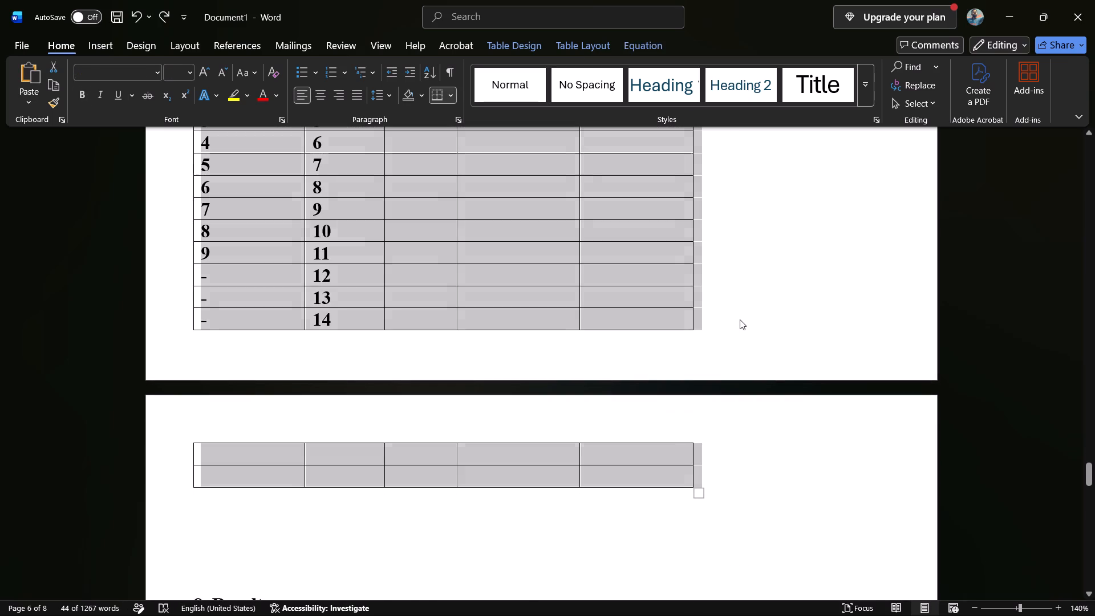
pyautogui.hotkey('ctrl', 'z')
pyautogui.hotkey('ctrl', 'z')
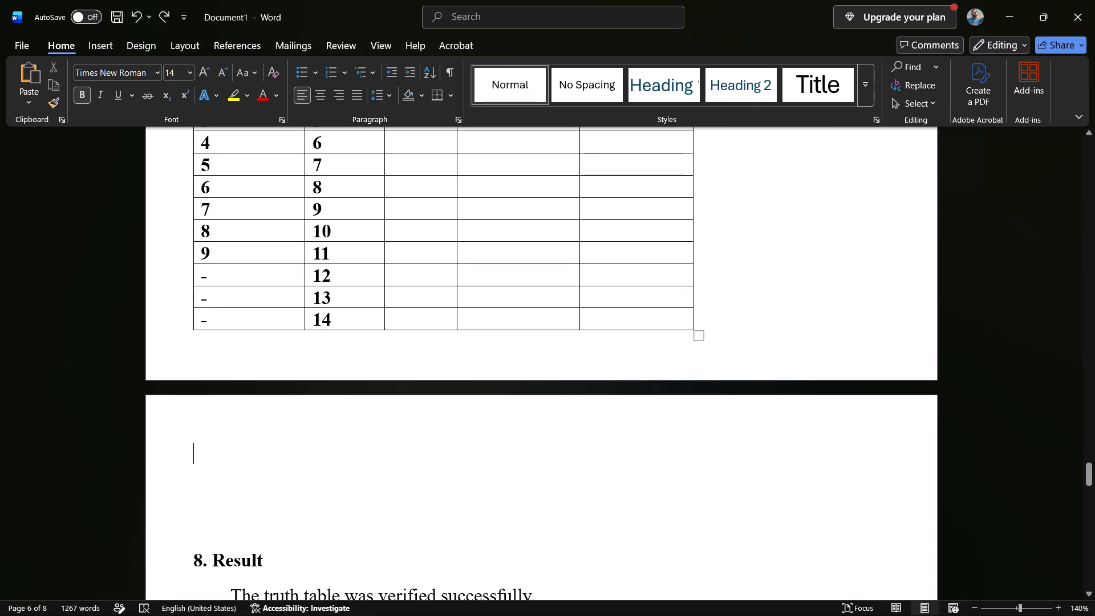
# In the Decimal (N) column, enter a dash in the Input Decimal 2 row and 0 in the Input Decimal 3 row.
pyautogui.scroll(1, 629, 333)
pyautogui.scroll(-1, 629, 333)
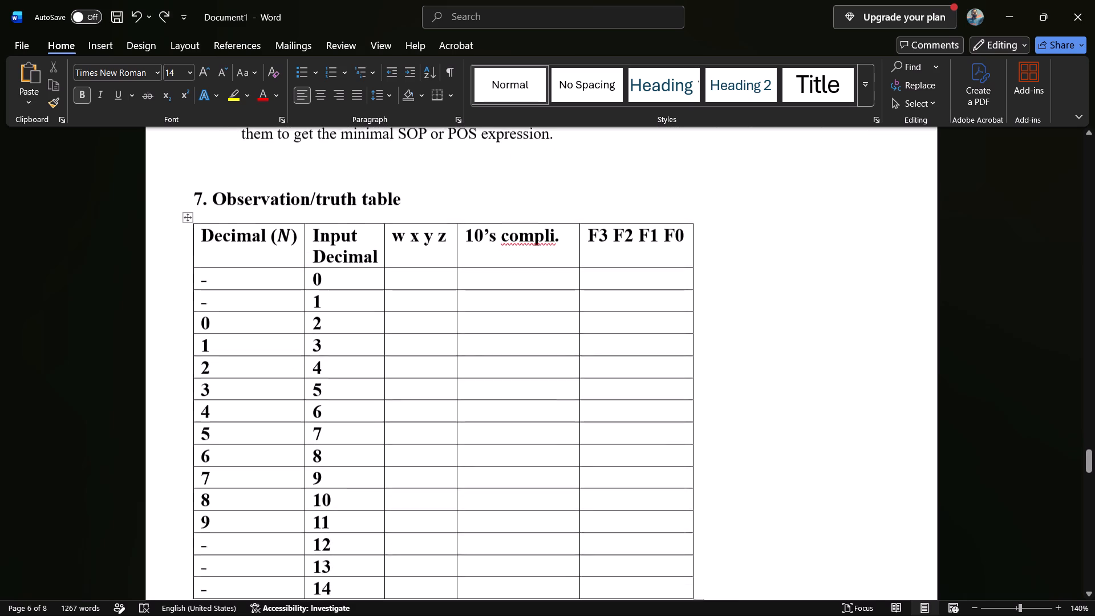
pyautogui.scroll(-2, 629, 333)
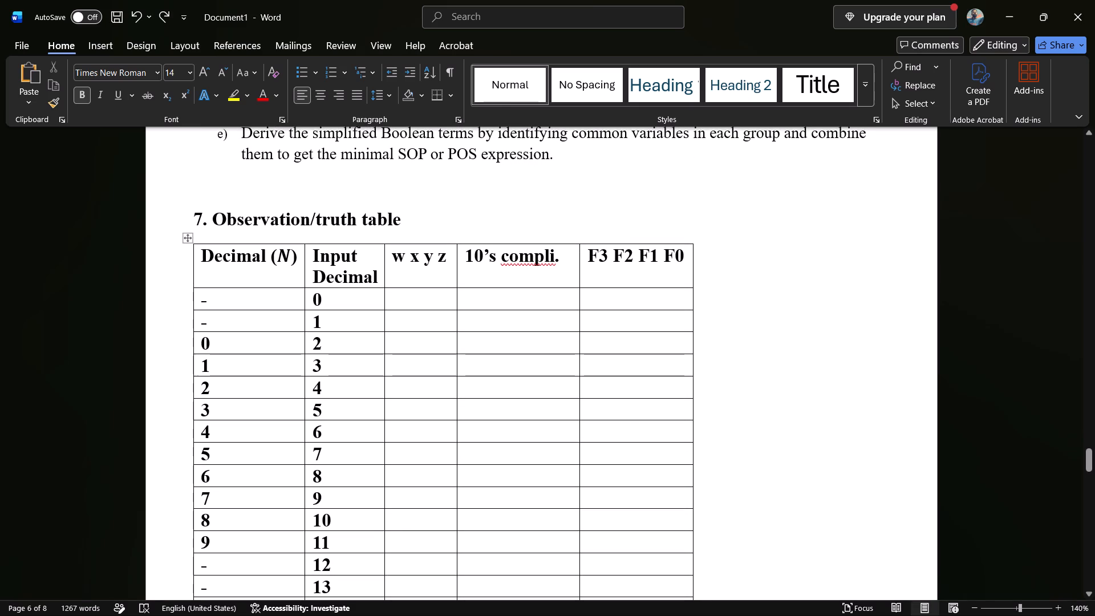
pyautogui.click(220, 345)
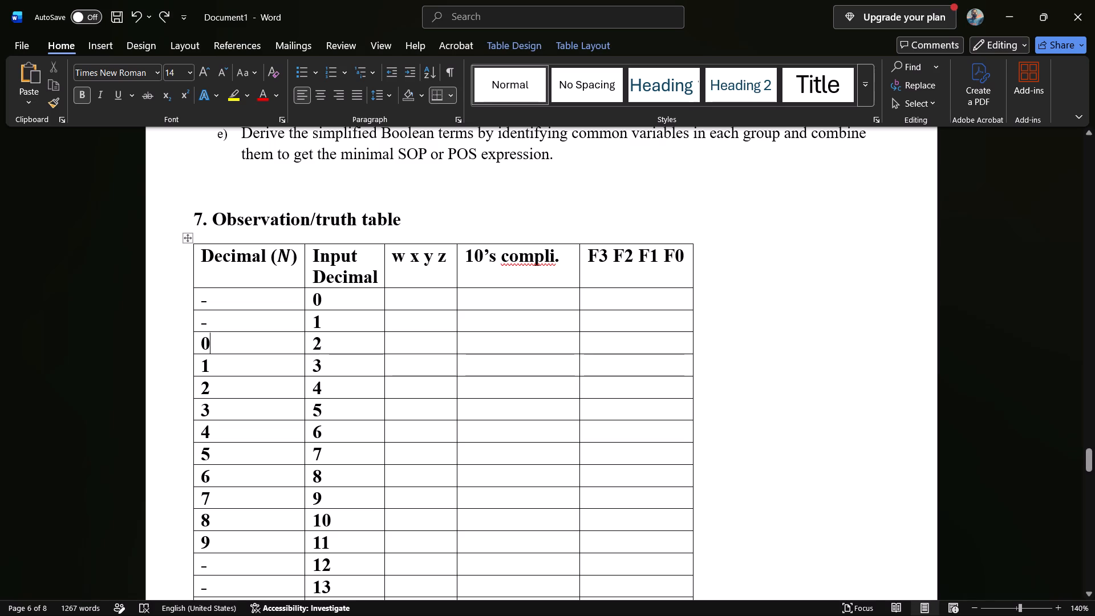
pyautogui.scroll(-1, 409, 395)
pyautogui.scroll(1, 409, 395)
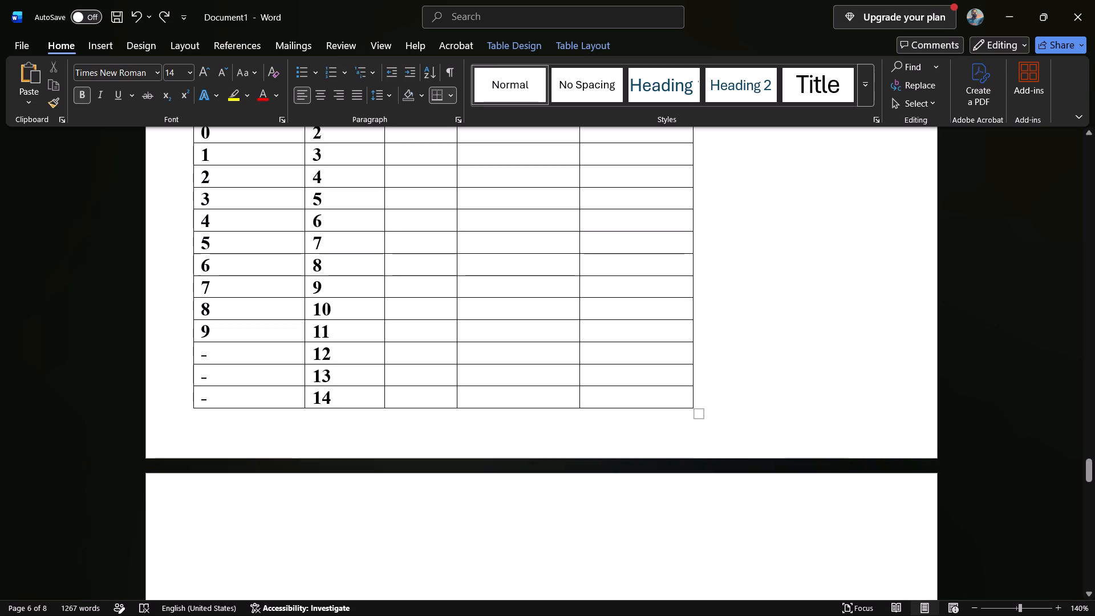
pyautogui.scroll(1, 409, 395)
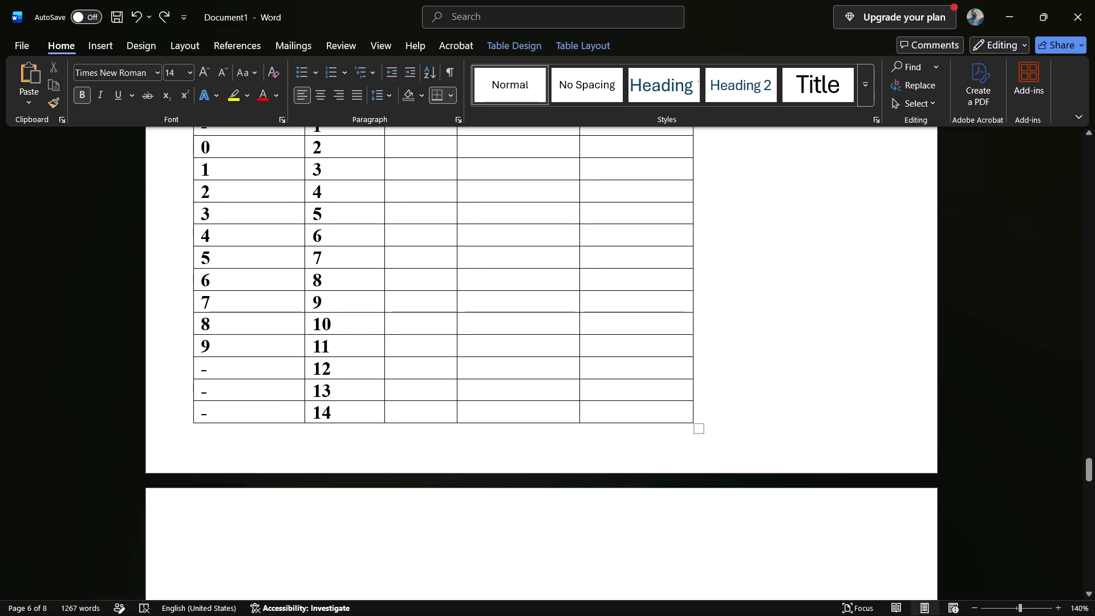
pyautogui.scroll(1, 409, 395)
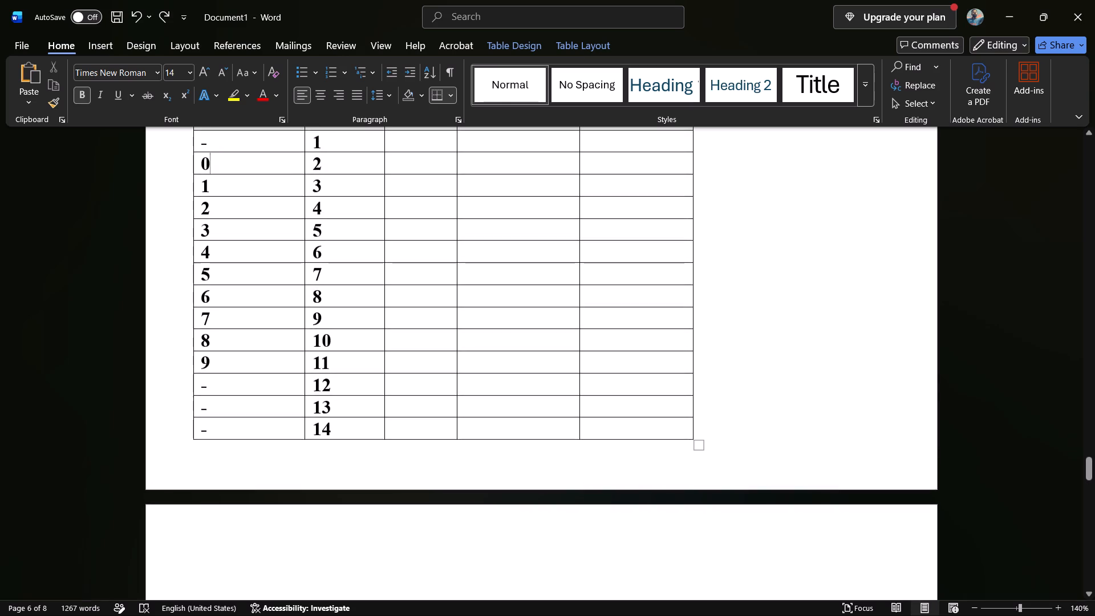
pyautogui.scroll(1, 409, 395)
pyautogui.click(410, 201)
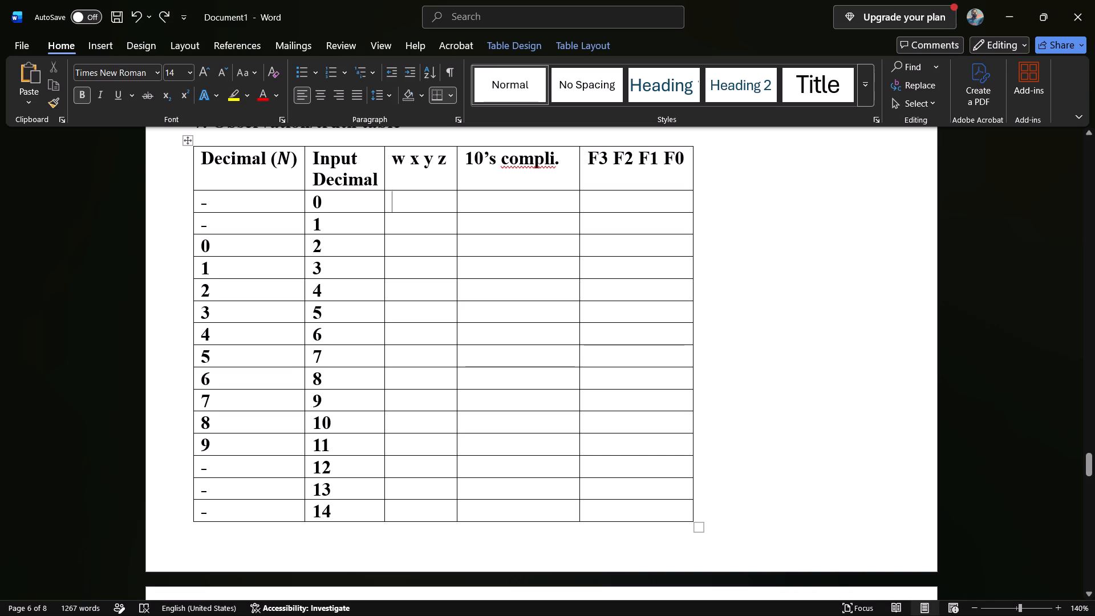
pyautogui.click(225, 250)
pyautogui.press('BackSpace')
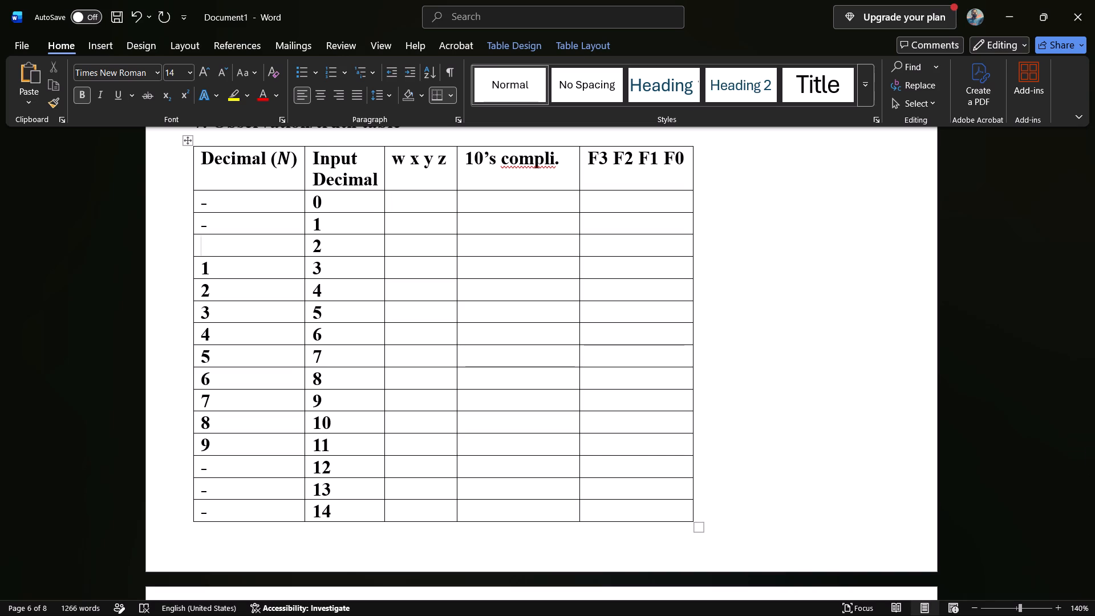
pyautogui.press('-')
pyautogui.click(220, 273)
pyautogui.press('BackSpace')
pyautogui.press('0')
# Set the Decimal (N) cells beside Input Decimal 4, 5 and 6 to 1, 2 and 3.
pyautogui.press('Down')
pyautogui.press('BackSpace')
pyautogui.press('`')
pyautogui.press('BackSpace')
pyautogui.press('1')
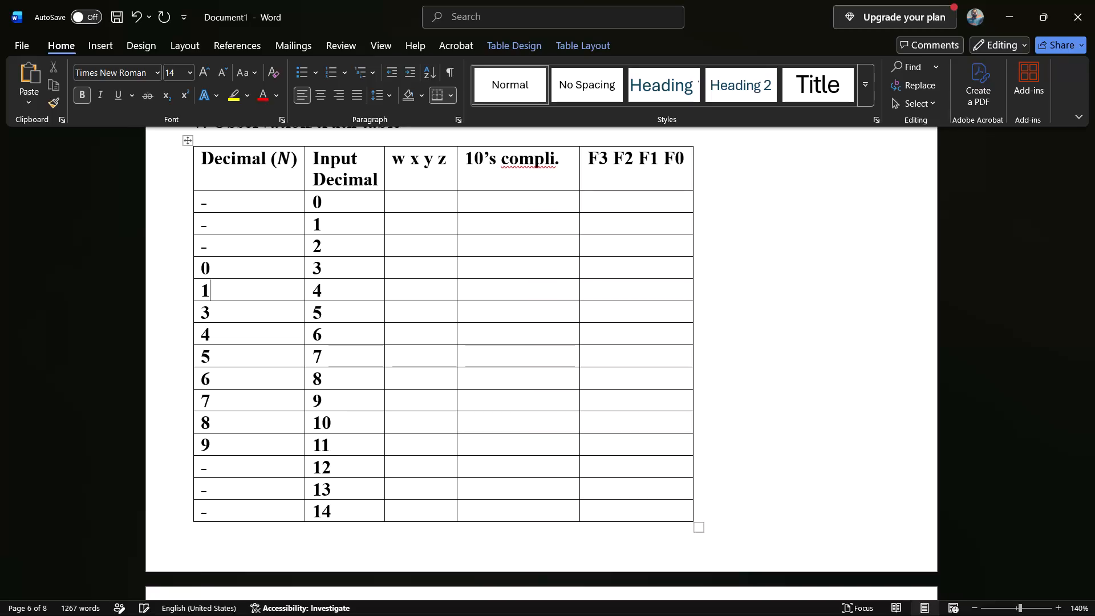
pyautogui.press('Down')
pyautogui.press('2')
pyautogui.press('BackSpace')
pyautogui.press('BackSpace')
pyautogui.press('2')
pyautogui.press('Down')
pyautogui.press('BackSpace')
pyautogui.press('3')
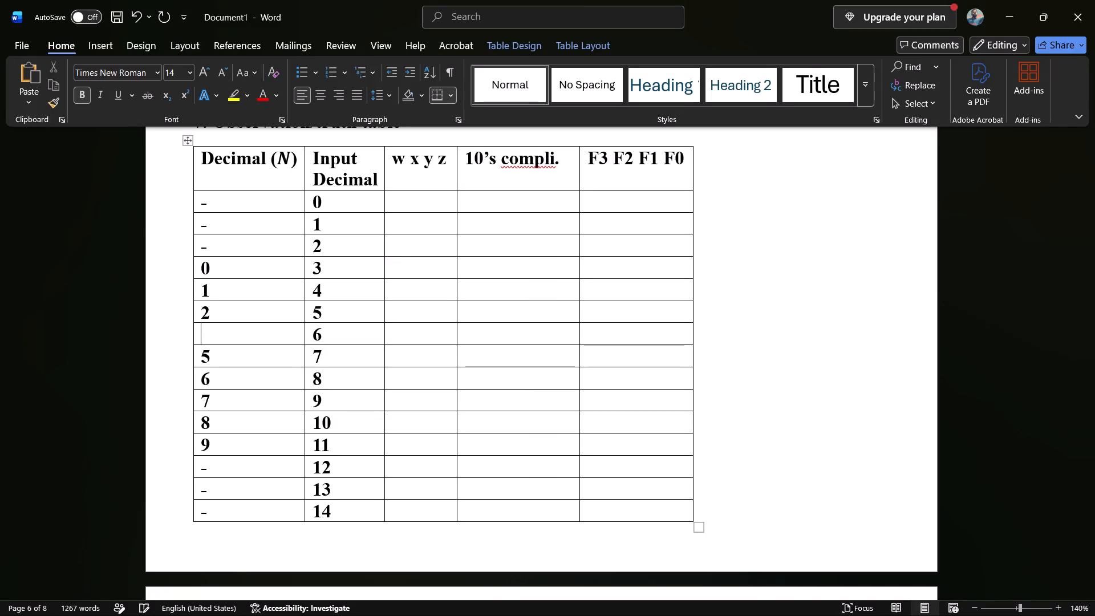
# Set the Decimal (N) cells beside Input Decimal 7 and 8 to 4 and 5.
pyautogui.press('Down')
pyautogui.press('4')
pyautogui.press('BackSpace')
pyautogui.press('BackSpace')
pyautogui.press('4')
pyautogui.press('Down')
pyautogui.press('BackSpace')
pyautogui.press('5')
# Set the Decimal (N) cells beside Input Decimal 9, 10 and 11 to 6, 7 and 8.
pyautogui.press('Down')
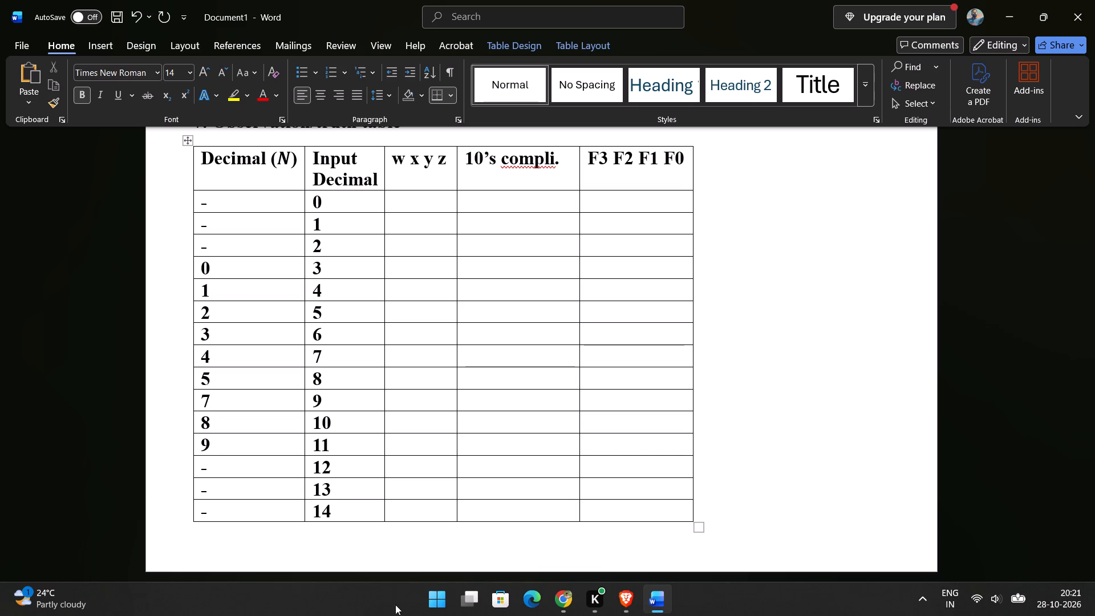
pyautogui.press('BackSpace')
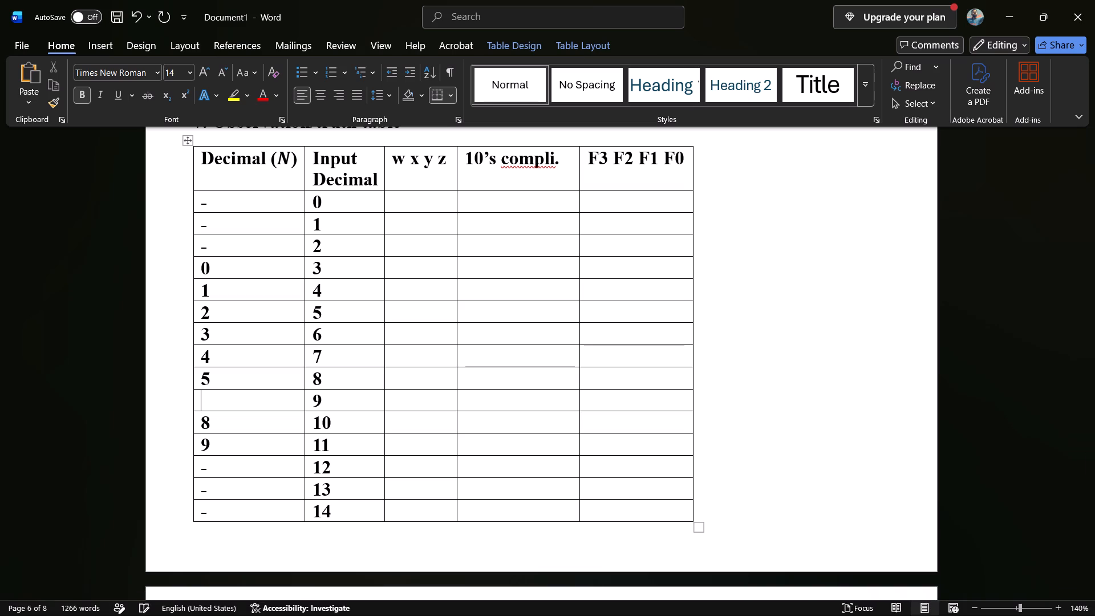
pyautogui.press('6')
pyautogui.press('Down')
pyautogui.press('BackSpace')
pyautogui.press('7')
pyautogui.press('Down')
pyautogui.press('BackSpace')
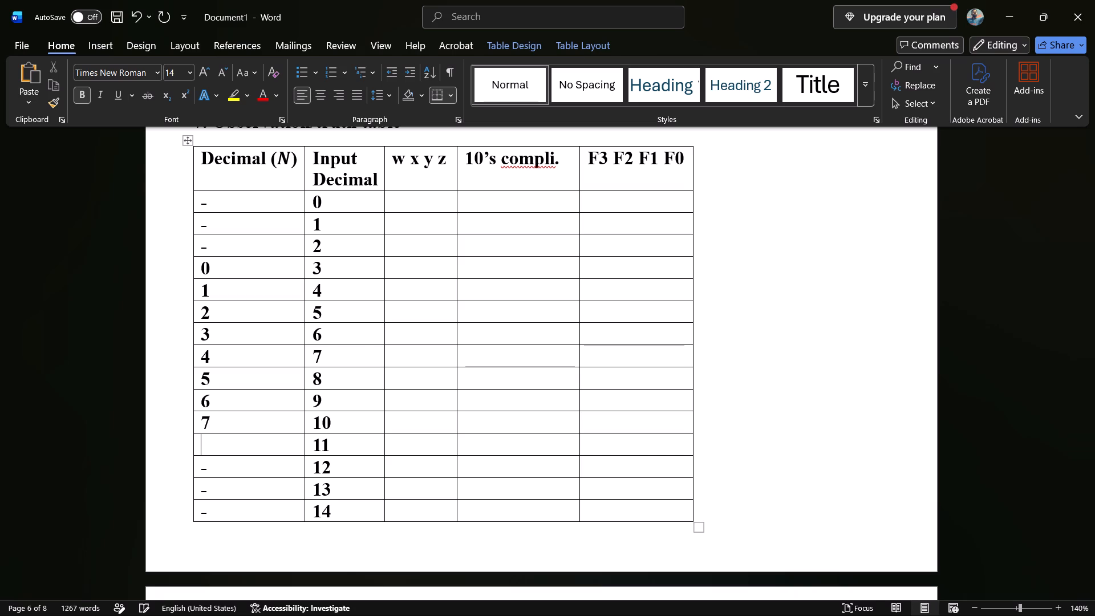
pyautogui.press('8')
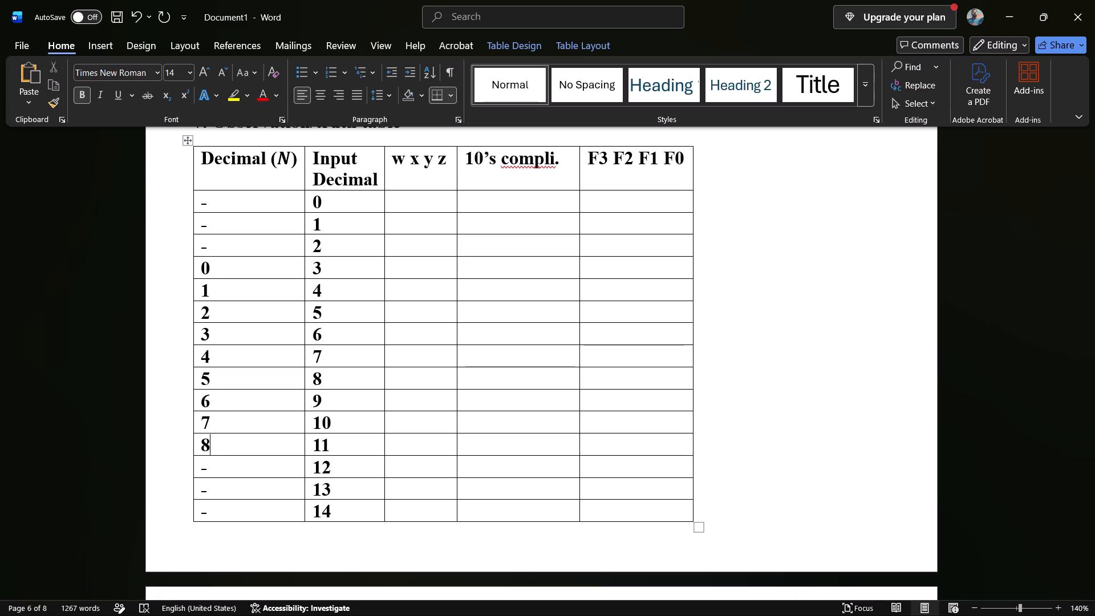
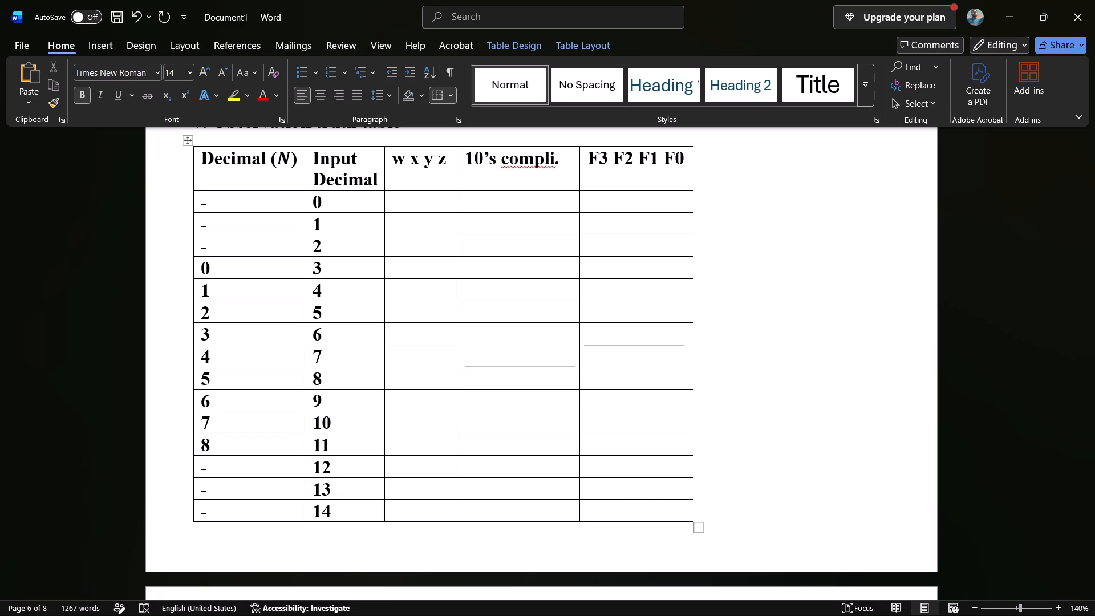
# Replace the dash in the Decimal (N) column with 9 in the row for input decimal 12.
pyautogui.press('Down')
pyautogui.press('BackSpace')
pyautogui.press('9')
pyautogui.press('Down')
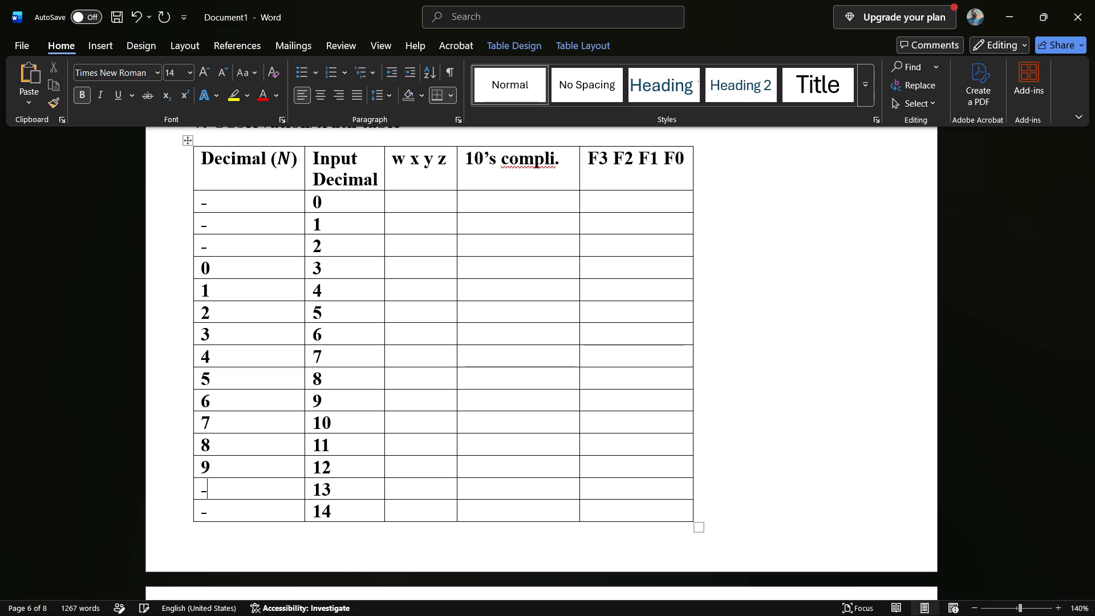
pyautogui.press('Down')
# Enlarge the truth table slightly and insert an empty row below the row for input decimal 13.
pyautogui.moveTo(703, 527); pyautogui.dragTo(700, 540)
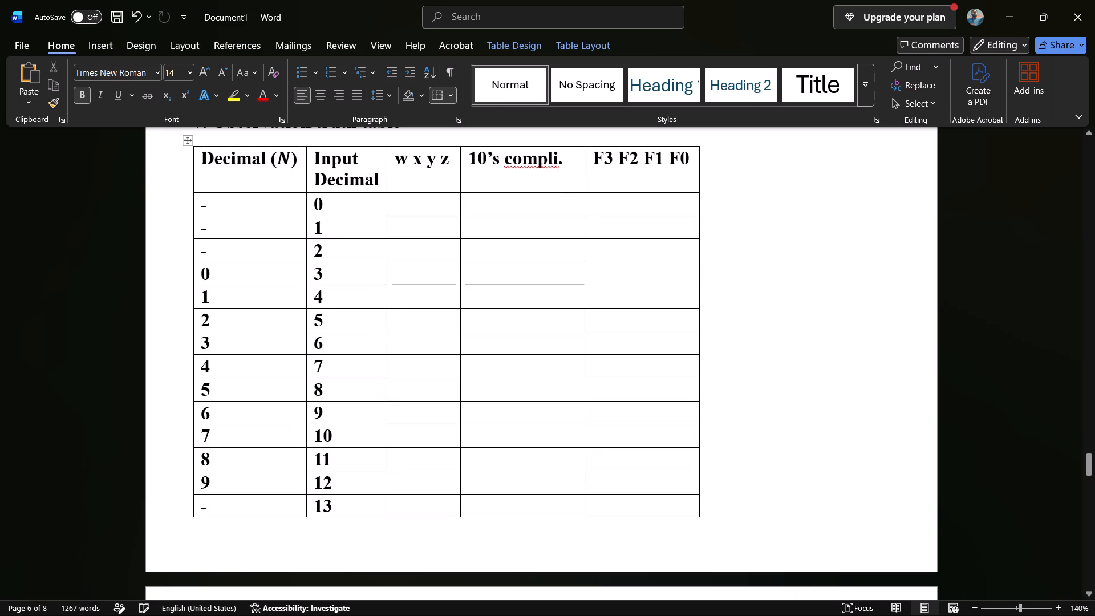
pyautogui.click(700, 514)
pyautogui.rightClick(700, 514)
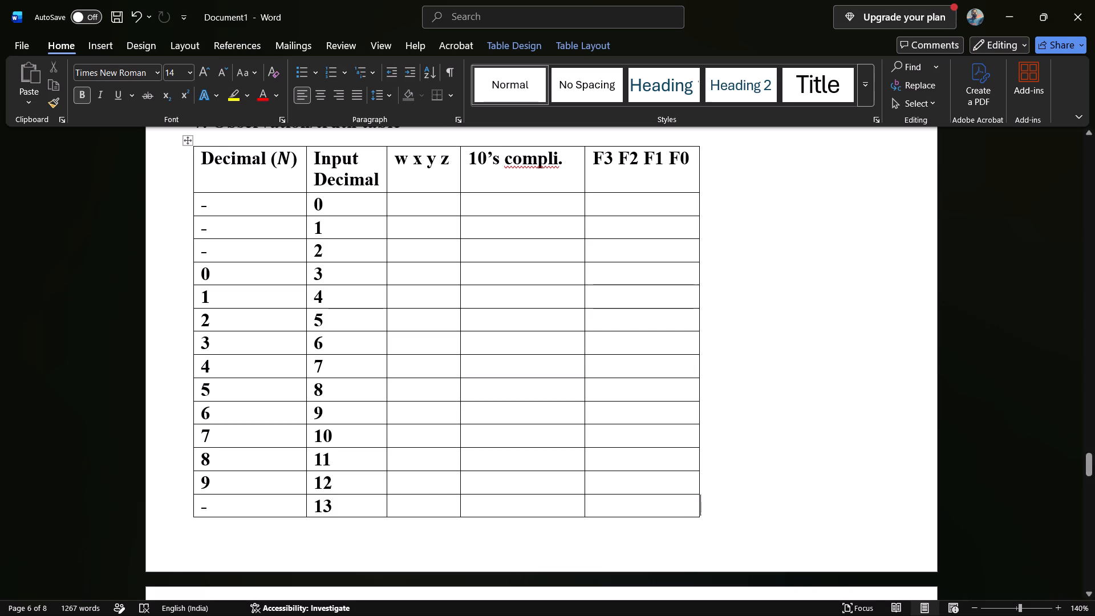
pyautogui.click(902, 549)
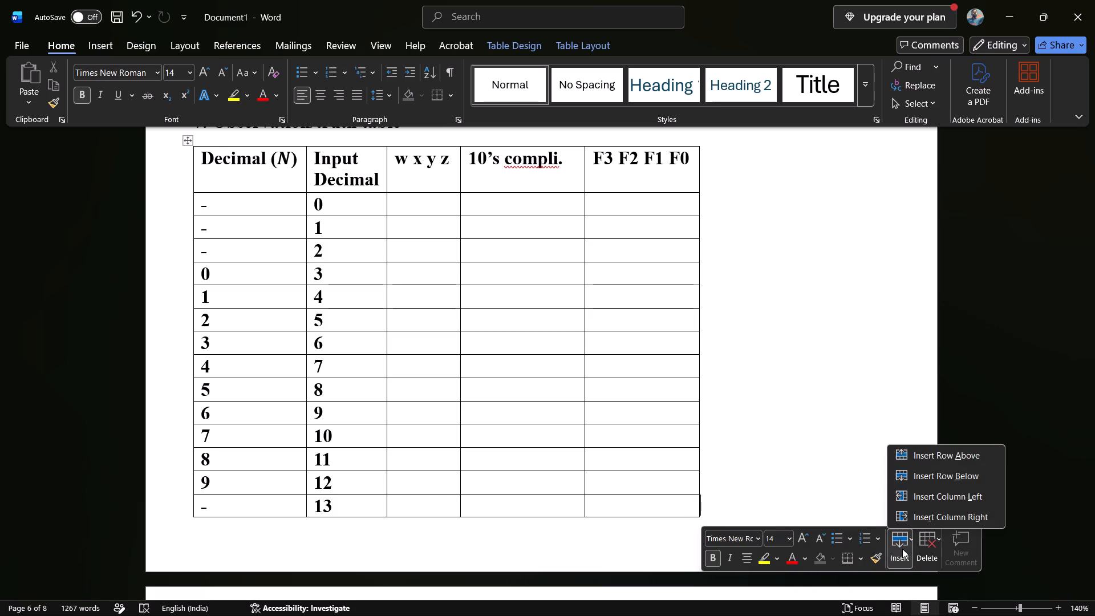
pyautogui.click(920, 483)
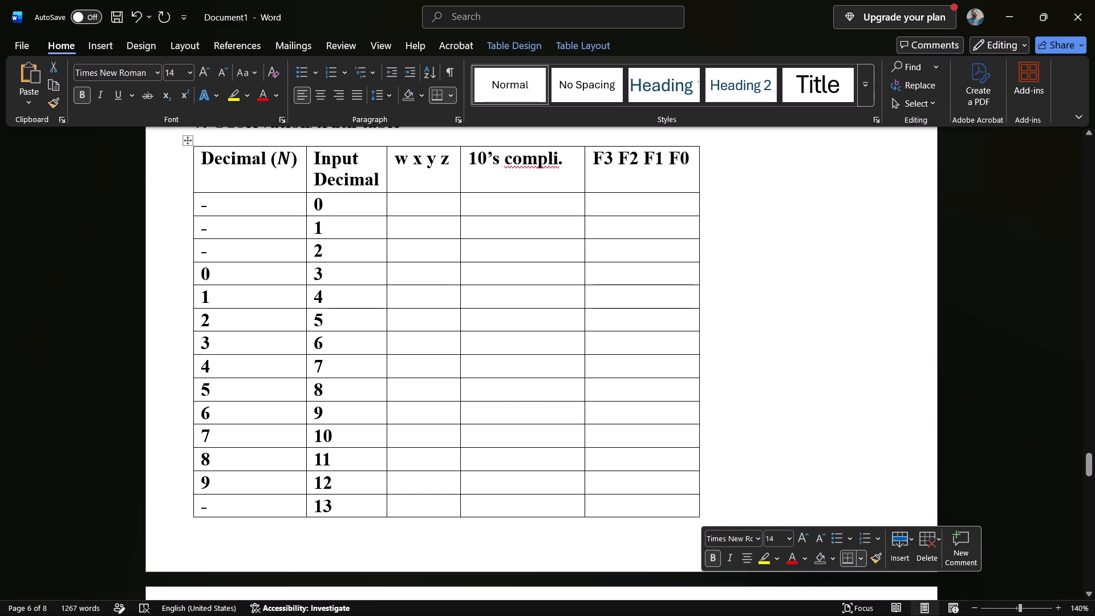
# Fill the new empty row with a dash under Decimal (N) and 14 under Input Decimal.
pyautogui.scroll(-2, 632, 454)
pyautogui.click(622, 500)
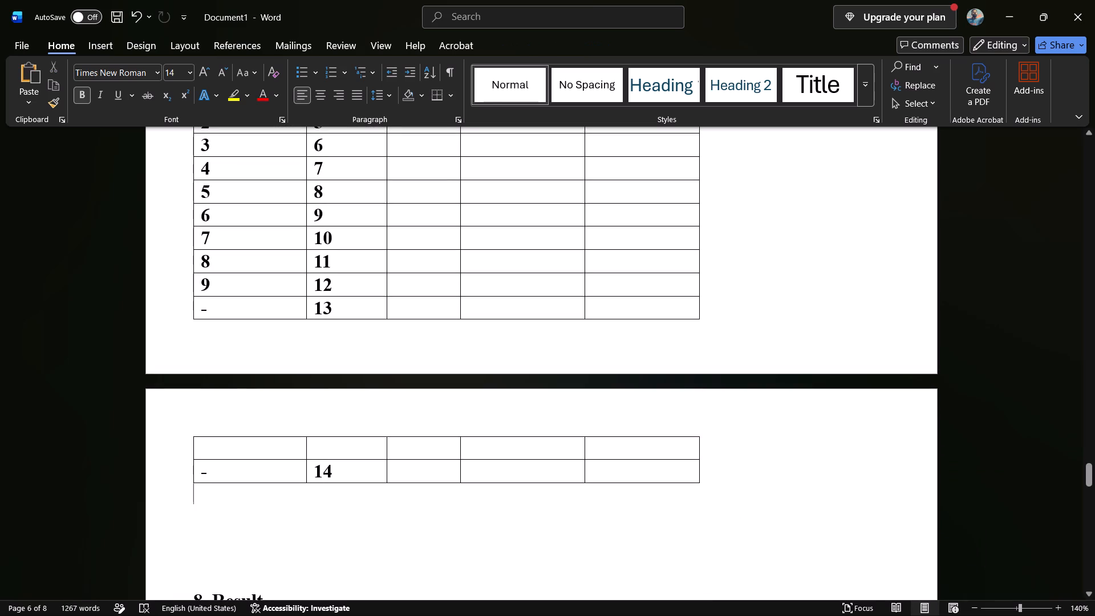
pyautogui.click(536, 446)
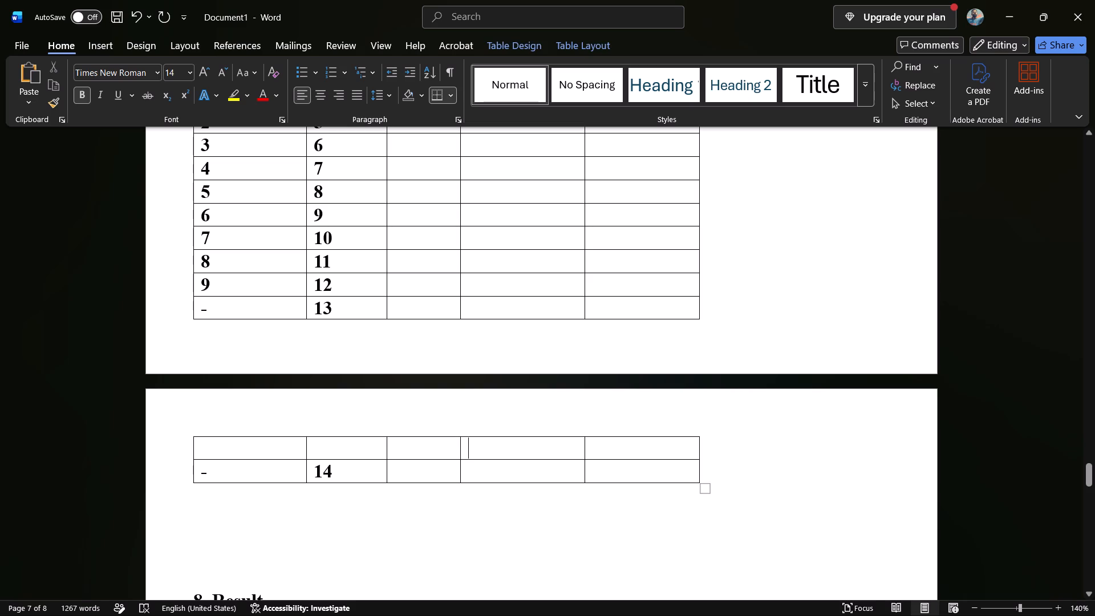
pyautogui.moveTo(721, 481); pyautogui.dragTo(209, 477)
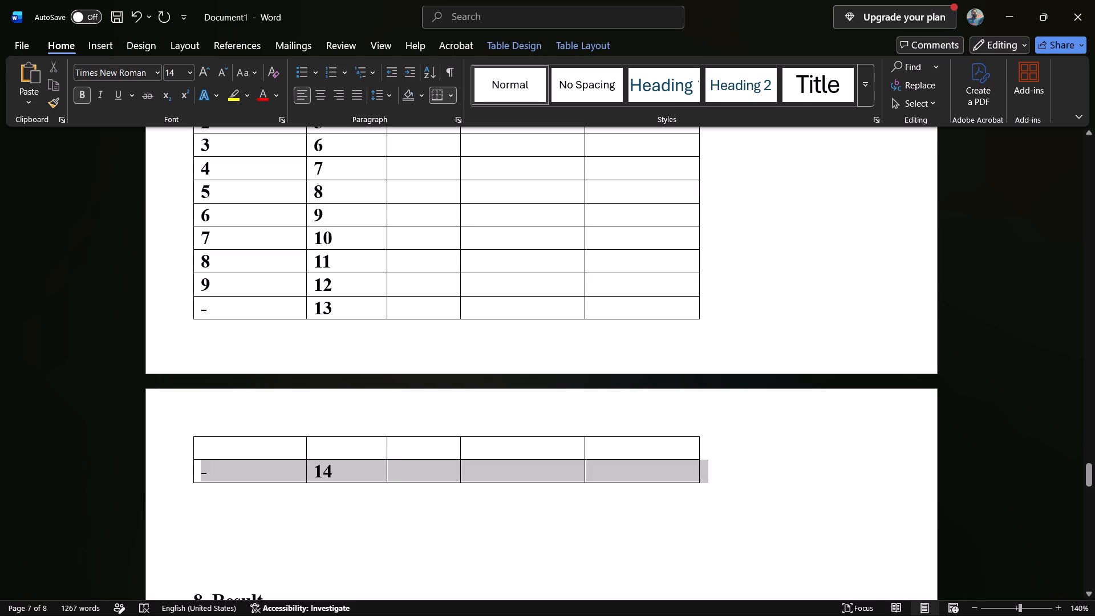
pyautogui.moveTo(209, 477); pyautogui.dragTo(196, 474)
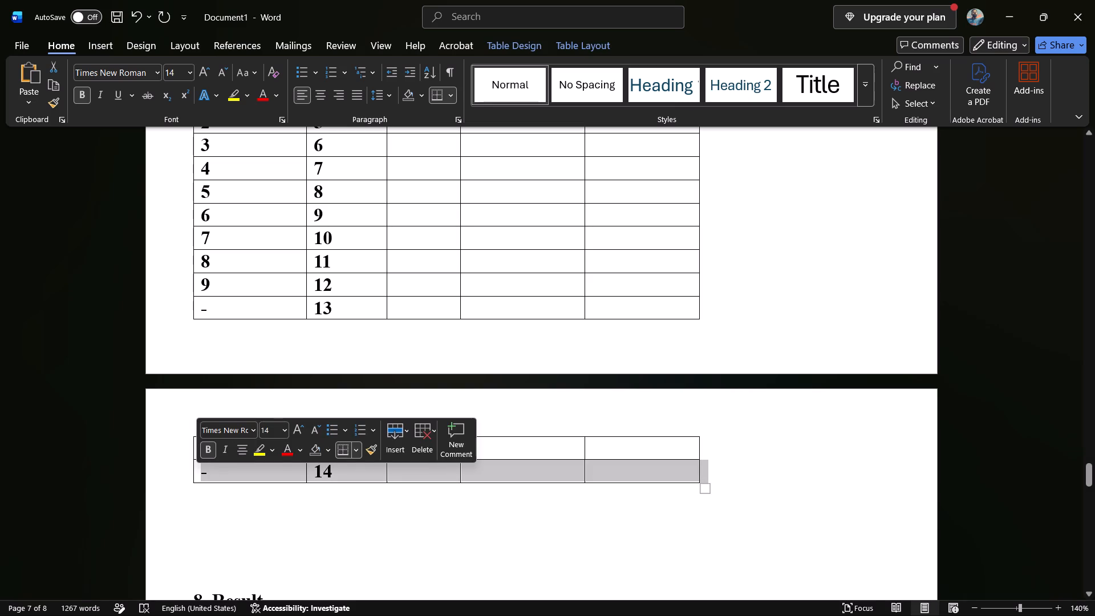
pyautogui.click(271, 362)
pyautogui.click(251, 447)
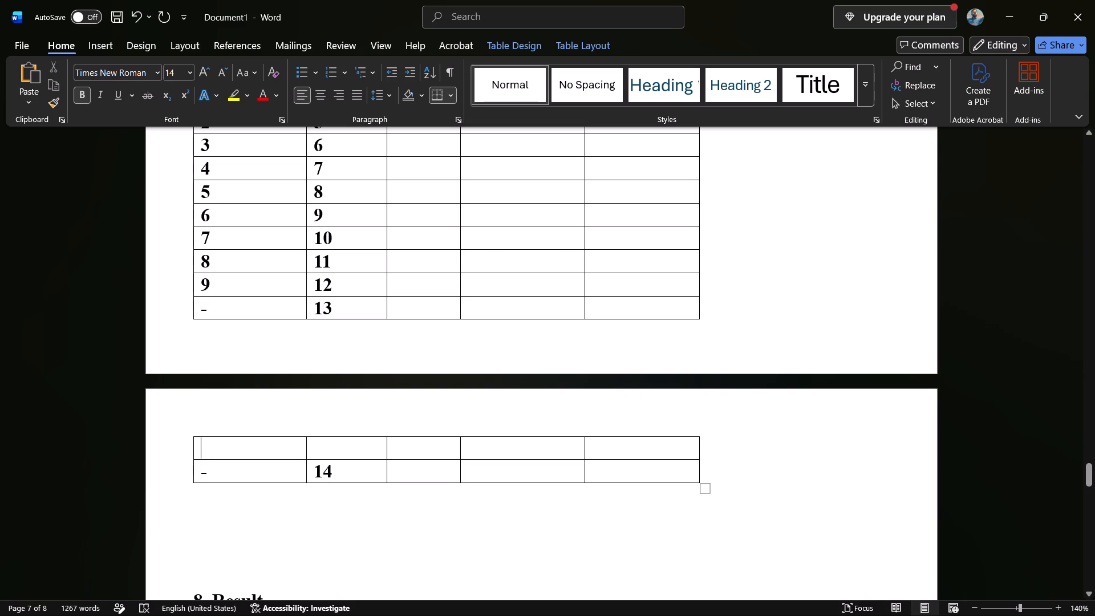
pyautogui.press('-')
pyautogui.click(351, 455)
pyautogui.write('14')
# Change the Input Decimal value in the table's last row to 15.
pyautogui.click(356, 475)
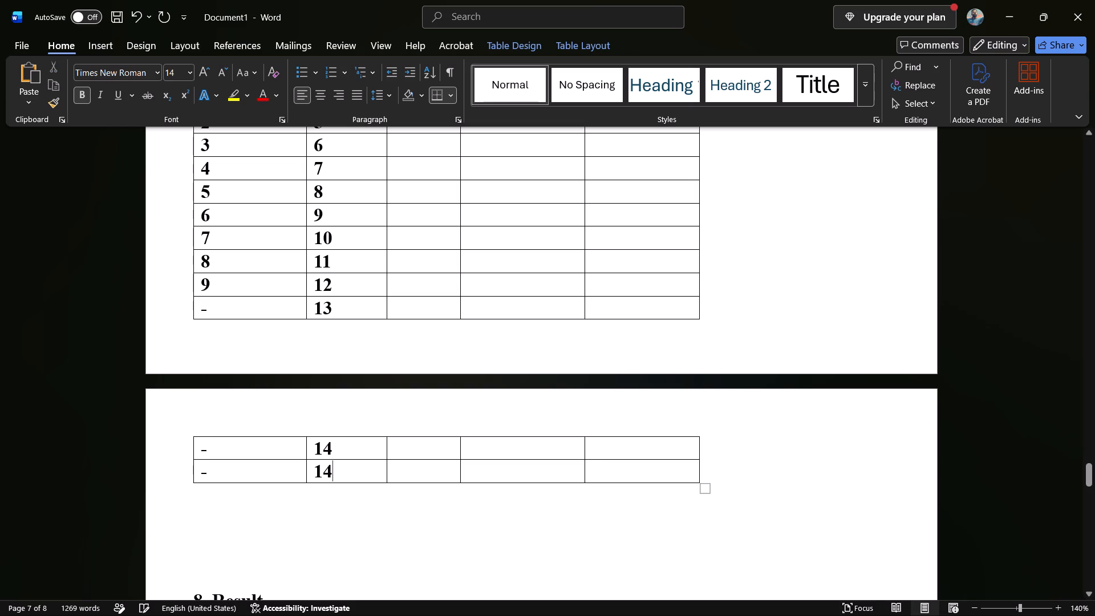
pyautogui.press('BackSpace')
pyautogui.press('BackSpace')
pyautogui.write('15')
pyautogui.scroll(2, 356, 475)
pyautogui.click(424, 343)
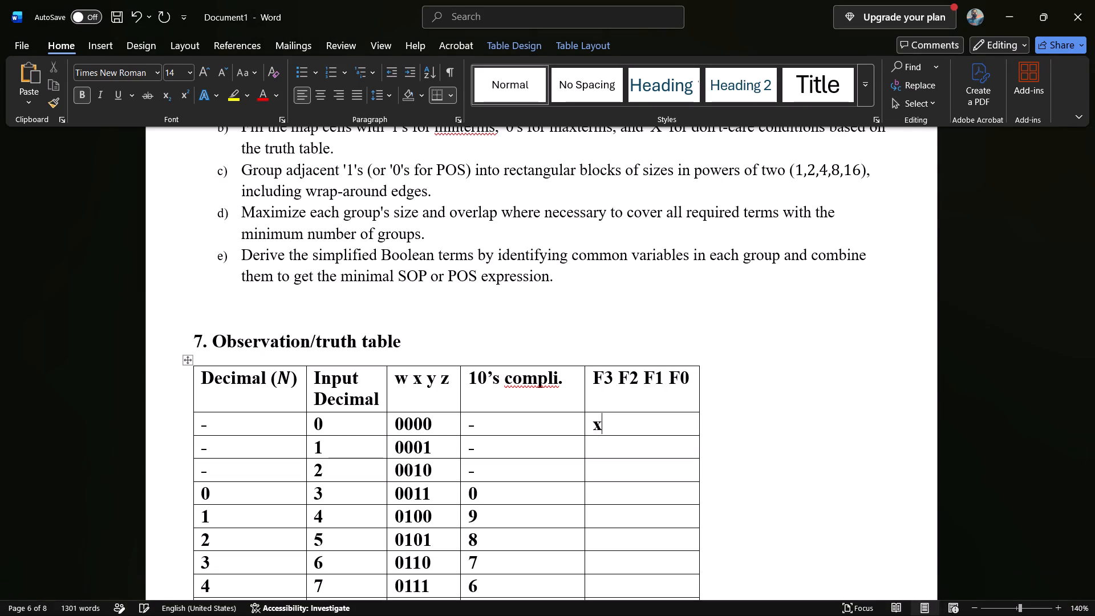
pyautogui.write('xx\\')
pyautogui.press('BackSpace')
pyautogui.press('BackSpace')
pyautogui.press('BackSpace')
pyautogui.press('BackSpace')
pyautogui.write('x x')
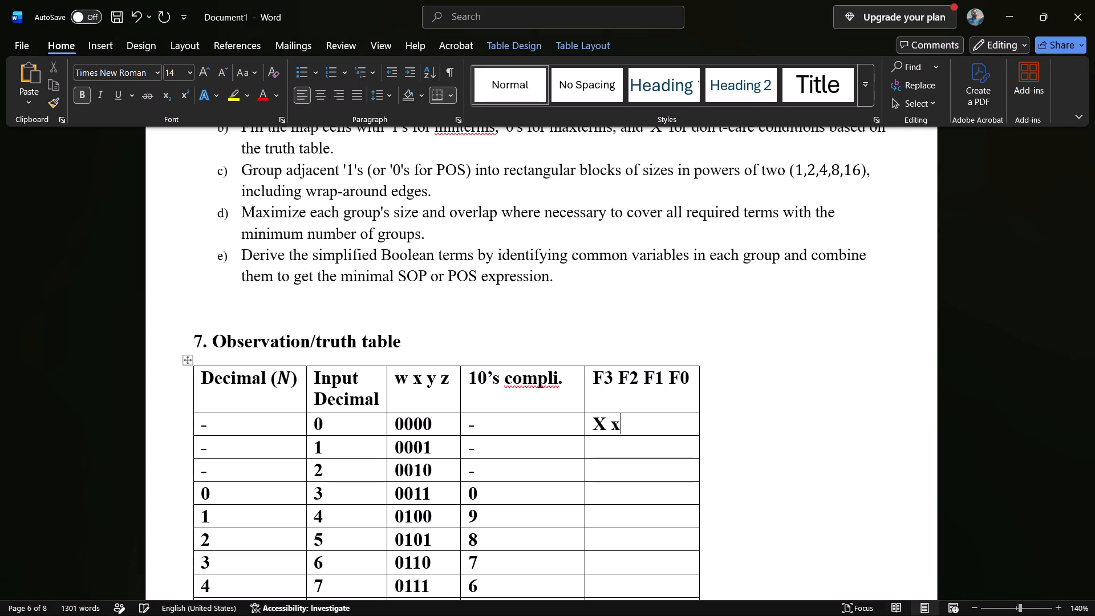
pyautogui.press('BackSpace')
pyautogui.press('BackSpace')
pyautogui.press('BackSpace')
pyautogui.write('x x x x')
pyautogui.press('Down')
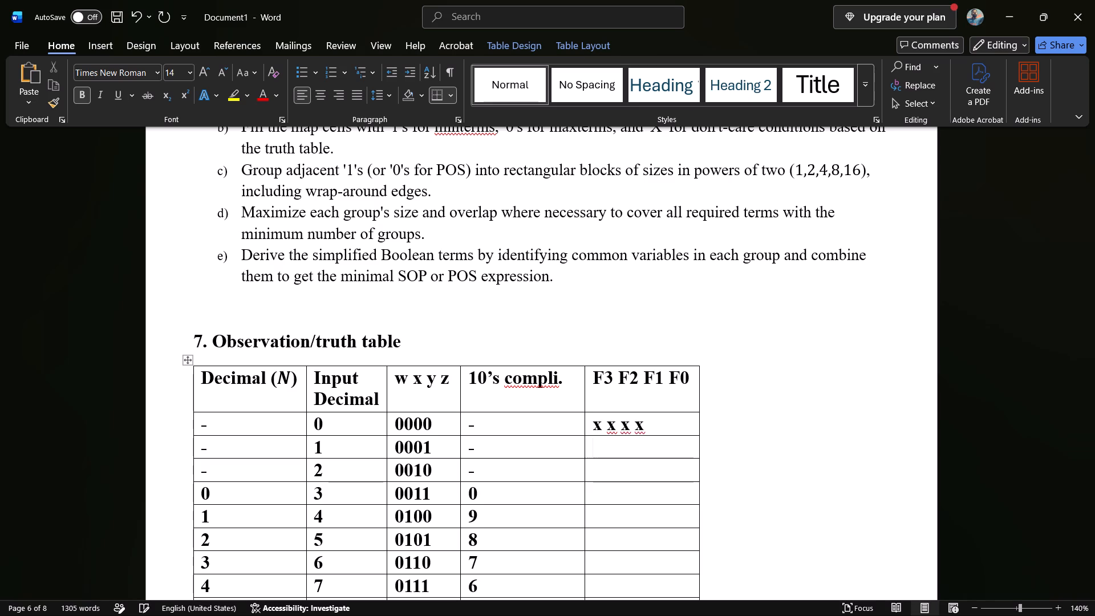
# Copy the x x x x entry into the F3 F2 F1 F0 cell for input decimal 1.
pyautogui.moveTo(645, 429); pyautogui.dragTo(588, 420)
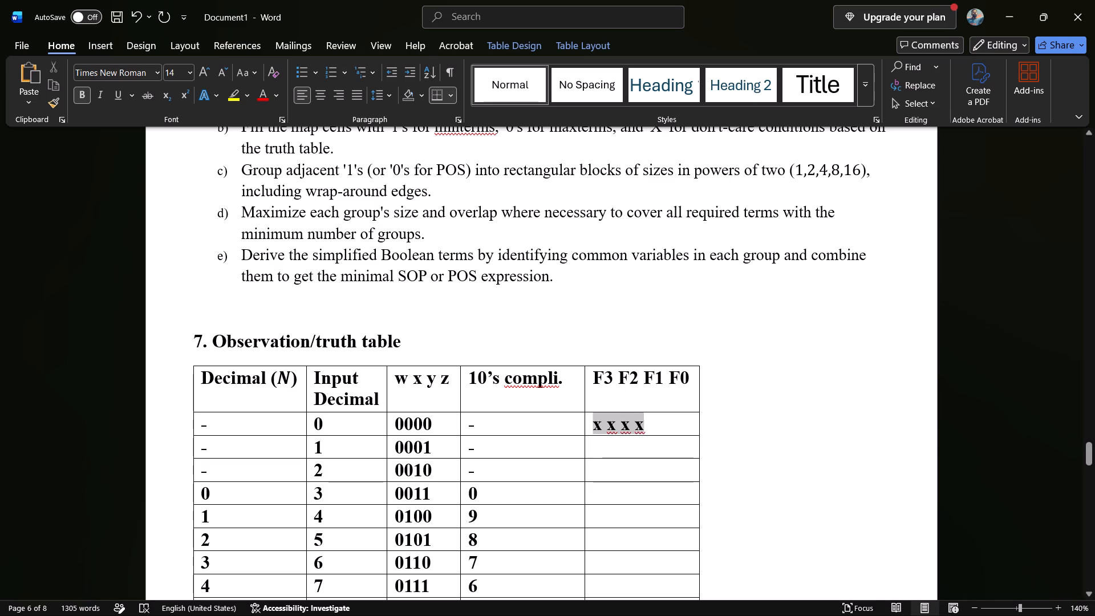
pyautogui.moveTo(588, 420); pyautogui.dragTo(586, 420)
pyautogui.hotkey('ctrl', 'c')
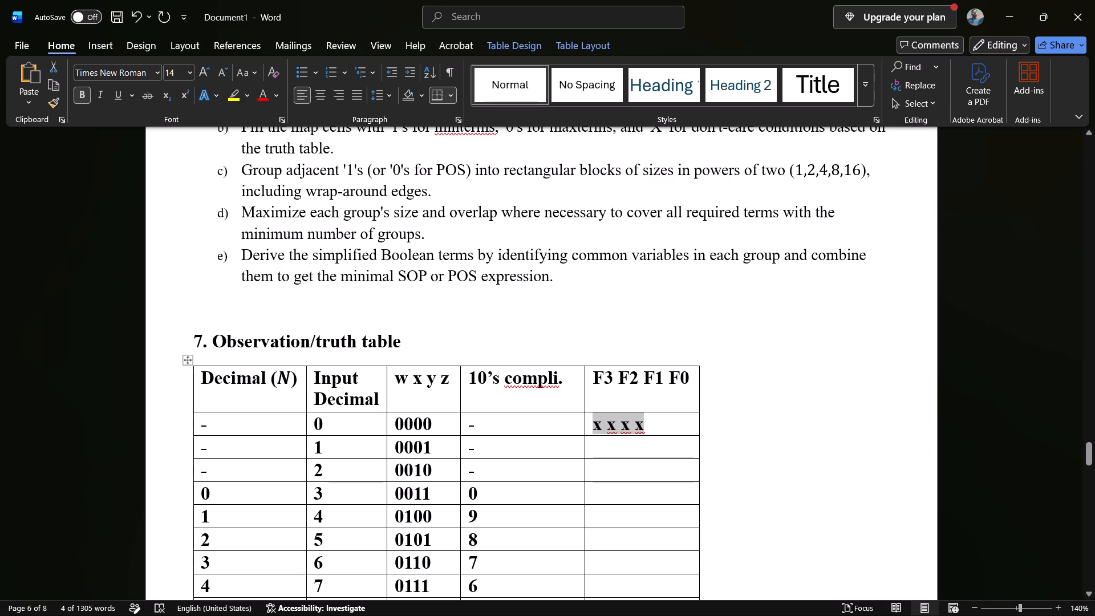
pyautogui.click(631, 455)
pyautogui.hotkey('ctrl', 'v')
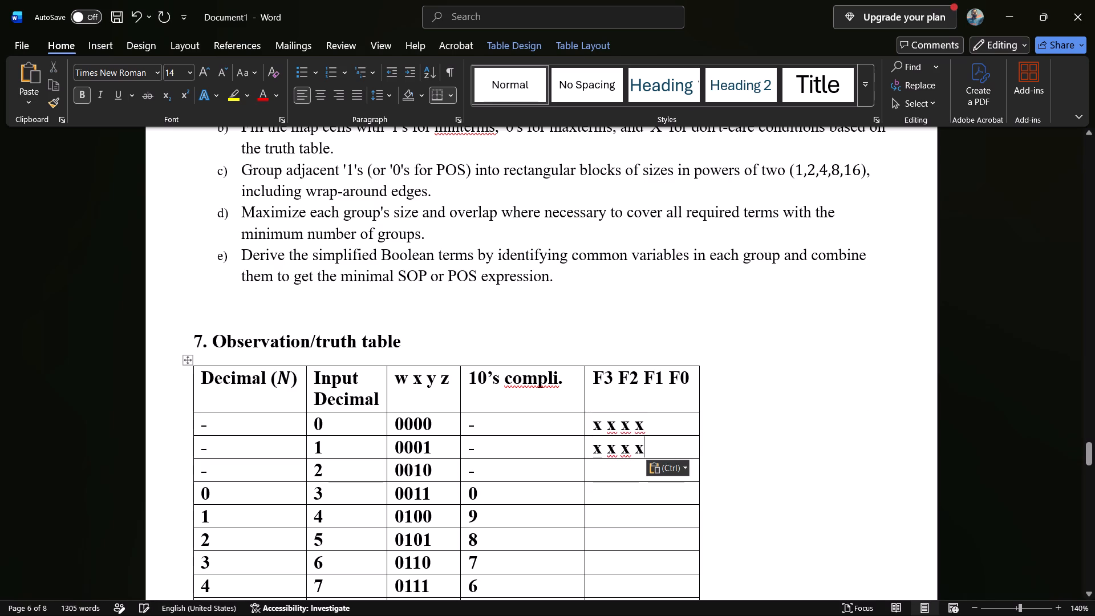
# Copy the x x x x entry into the F3 F2 F1 F0 cells for input decimals 2, 15, 14 and 13.
pyautogui.click(610, 475)
pyautogui.click(610, 475)
pyautogui.doubleClick(610, 475)
pyautogui.hotkey('ctrl', 'v')
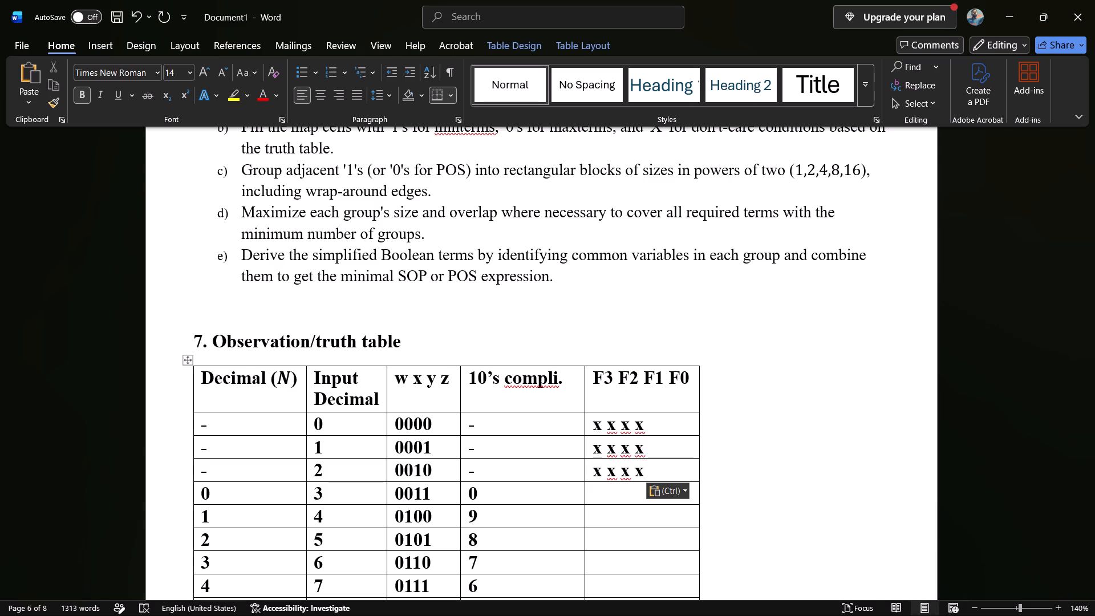
pyautogui.scroll(-2, 610, 475)
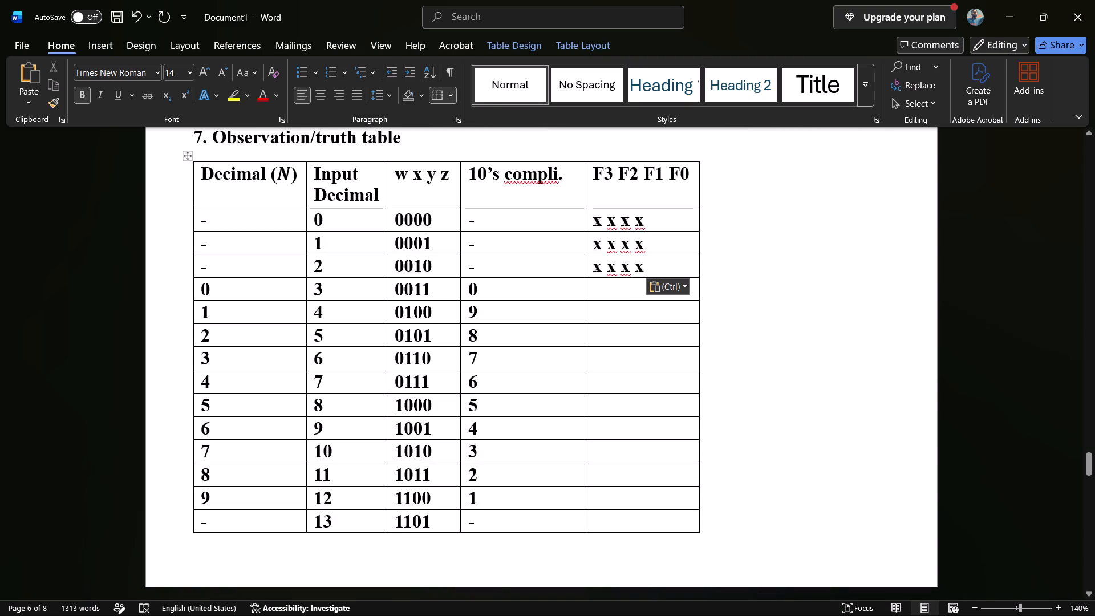
pyautogui.click(614, 521)
pyautogui.scroll(-1, 614, 521)
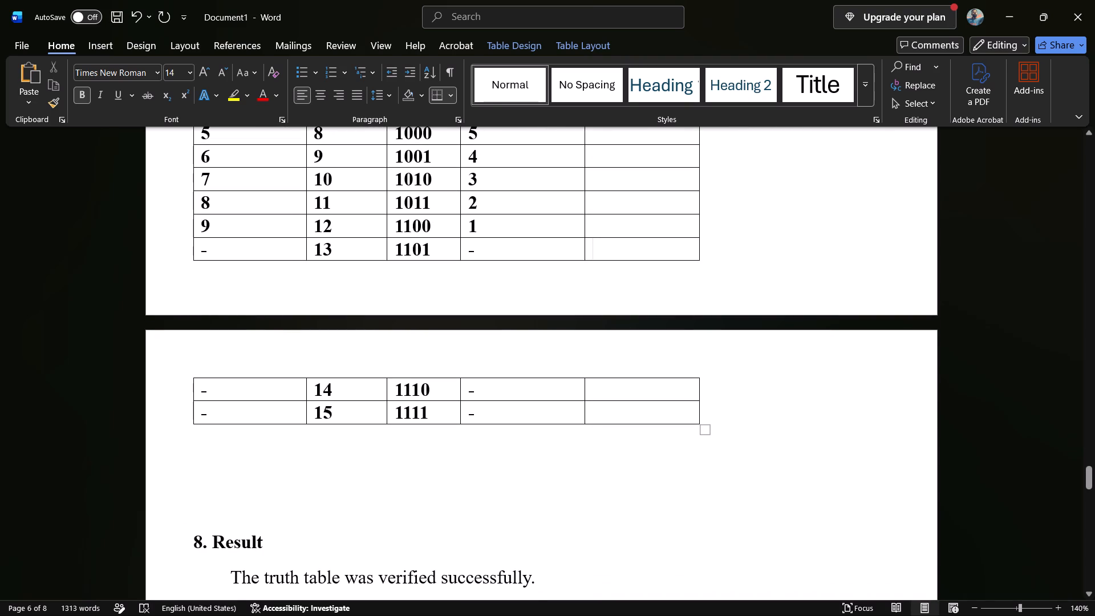
pyautogui.click(651, 422)
pyautogui.hotkey('ctrl', 'v')
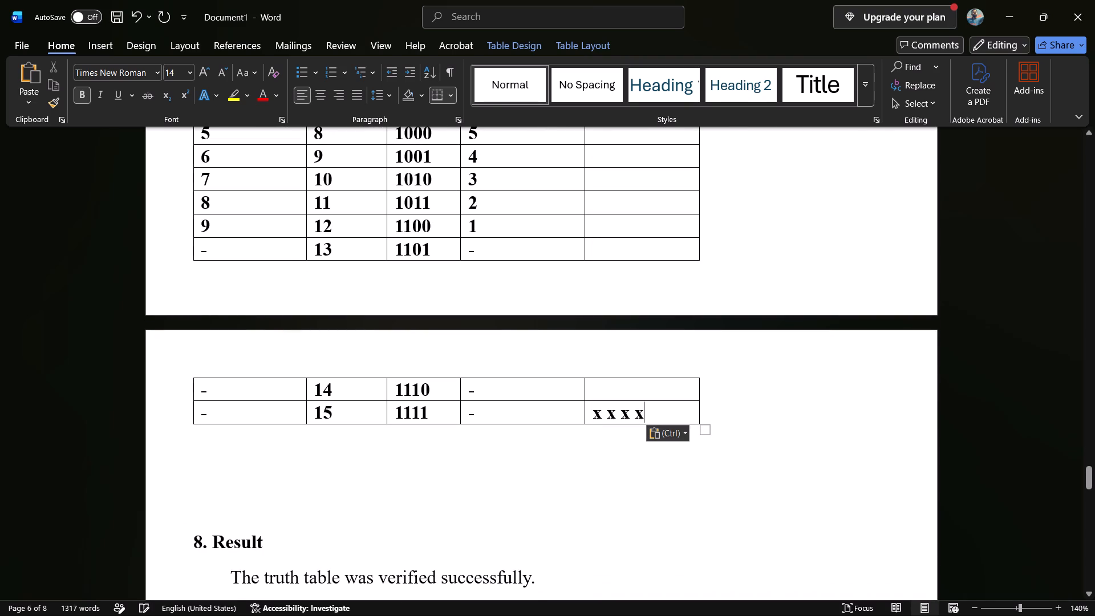
pyautogui.click(635, 388)
pyautogui.click(635, 388)
pyautogui.hotkey('ctrl', 'v')
pyautogui.scroll(1, 635, 388)
pyautogui.click(654, 309)
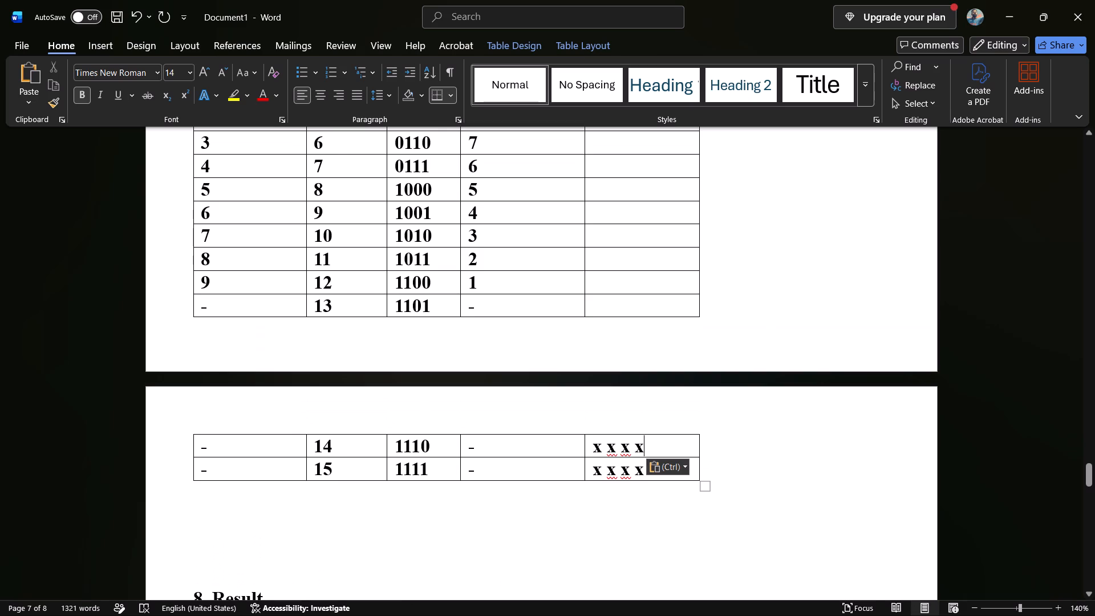
pyautogui.hotkey('ctrl', 'v')
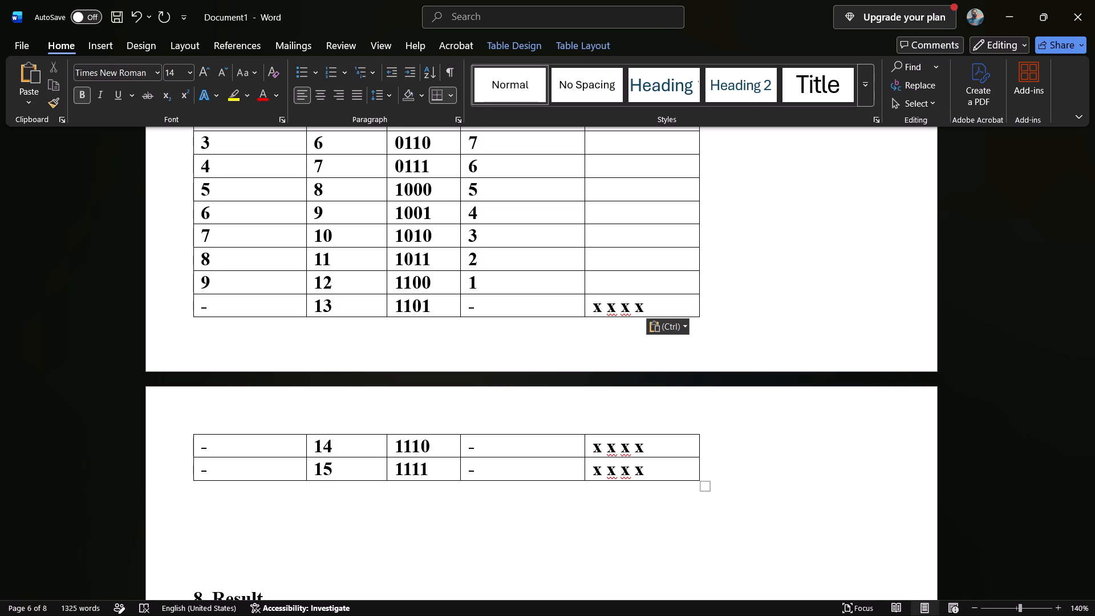
# Enter 0000 in the F3 F2 F1 F0 column for input decimal 3.
pyautogui.scroll(1, 654, 309)
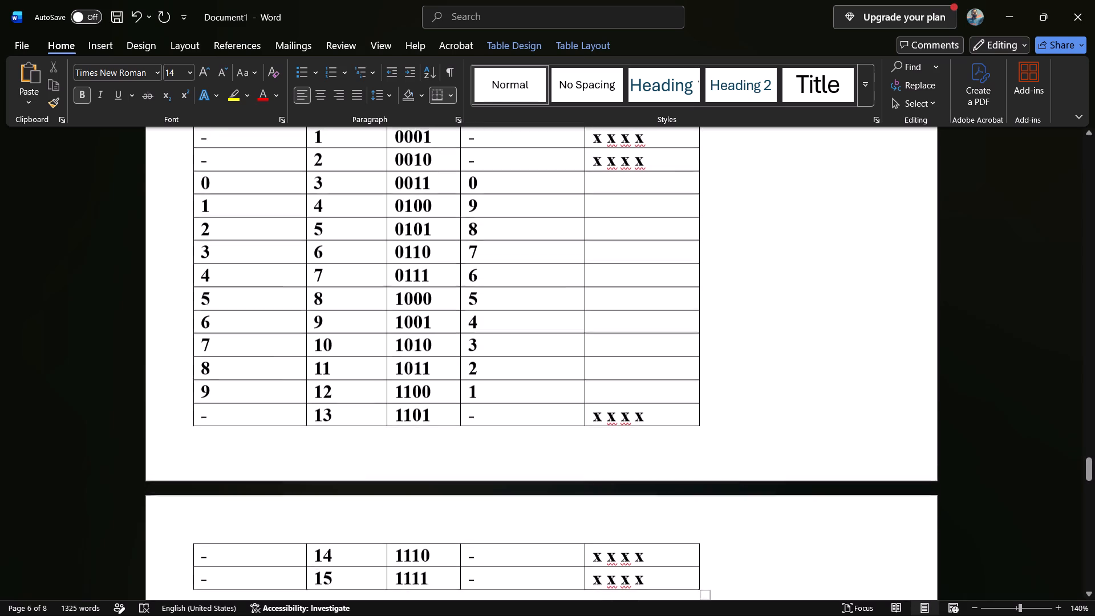
pyautogui.scroll(1, 654, 309)
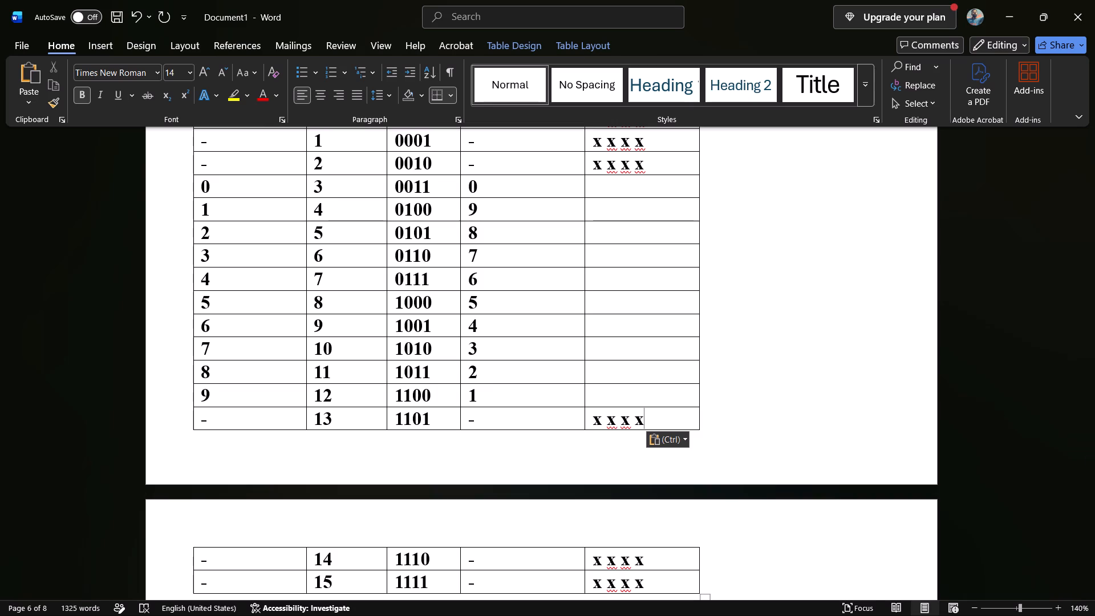
pyautogui.click(624, 190)
pyautogui.write('0000')
# Remove the spaces from the x x x x entry for input decimal 0 so it reads xxxx.
pyautogui.scroll(1, 616, 166)
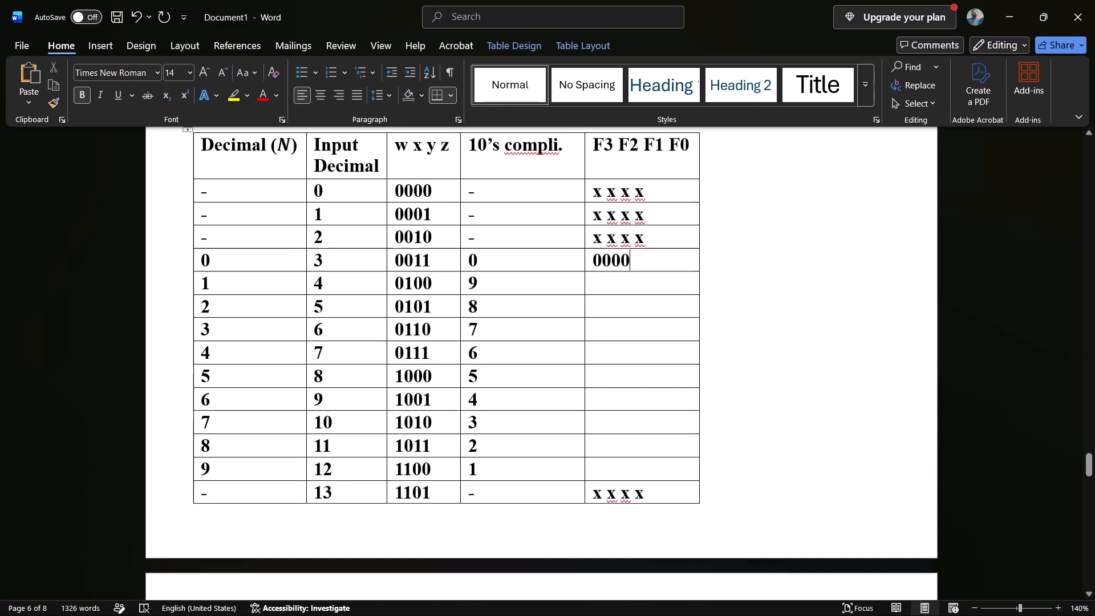
pyautogui.scroll(1, 616, 166)
pyautogui.click(609, 212)
pyautogui.press('BackSpace')
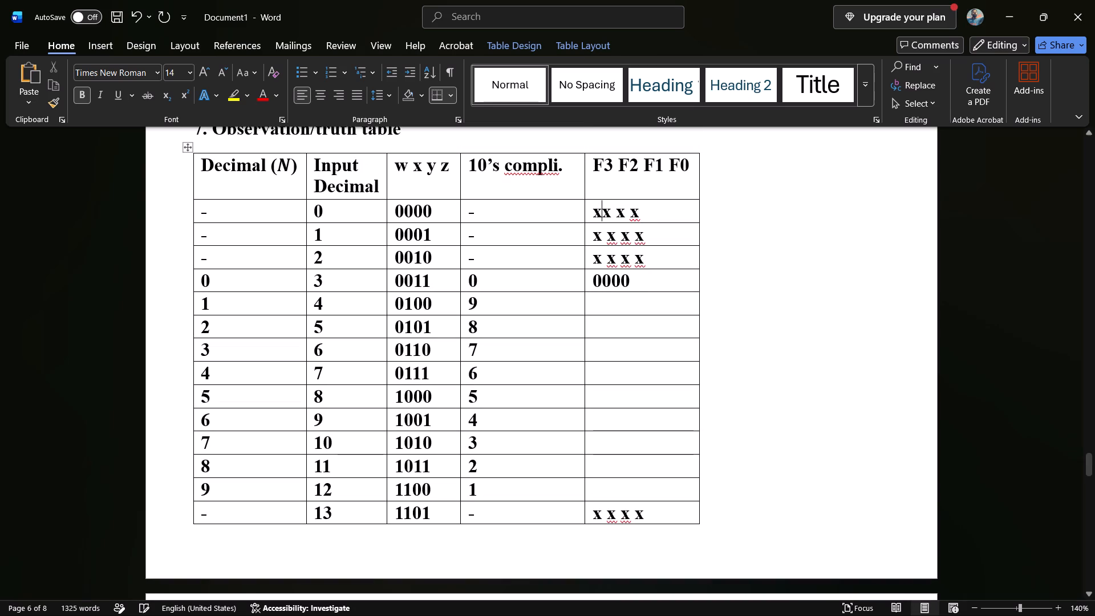
pyautogui.click(615, 212)
pyautogui.press('BackSpace')
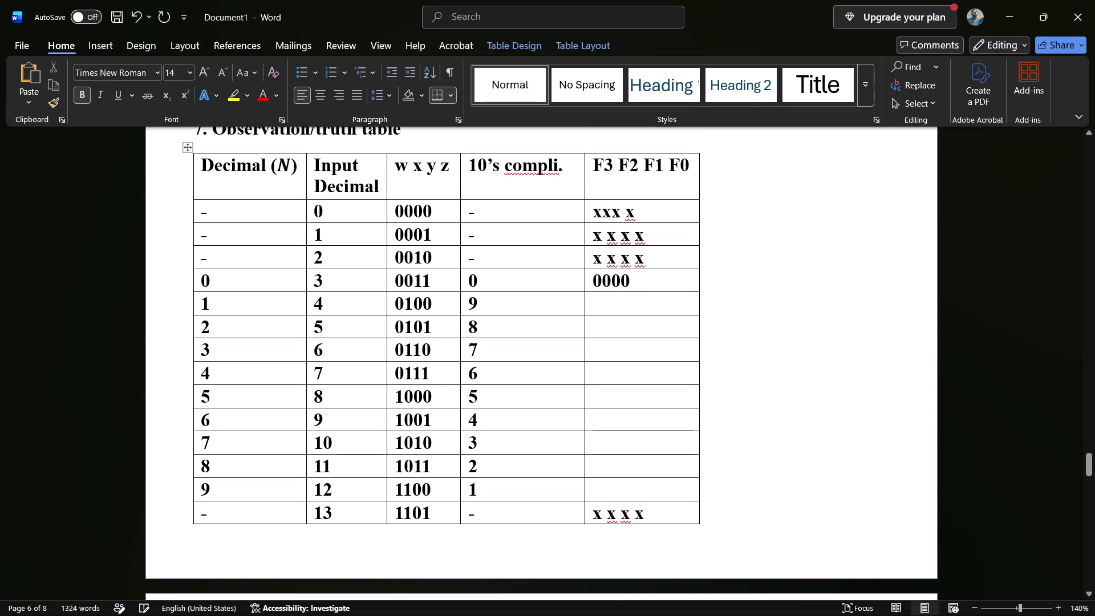
pyautogui.click(624, 212)
pyautogui.press('BackSpace')
# Remove the spaces from the w x y z column heading so it reads wxyz.
pyautogui.click(414, 168)
pyautogui.press('BackSpace')
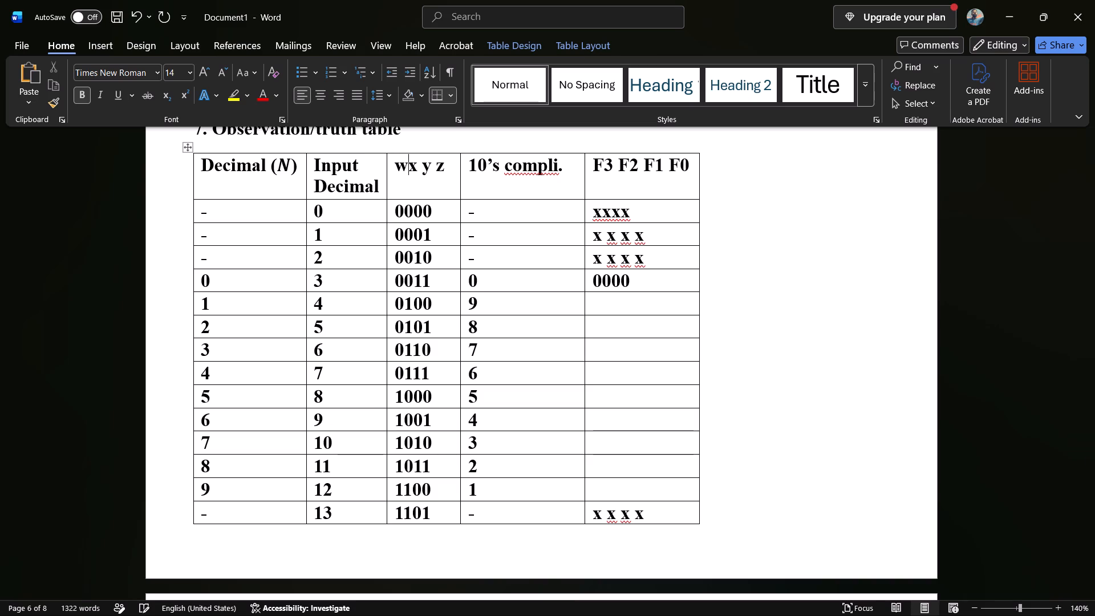
pyautogui.click(426, 168)
pyautogui.press('BackSpace')
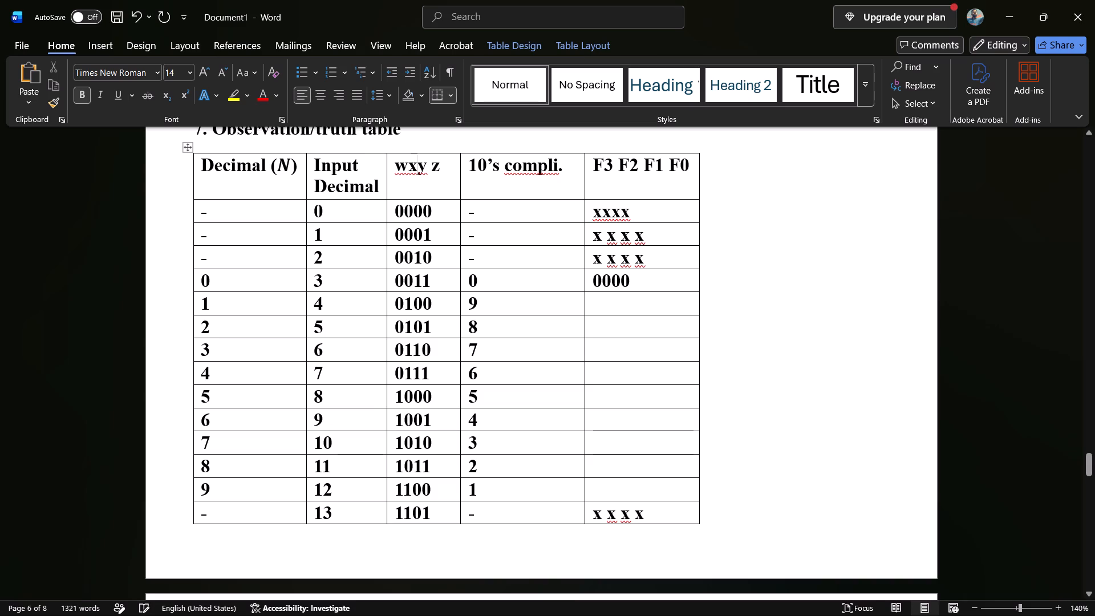
pyautogui.click(431, 165)
pyautogui.press('BackSpace')
# Narrow the wxyz column around its heading, and the 10's compli. column until its heading wraps onto two lines.
pyautogui.moveTo(460, 177); pyautogui.dragTo(448, 179)
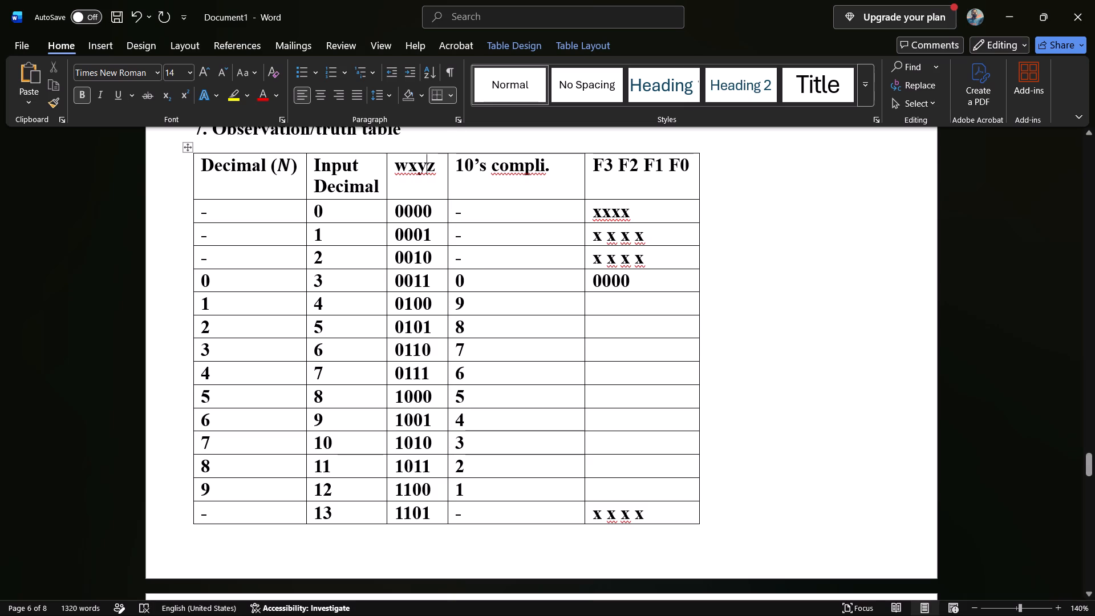
pyautogui.moveTo(585, 184); pyautogui.dragTo(557, 184)
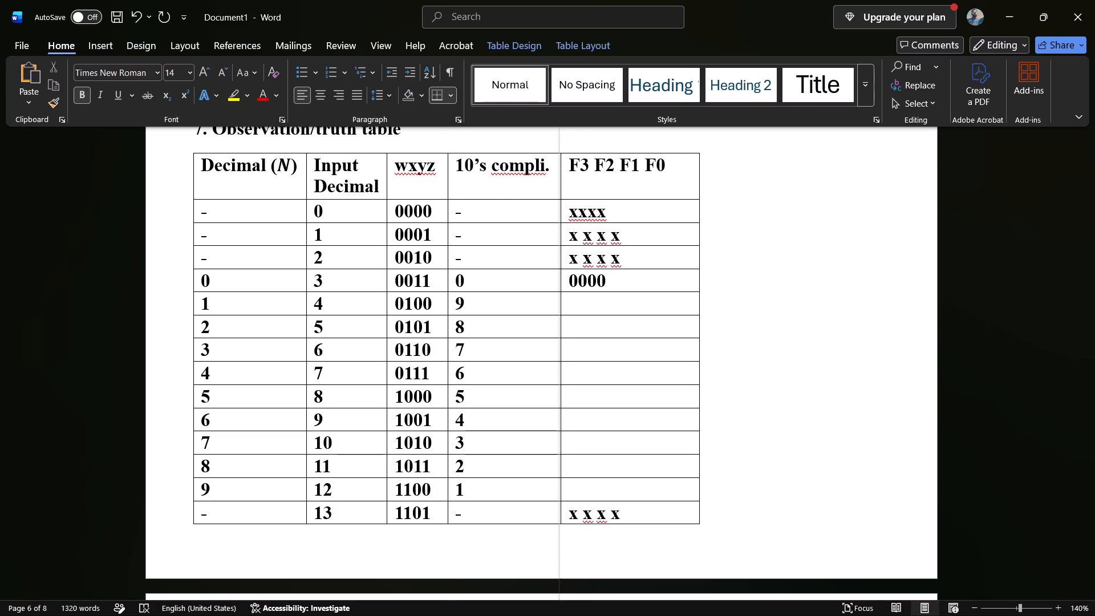
pyautogui.moveTo(557, 184); pyautogui.dragTo(555, 176)
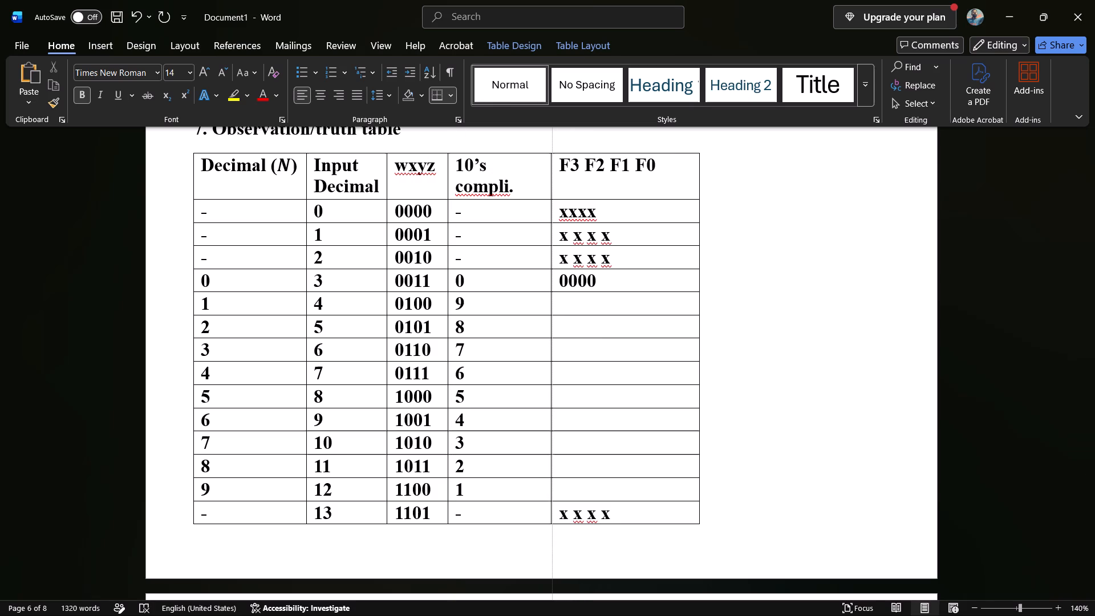
pyautogui.moveTo(555, 176); pyautogui.dragTo(529, 181)
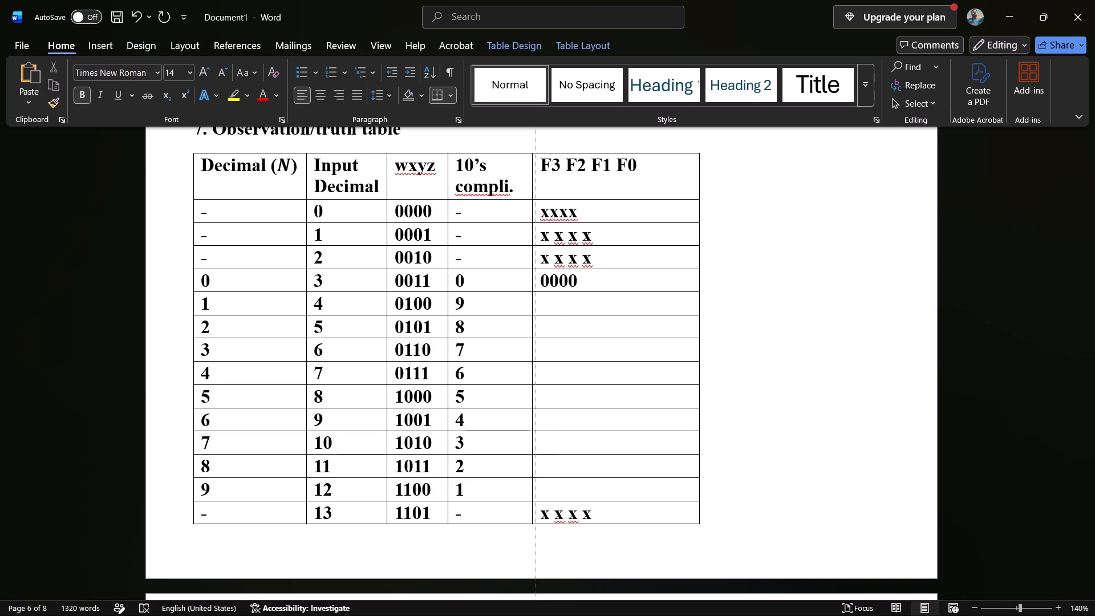
pyautogui.moveTo(529, 181); pyautogui.dragTo(523, 181)
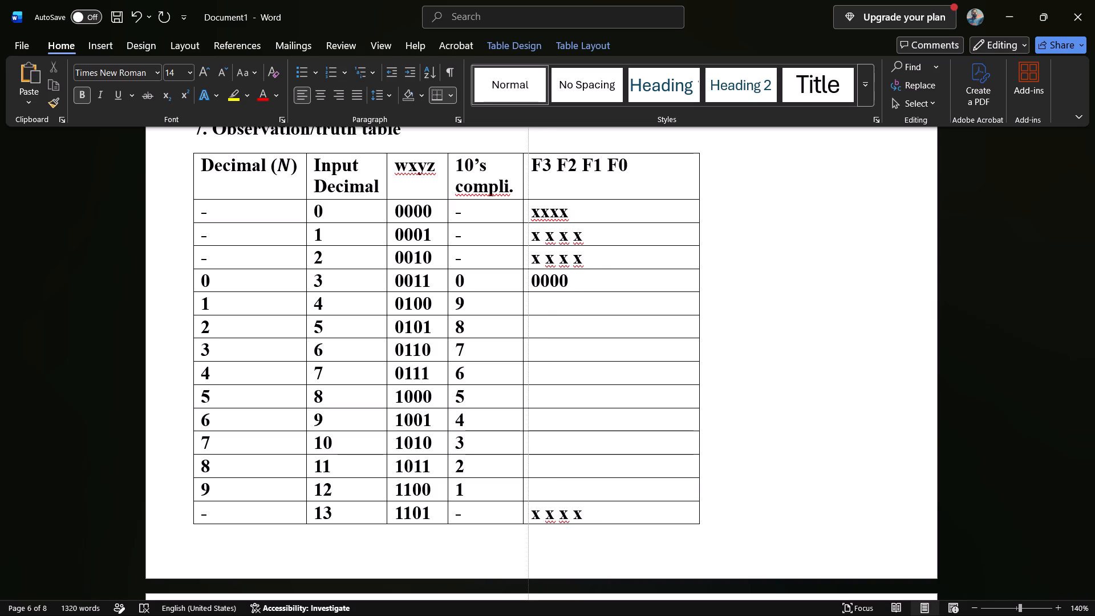
pyautogui.moveTo(523, 181); pyautogui.dragTo(518, 180)
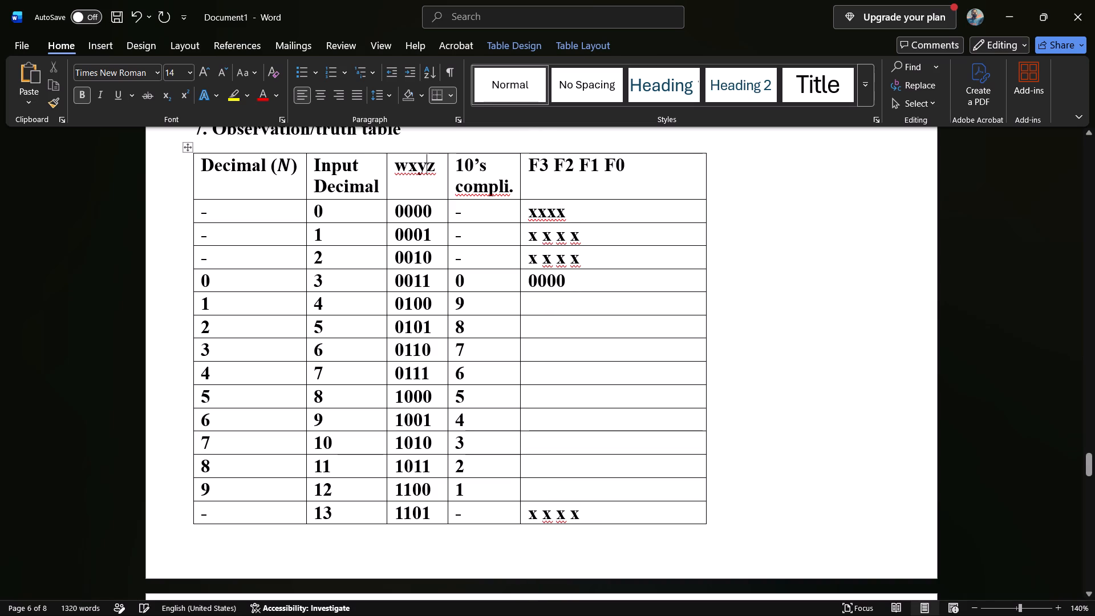
# Remove the spaces from the last column heading so it reads F3F2F1F0, and narrow that column to fit it.
pyautogui.click(556, 169)
pyautogui.press('BackSpace')
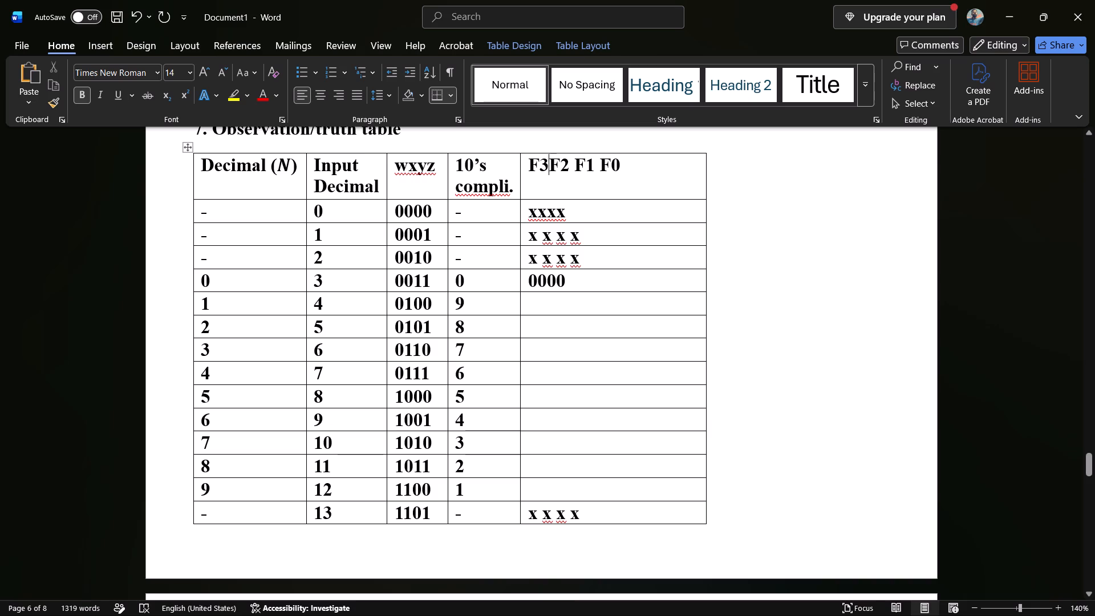
pyautogui.click(575, 165)
pyautogui.press('BackSpace')
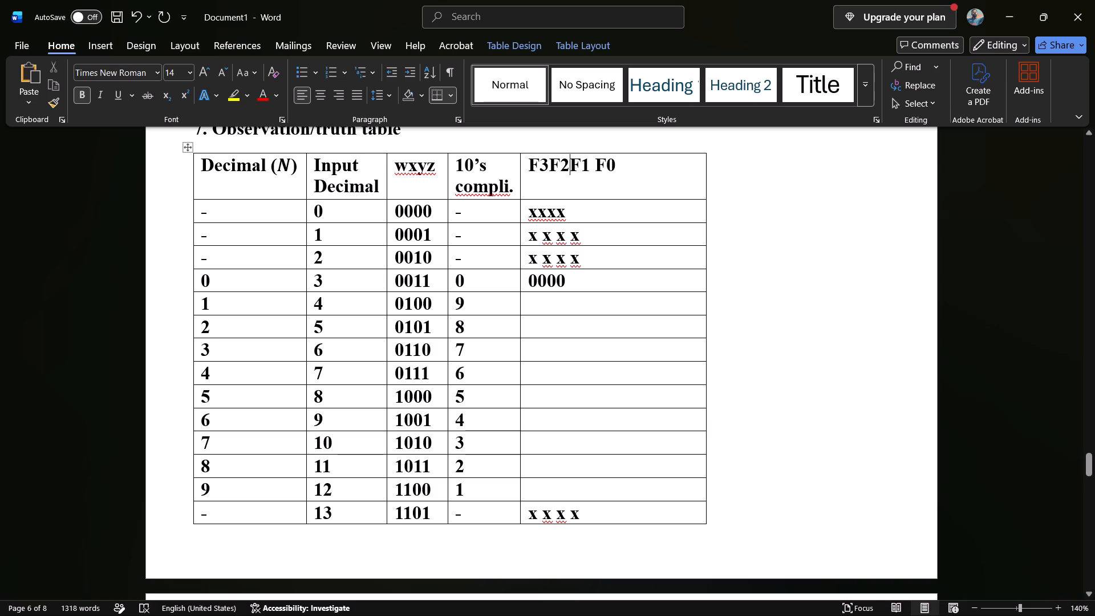
pyautogui.click(598, 163)
pyautogui.press('BackSpace')
pyautogui.moveTo(705, 175); pyautogui.dragTo(608, 176)
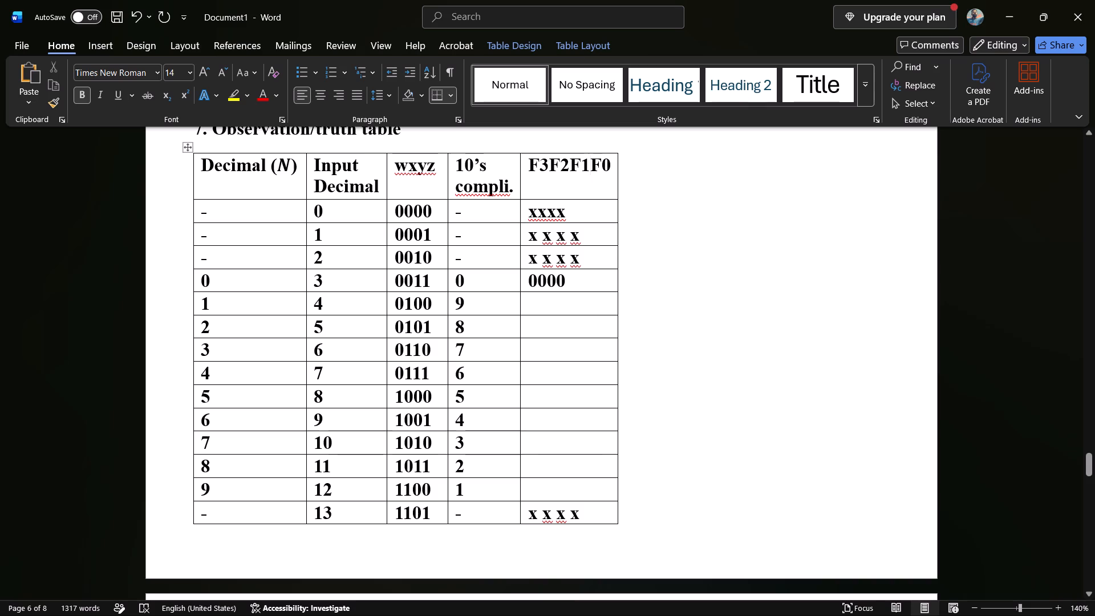
# Remove the spaces from the x x x x entry for input decimal 1 so it reads xxxx.
pyautogui.click(569, 236)
pyautogui.press('BackSpace')
pyautogui.press('Left')
pyautogui.press('Left')
pyautogui.press('Left')
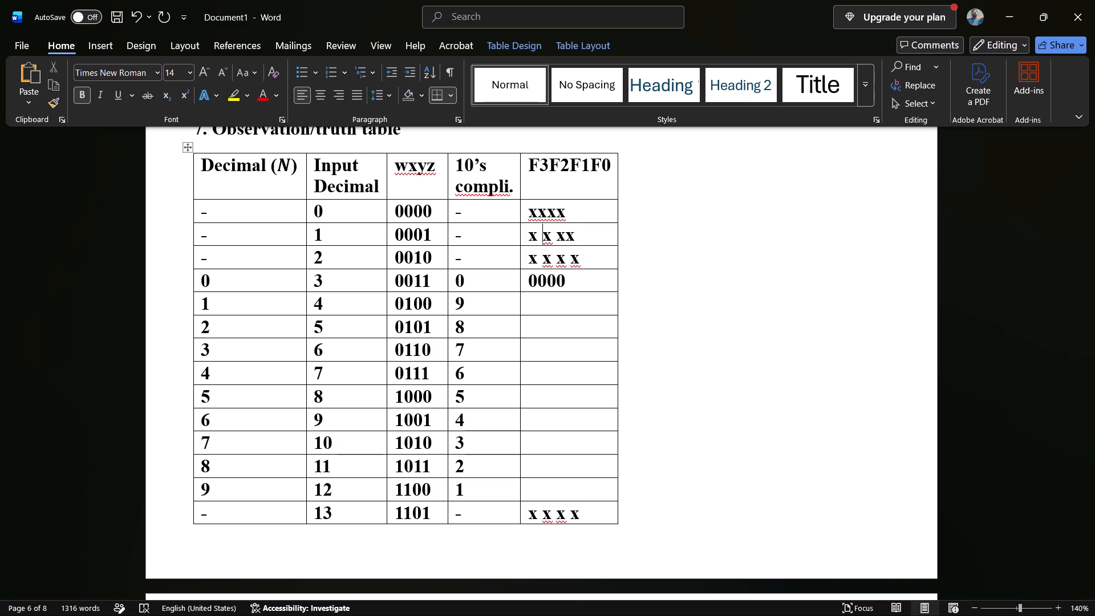
pyautogui.press('Right')
pyautogui.press('Right')
pyautogui.press('BackSpace')
pyautogui.press('Left')
pyautogui.press('BackSpace')
# Remove the spaces from the x x x x entry for input decimal 2 so it reads xxxx.
pyautogui.press('Down')
pyautogui.press('Right')
pyautogui.press('BackSpace')
pyautogui.press('Right')
pyautogui.press('Right')
pyautogui.press('BackSpace')
pyautogui.press('Right')
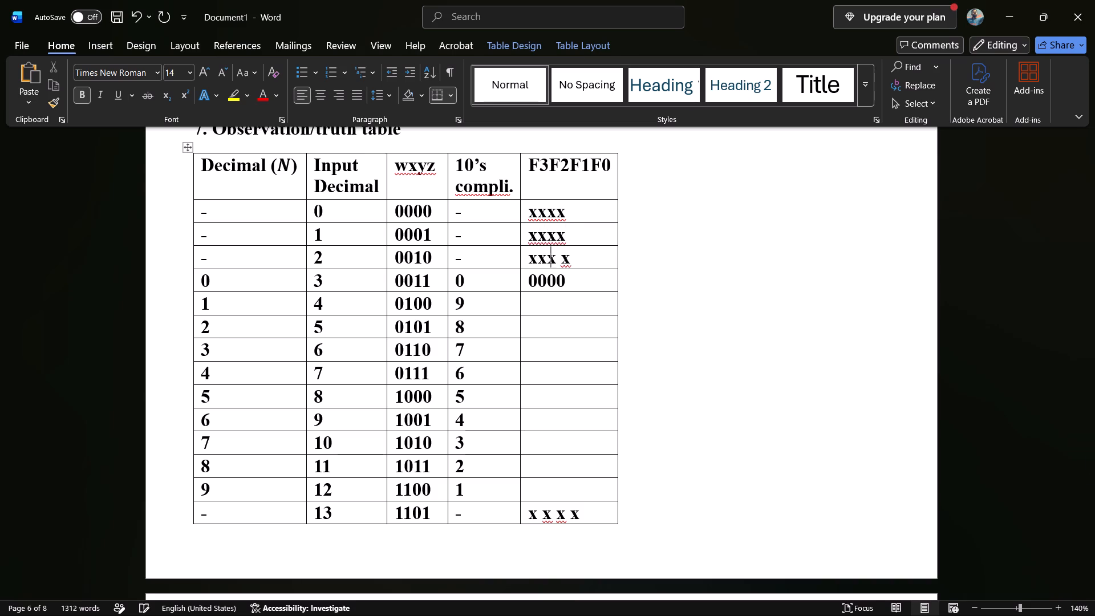
pyautogui.press('Right')
pyautogui.press('BackSpace')
# Remove the spaces from the x x x x entry for input decimal 13 so it reads xxxx.
pyautogui.press('Down')
pyautogui.press('Down')
pyautogui.press('Down')
pyautogui.press('Down')
pyautogui.press('Down')
pyautogui.press('Down')
pyautogui.press('Down')
pyautogui.press('Down')
pyautogui.press('Down')
pyautogui.press('Down')
pyautogui.press('Down')
pyautogui.press('BackSpace')
pyautogui.press('Left')
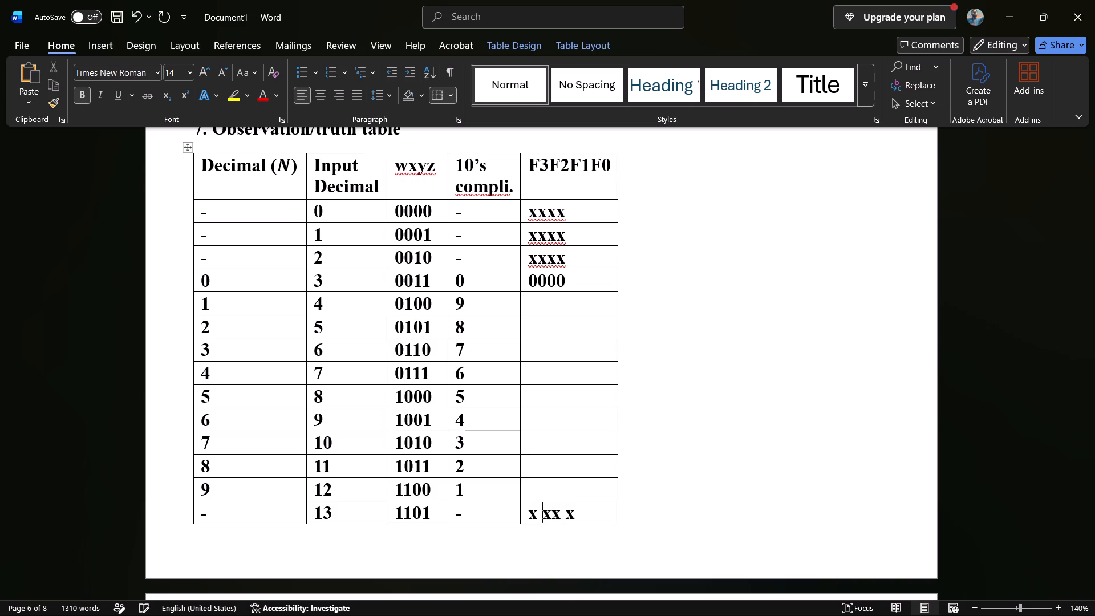
pyautogui.press('BackSpace')
pyautogui.press('Right')
pyautogui.press('Right')
pyautogui.press('Right')
pyautogui.press('BackSpace')
# Remove the spaces from the x x x x entry for input decimal 14 so it reads xxxx.
pyautogui.hscroll(1, 490, 345)
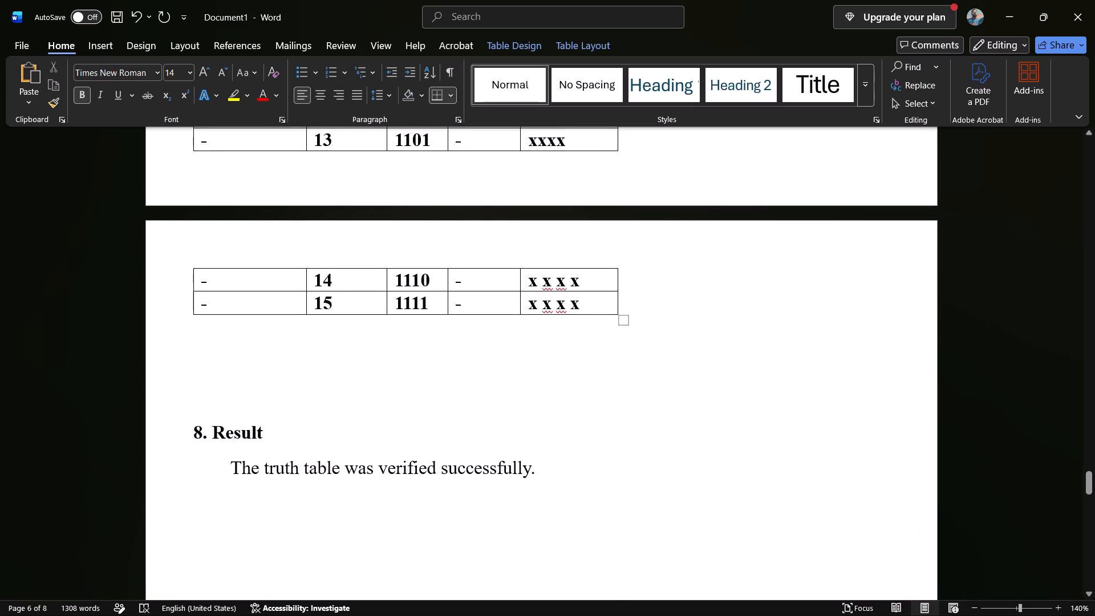
pyautogui.click(538, 286)
pyautogui.press('Right')
pyautogui.press('BackSpace')
pyautogui.press('Right')
pyautogui.press('BackSpace')
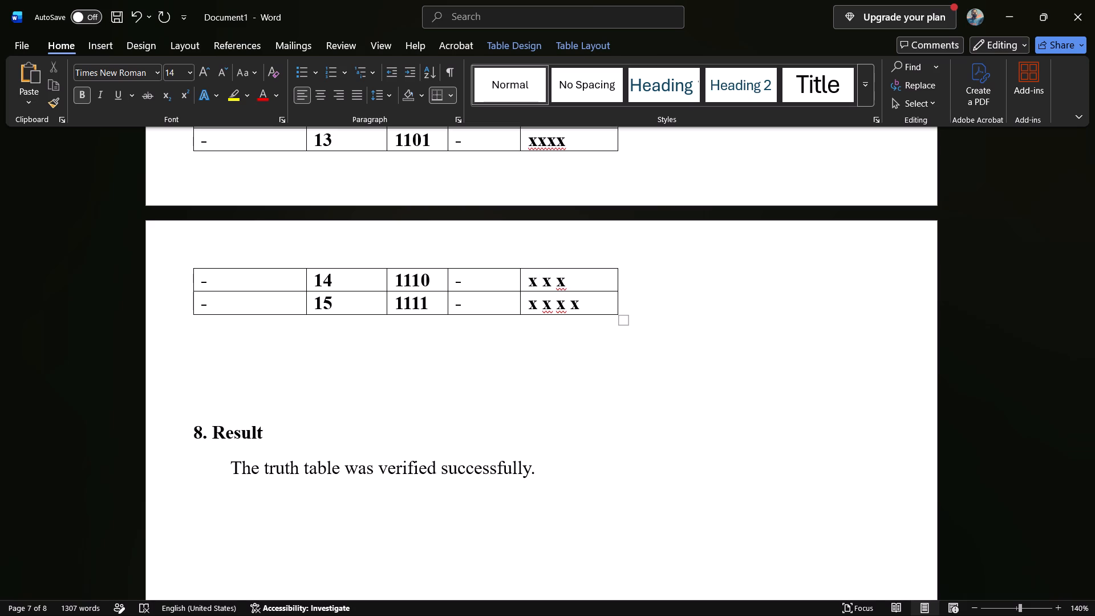
pyautogui.hotkey('ctrl', 'z')
pyautogui.press('Right')
pyautogui.press('BackSpace')
pyautogui.press('Right')
pyautogui.press('Right')
pyautogui.press('BackSpace')
# Remove the spaces from the x x x x entry for input decimal 15 so it reads xxxx.
pyautogui.press('Down')
pyautogui.press('BackSpace')
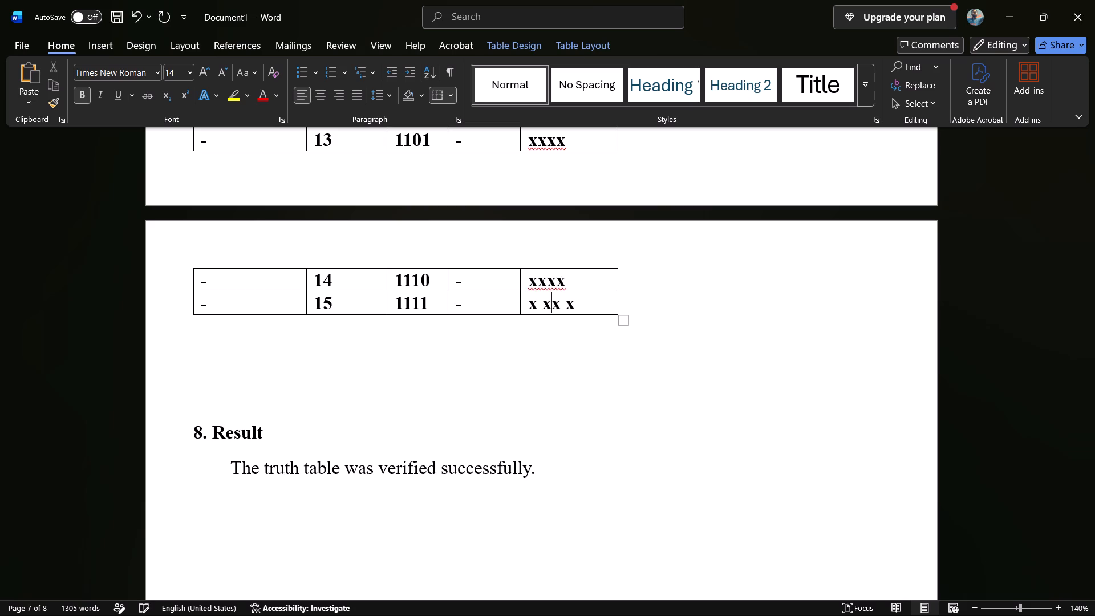
pyautogui.press('Left')
pyautogui.press('BackSpace')
pyautogui.press('Right')
pyautogui.press('Right')
pyautogui.press('Right')
pyautogui.press('BackSpace')
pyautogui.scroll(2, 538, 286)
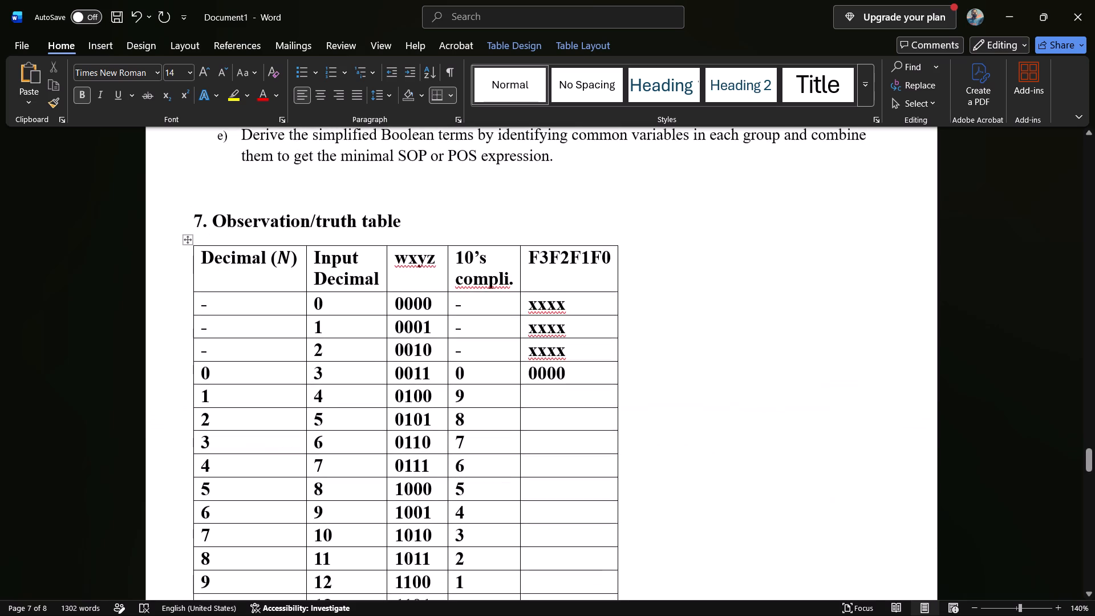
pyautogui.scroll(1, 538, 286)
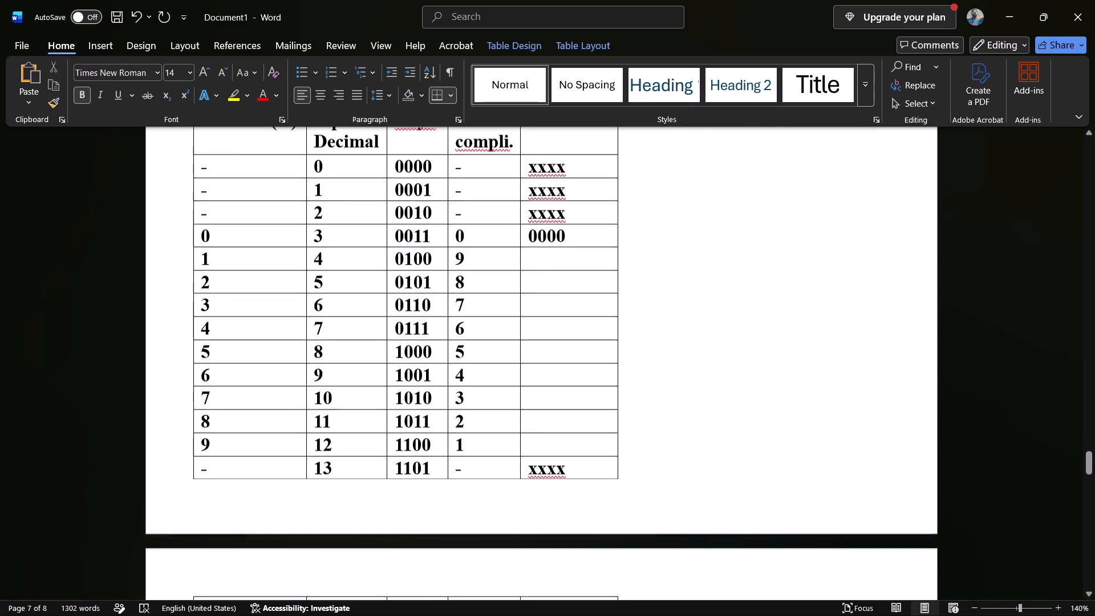
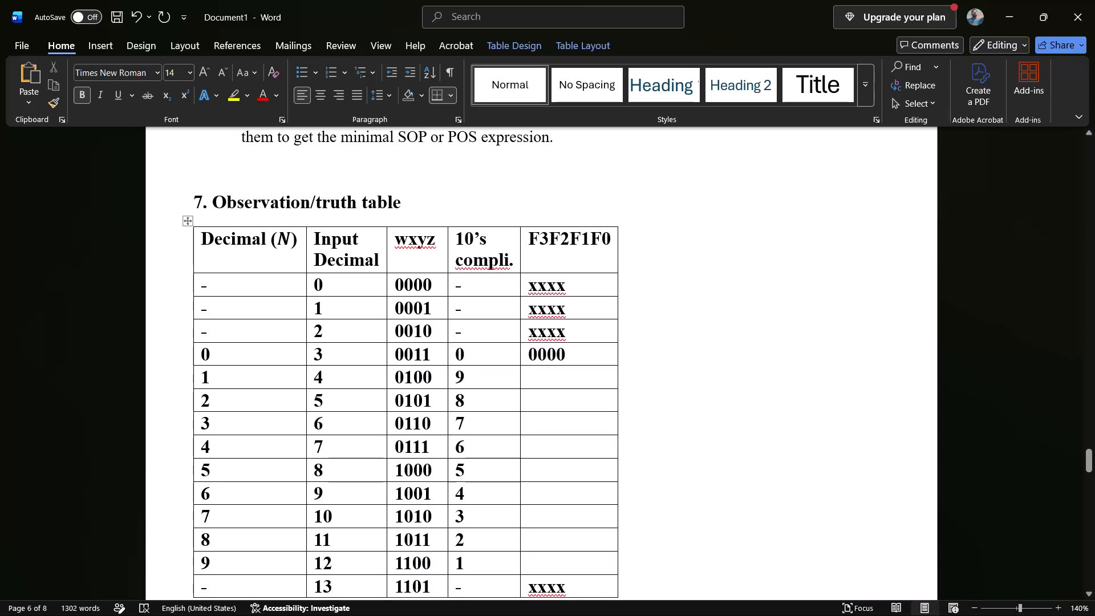
# Narrow the Decimal (N) and Input Decimal columns of the truth table so they fit their header text.
pyautogui.scroll(-1, 538, 286)
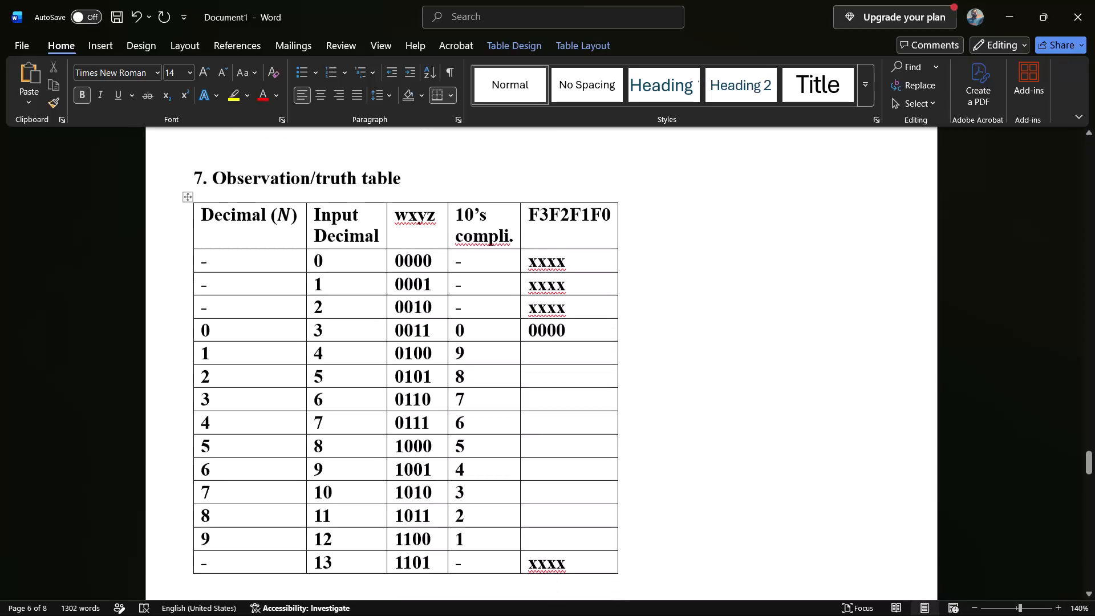
pyautogui.scroll(-2, 538, 286)
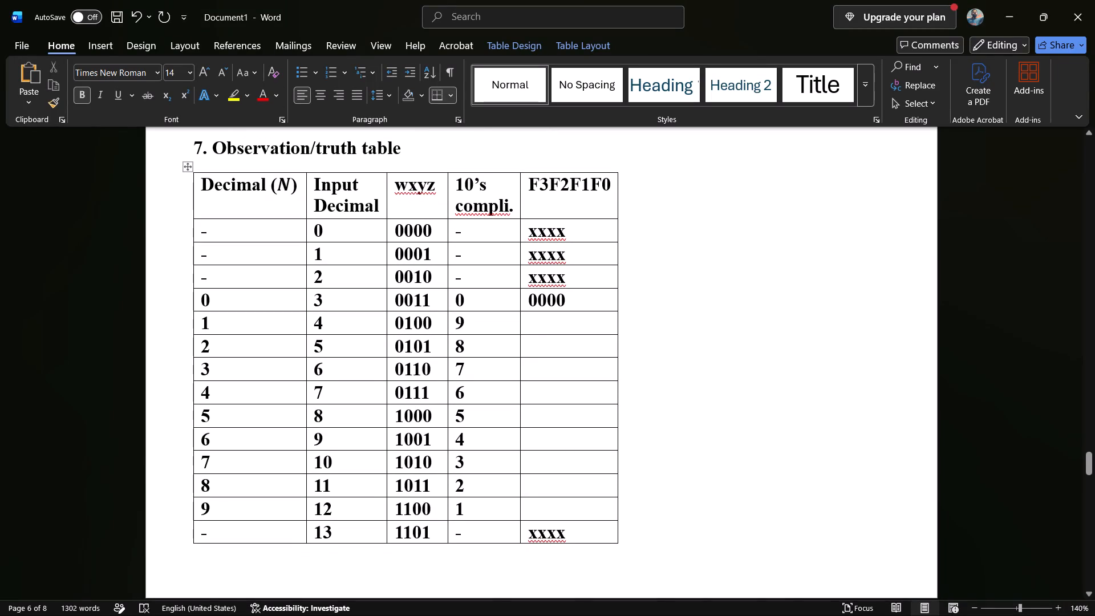
pyautogui.moveTo(306, 207); pyautogui.dragTo(258, 205)
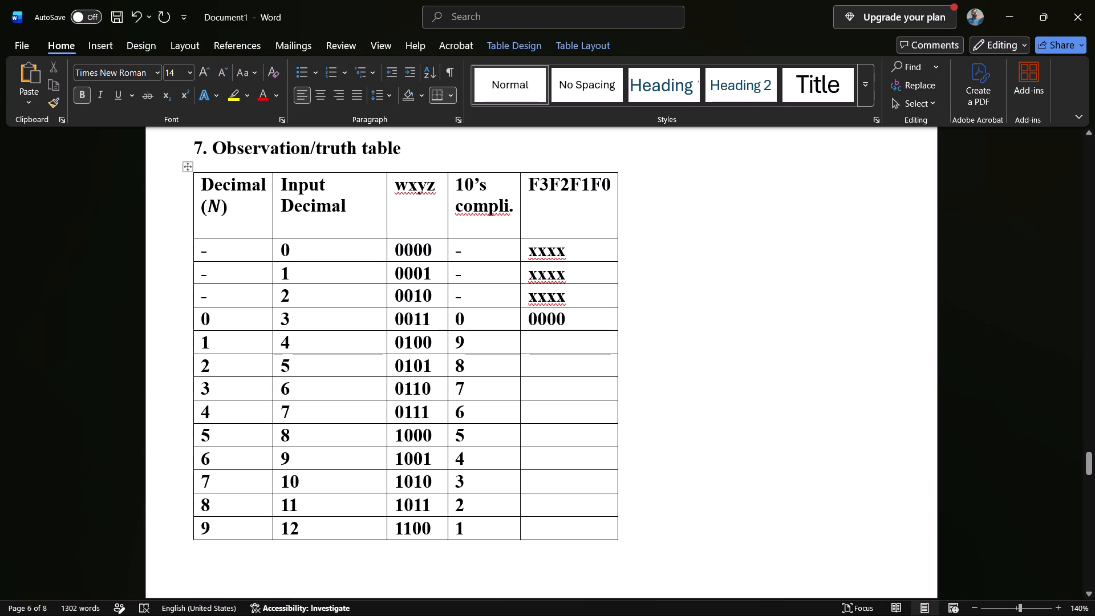
pyautogui.moveTo(385, 209); pyautogui.dragTo(340, 212)
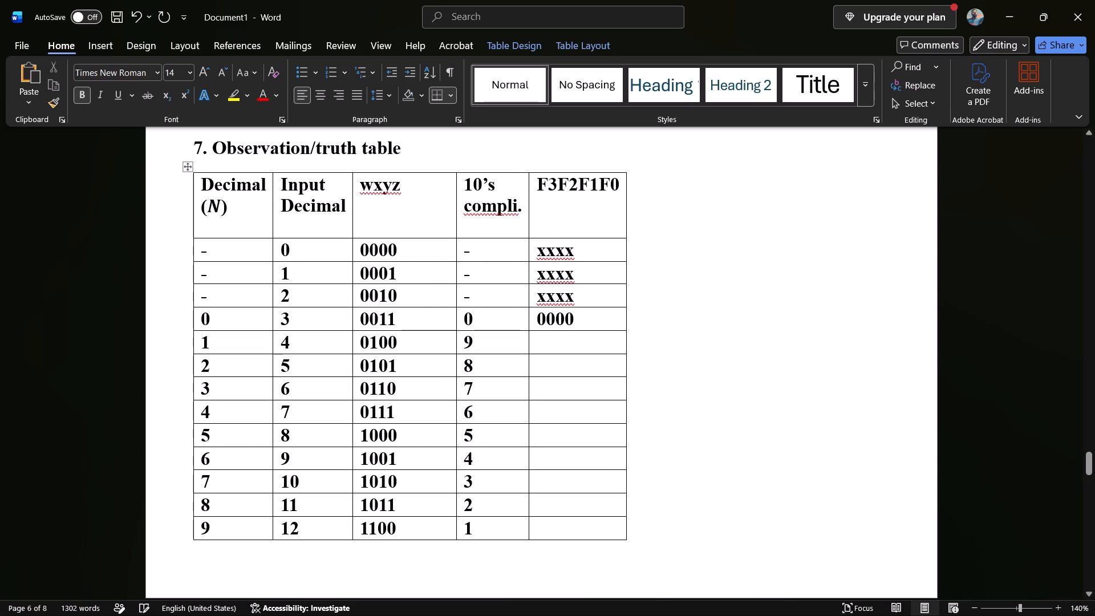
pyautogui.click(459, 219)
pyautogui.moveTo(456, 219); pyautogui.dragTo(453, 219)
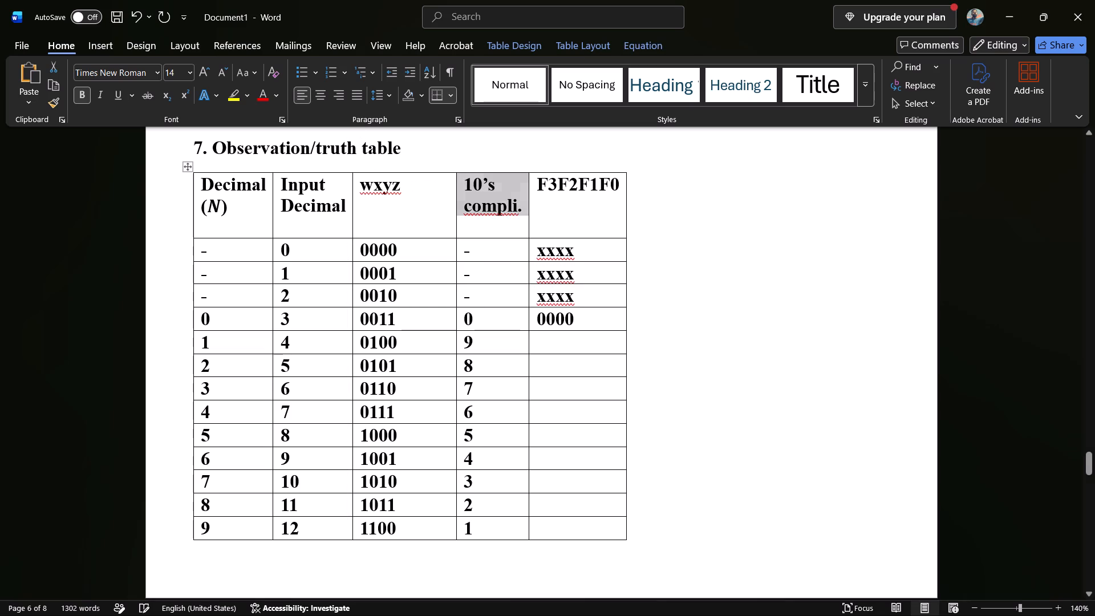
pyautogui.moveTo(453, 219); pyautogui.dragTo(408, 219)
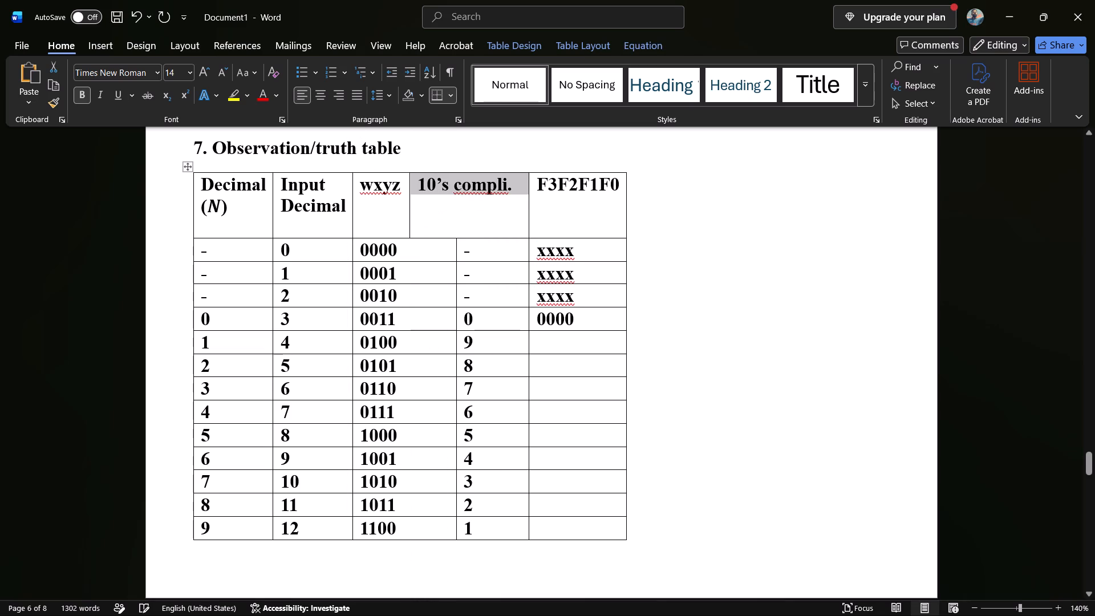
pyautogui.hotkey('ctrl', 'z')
# Narrow the whole wxyz column to fit its four-digit entries, moving its border with the 10's compli. column.
pyautogui.click(455, 244)
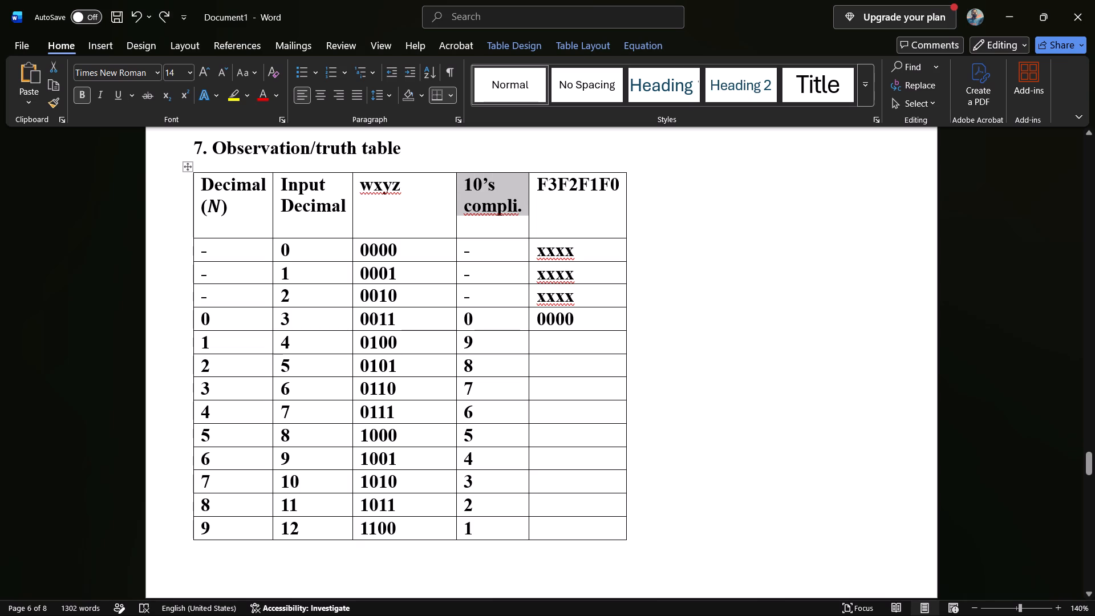
pyautogui.click(456, 234)
pyautogui.rightClick(456, 234)
pyautogui.click(456, 234)
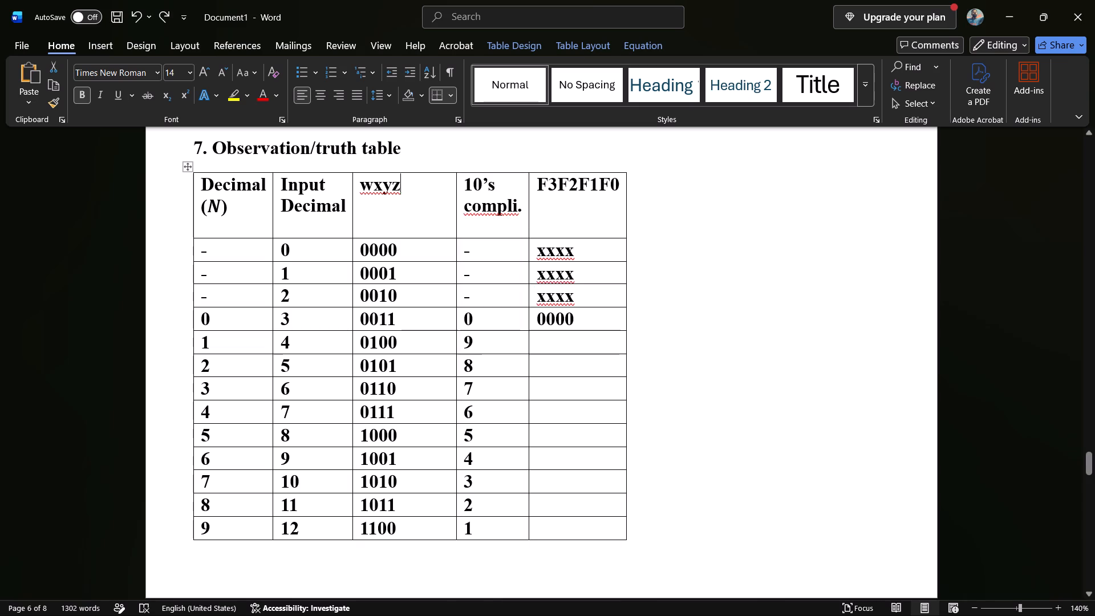
pyautogui.moveTo(456, 234); pyautogui.dragTo(416, 233)
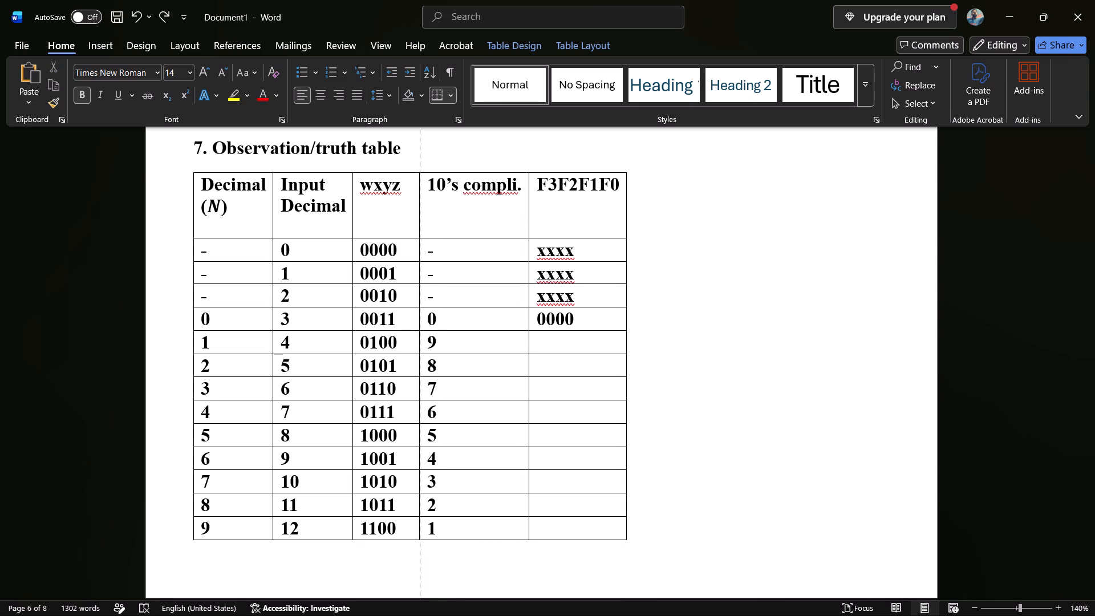
pyautogui.moveTo(416, 233); pyautogui.dragTo(419, 233)
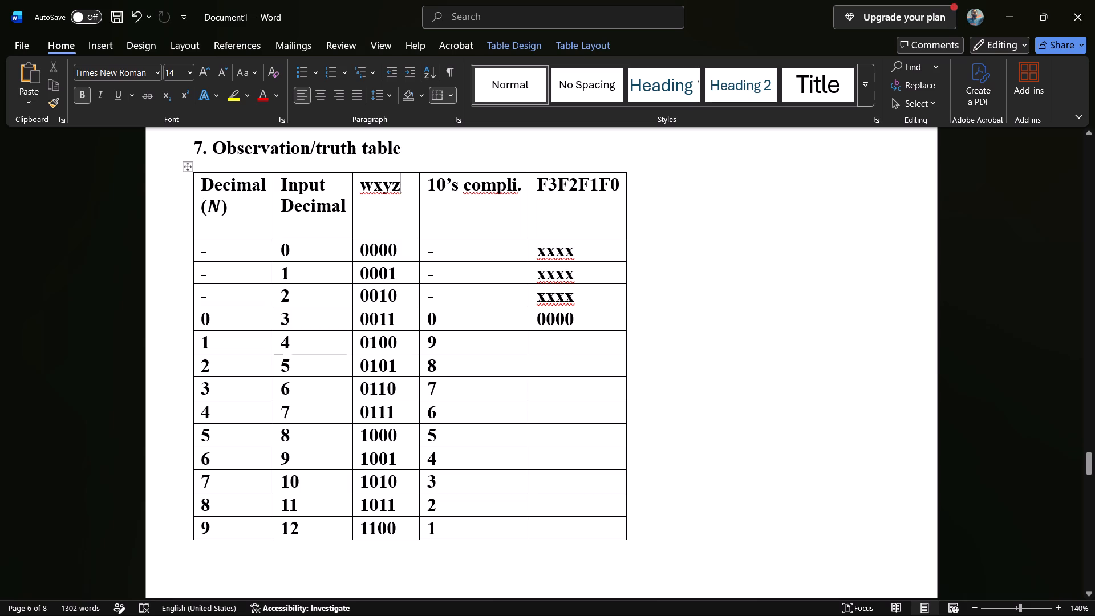
# Narrow the 10's compli. column so its header wraps onto two lines without splitting the word compli.
pyautogui.moveTo(529, 223); pyautogui.dragTo(494, 223)
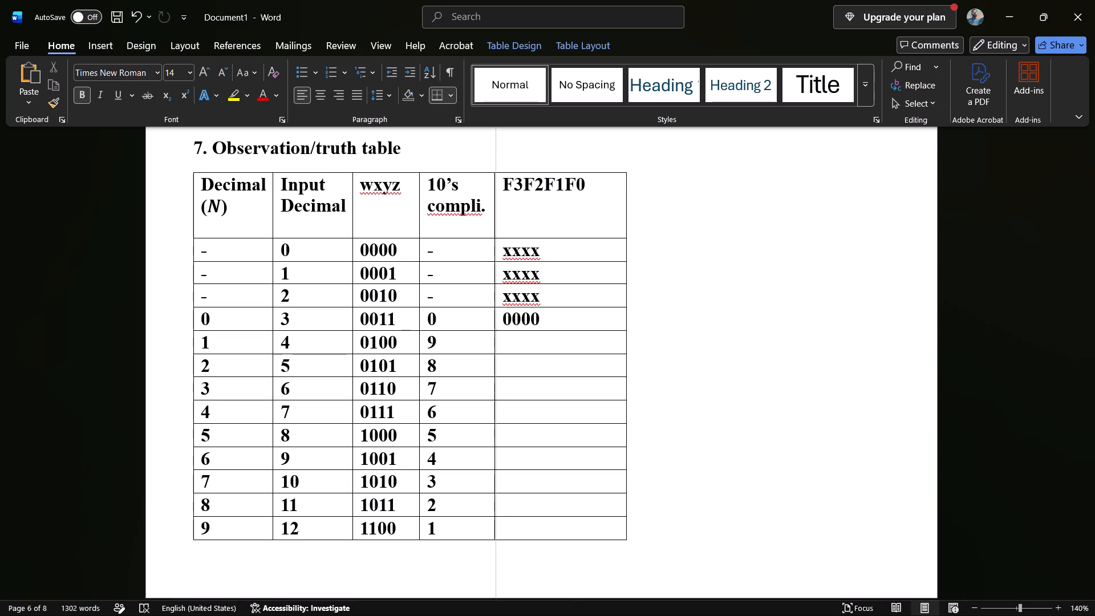
pyautogui.moveTo(494, 223); pyautogui.dragTo(488, 220)
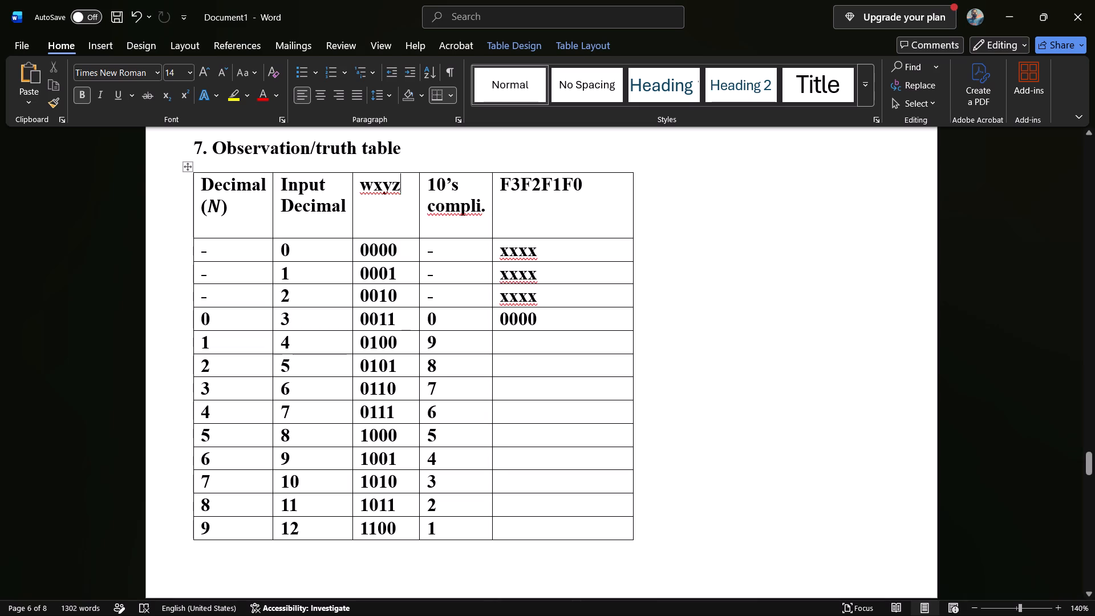
pyautogui.click(493, 222)
pyautogui.click(492, 224)
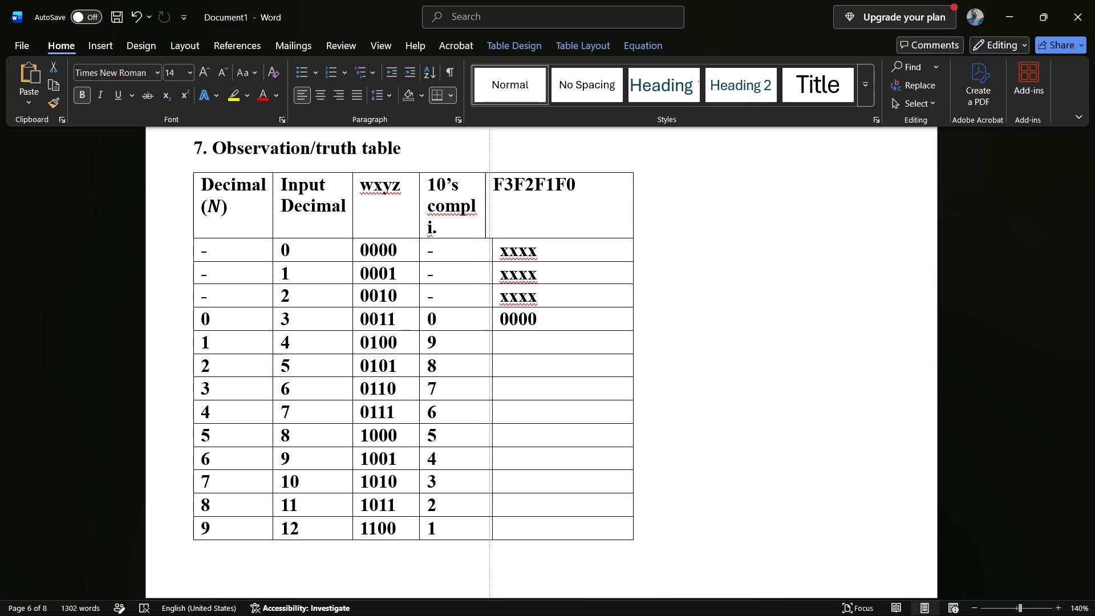
# Narrow the F3F2F1F0 column so the table's outer edge sits just past the header text.
pyautogui.click(631, 218)
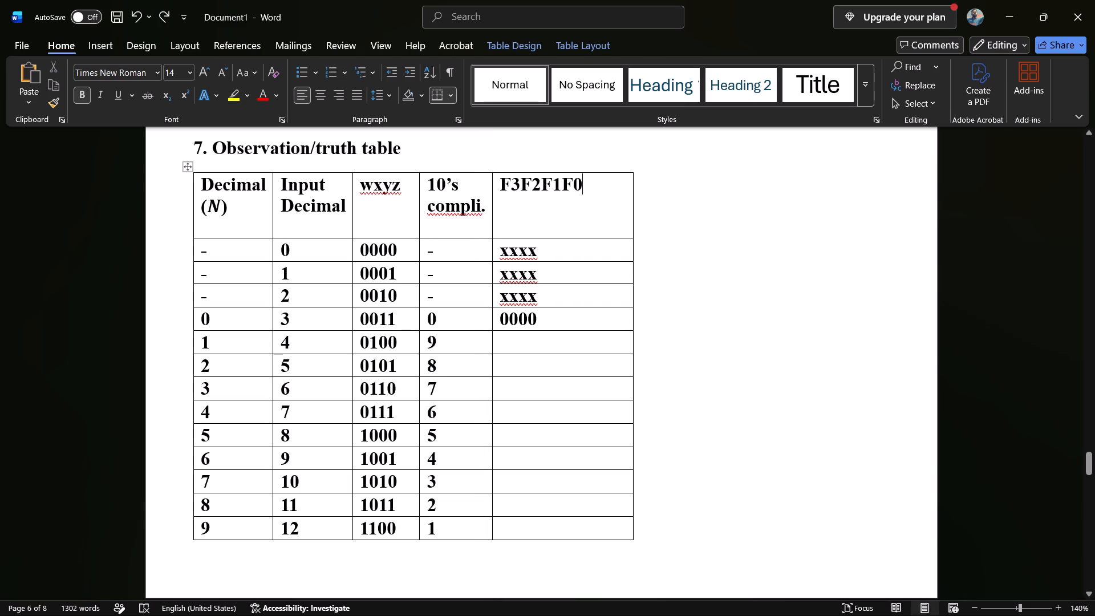
pyautogui.moveTo(632, 217); pyautogui.dragTo(588, 218)
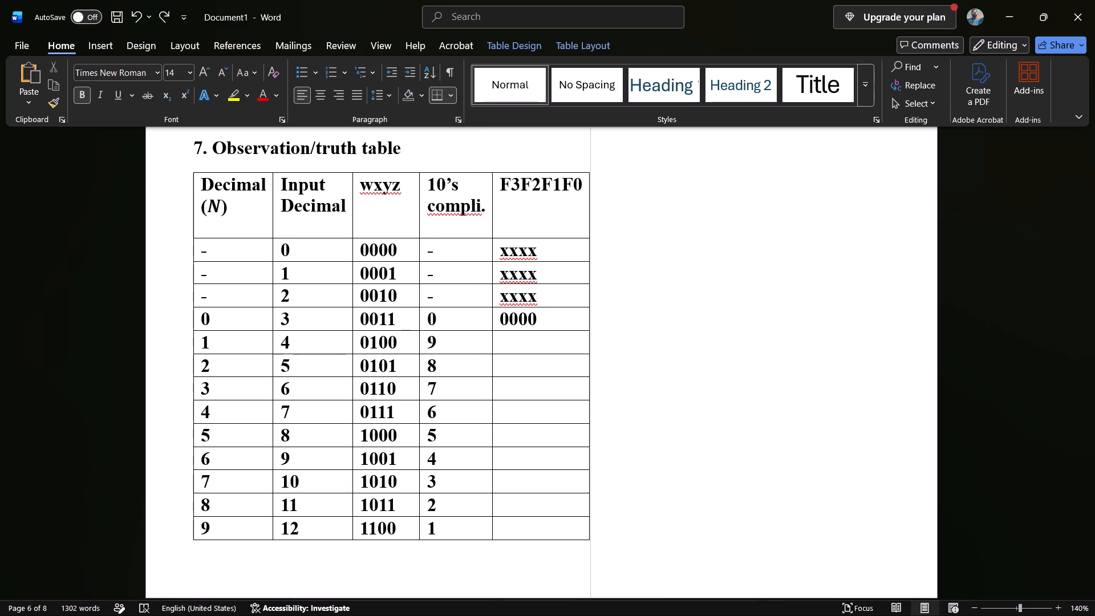
pyautogui.moveTo(588, 218); pyautogui.dragTo(587, 217)
pyautogui.click(652, 220)
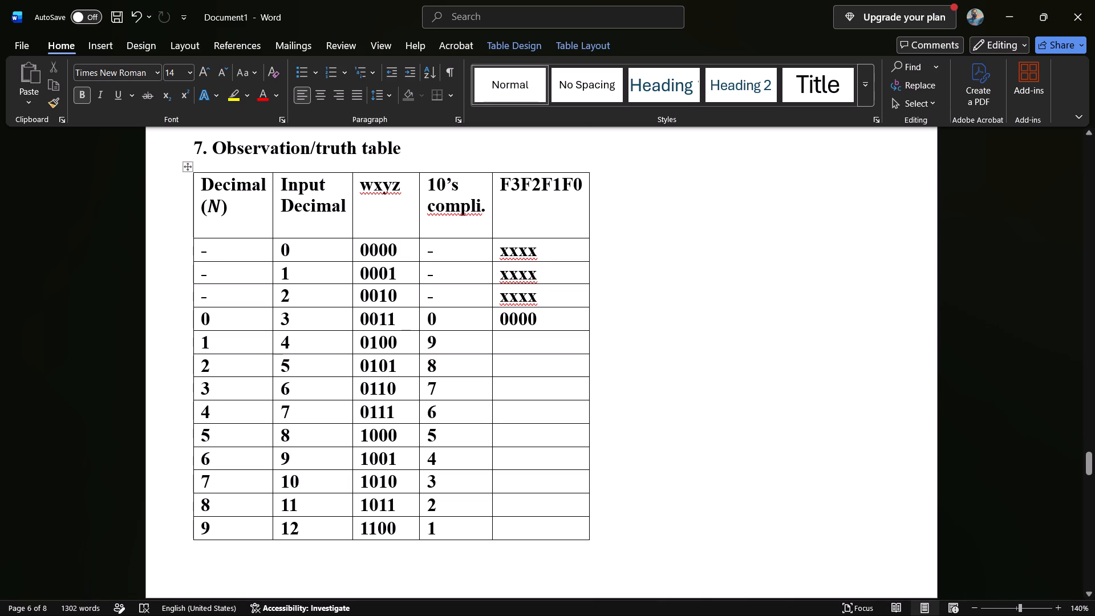
# Fill the F3F2F1F0 column for input decimals 4 to 8 with 1001, 1000, 0111, 0110 and 0101.
pyautogui.scroll(-1, 249, 222)
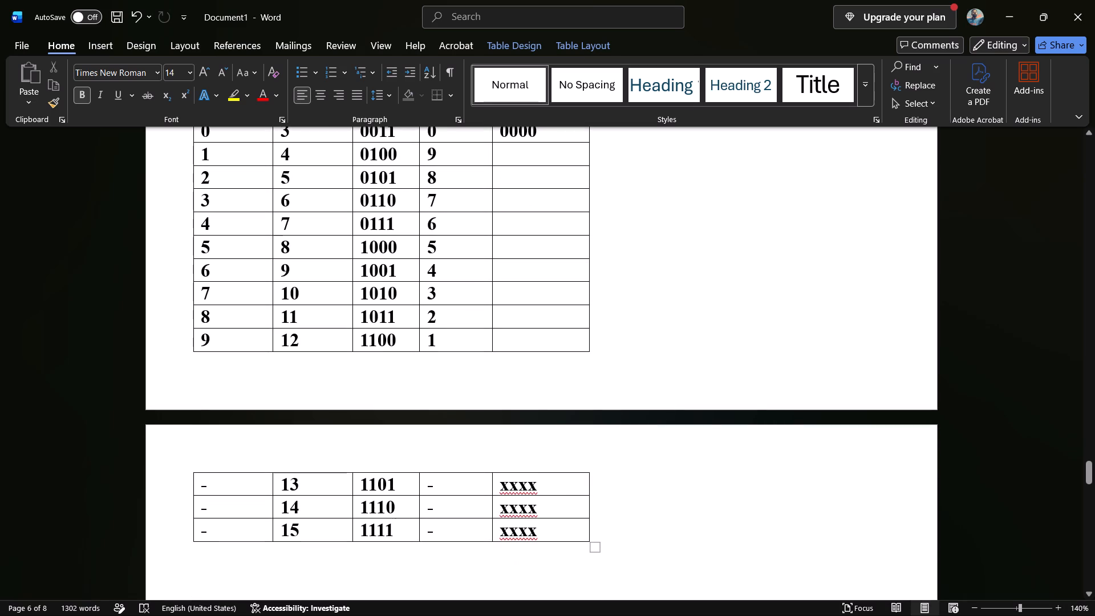
pyautogui.click(272, 485)
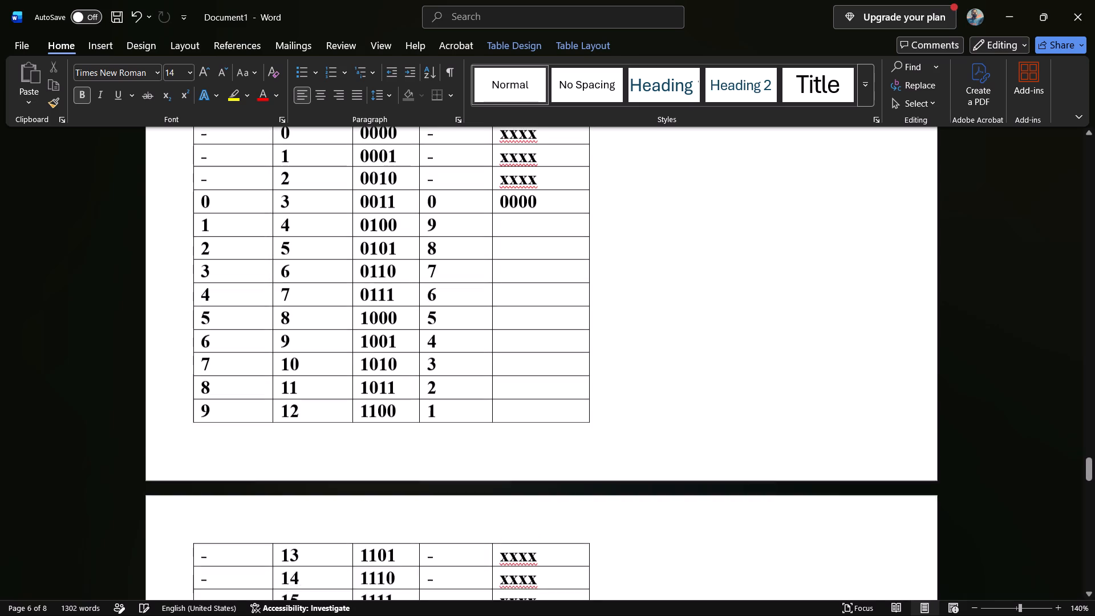
pyautogui.scroll(2, 495, 542)
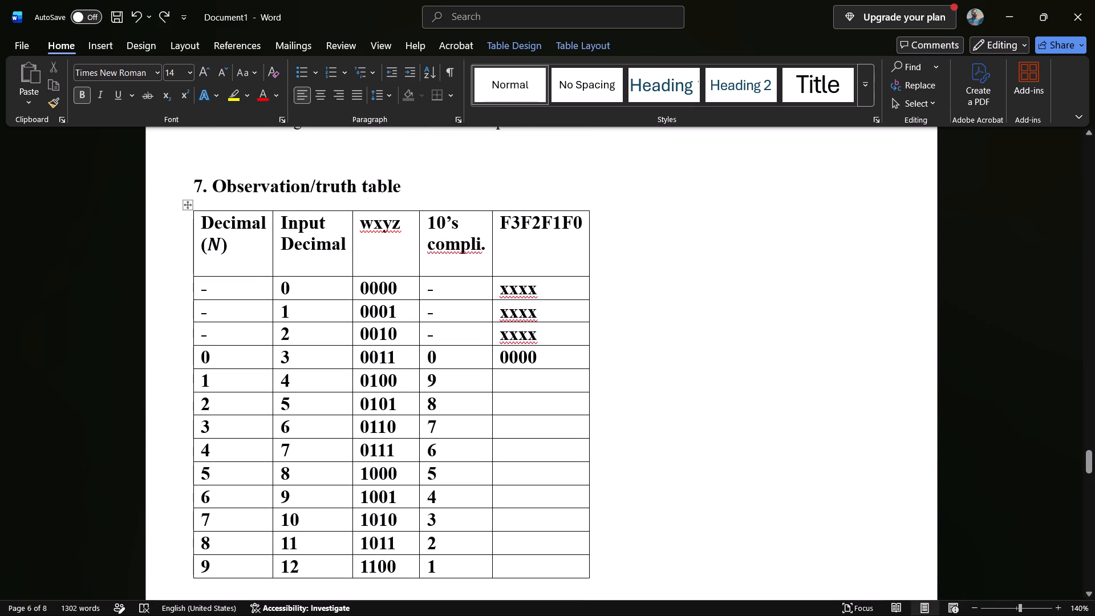
pyautogui.click(518, 386)
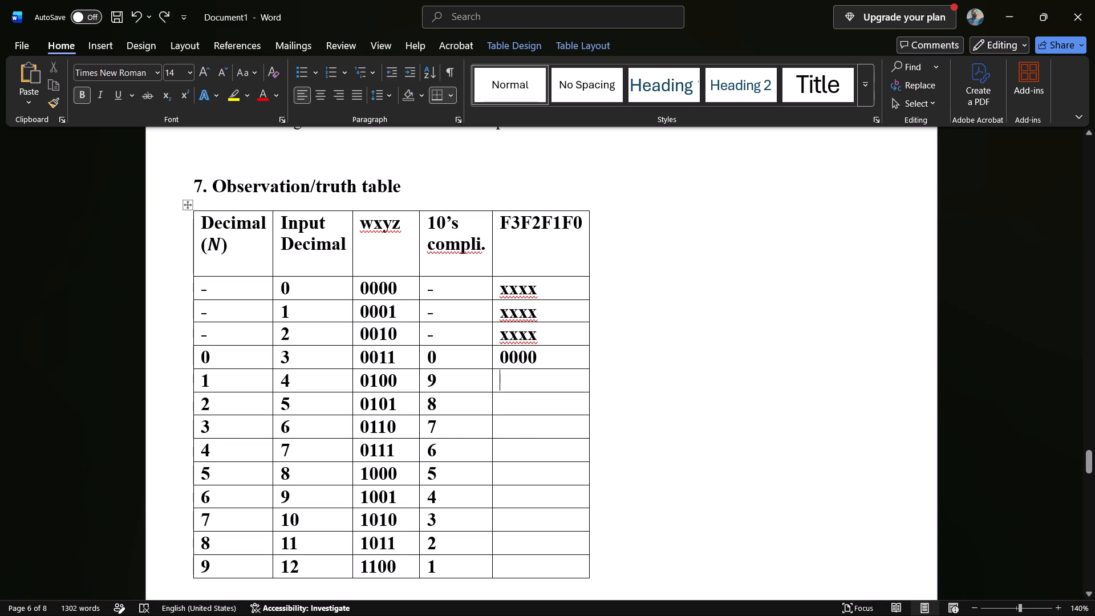
pyautogui.write('10')
pyautogui.write('01')
pyautogui.press('Down')
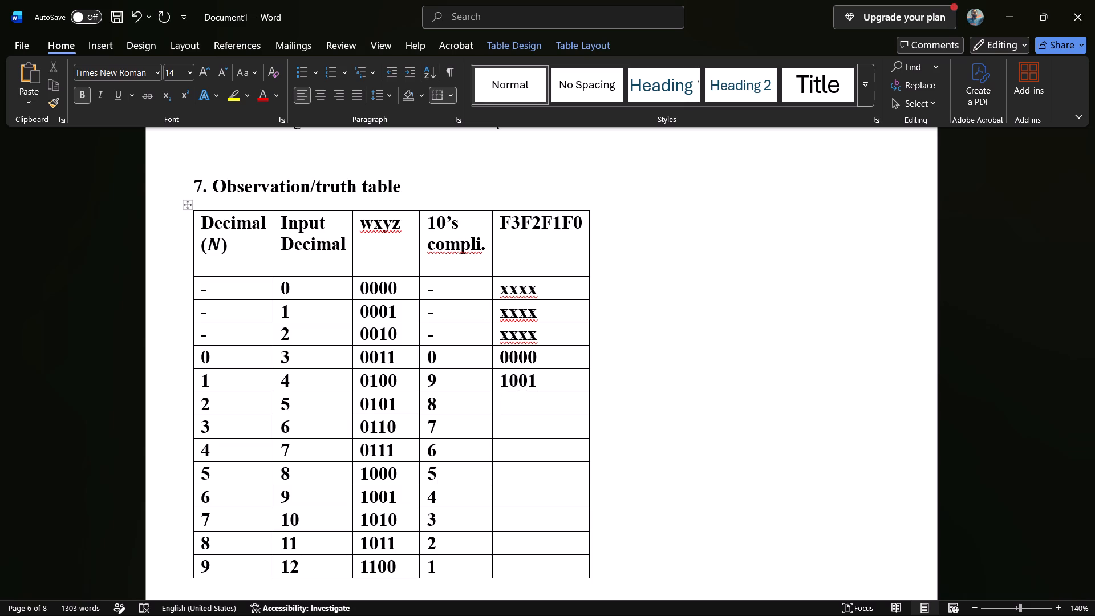
pyautogui.write('1000')
pyautogui.press('Down')
pyautogui.write('0111')
pyautogui.press('Down')
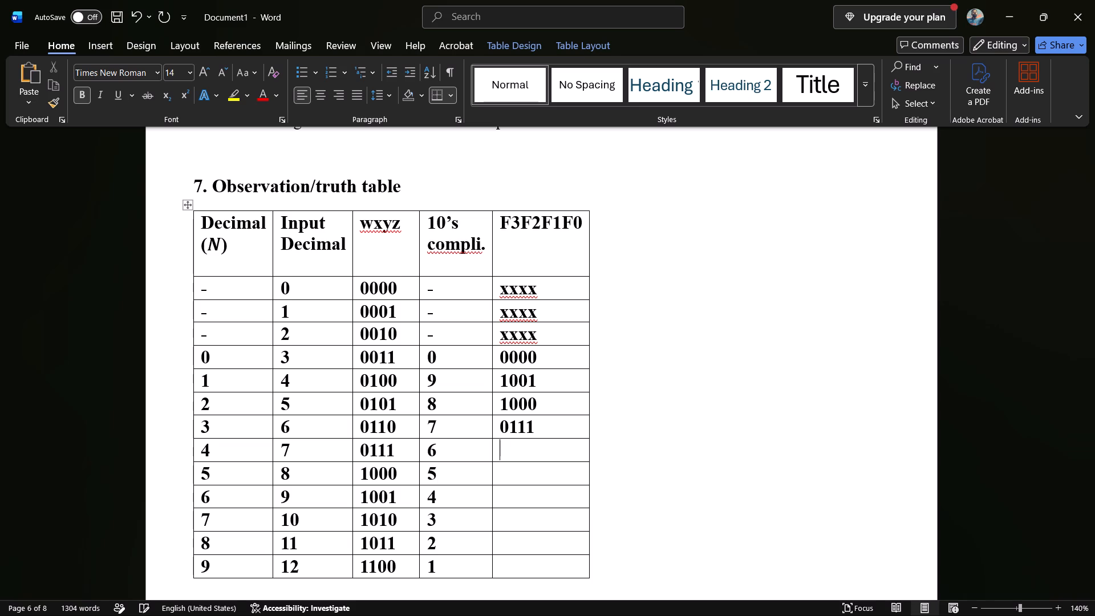
pyautogui.write('0110')
pyautogui.press('Down')
pyautogui.write('0101')
pyautogui.press('Down')
pyautogui.press('1')
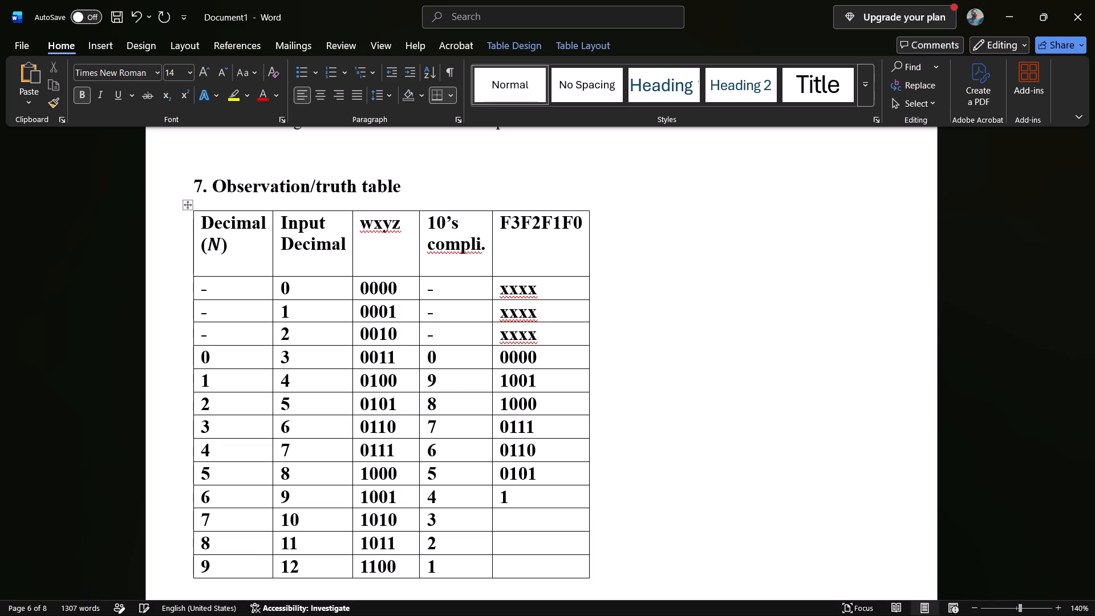
# Enter 0100 in the F3F2F1F0 column for input decimal 9, replacing the mistyped digit.
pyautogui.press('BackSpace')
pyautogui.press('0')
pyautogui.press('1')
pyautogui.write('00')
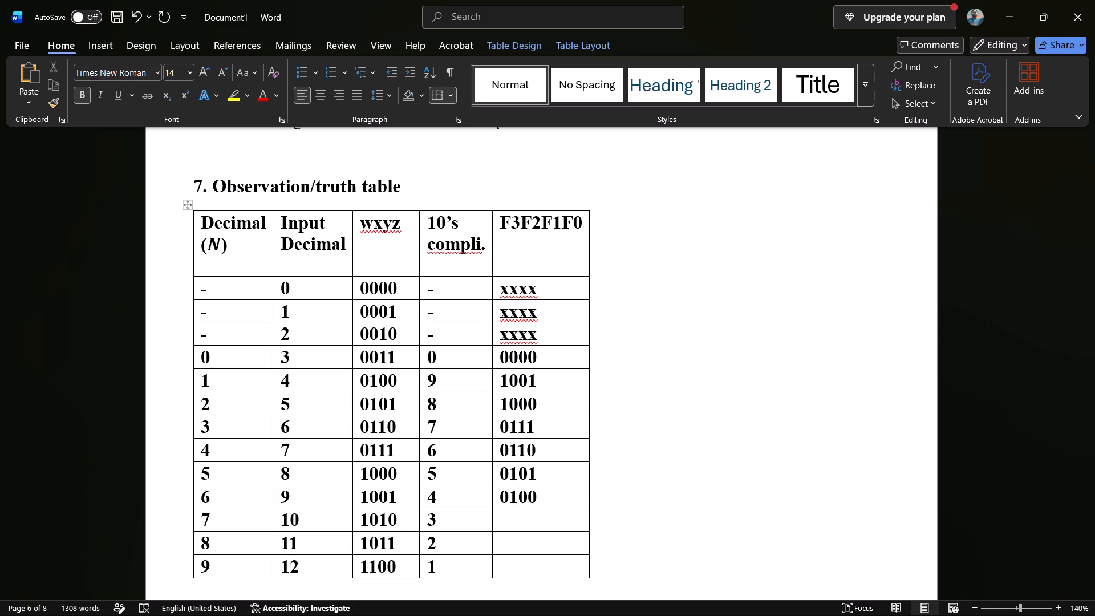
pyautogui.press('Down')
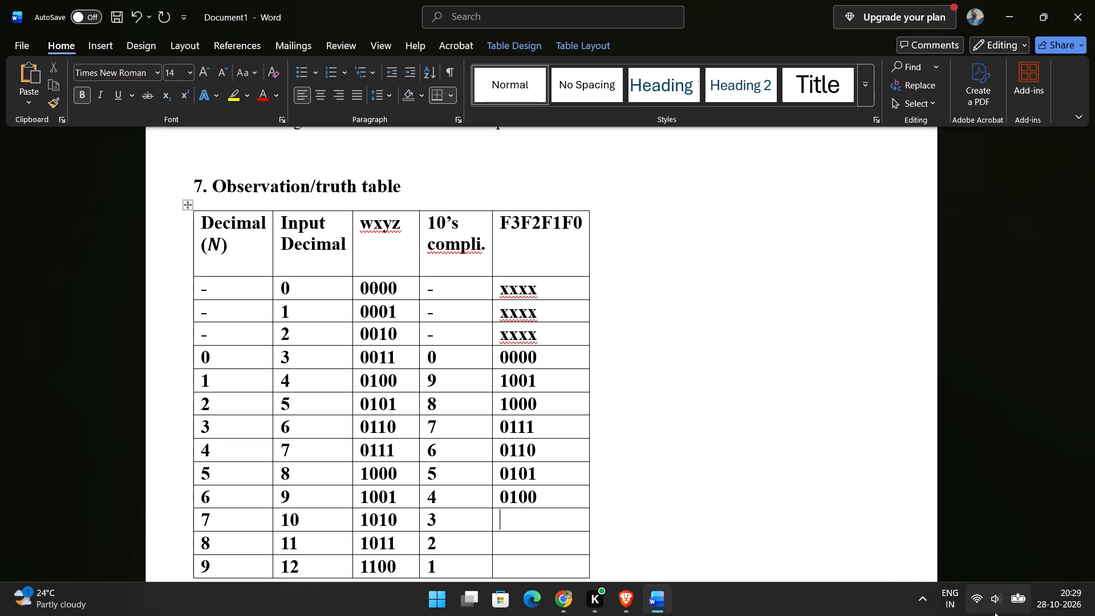
# Switch the computer's Wi-Fi connection to the iPhone network, then return to the document.
pyautogui.click(995, 612)
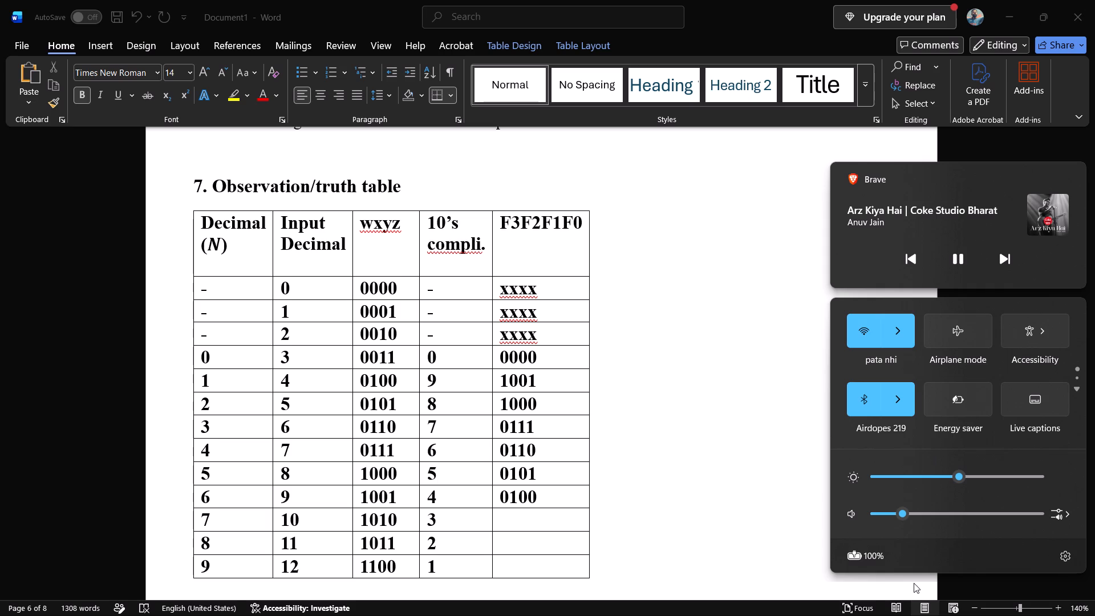
pyautogui.click(890, 344)
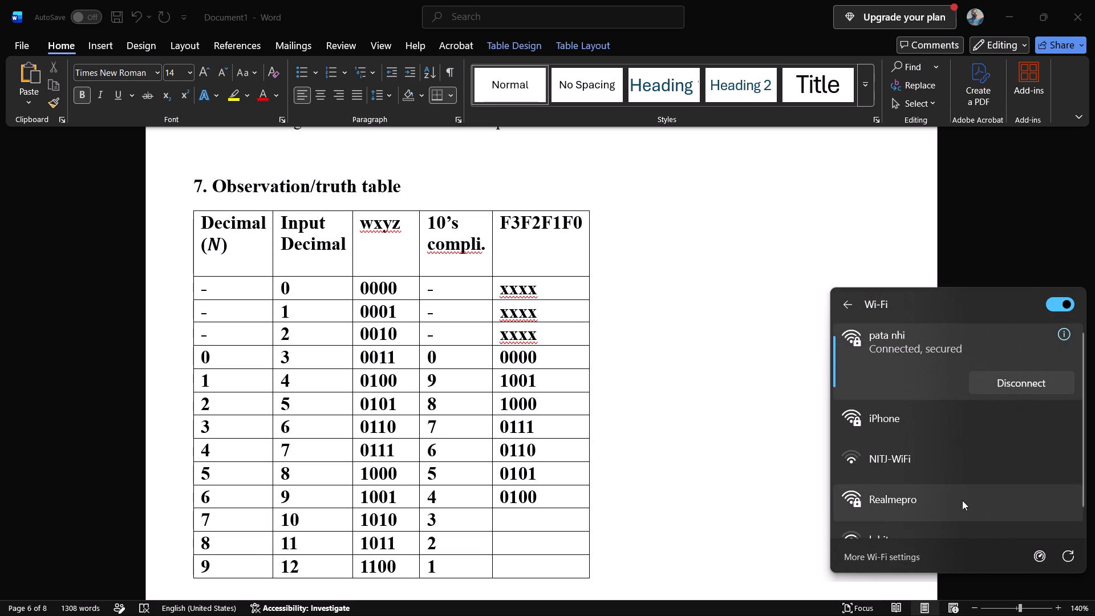
pyautogui.click(956, 432)
pyautogui.click(985, 444)
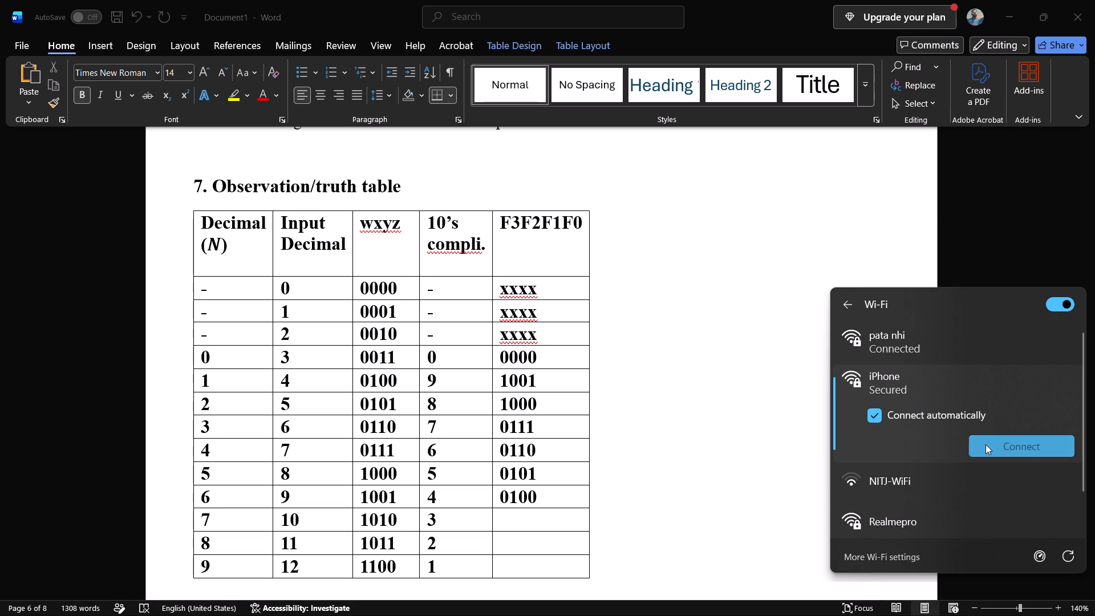
pyautogui.click(930, 242)
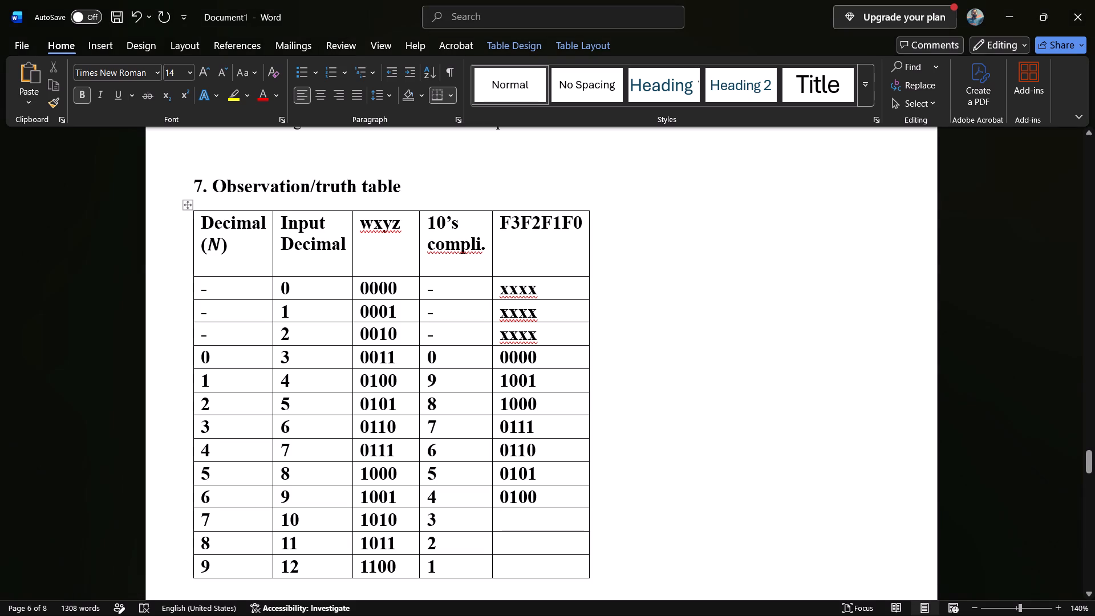
# Fill the F3F2F1F0 column for input decimals 10 to 12 with 0011, 0010 and 0001.
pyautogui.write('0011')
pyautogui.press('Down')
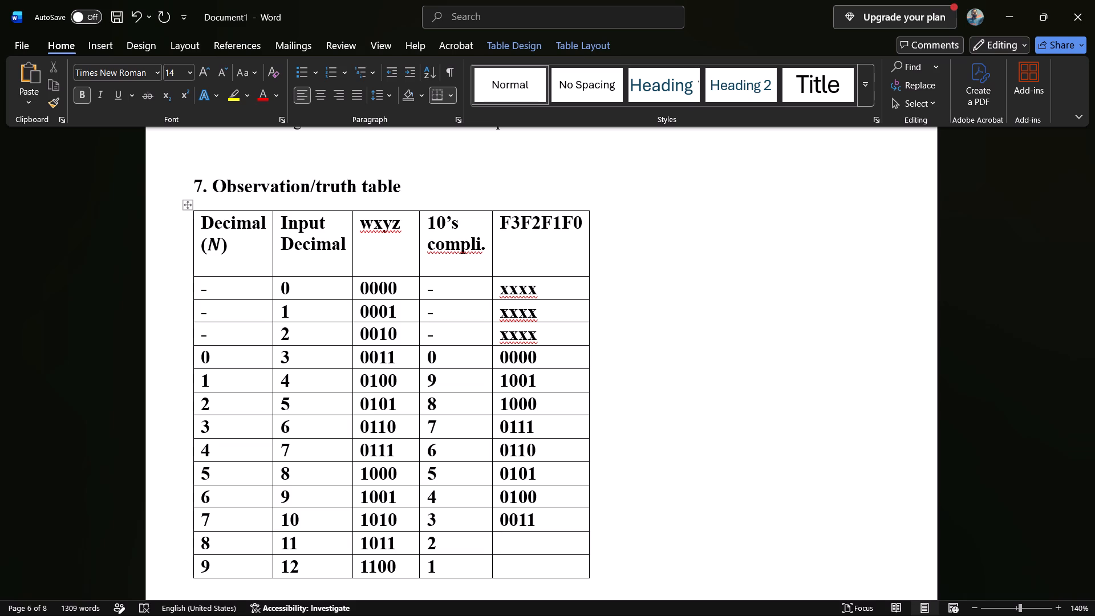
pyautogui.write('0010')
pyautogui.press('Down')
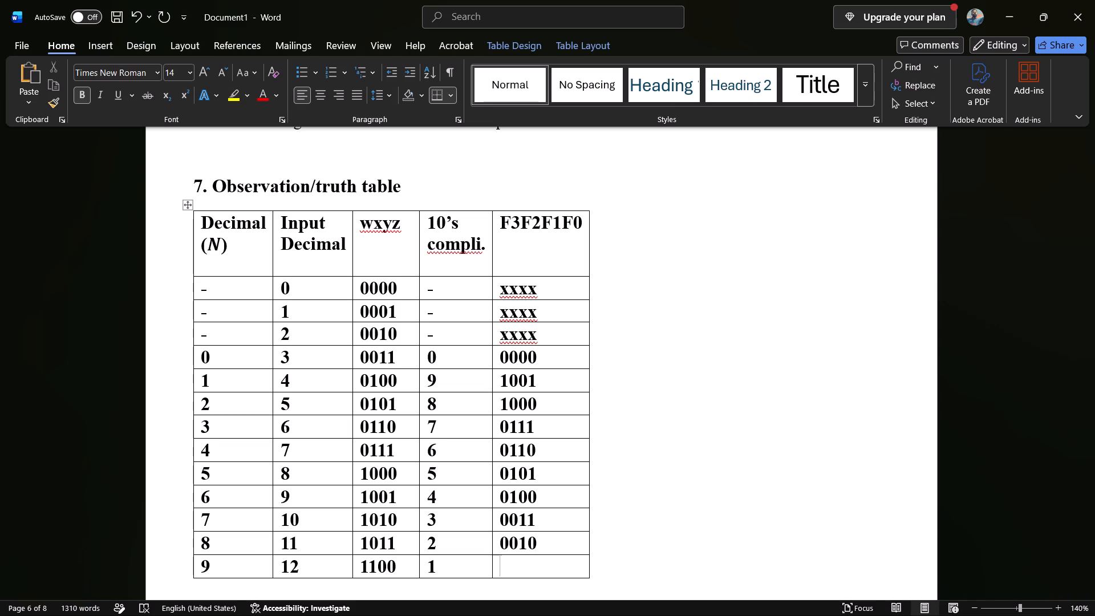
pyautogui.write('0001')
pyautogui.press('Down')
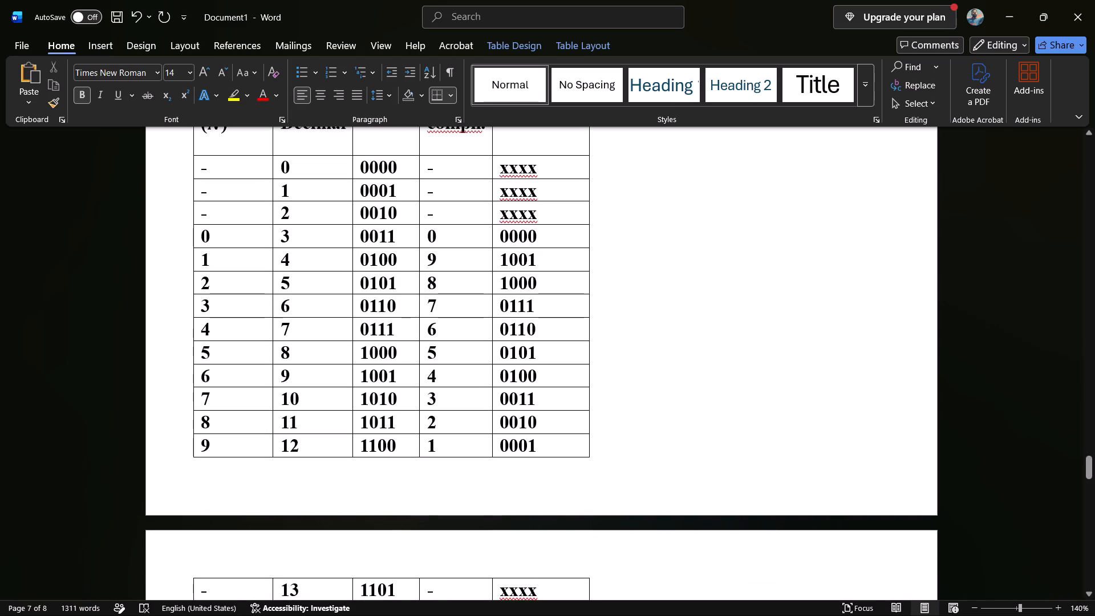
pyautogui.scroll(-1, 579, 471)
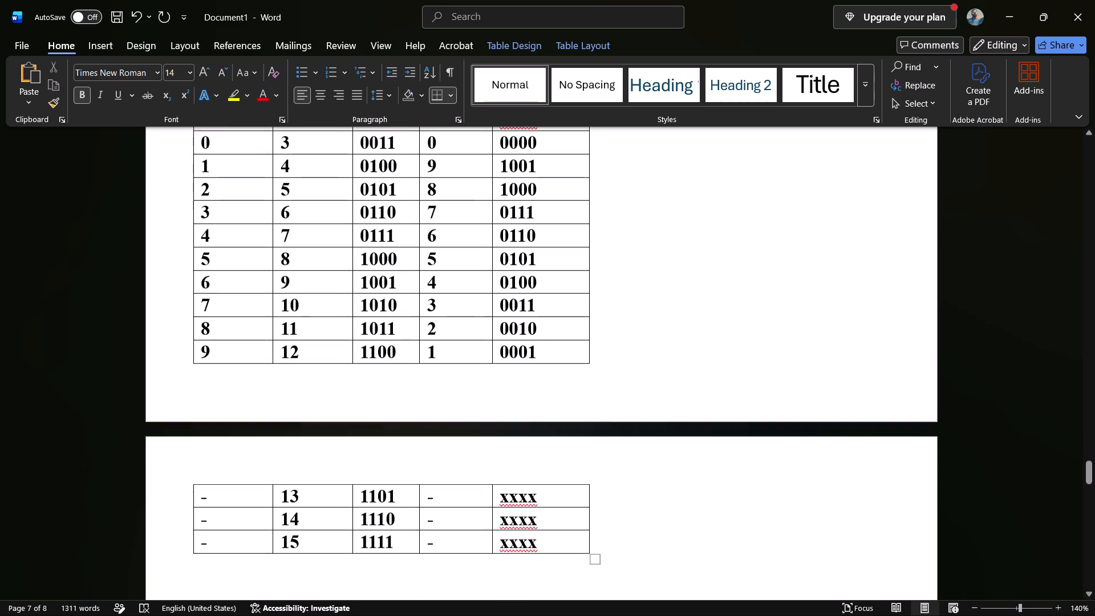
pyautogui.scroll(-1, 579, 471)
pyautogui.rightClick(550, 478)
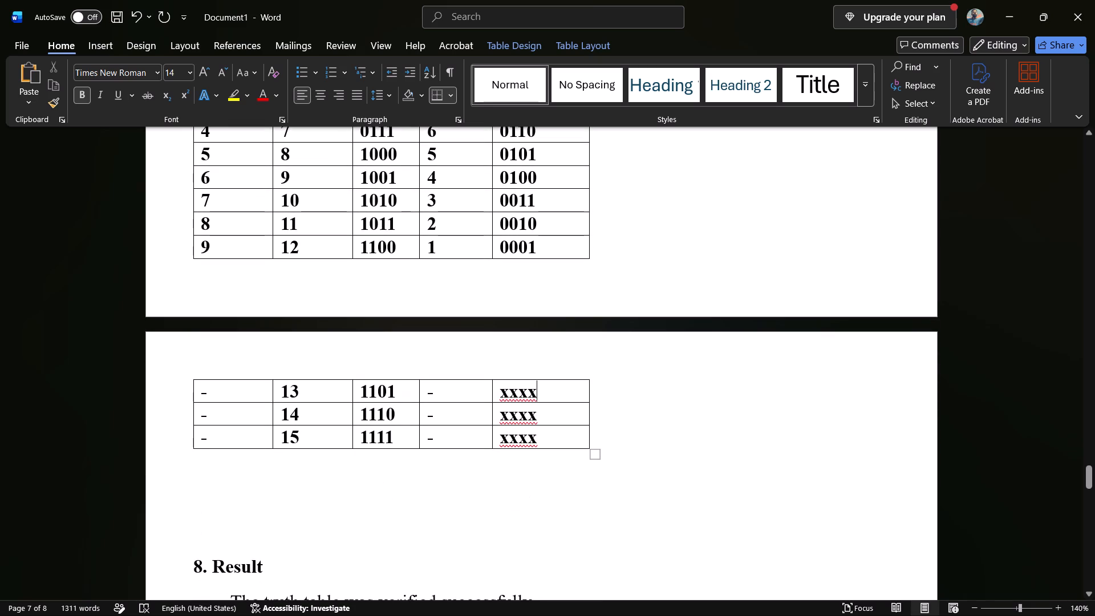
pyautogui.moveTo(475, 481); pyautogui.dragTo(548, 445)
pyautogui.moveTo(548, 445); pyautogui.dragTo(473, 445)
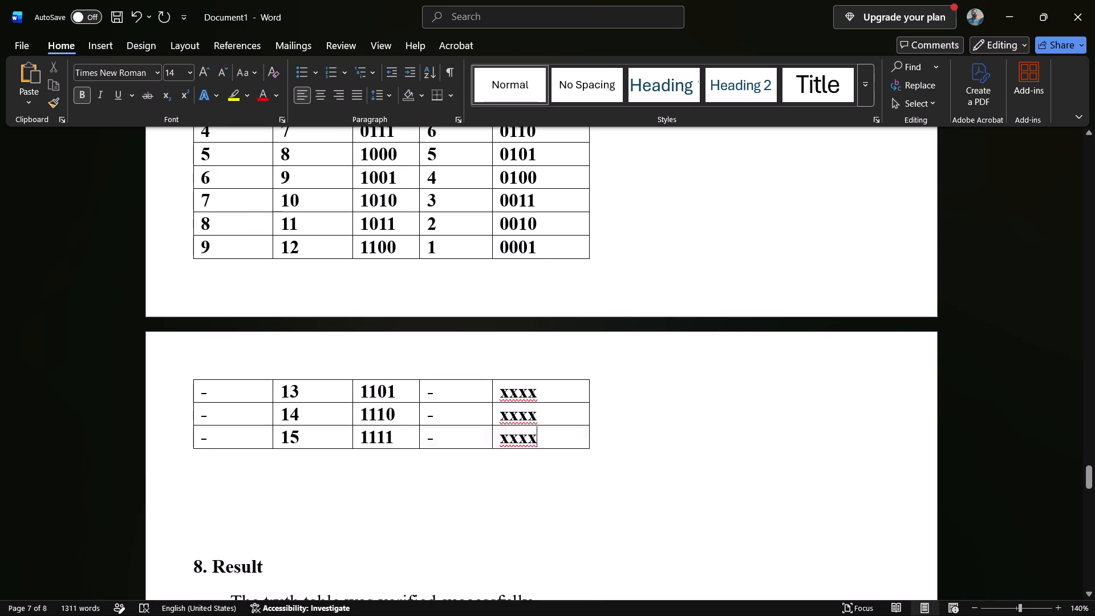
# Remove bold from all text in the truth table and set its font size to 12.
pyautogui.moveTo(473, 445); pyautogui.dragTo(196, 334)
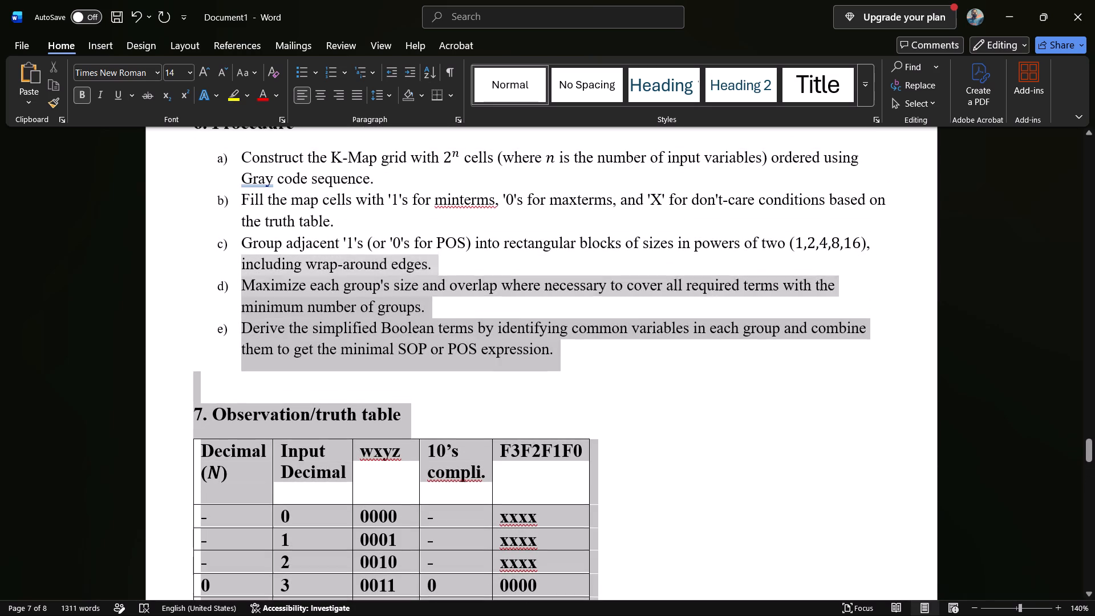
pyautogui.moveTo(196, 334); pyautogui.dragTo(164, 447)
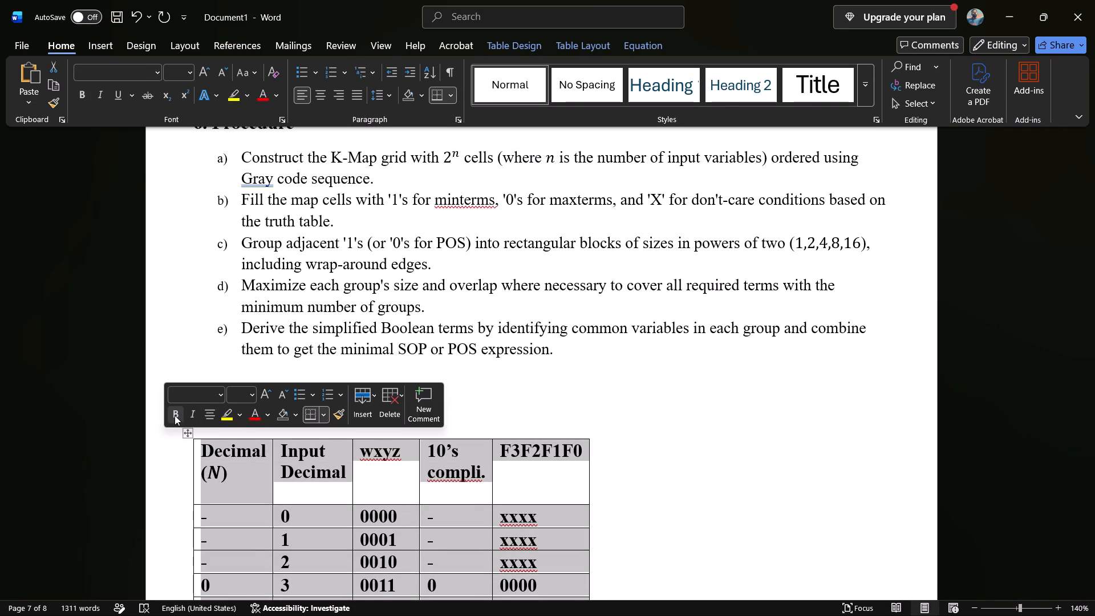
pyautogui.click(175, 415)
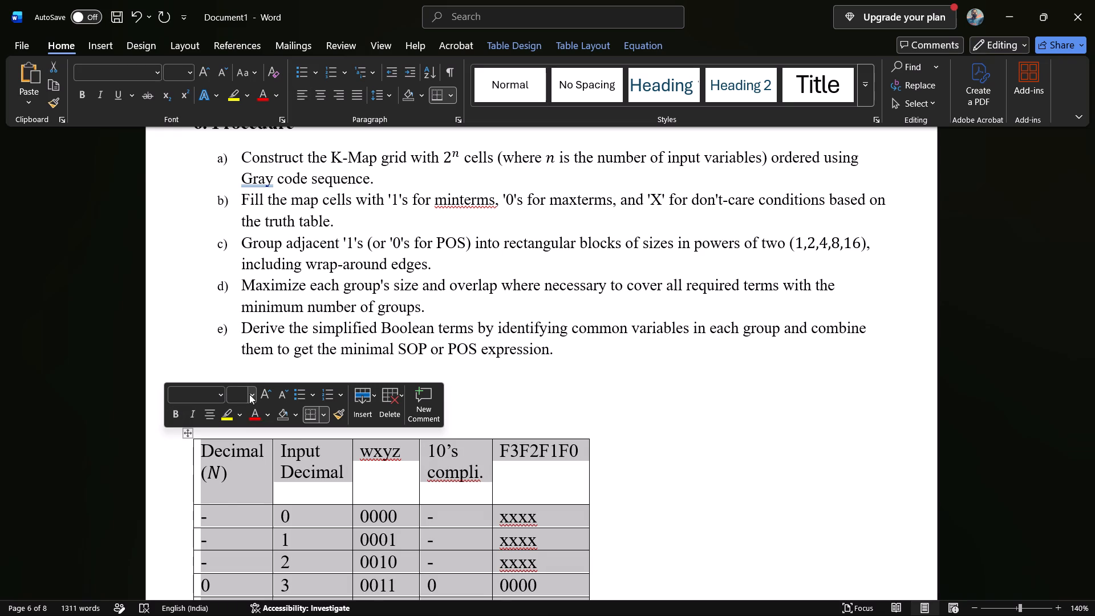
pyautogui.click(249, 394)
pyautogui.click(240, 190)
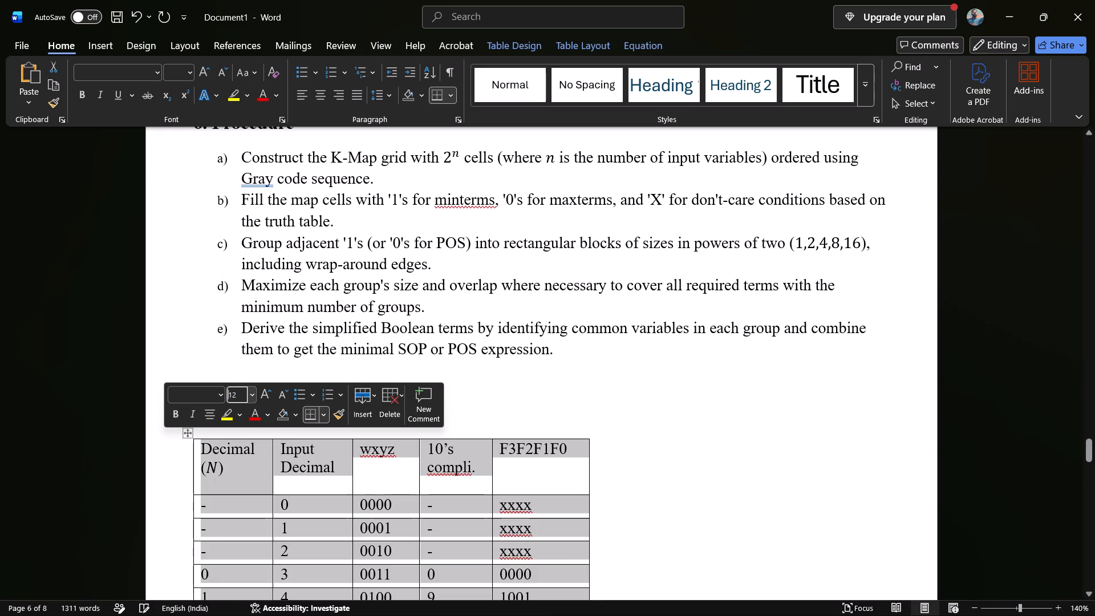
pyautogui.click(513, 384)
# Shrink the truth table's overall height so all rows through input decimal 15 fit on one page.
pyautogui.scroll(-1, 513, 384)
pyautogui.scroll(2, 513, 384)
pyautogui.hscroll(1, 513, 384)
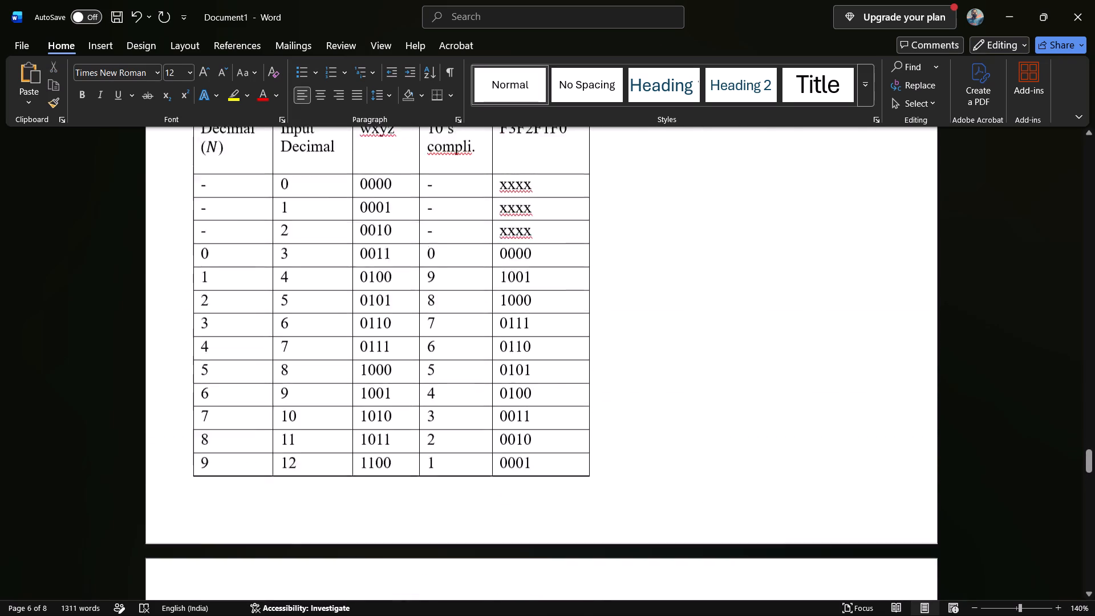
pyautogui.hscroll(1, 513, 384)
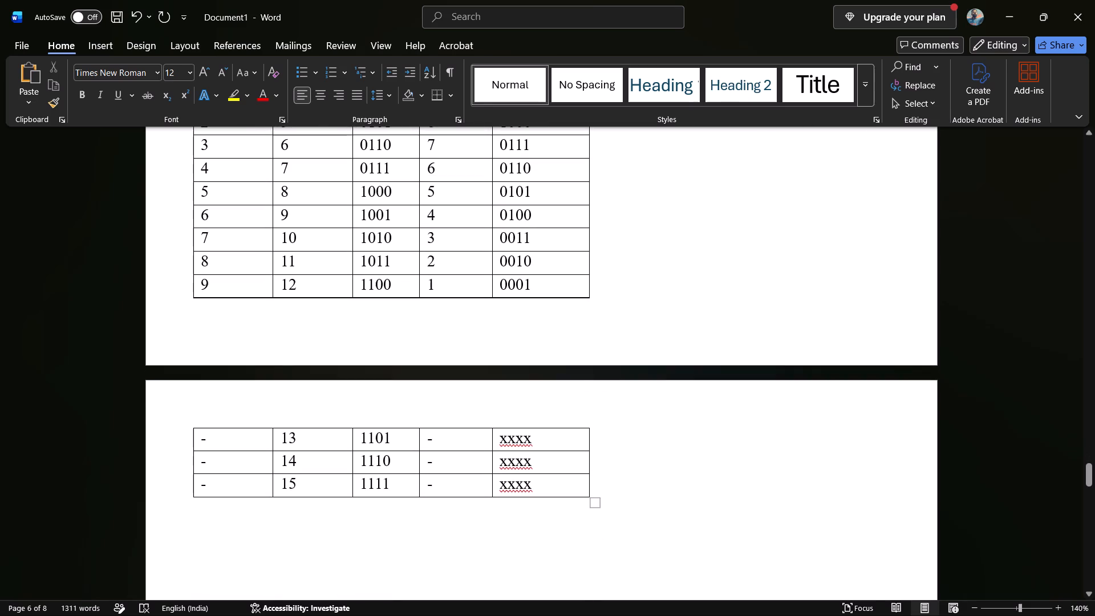
pyautogui.moveTo(592, 503); pyautogui.dragTo(593, 343)
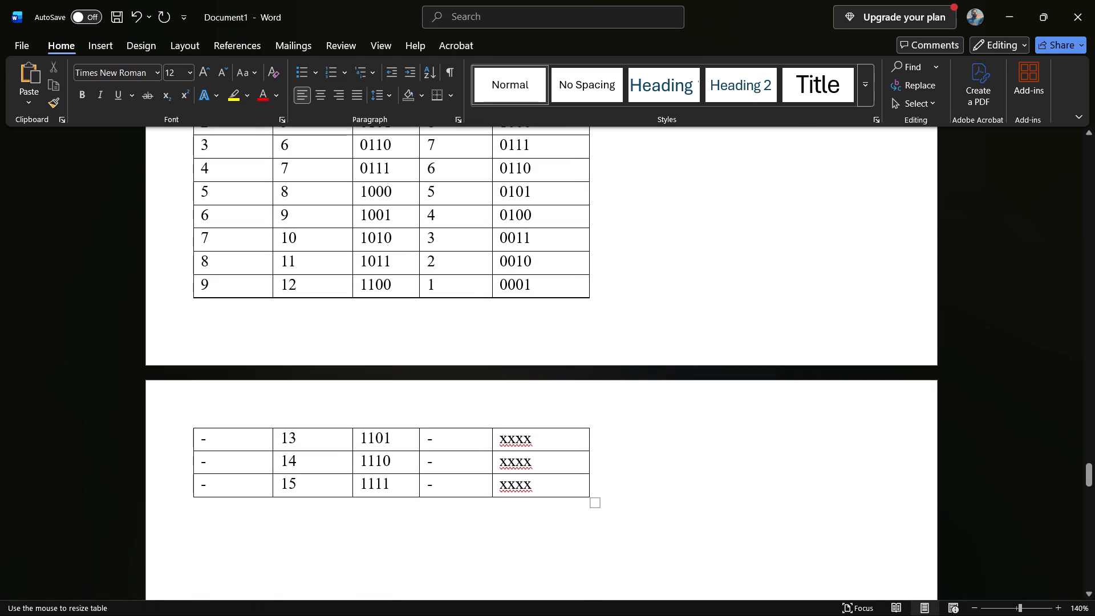
pyautogui.moveTo(593, 343); pyautogui.dragTo(591, 410)
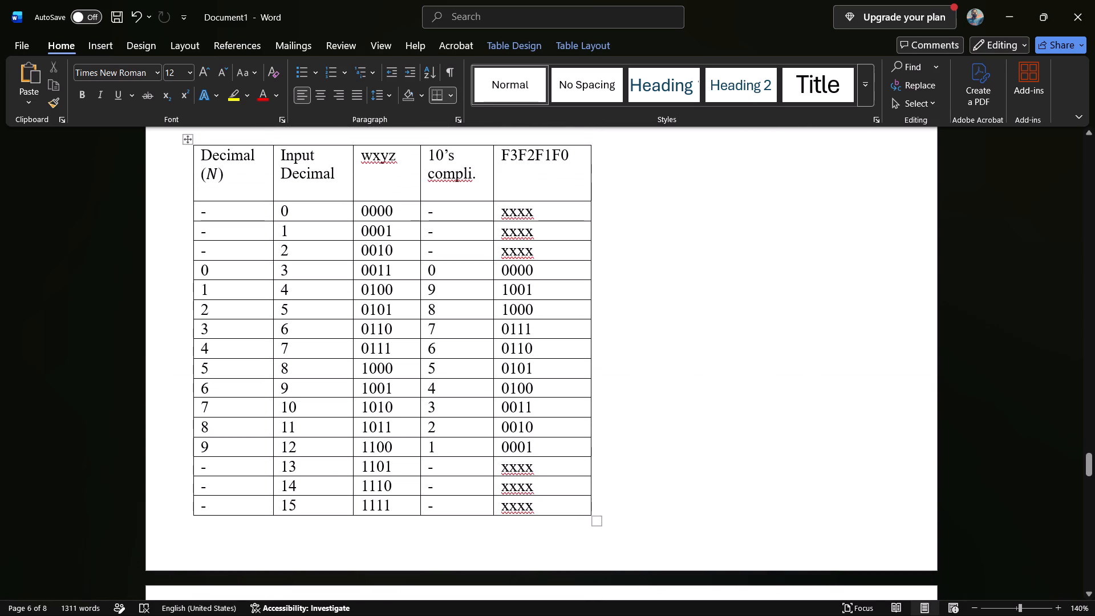
# Move the truth table toward the horizontal centre of the page, just beneath the Observation/truth table heading.
pyautogui.scroll(1, 542, 437)
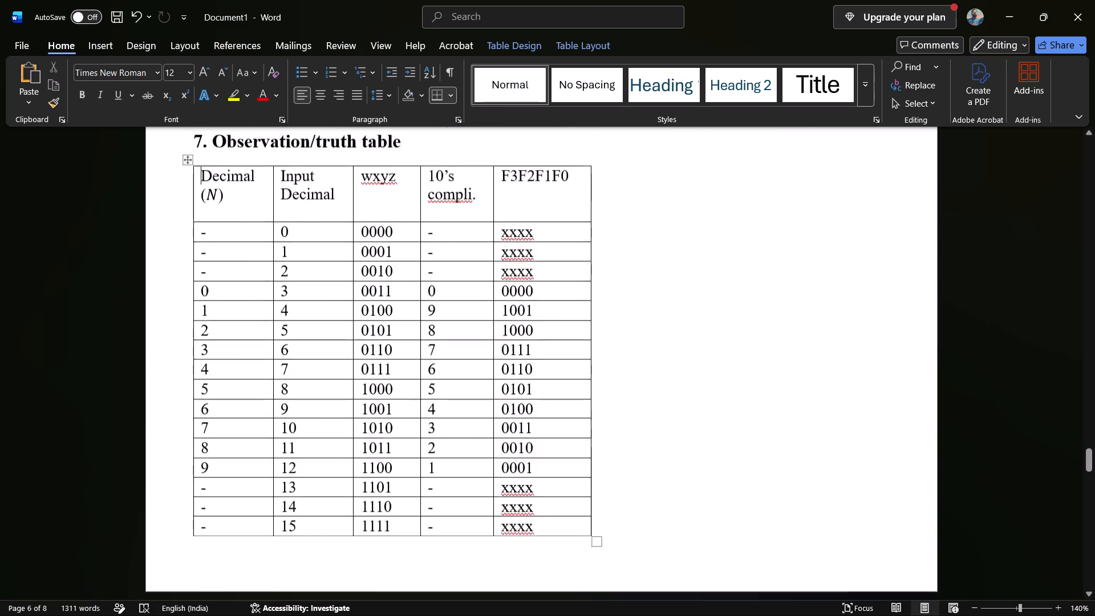
pyautogui.scroll(1, 542, 437)
pyautogui.moveTo(190, 539); pyautogui.dragTo(325, 532)
pyautogui.scroll(-1, 431, 496)
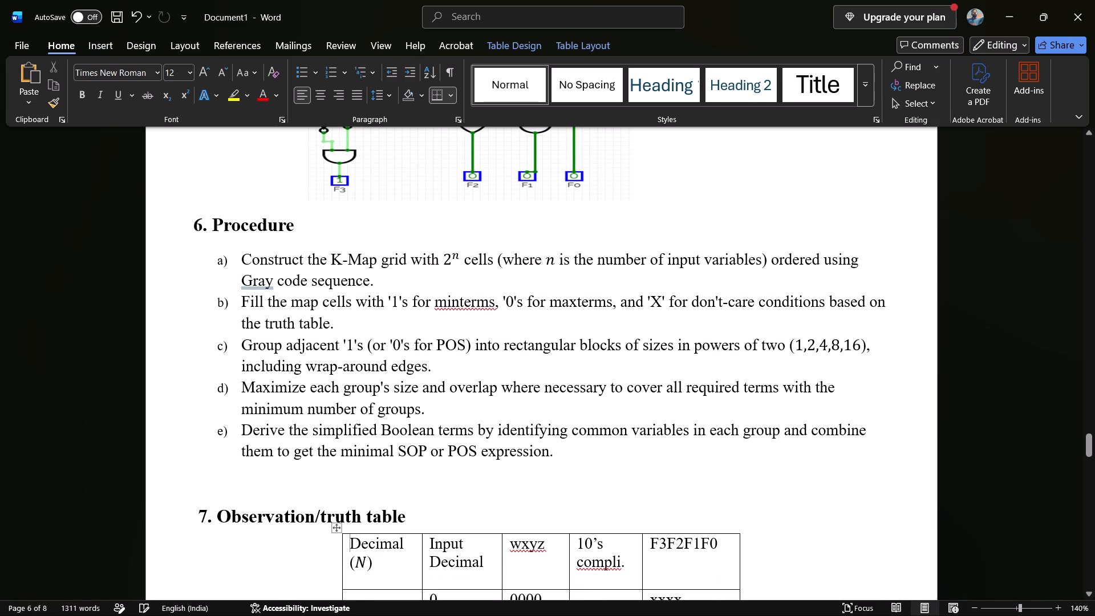
pyautogui.scroll(-1, 431, 496)
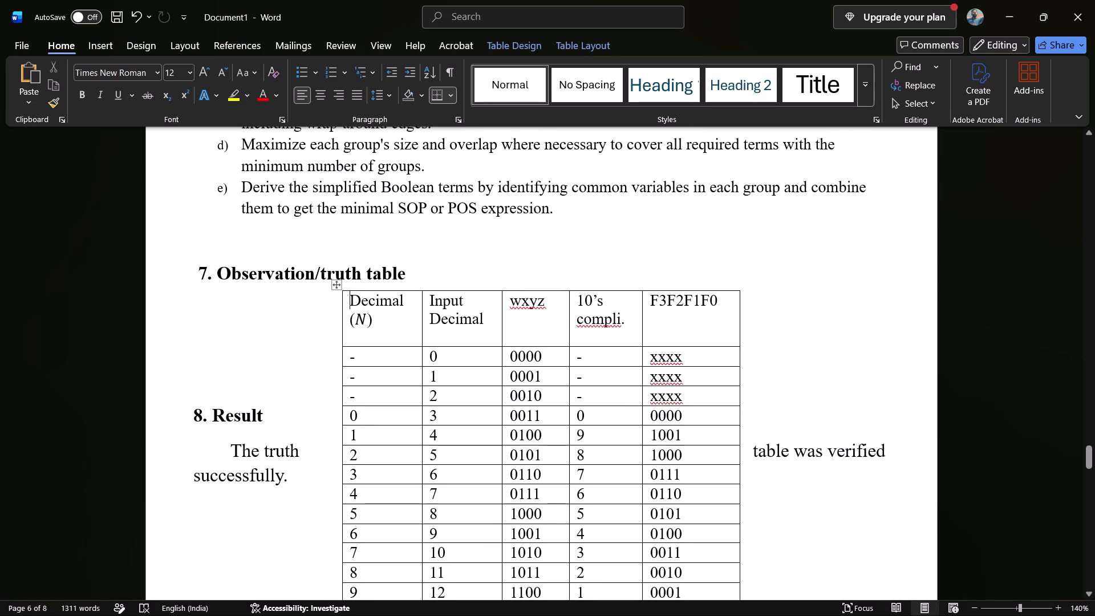
# Insert blank lines above the 8. Result heading of Experiment 34 so the section starts on the page after the truth table.
pyautogui.click(230, 379)
pyautogui.press('Return')
pyautogui.press('Return')
pyautogui.press('Return')
pyautogui.press('Return')
pyautogui.press('Return')
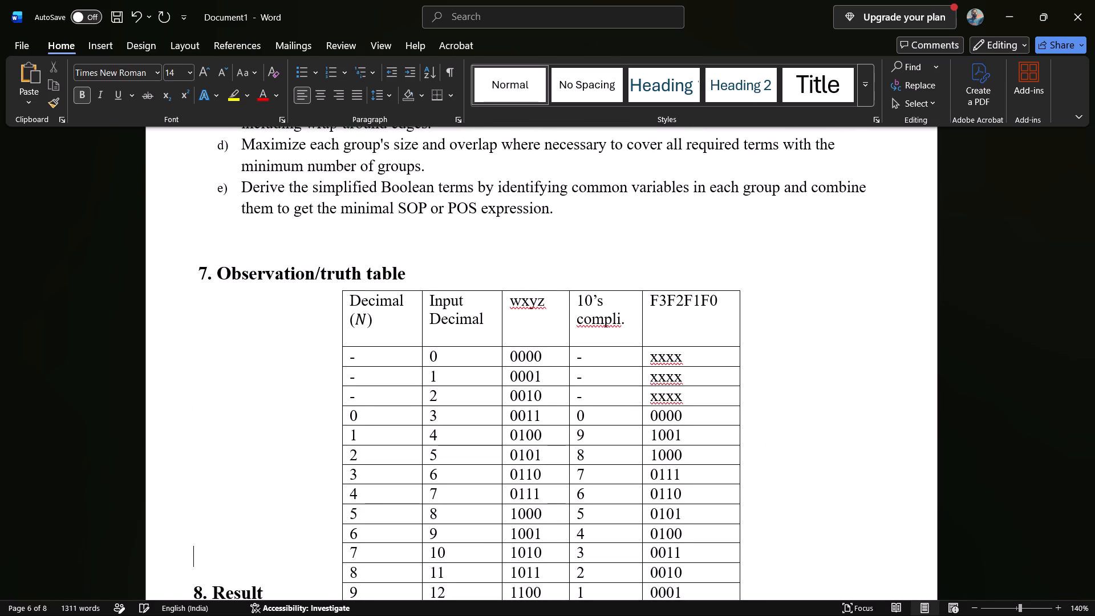
pyautogui.press('Return')
pyautogui.press('Return')
pyautogui.scroll(-2, 230, 379)
pyautogui.press('Return')
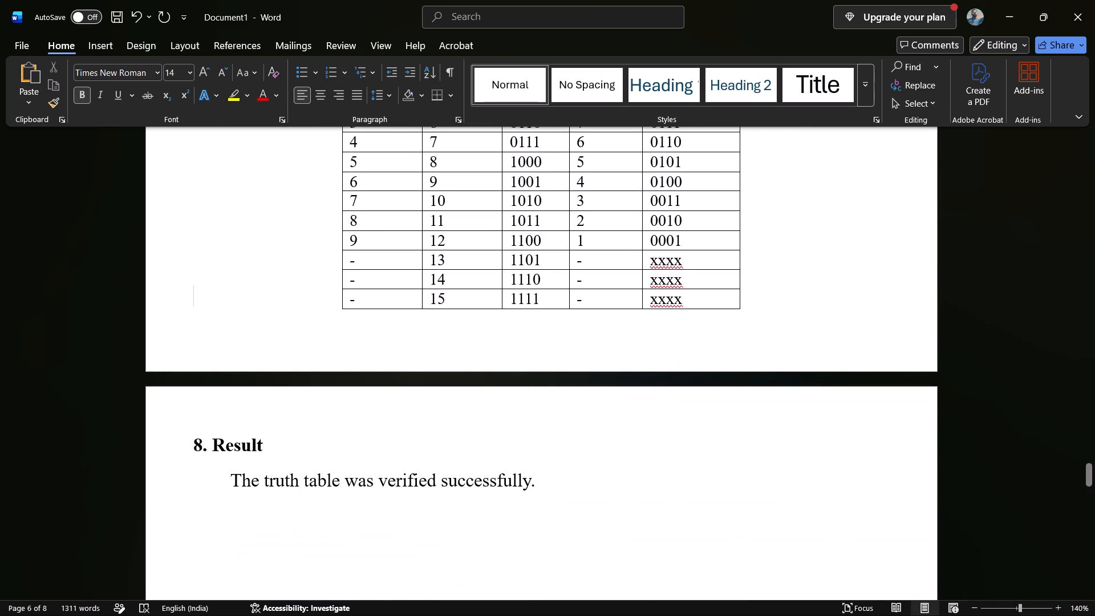
pyautogui.scroll(1, 230, 379)
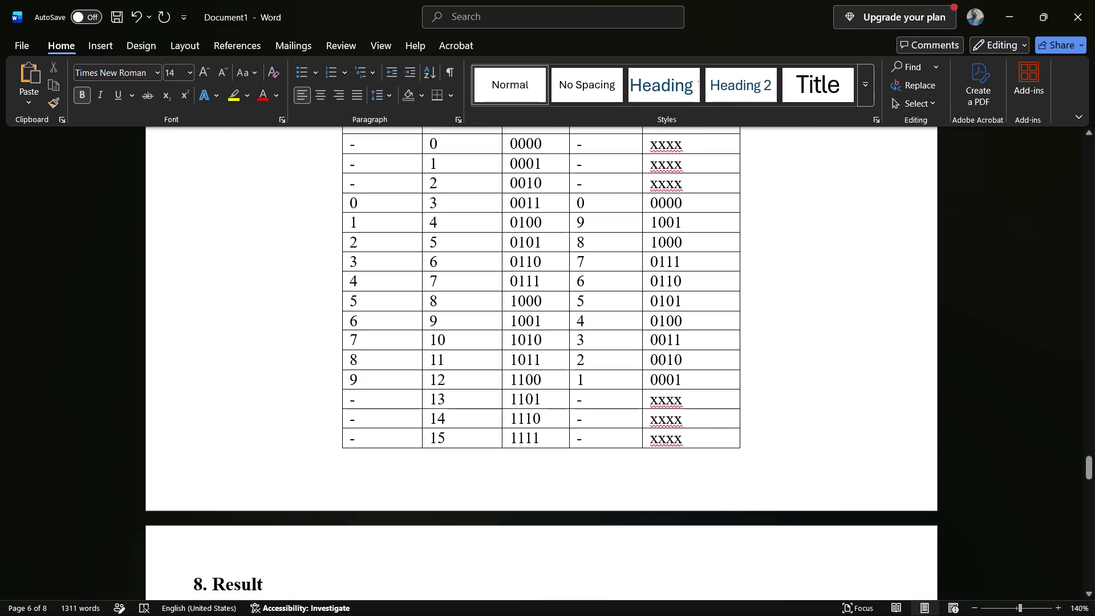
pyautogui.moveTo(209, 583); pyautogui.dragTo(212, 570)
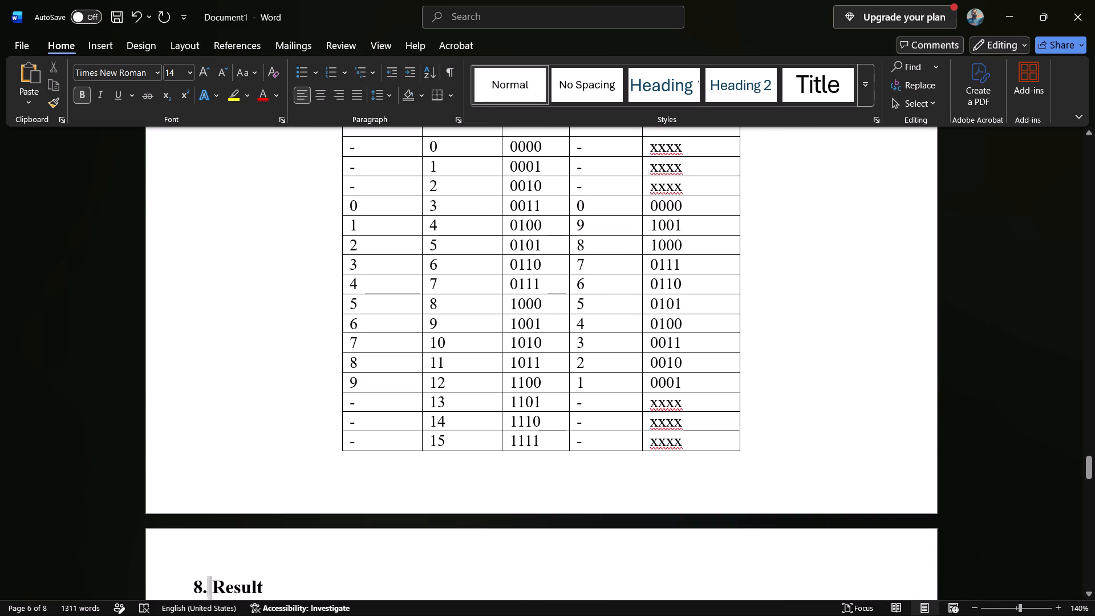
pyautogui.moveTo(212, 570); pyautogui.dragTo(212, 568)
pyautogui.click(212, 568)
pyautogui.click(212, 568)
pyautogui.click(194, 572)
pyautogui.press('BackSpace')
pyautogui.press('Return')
# Add blank lines above the Experiment 35 title so it starts at the top of a new page, removing the surplus lines.
pyautogui.scroll(2, 194, 572)
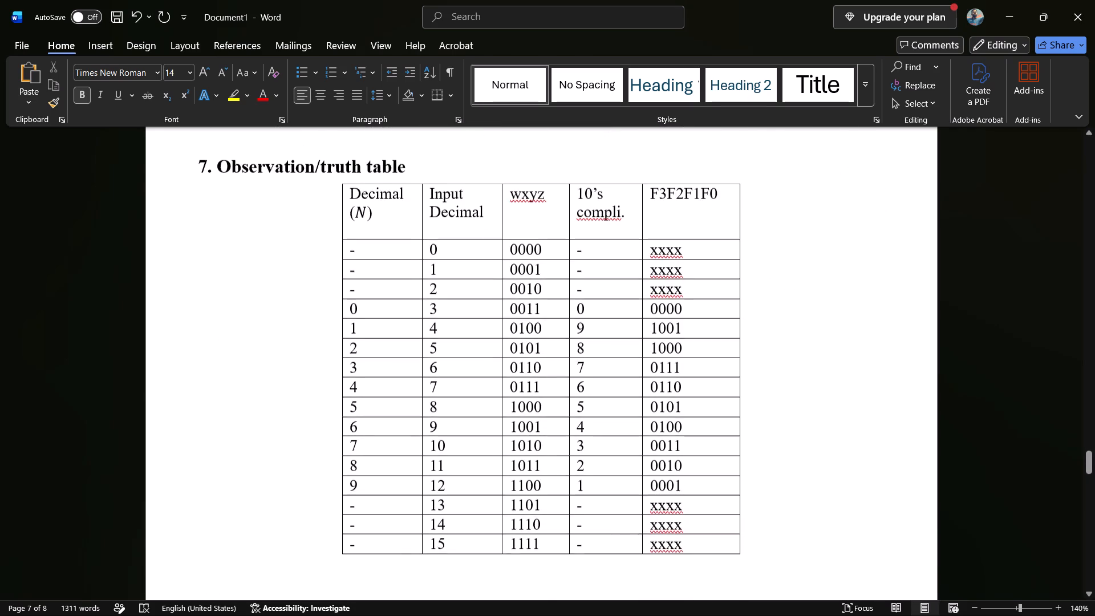
pyautogui.scroll(2, 194, 572)
pyautogui.hscroll(1, 194, 572)
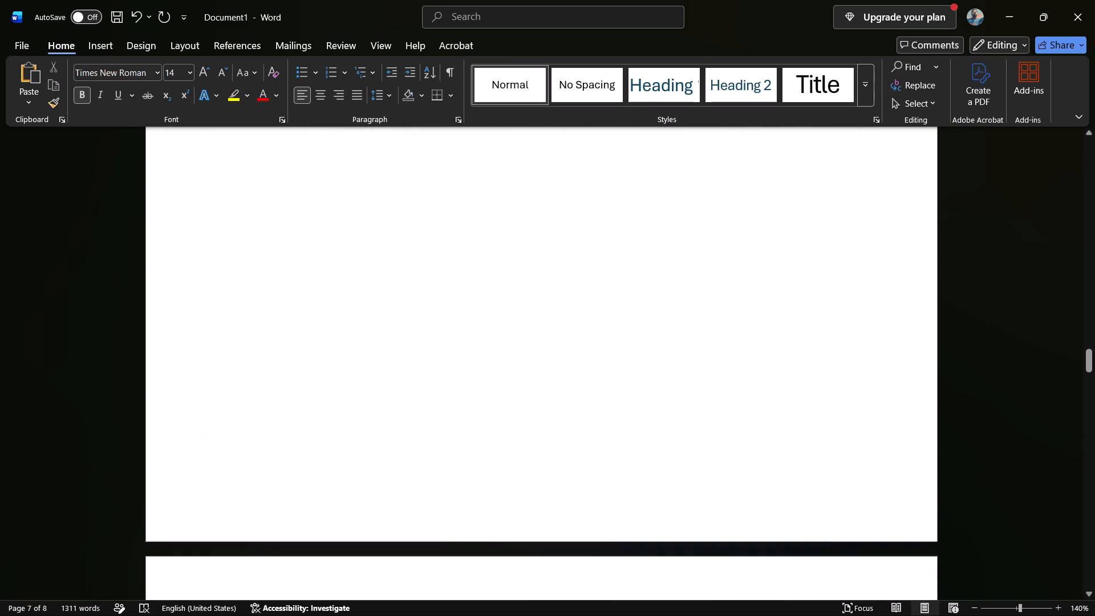
pyautogui.hscroll(1, 194, 572)
pyautogui.scroll(1, 194, 572)
pyautogui.hscroll(1, 194, 572)
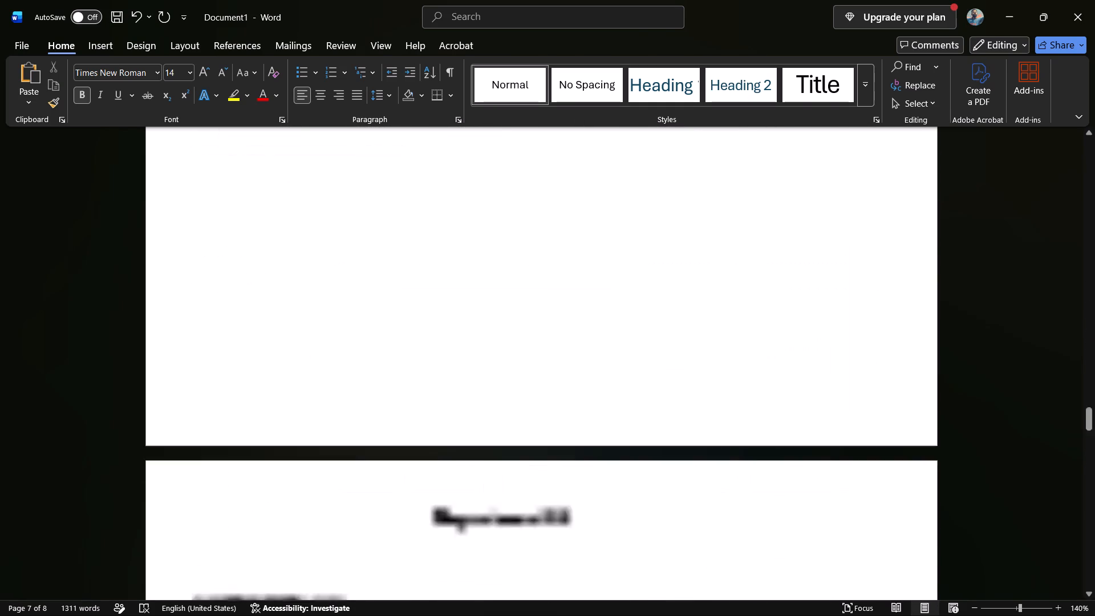
pyautogui.hscroll(1, 194, 572)
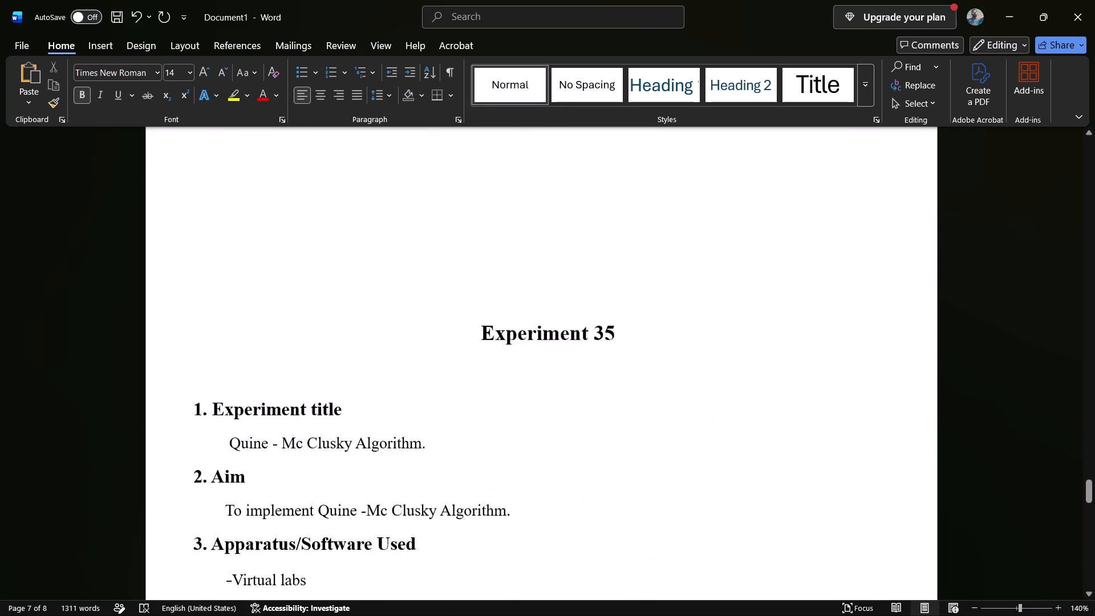
pyautogui.hscroll(1, 194, 572)
pyautogui.scroll(1, 194, 572)
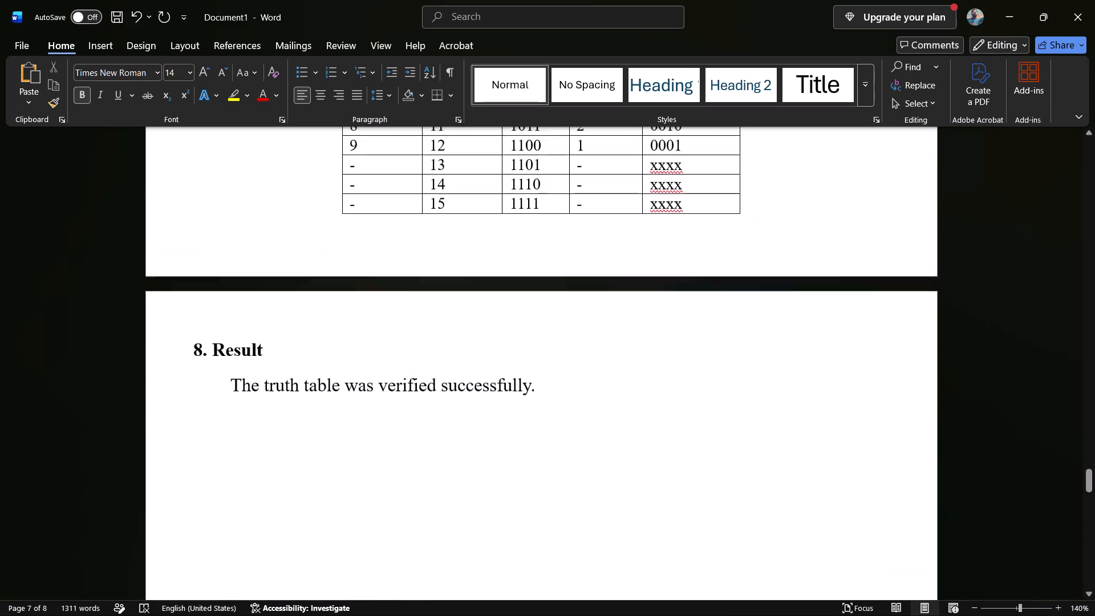
pyautogui.scroll(1, 194, 572)
pyautogui.click(442, 451)
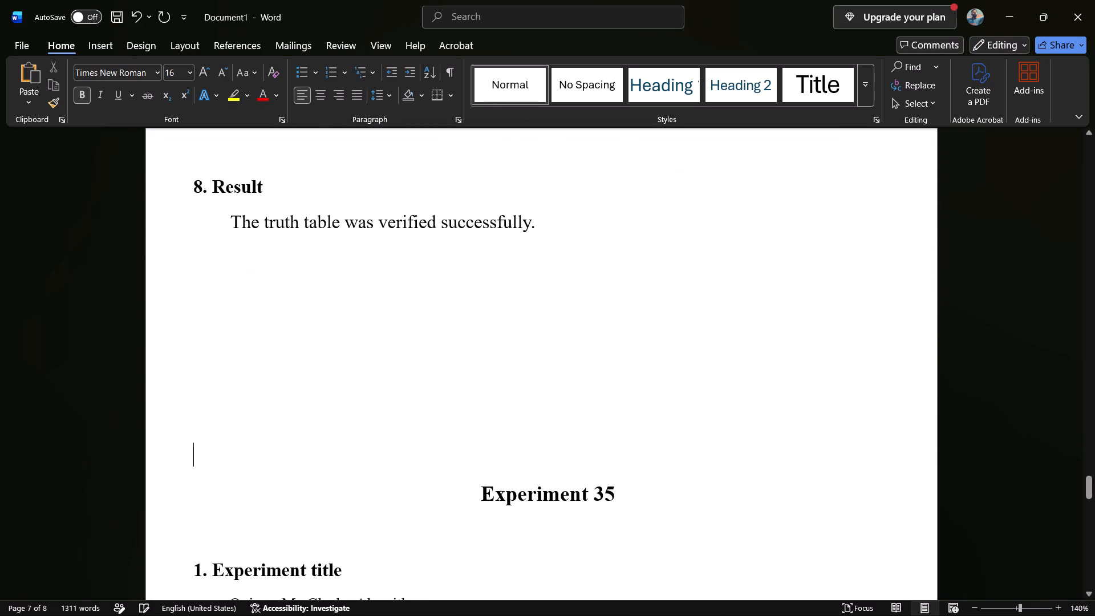
pyautogui.press('Return')
pyautogui.press('Return')
pyautogui.press('Return')
pyautogui.press('Return')
pyautogui.press('Return')
pyautogui.press('Return')
pyautogui.press('Return')
pyautogui.press('Return')
pyautogui.press('Return')
pyautogui.press('Return')
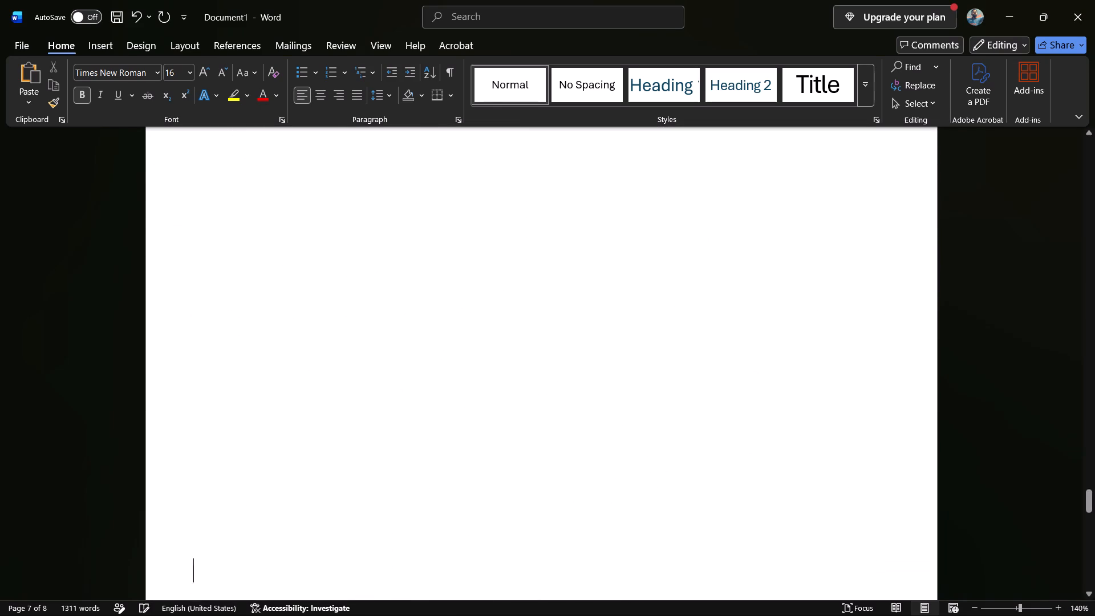
pyautogui.press('Return')
pyautogui.press('Return')
pyautogui.press('Return')
pyautogui.press('Return')
pyautogui.press('Return')
pyautogui.press('Return')
pyautogui.press('Return')
pyautogui.press('Return')
pyautogui.press('Return')
pyautogui.press('Return')
pyautogui.press('Return')
pyautogui.press('Return')
pyautogui.press('Return')
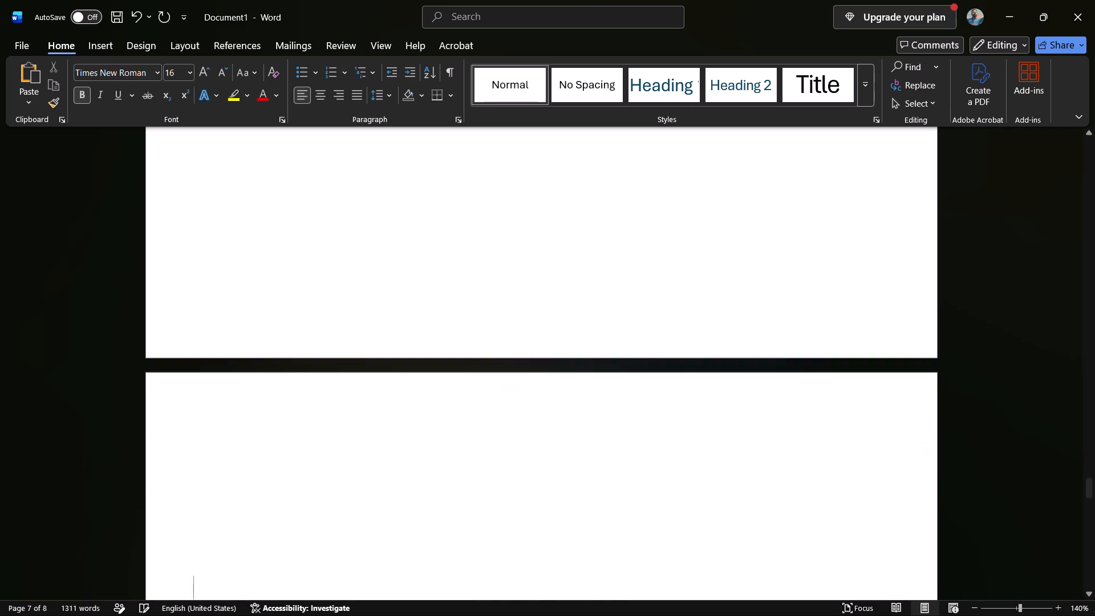
pyautogui.press('BackSpace')
pyautogui.press('BackSpace')
pyautogui.press('BackSpace')
pyautogui.press('BackSpace')
pyautogui.press('BackSpace')
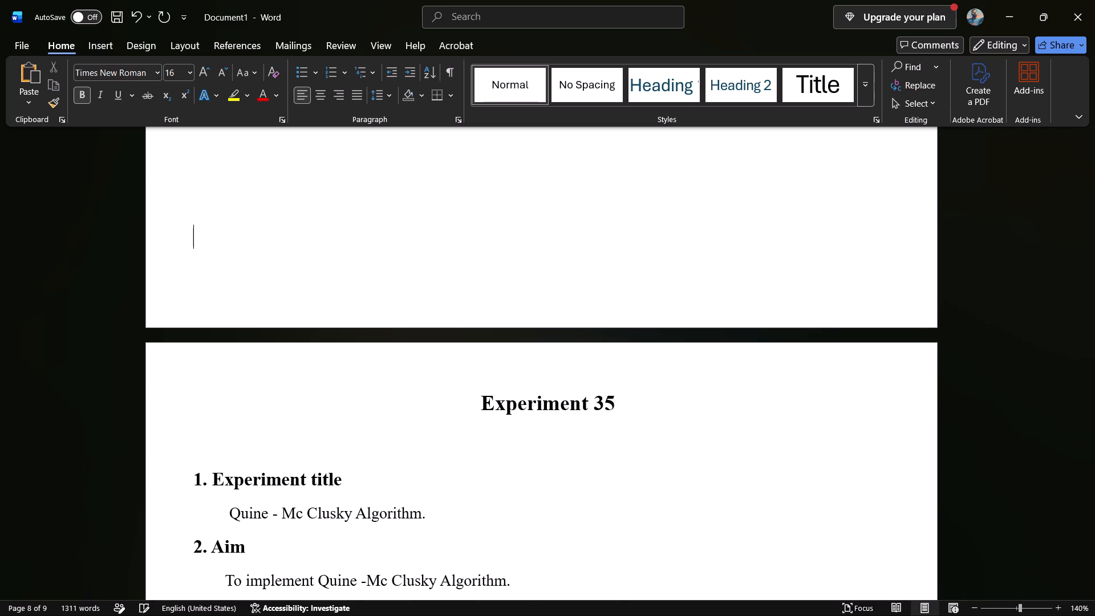
# Check the page layout of Experiment 35 through its Result section and the blank page that follows.
pyautogui.scroll(-4, 442, 451)
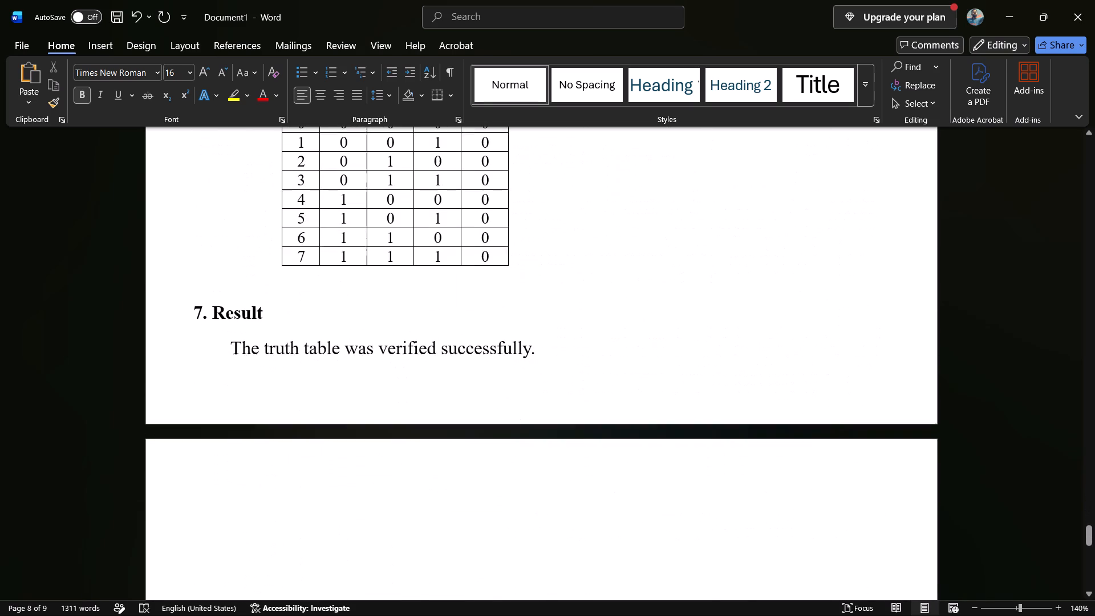
pyautogui.scroll(-5, 442, 451)
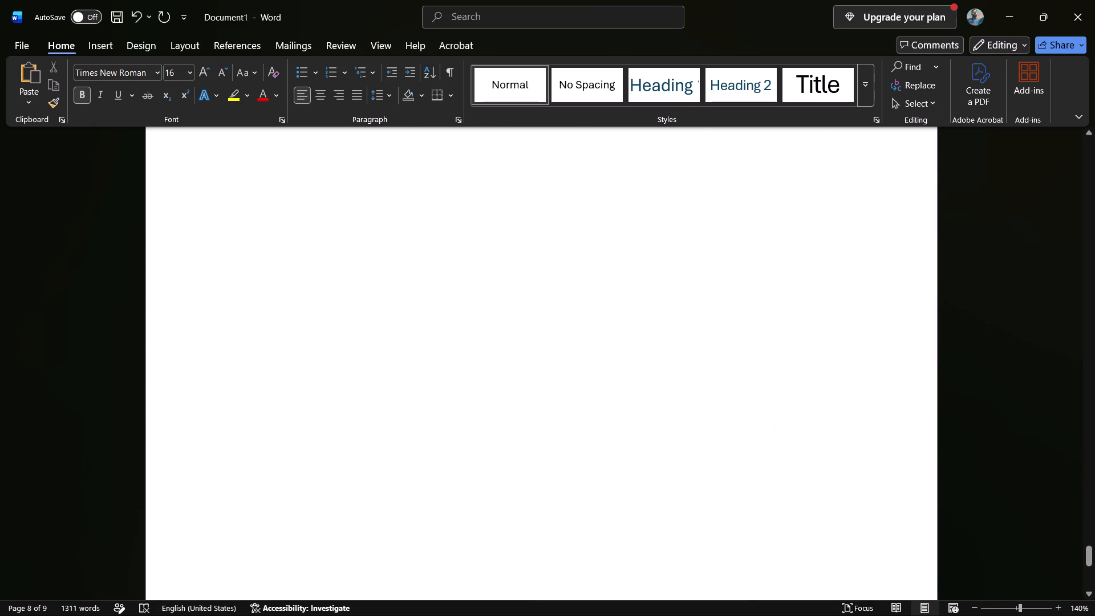
pyautogui.scroll(-3, 442, 451)
pyautogui.scroll(3, 442, 451)
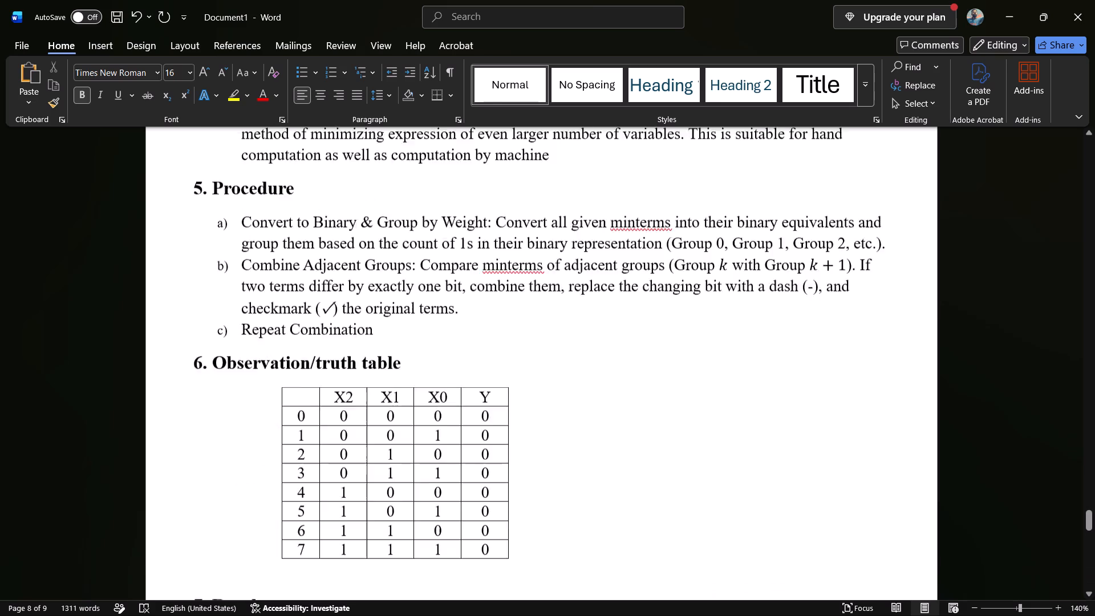
pyautogui.scroll(-5, 442, 451)
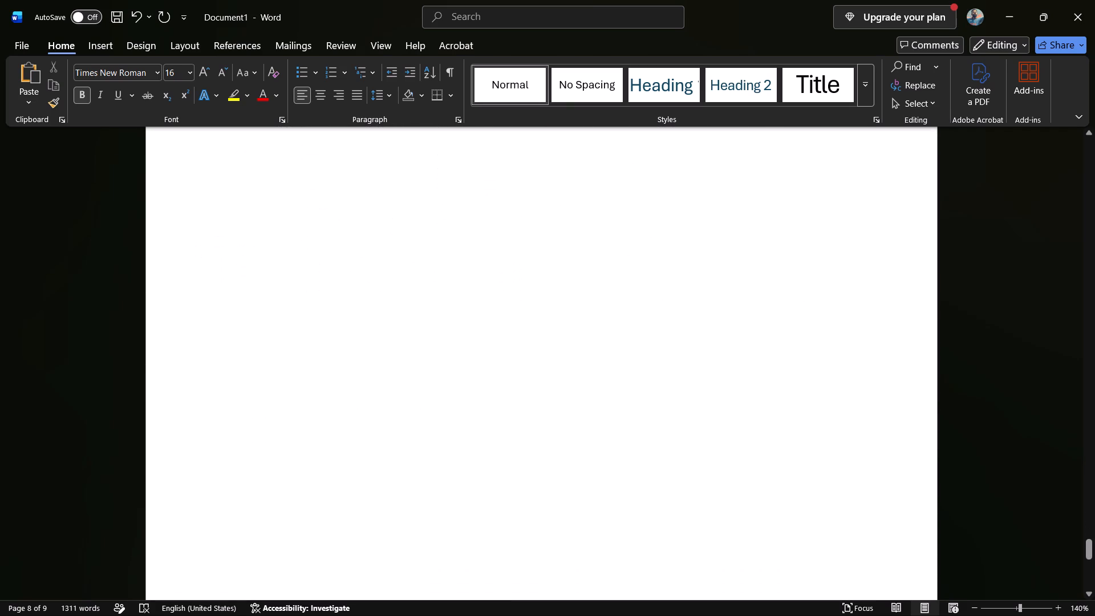
pyautogui.click(387, 569)
pyautogui.click(387, 569)
pyautogui.scroll(1, 387, 569)
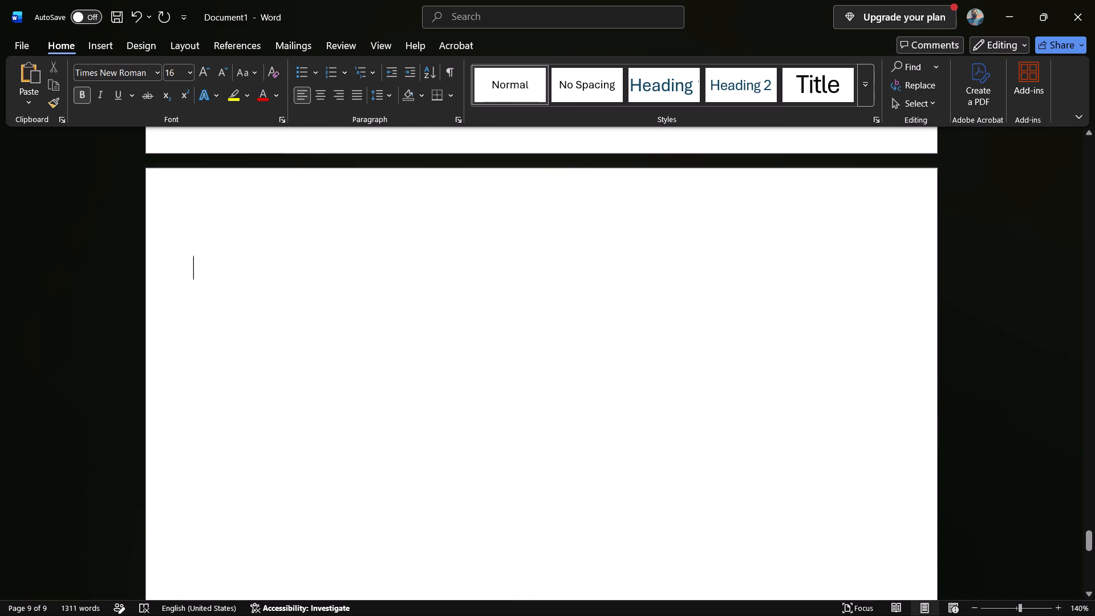
pyautogui.scroll(1, 387, 569)
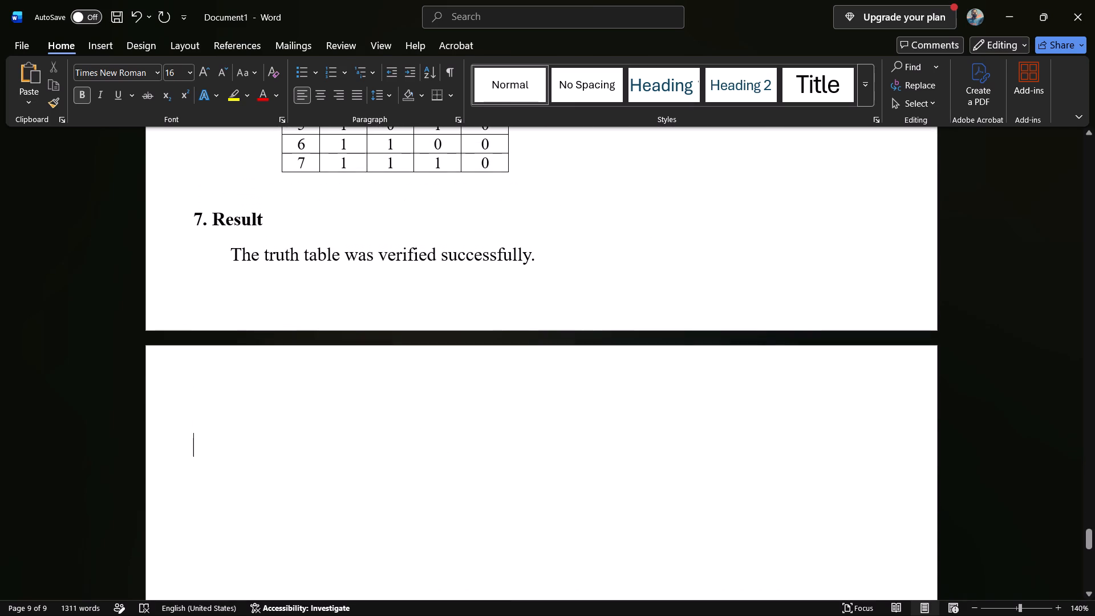
pyautogui.scroll(1, 387, 569)
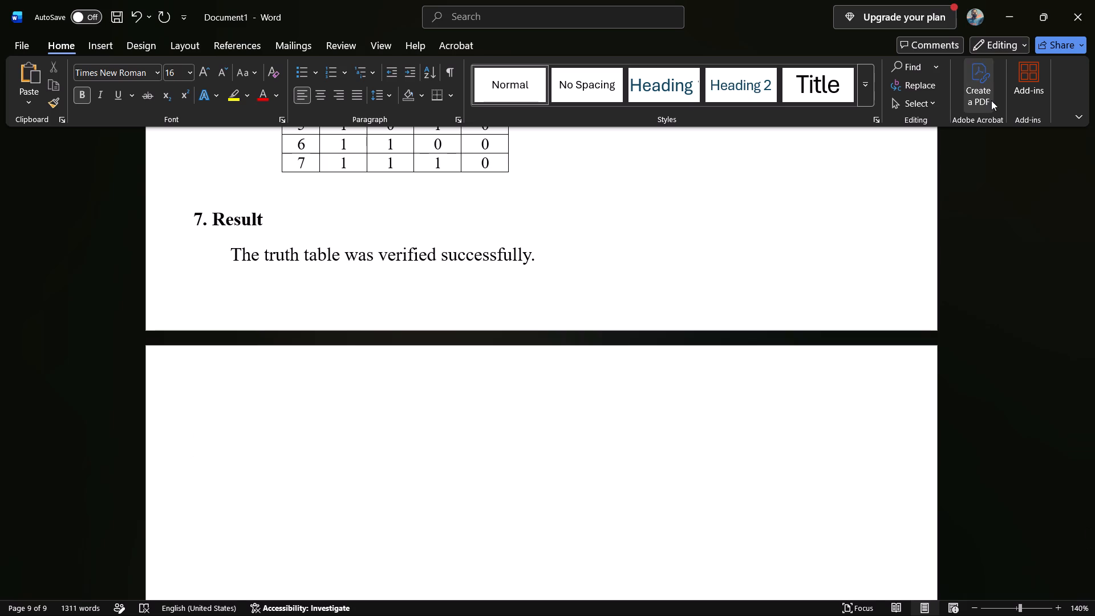
pyautogui.click(993, 38)
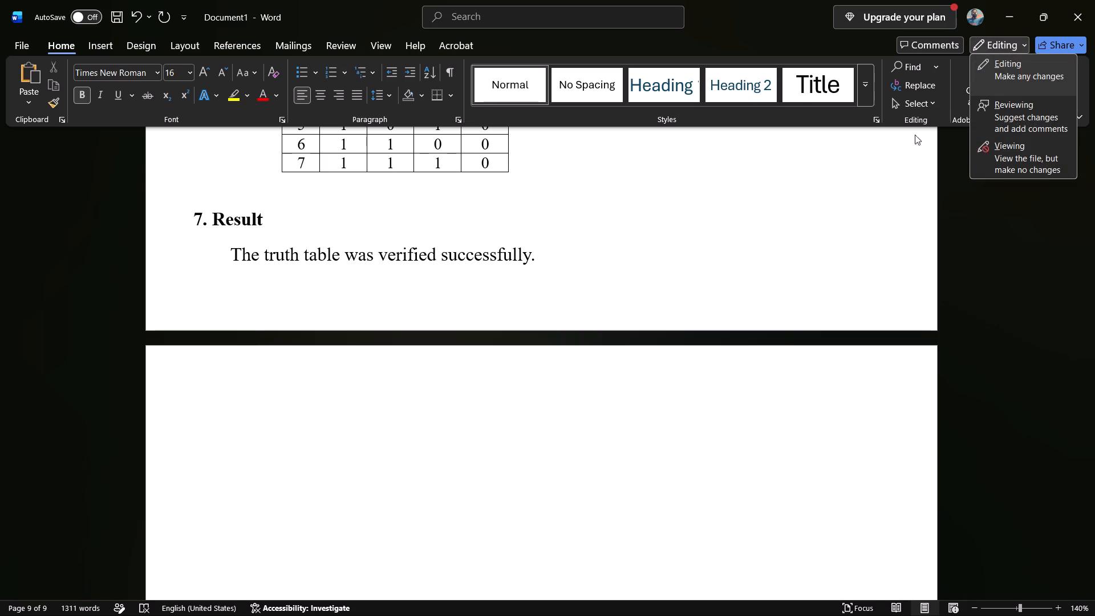
pyautogui.click(867, 228)
pyautogui.scroll(1, 751, 344)
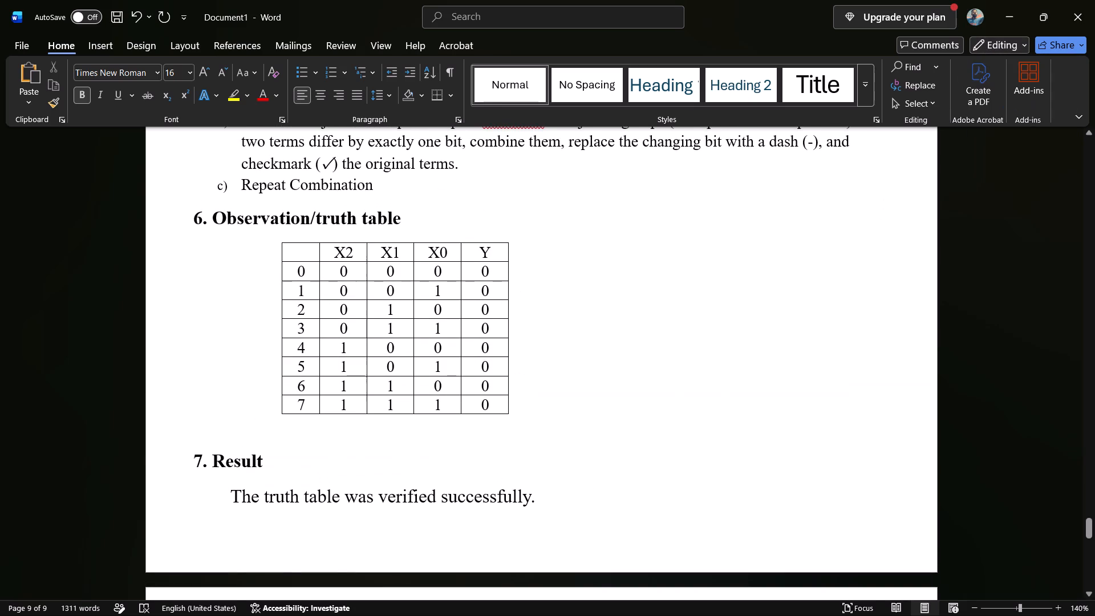
pyautogui.scroll(2, 751, 344)
pyautogui.scroll(-4, 751, 344)
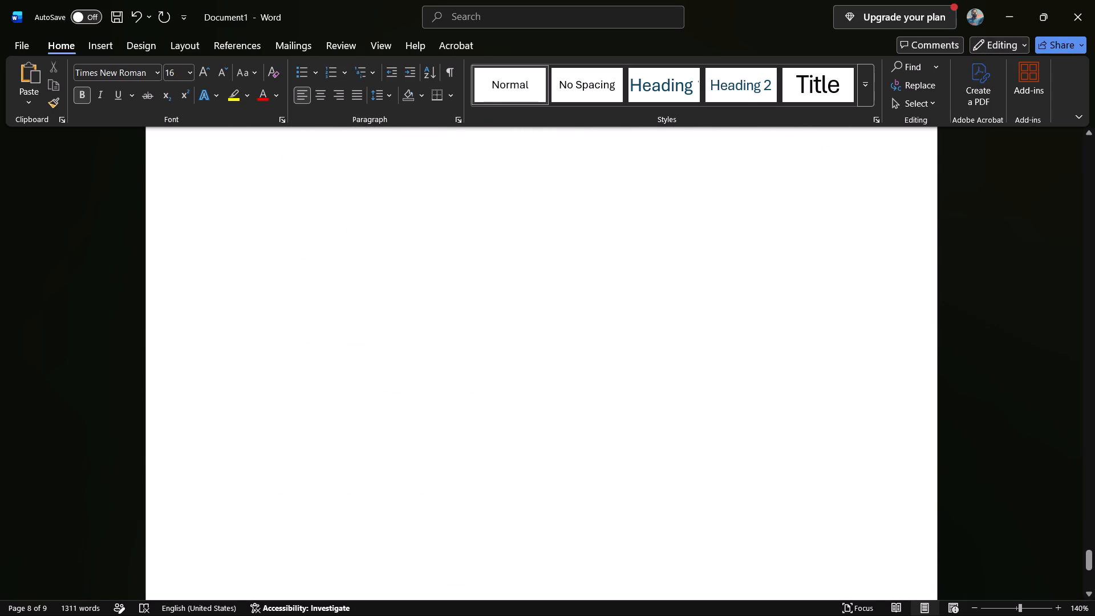
pyautogui.rightClick(751, 344)
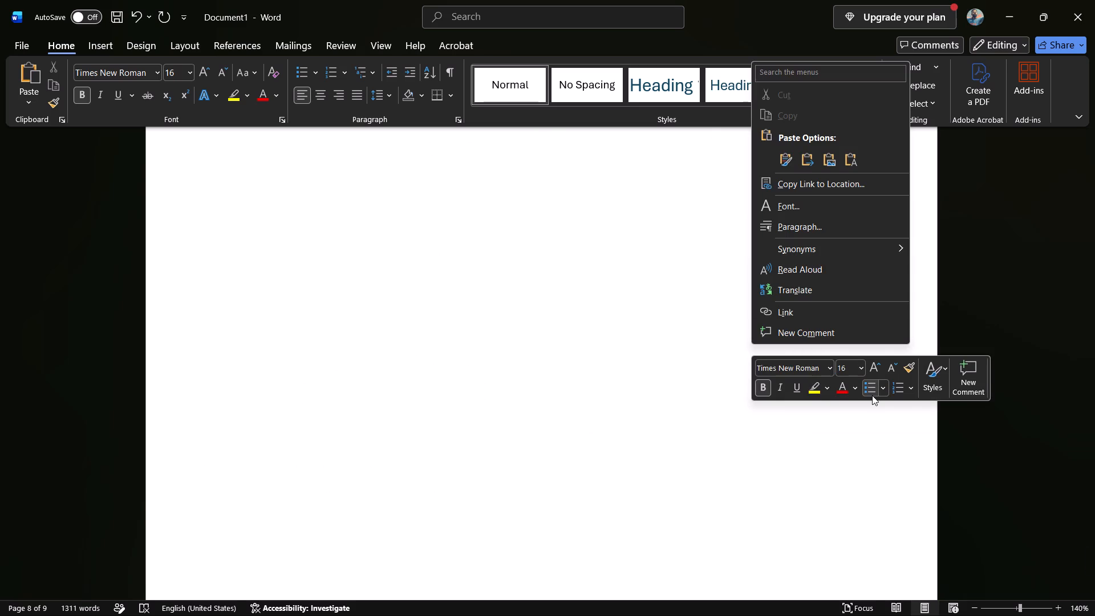
pyautogui.click(910, 427)
# Review the report's page layout from the CPU Design experiment through Experiment 34's truth table and the page after it.
pyautogui.scroll(5, 910, 427)
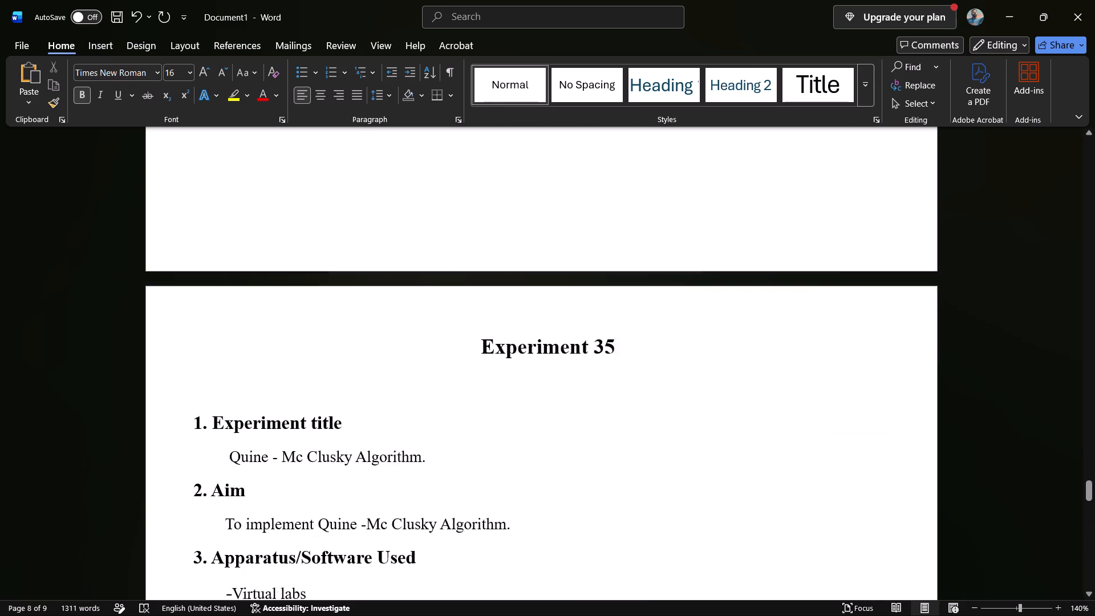
pyautogui.scroll(18, 910, 427)
pyautogui.scroll(3, 910, 427)
pyautogui.scroll(-1, 910, 427)
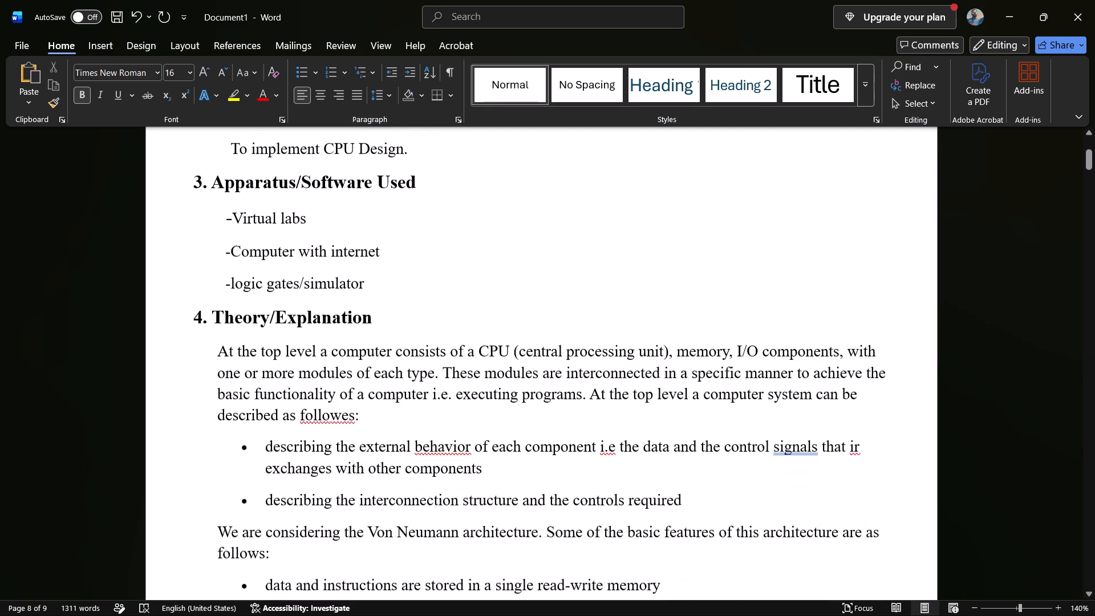
pyautogui.scroll(-5, 910, 427)
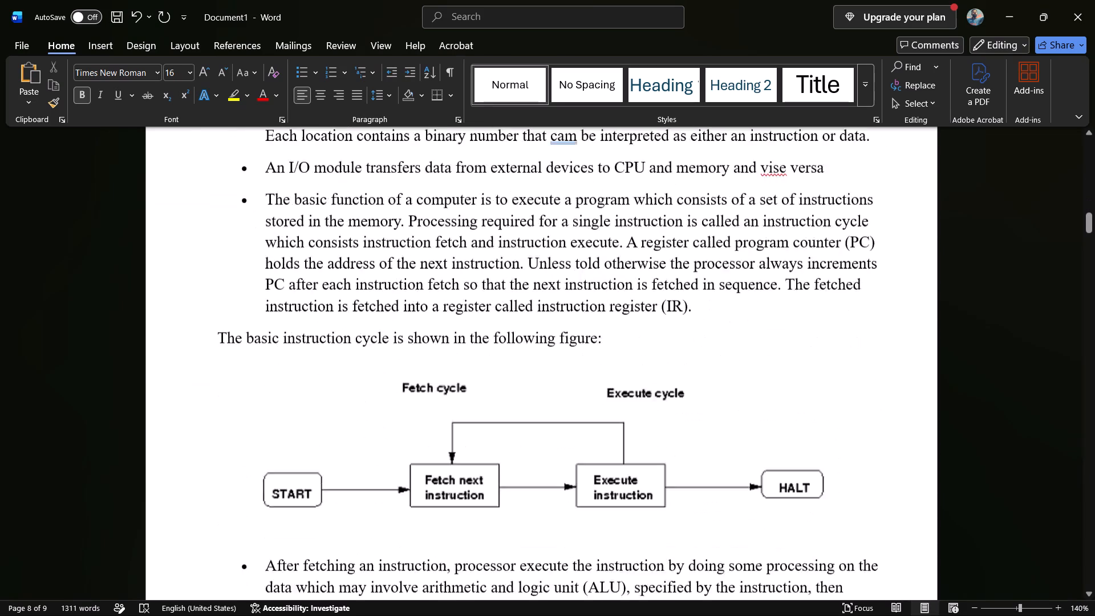
pyautogui.scroll(-5, 910, 427)
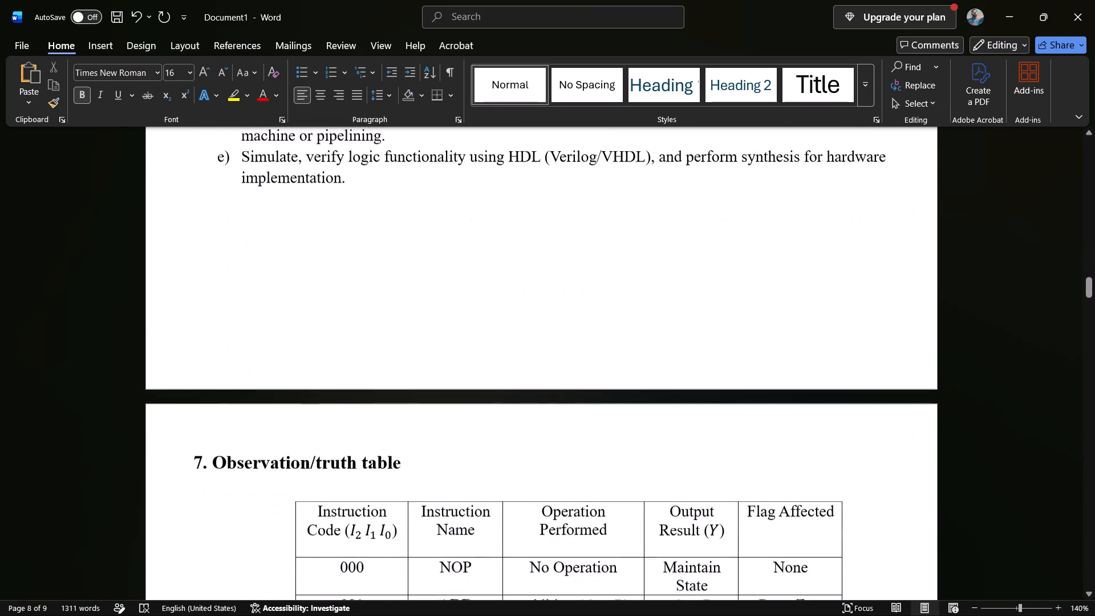
pyautogui.scroll(-5, 910, 427)
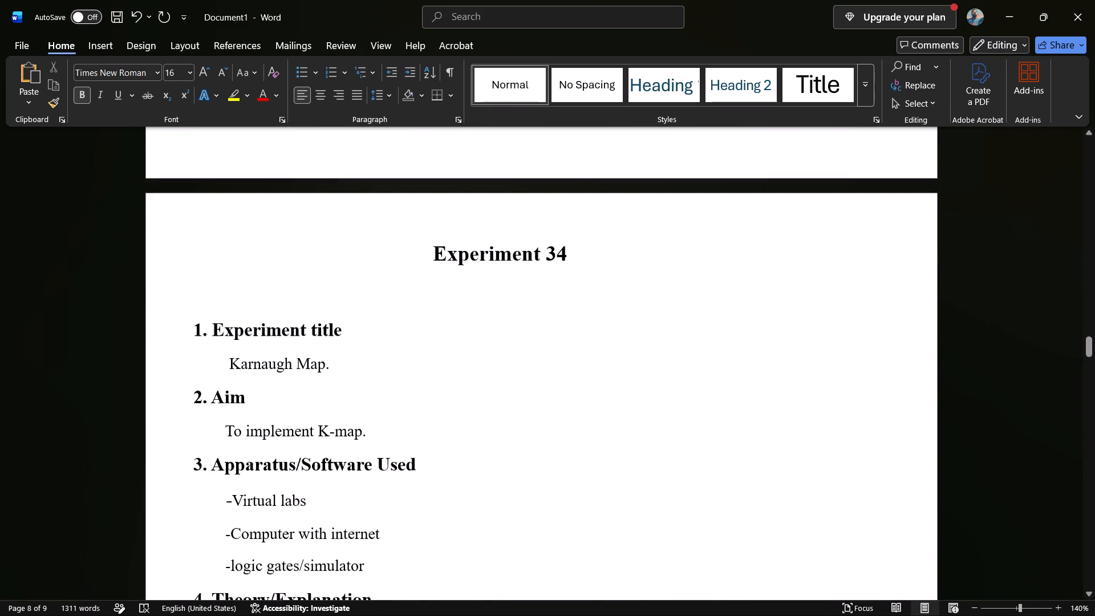
pyautogui.scroll(-4, 910, 427)
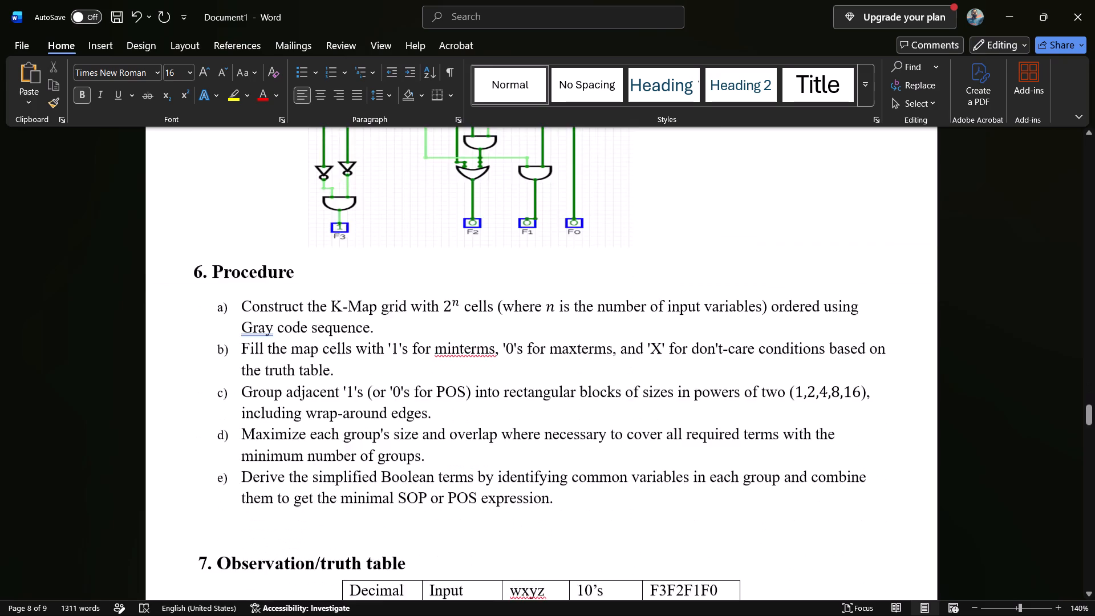
pyautogui.scroll(-3, 910, 427)
pyautogui.scroll(1, 910, 427)
pyautogui.scroll(-2, 910, 427)
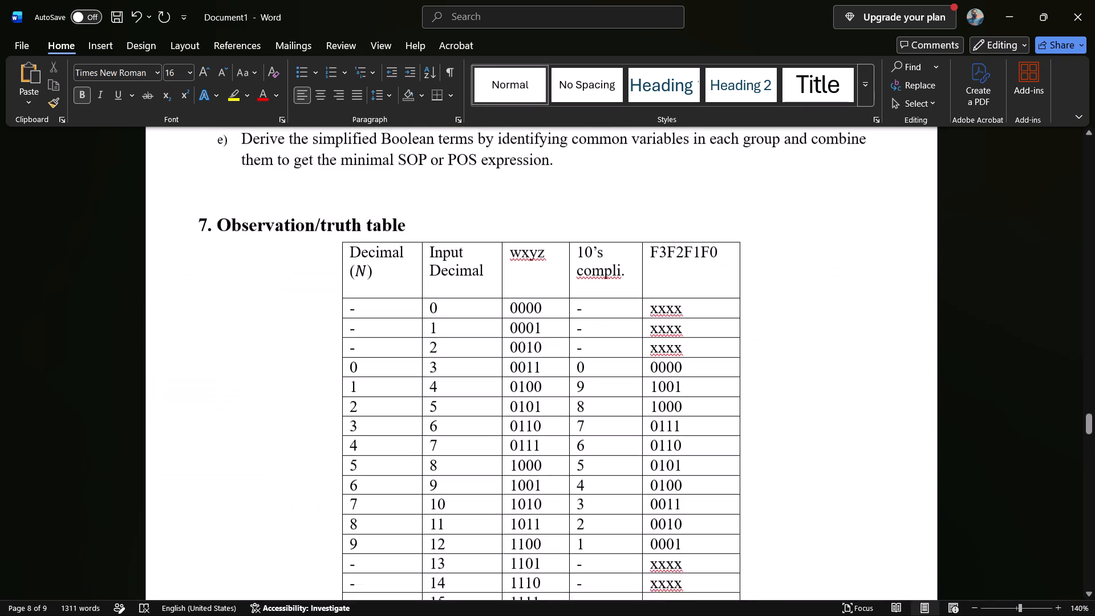
pyautogui.scroll(-4, 910, 427)
pyautogui.scroll(1, 910, 427)
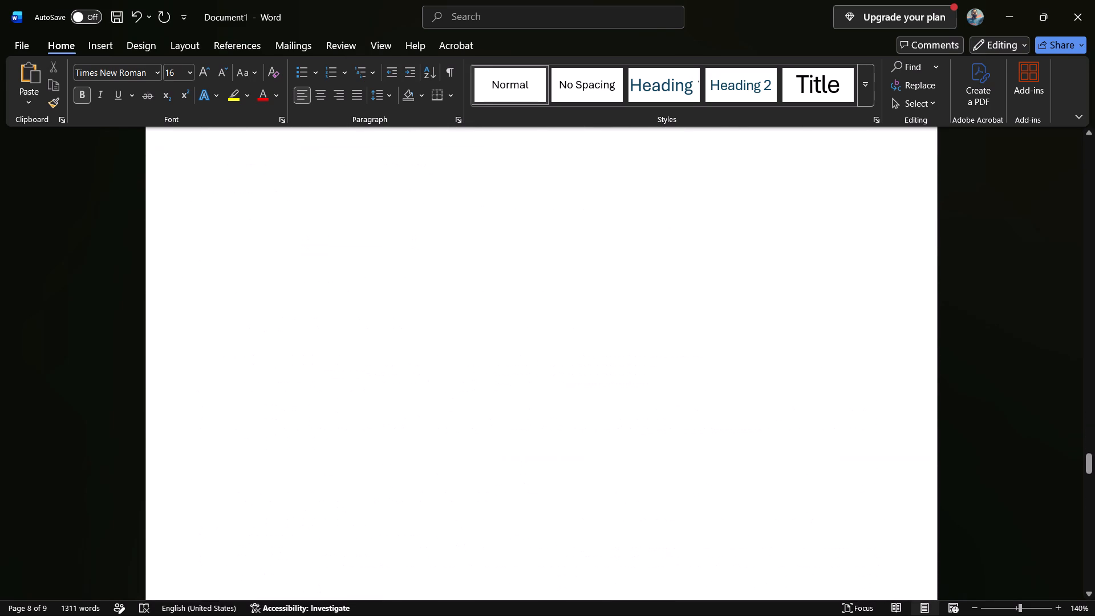
pyautogui.scroll(2, 910, 427)
# Review the layout of Experiment 35 from its theory through the Result section and the blank page after it.
pyautogui.scroll(1, 910, 427)
pyautogui.scroll(-2, 910, 427)
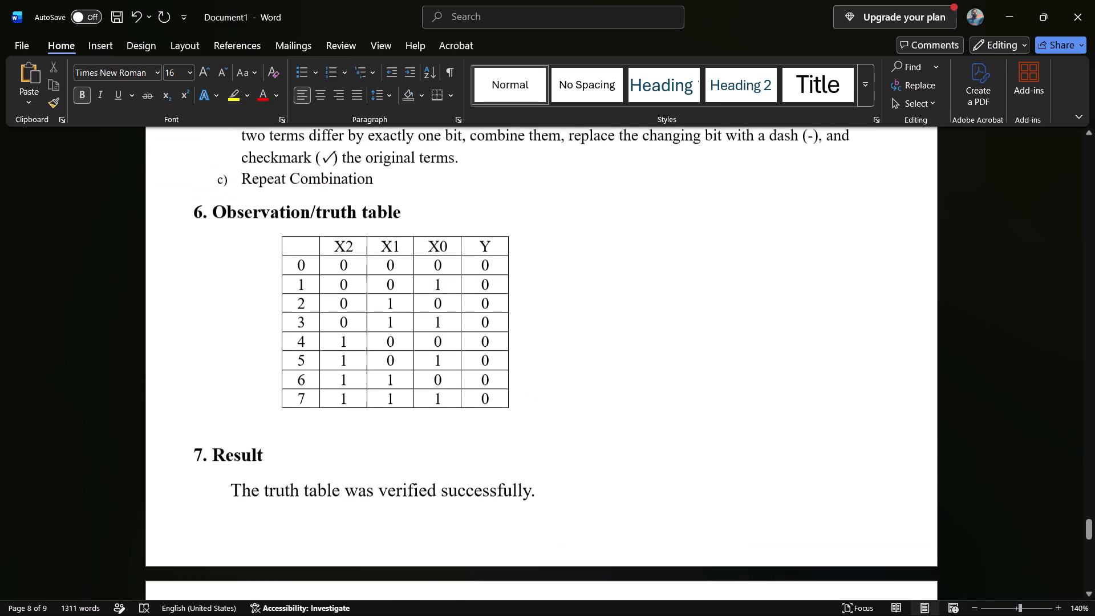
pyautogui.scroll(-1, 910, 427)
pyautogui.scroll(1, 910, 427)
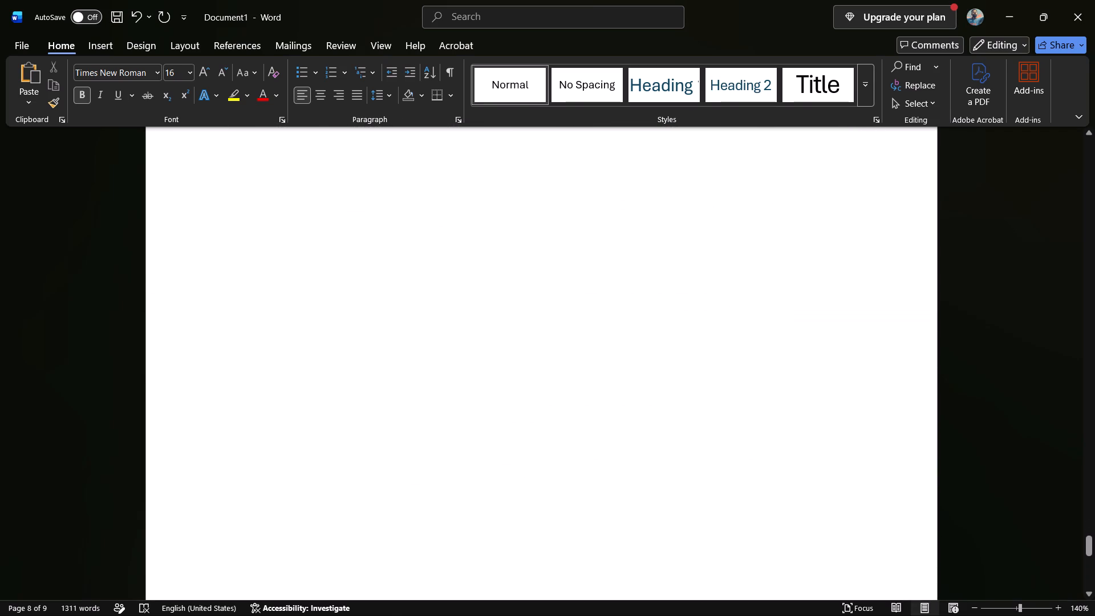
pyautogui.scroll(2, 910, 427)
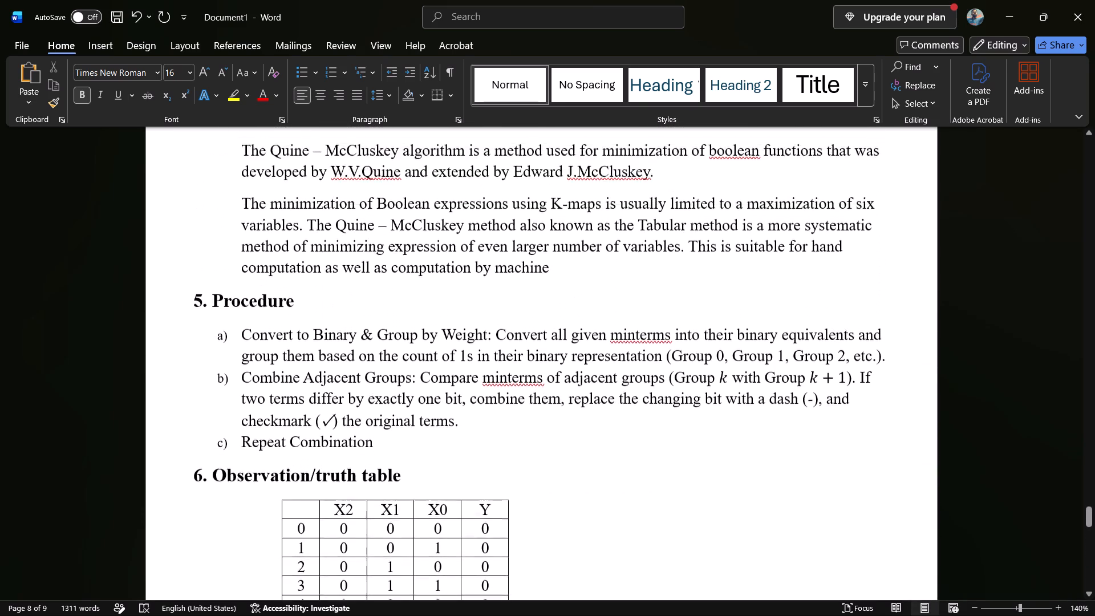
pyautogui.scroll(1, 910, 427)
pyautogui.scroll(-2, 910, 427)
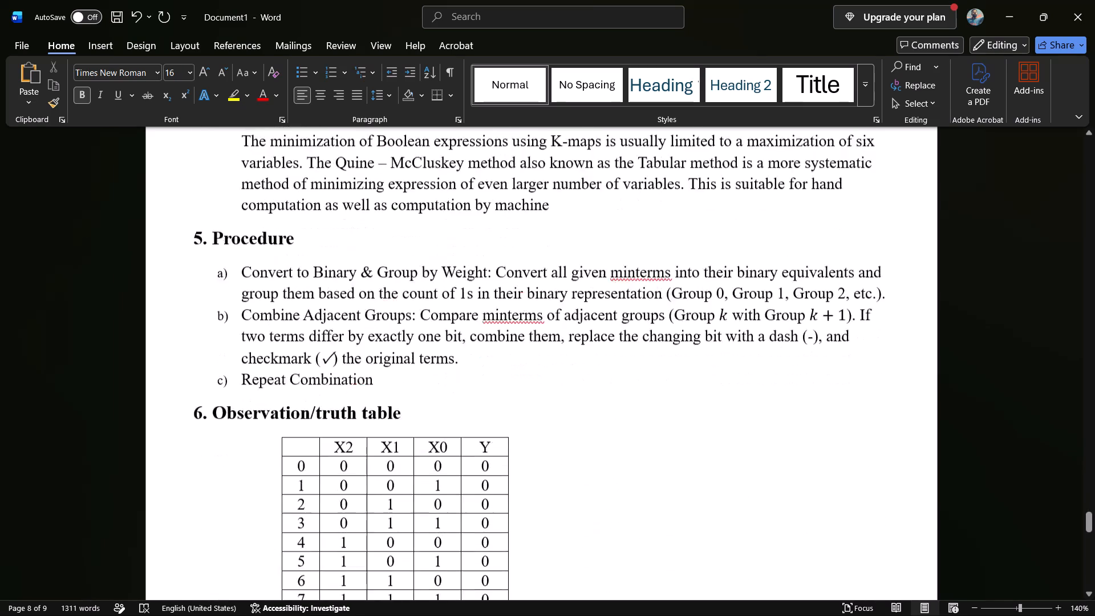
pyautogui.scroll(-1, 910, 427)
pyautogui.scroll(1, 919, 369)
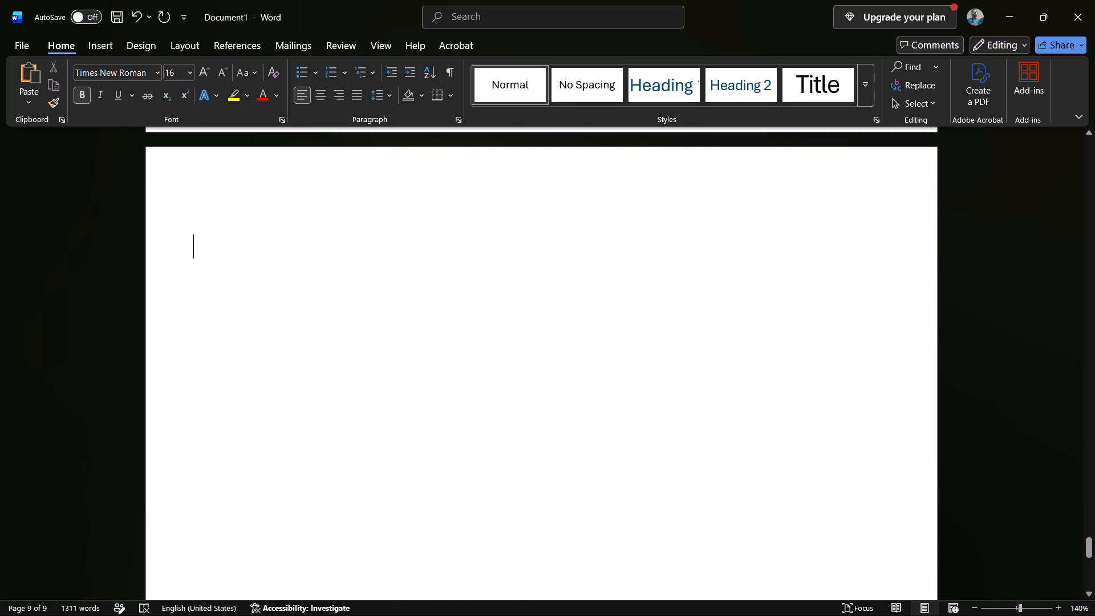
pyautogui.scroll(1, 919, 369)
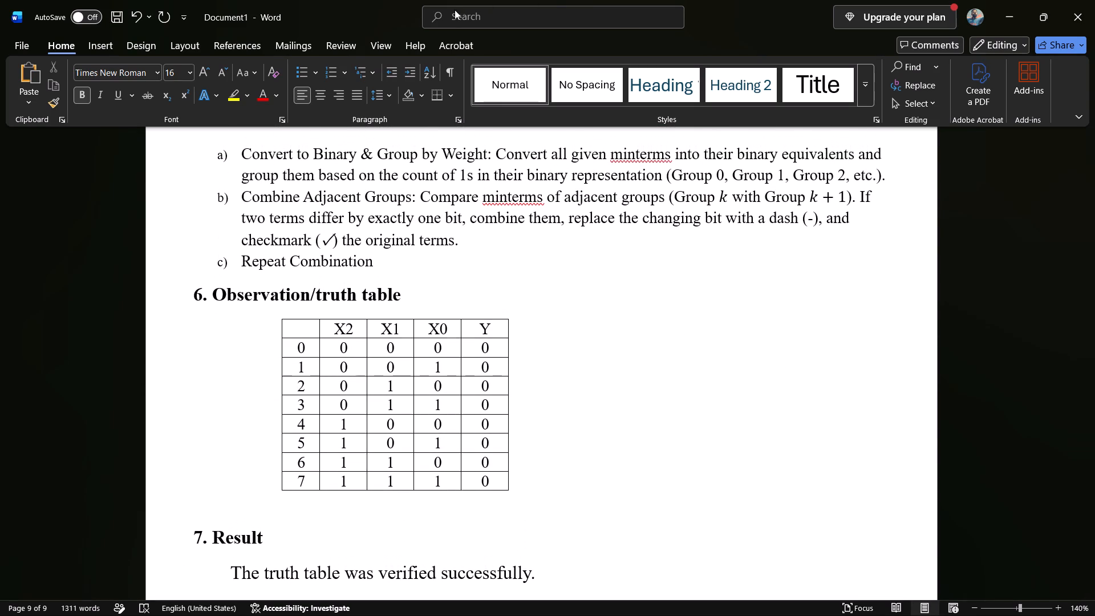
# Save the report as a PDF named Experiment 33 in the COA folder on drive C:.
pyautogui.click(23, 39)
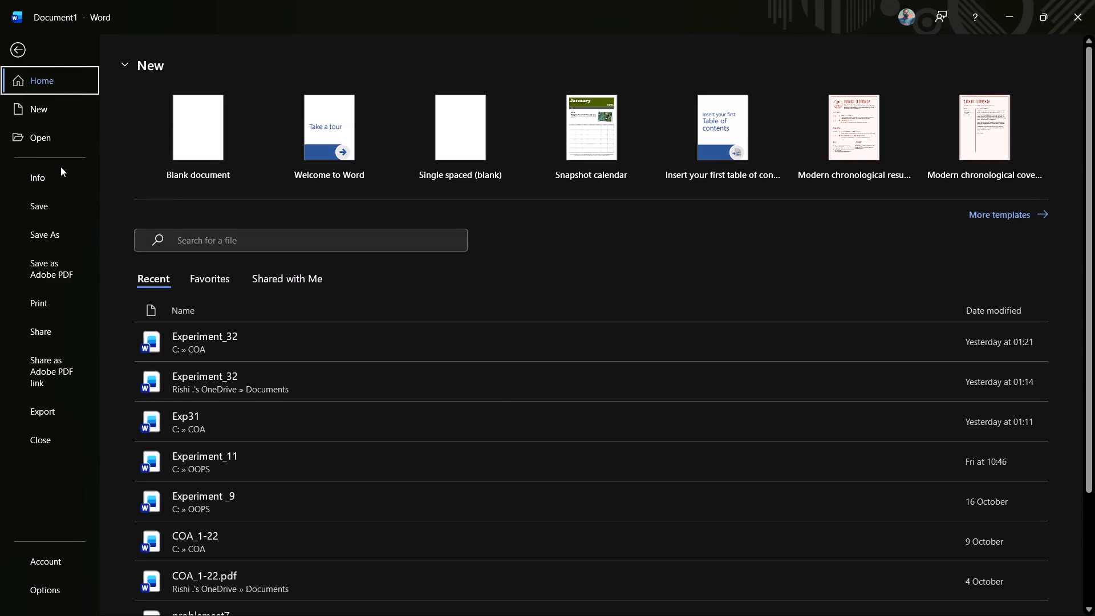
pyautogui.click(71, 236)
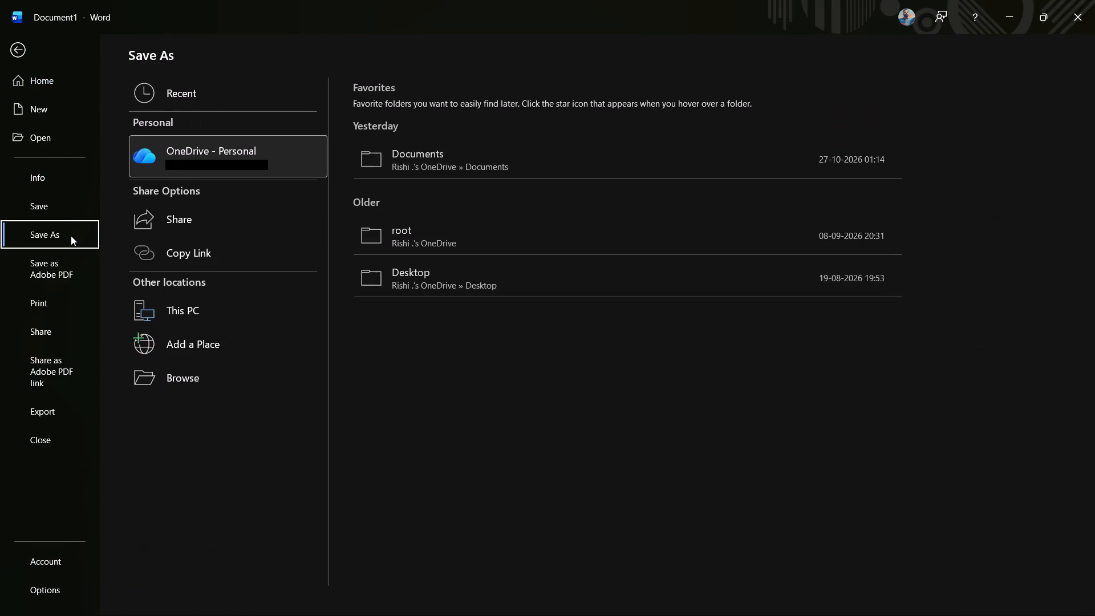
pyautogui.doubleClick(232, 146)
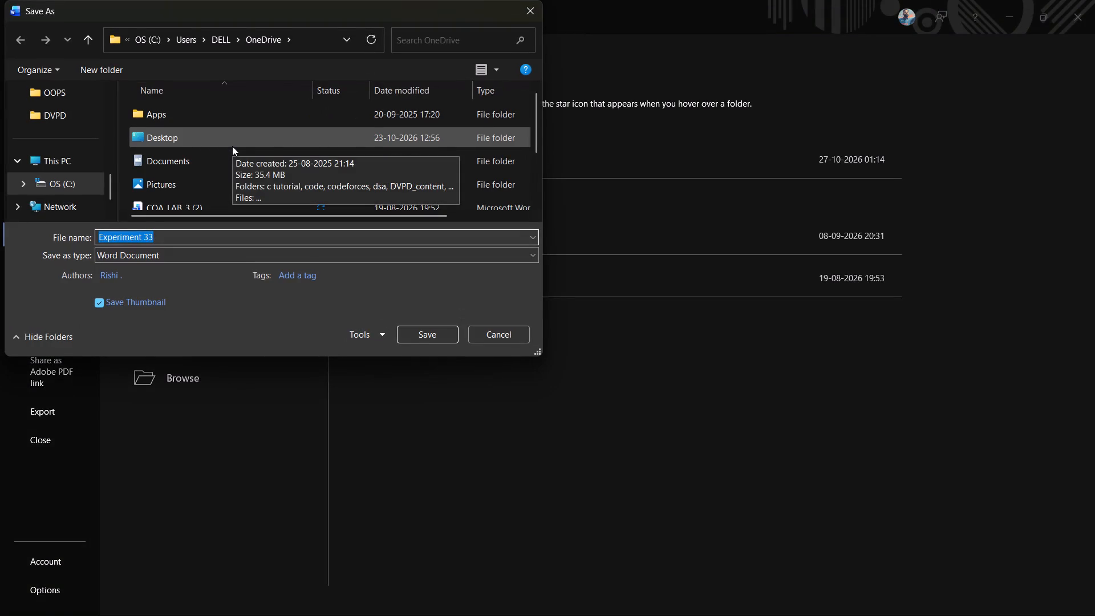
pyautogui.doubleClick(77, 188)
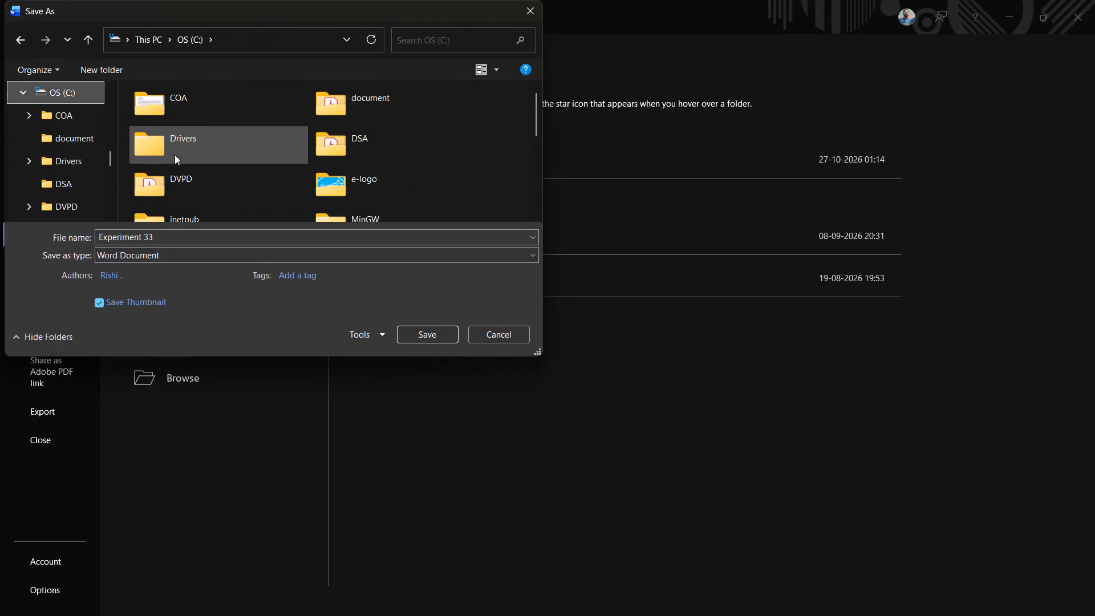
pyautogui.click(204, 112)
pyautogui.doubleClick(204, 112)
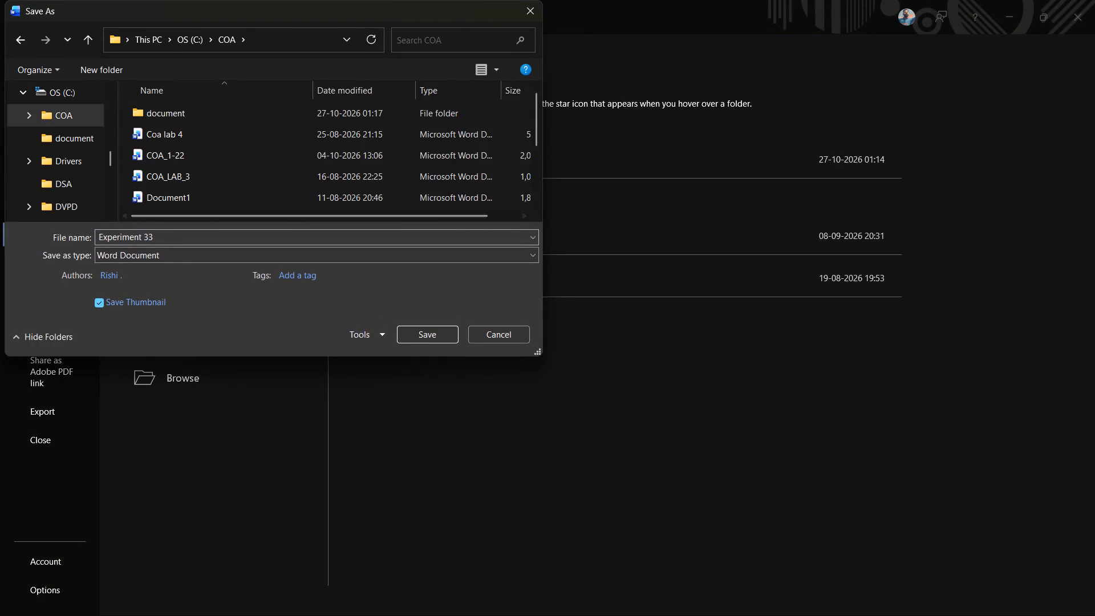
pyautogui.click(176, 237)
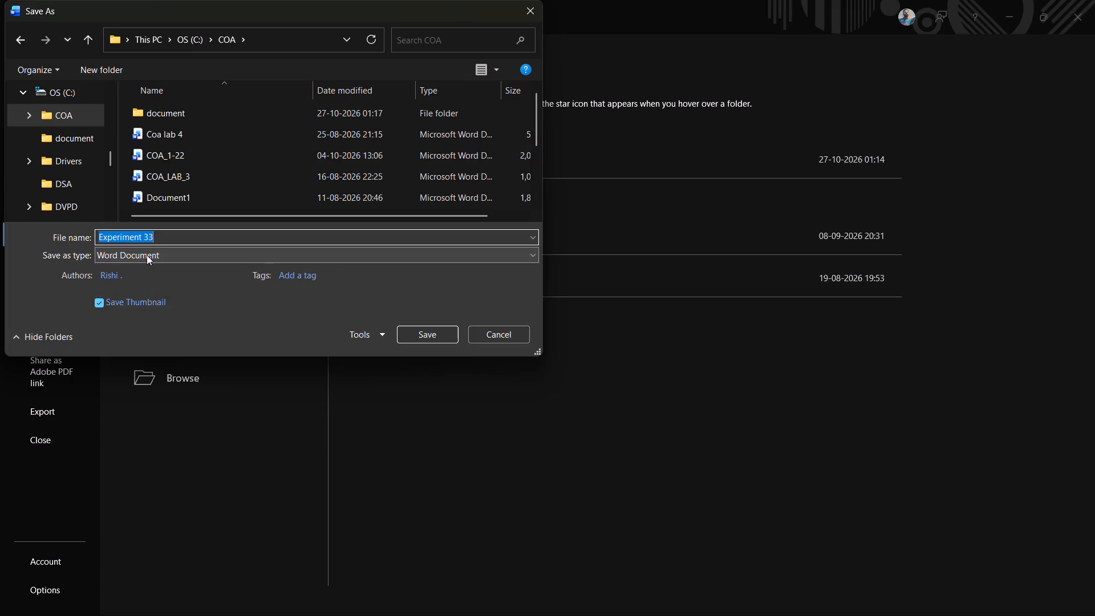
pyautogui.click(147, 255)
pyautogui.click(134, 342)
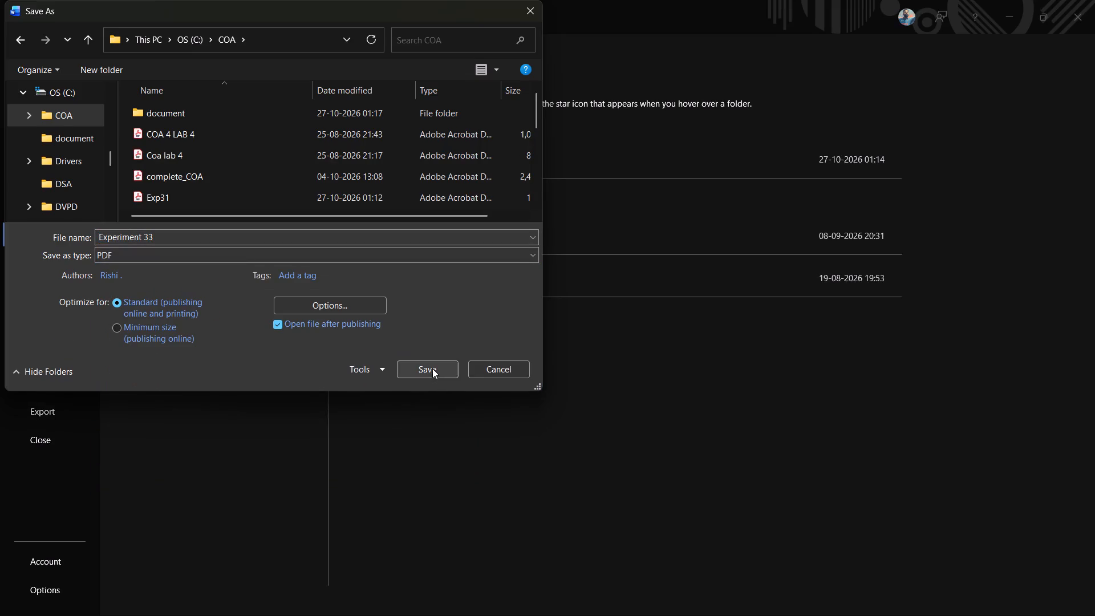
pyautogui.click(432, 368)
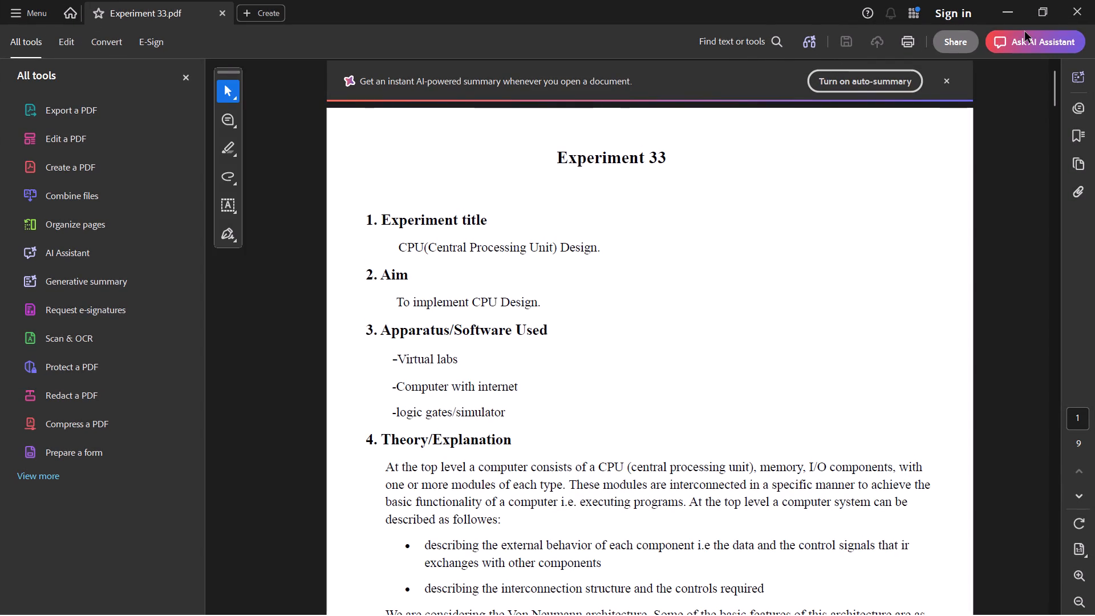
# Close the exported PDF and the Word document, keeping the browser open.
pyautogui.click(1085, 18)
pyautogui.click(1085, 18)
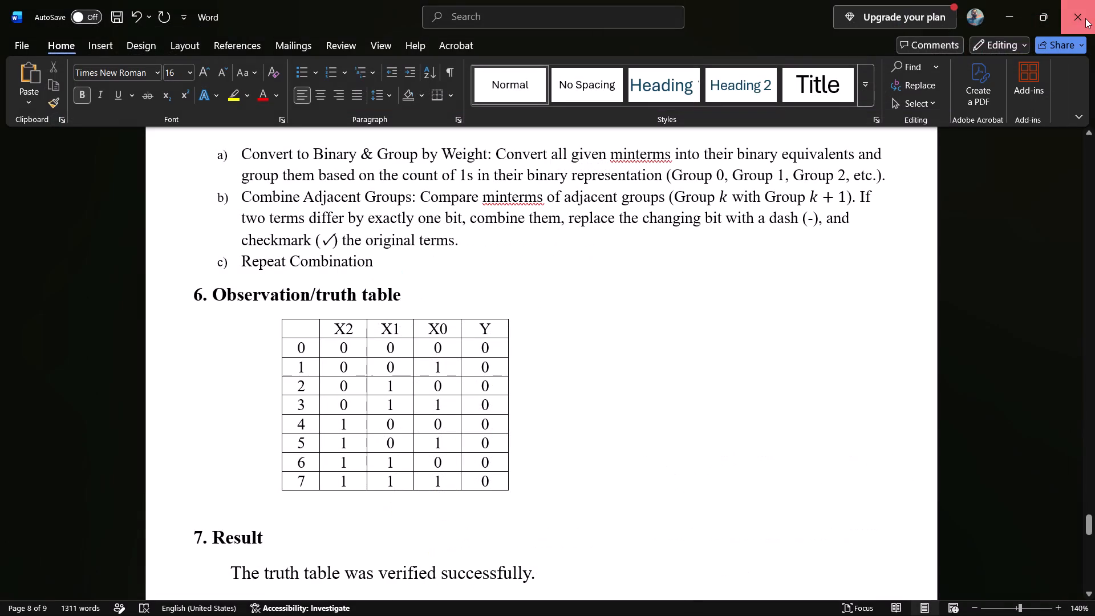
pyautogui.click(537, 395)
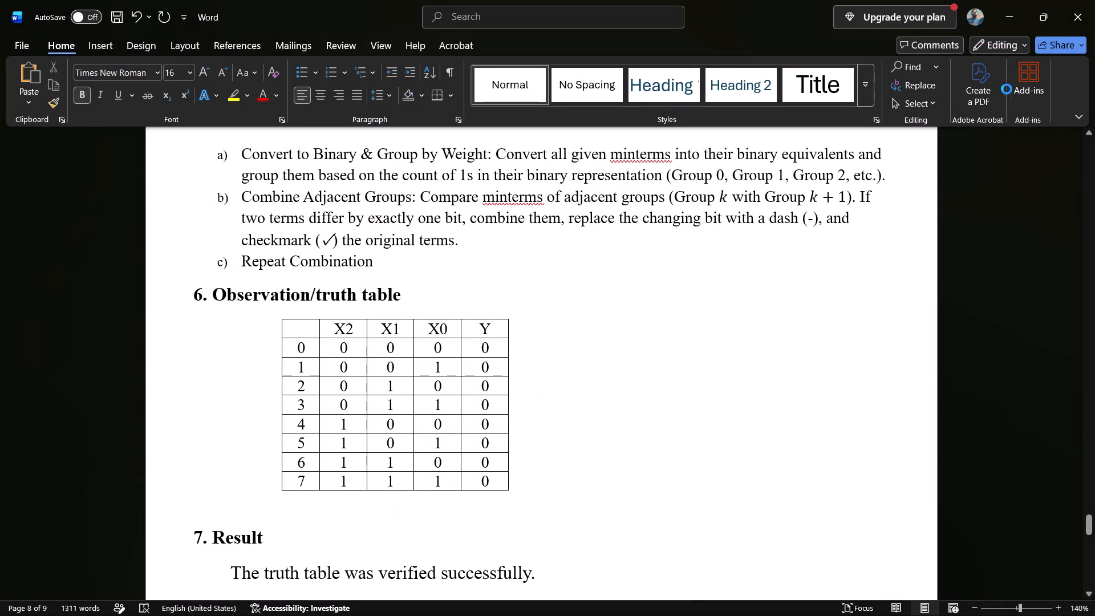
pyautogui.click(1081, 11)
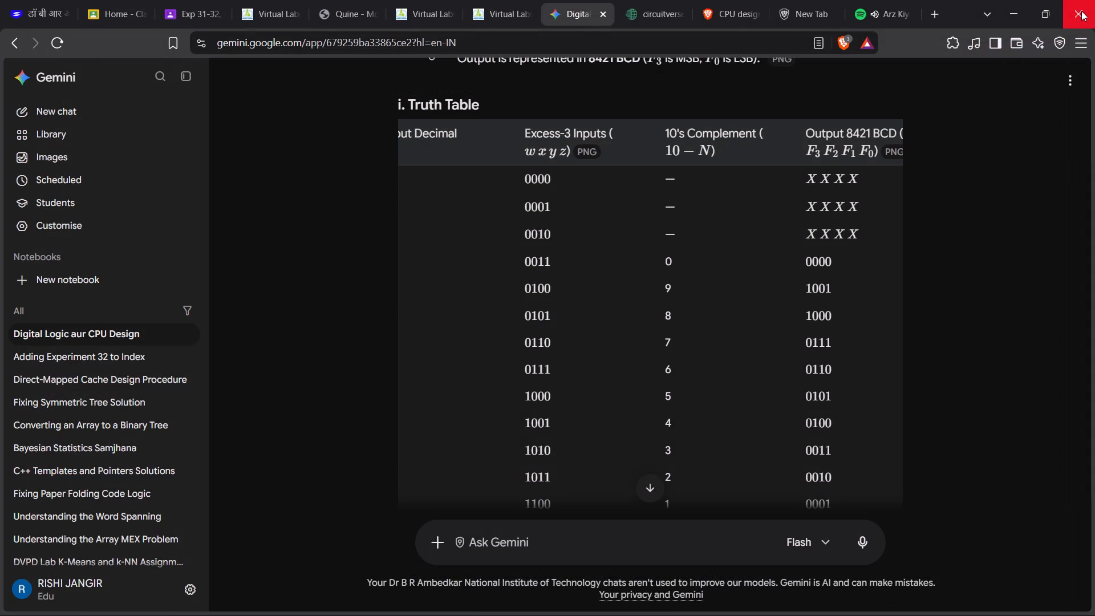
pyautogui.click(1081, 11)
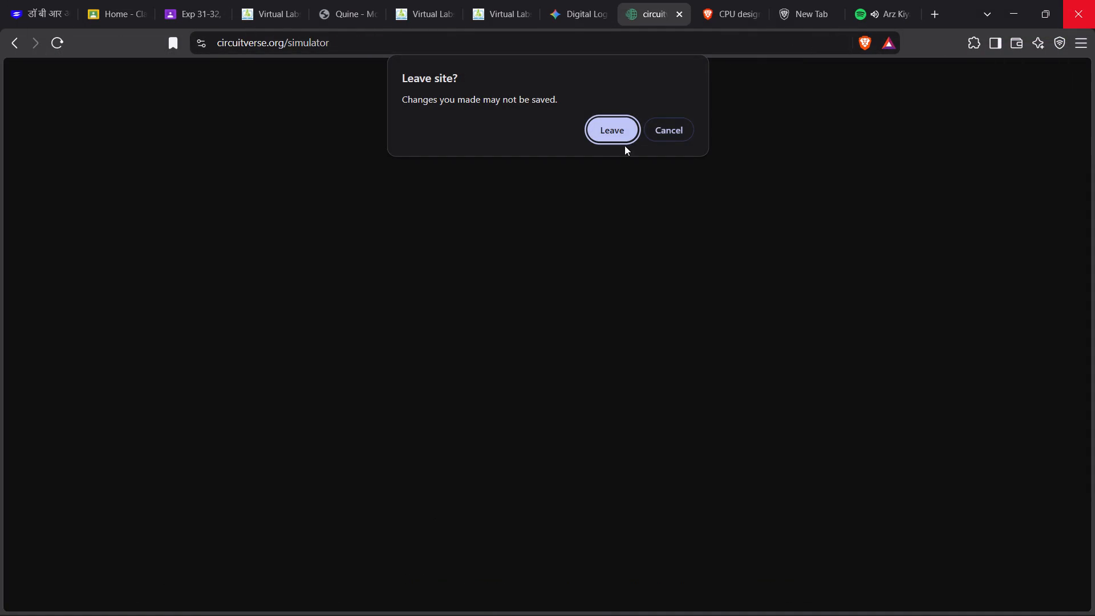
pyautogui.click(660, 133)
# Reload the Spotify page in the browser and close the empty new tab.
pyautogui.click(904, 0)
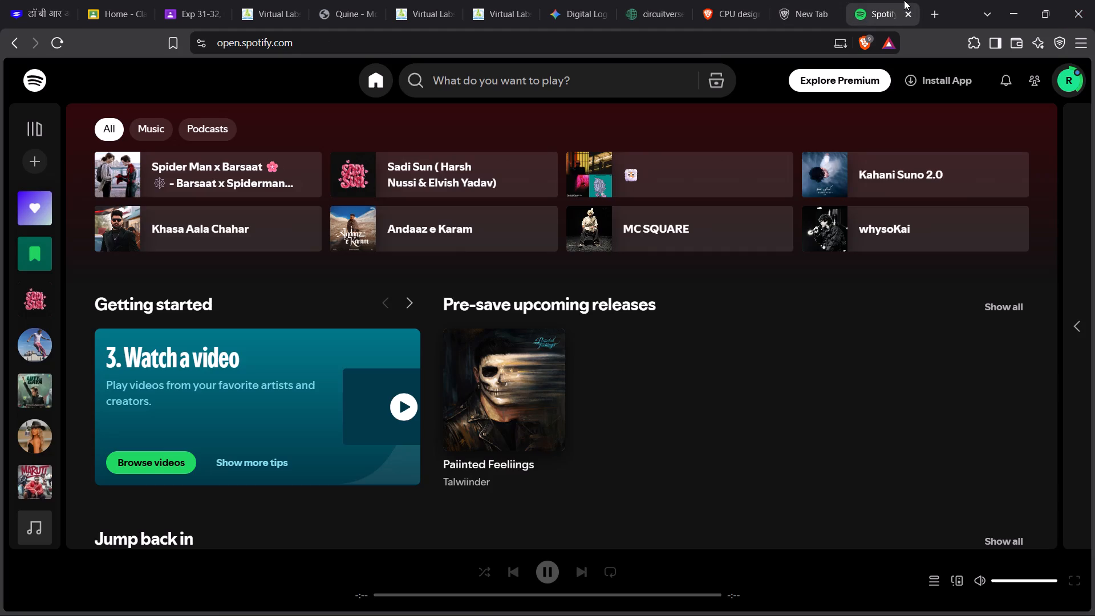
pyautogui.click(53, 46)
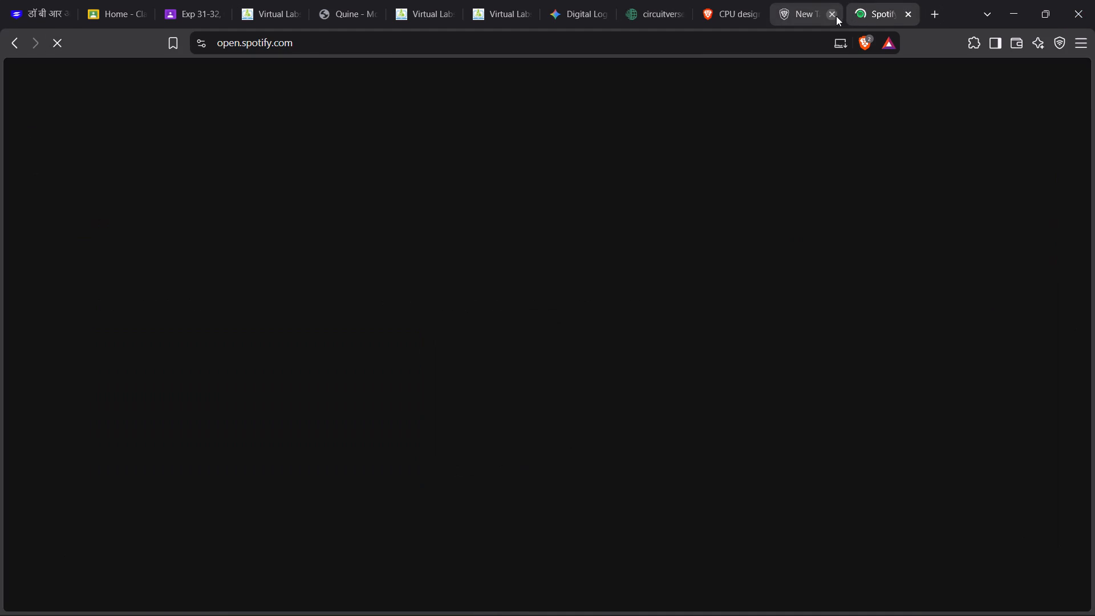
pyautogui.click(837, 16)
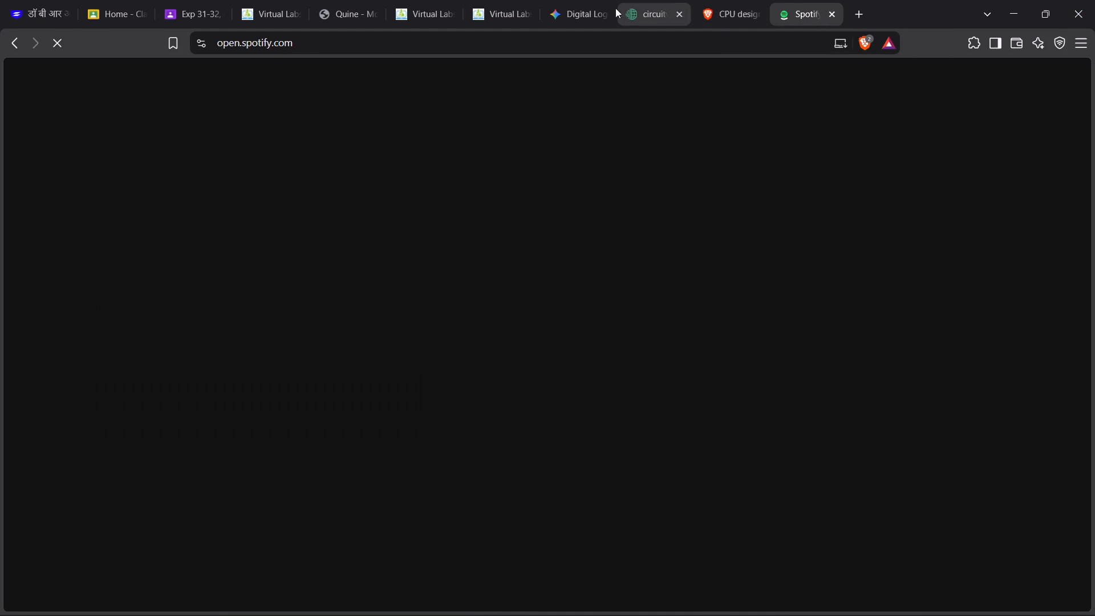
# In Google Classroom, go back to the COA Lab G5 stream and open the Exp33-36, COA Lab, VL assignment.
pyautogui.click(134, 2)
pyautogui.click(182, 2)
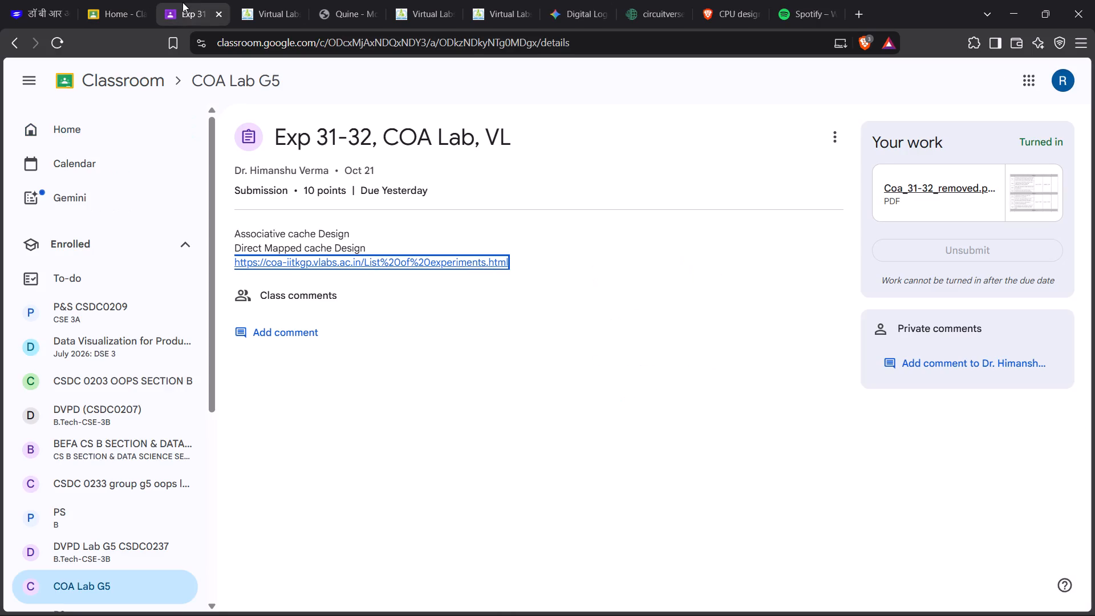
pyautogui.click(15, 47)
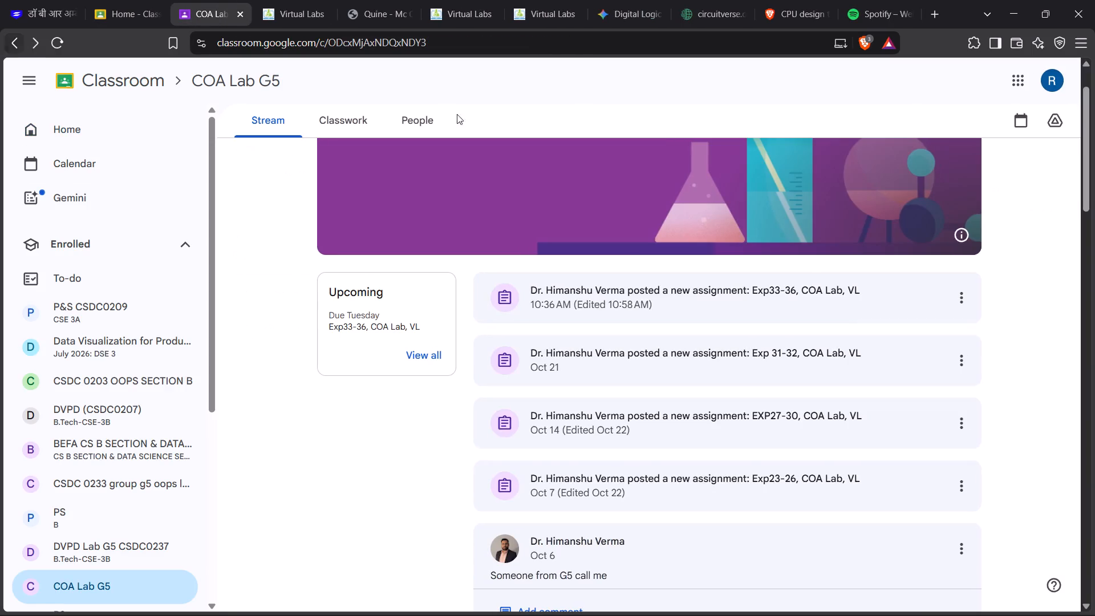
pyautogui.click(866, 0)
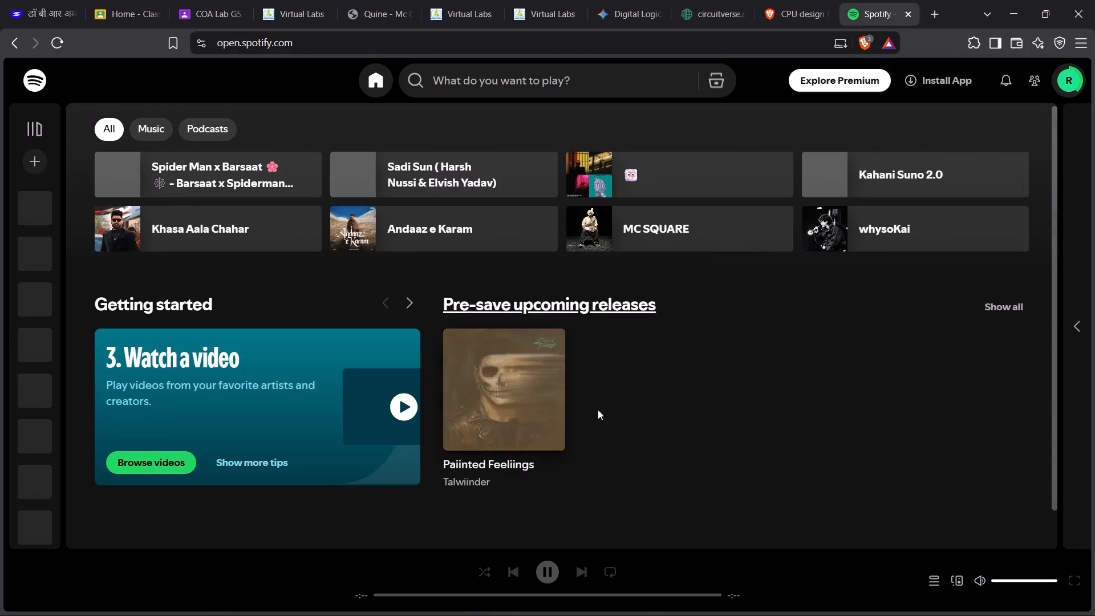
pyautogui.click(153, 0)
pyautogui.click(218, 7)
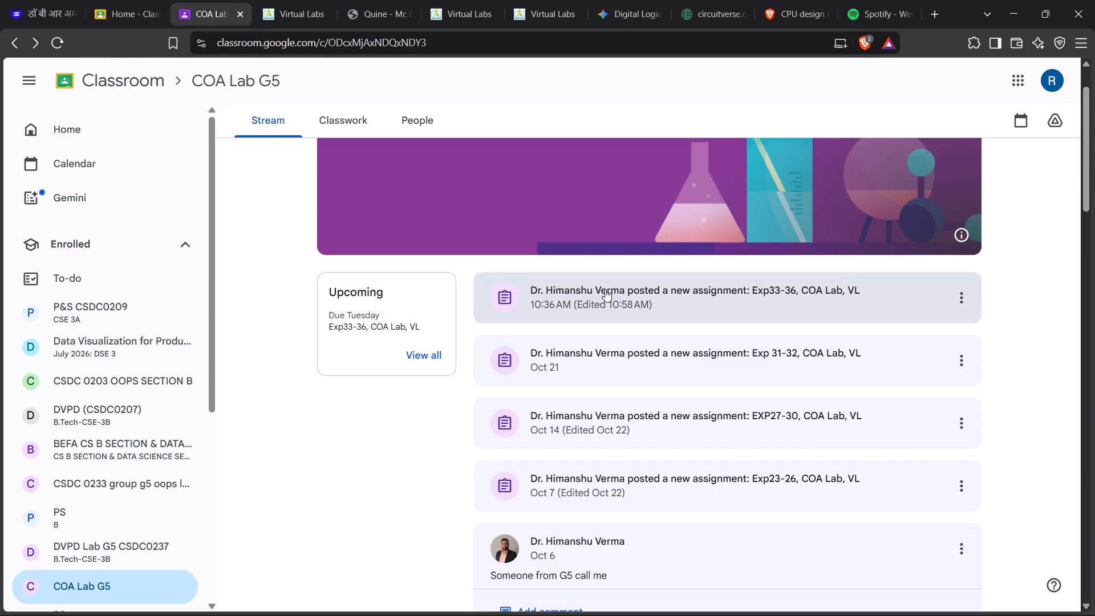
pyautogui.click(603, 289)
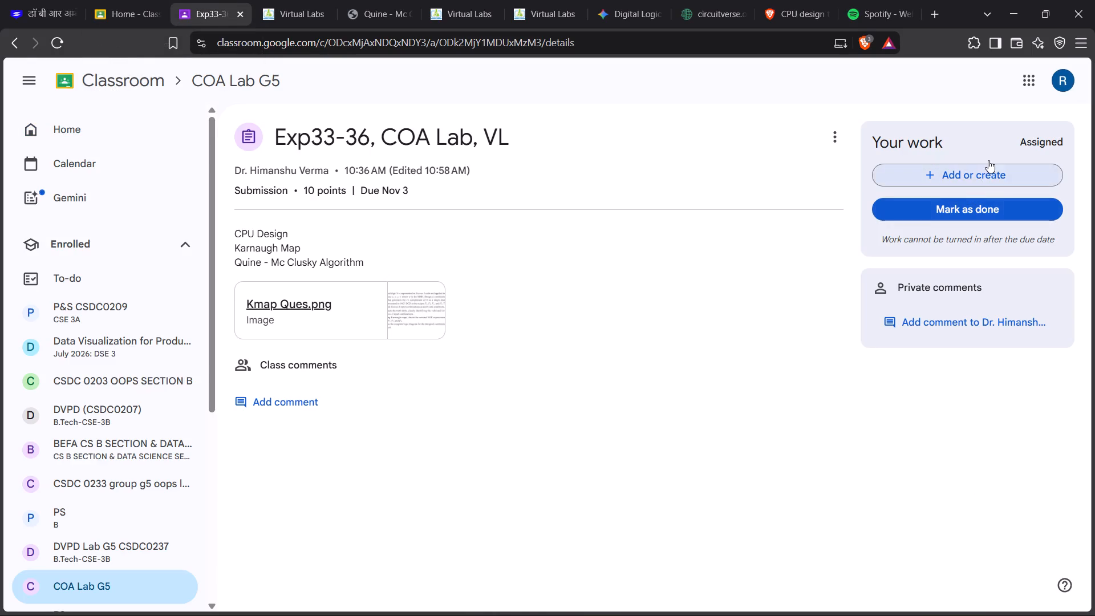
# Choose the Experiment 33 PDF from the COA folder on drive C: as a file upload for the assignment.
pyautogui.click(985, 170)
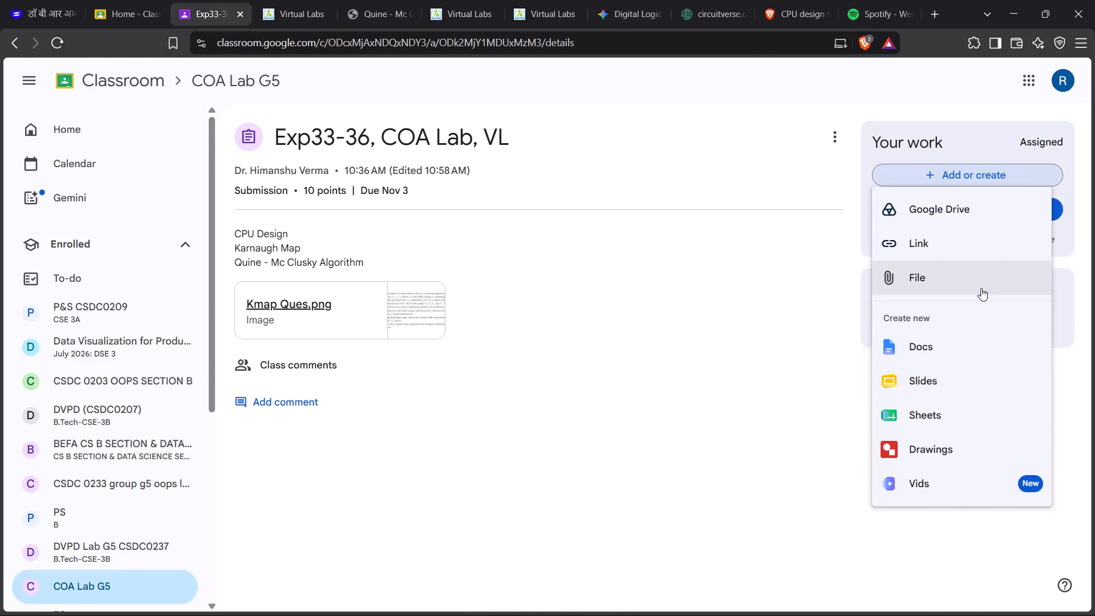
pyautogui.click(984, 285)
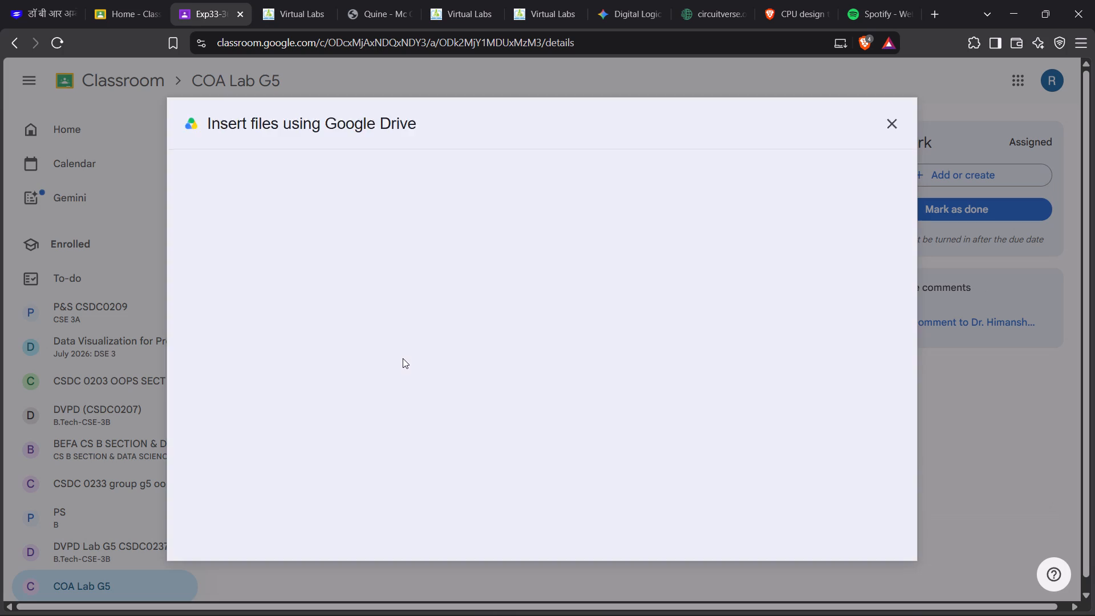
pyautogui.click(517, 404)
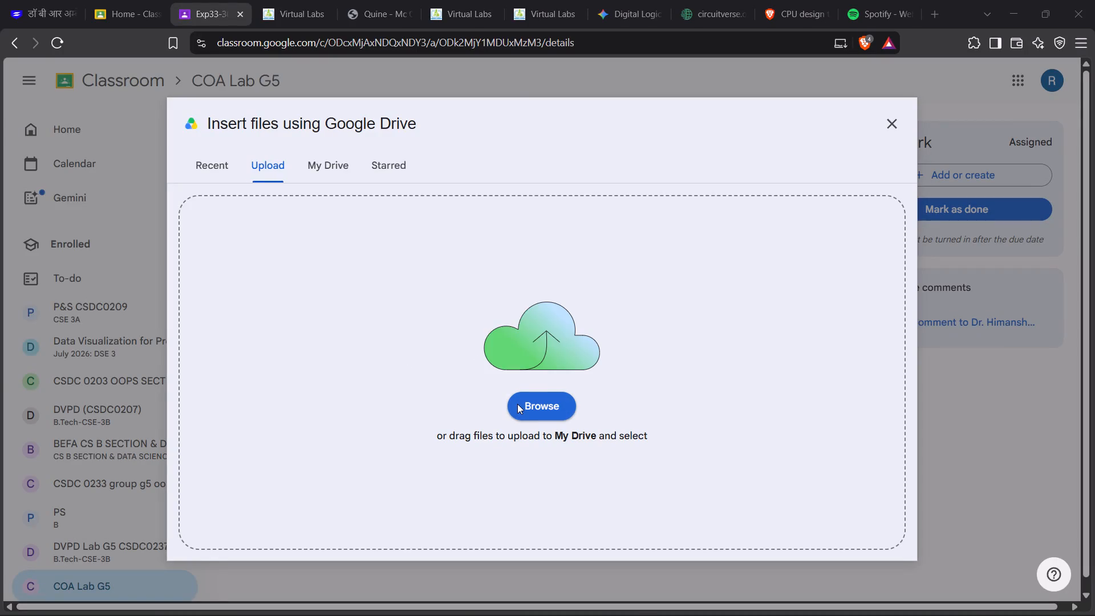
pyautogui.click(261, 132)
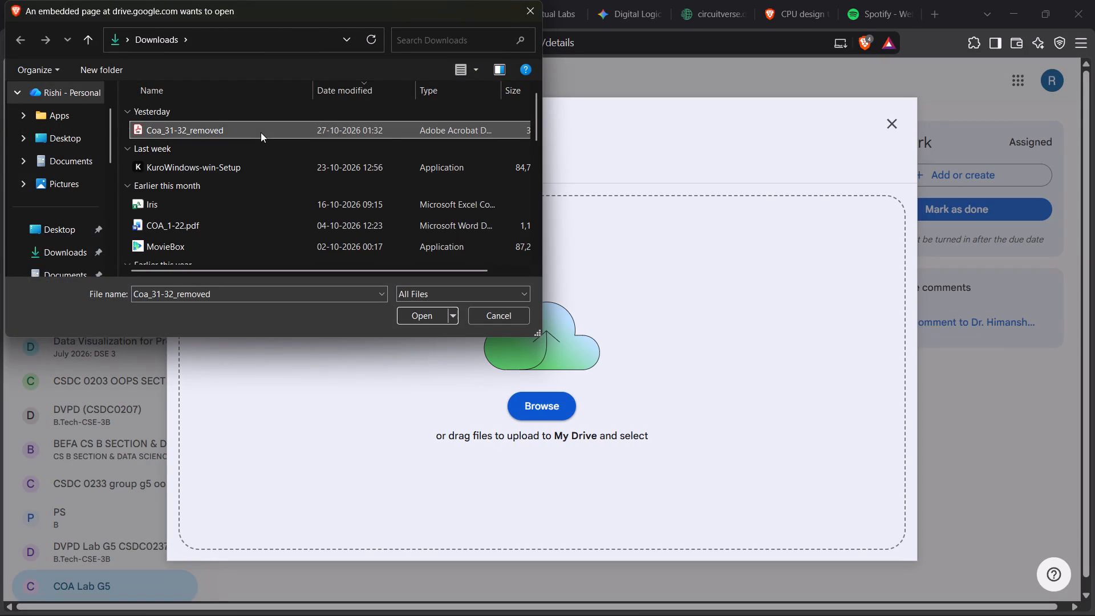
pyautogui.scroll(1, 261, 132)
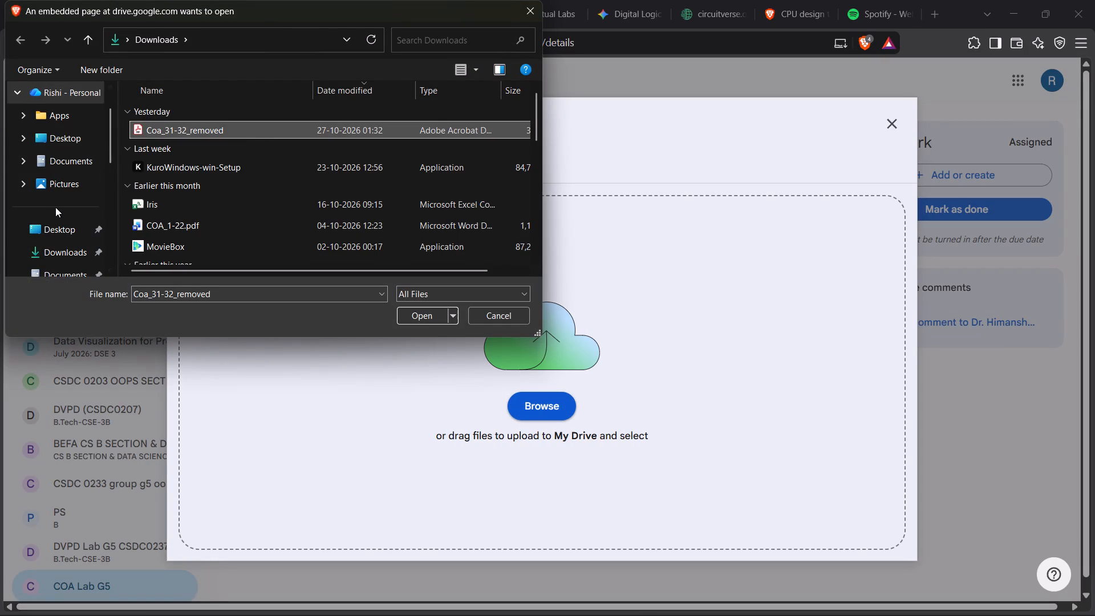
pyautogui.scroll(-1, 55, 207)
pyautogui.doubleClick(56, 213)
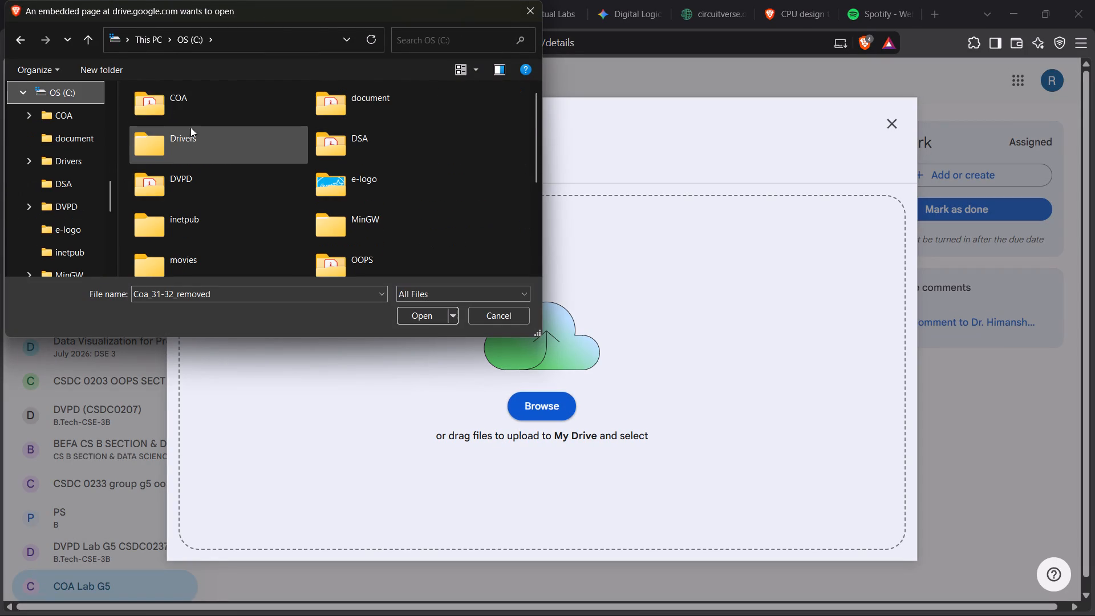
pyautogui.doubleClick(194, 121)
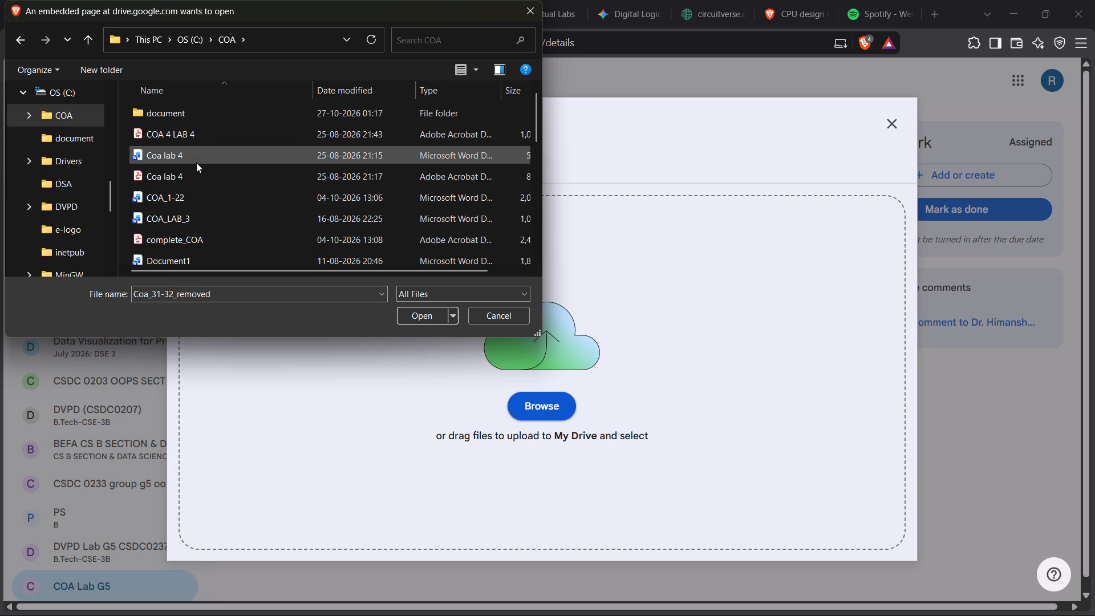
pyautogui.scroll(1, 196, 163)
pyautogui.scroll(-1, 196, 163)
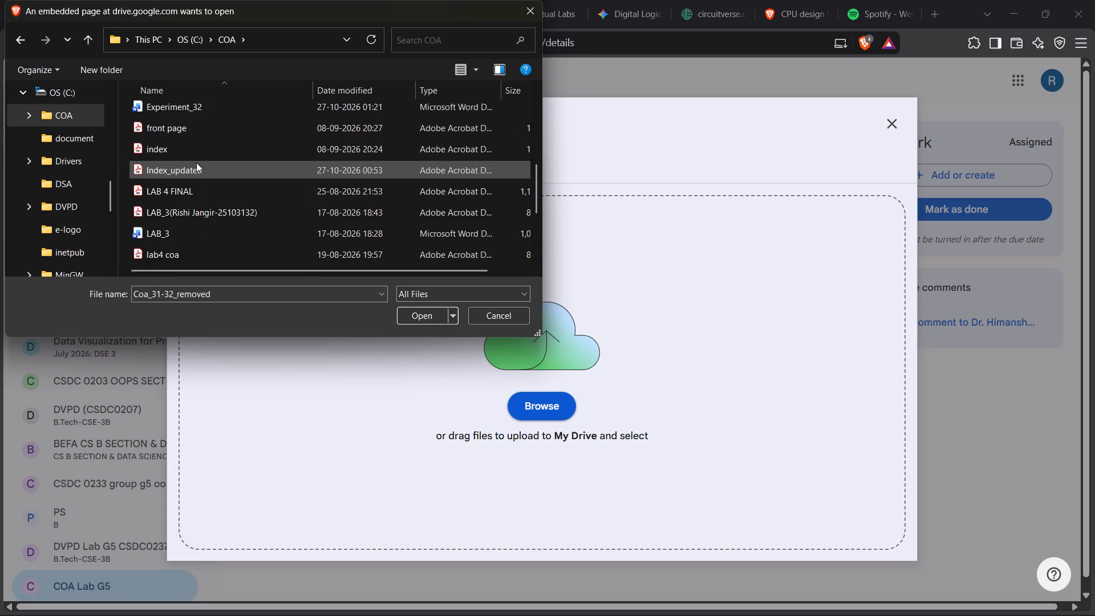
pyautogui.scroll(-1, 196, 163)
pyautogui.scroll(1, 196, 163)
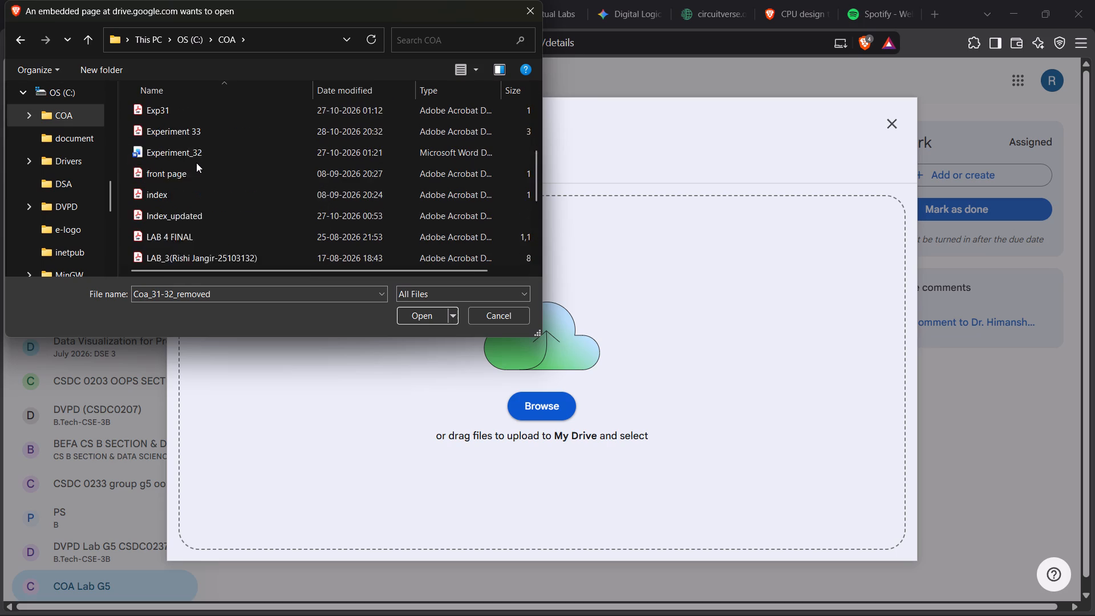
pyautogui.scroll(1, 196, 163)
pyautogui.scroll(-3, 196, 163)
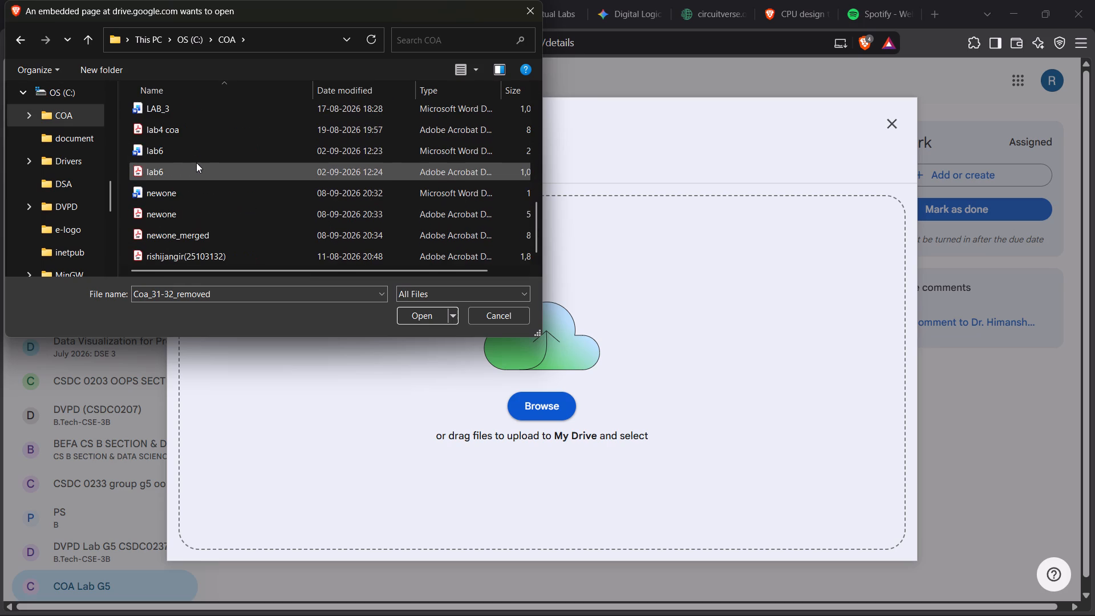
pyautogui.scroll(-2, 196, 163)
pyautogui.scroll(1, 196, 163)
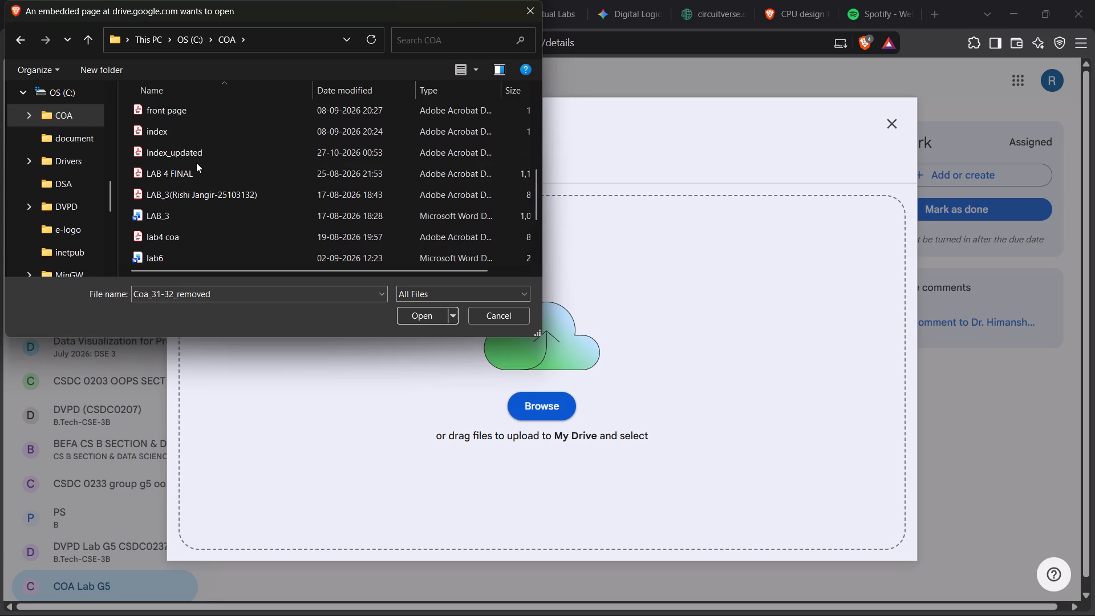
pyautogui.scroll(1, 196, 163)
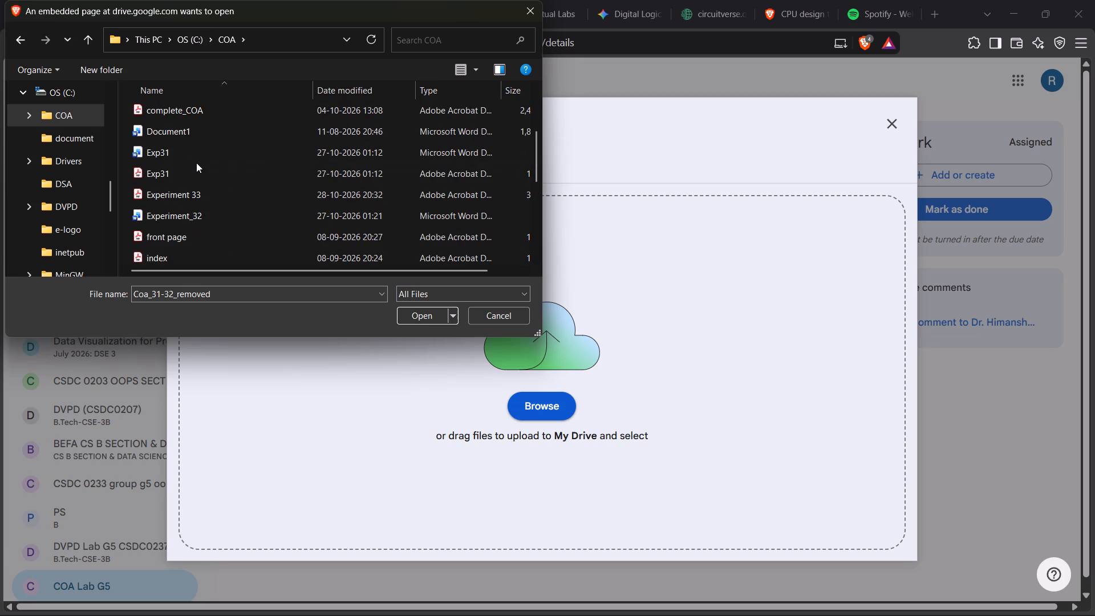
pyautogui.doubleClick(189, 197)
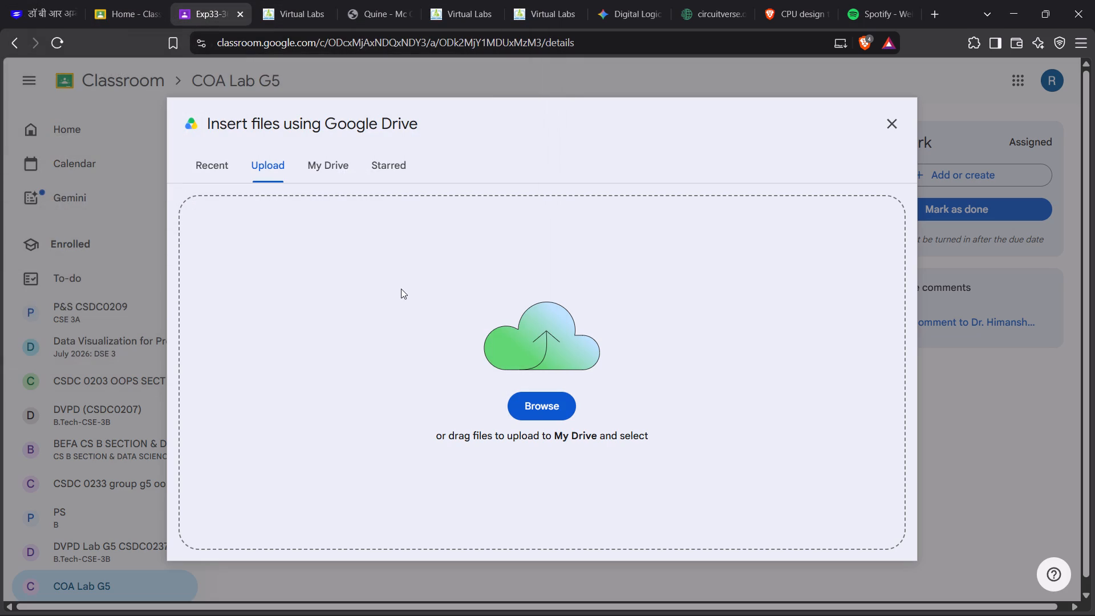
# Browse the COA folder again and upload the Experiment 33 PDF to attach it to the assignment.
pyautogui.click(554, 399)
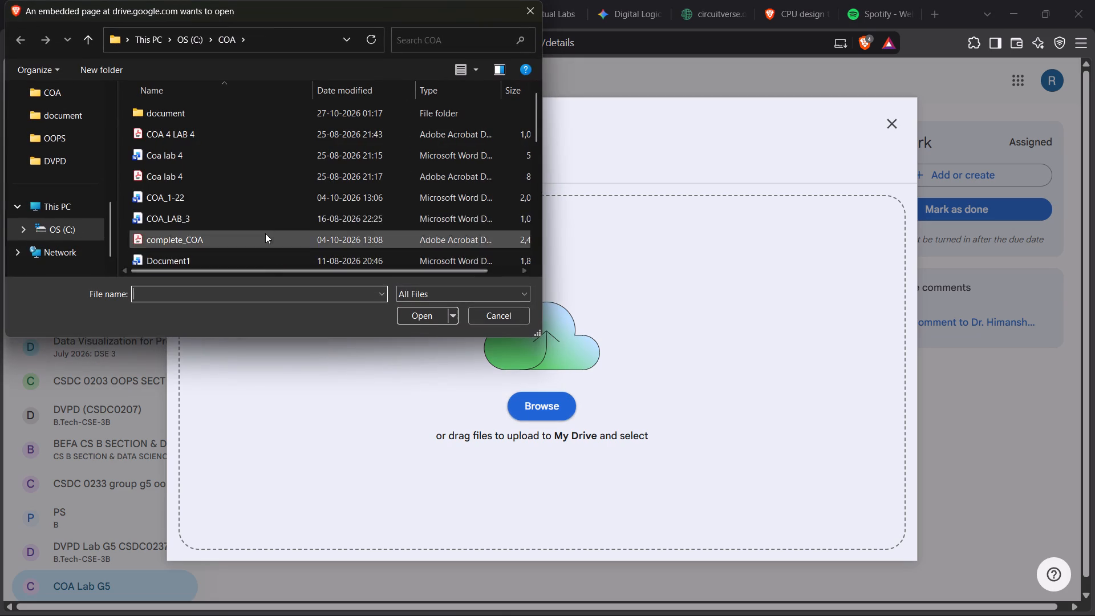
pyautogui.scroll(-2, 264, 222)
pyautogui.doubleClick(253, 151)
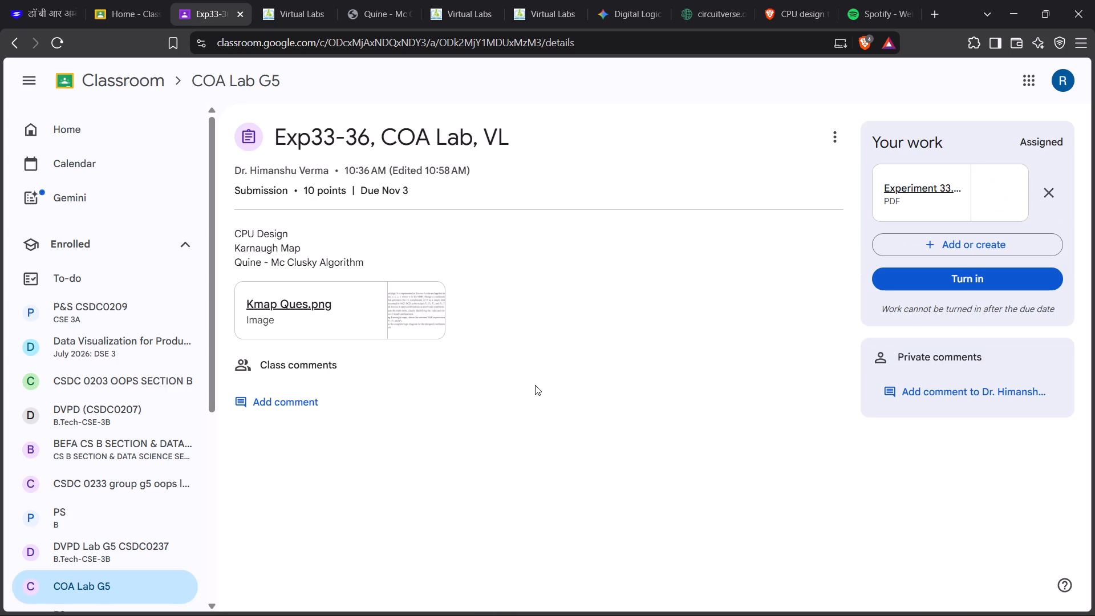
# Turn in the Exp33-36, COA Lab, VL assignment with the Experiment 33 PDF attached.
pyautogui.click(917, 274)
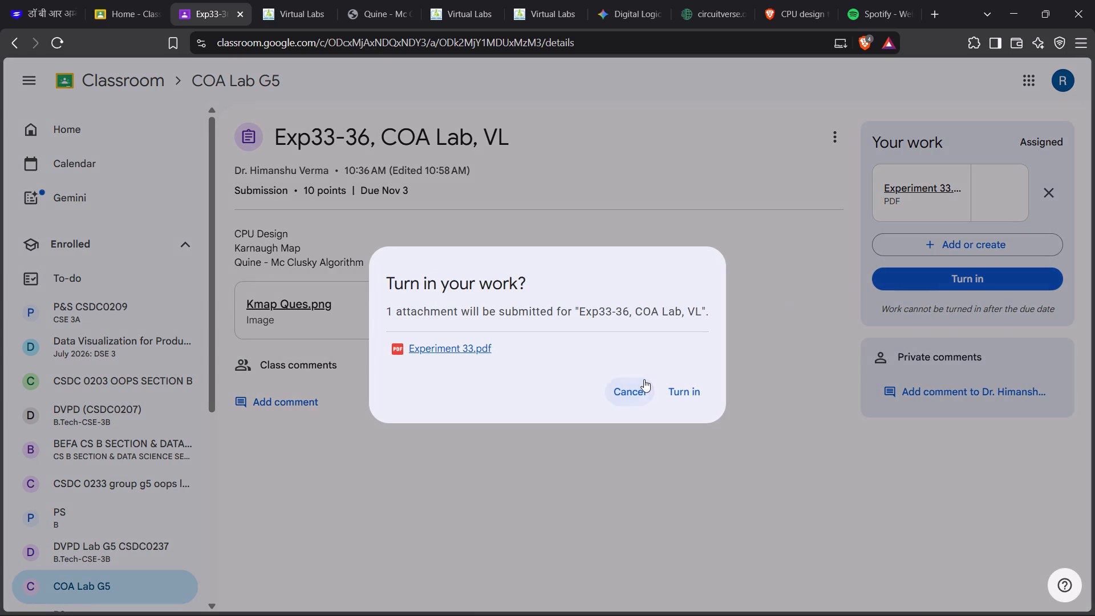
pyautogui.click(670, 390)
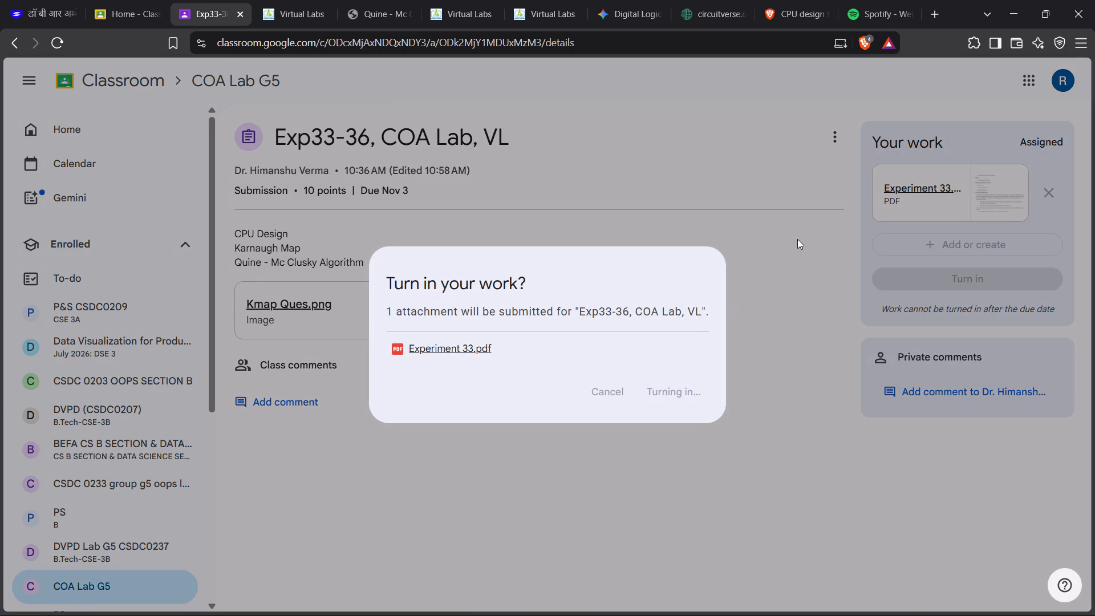